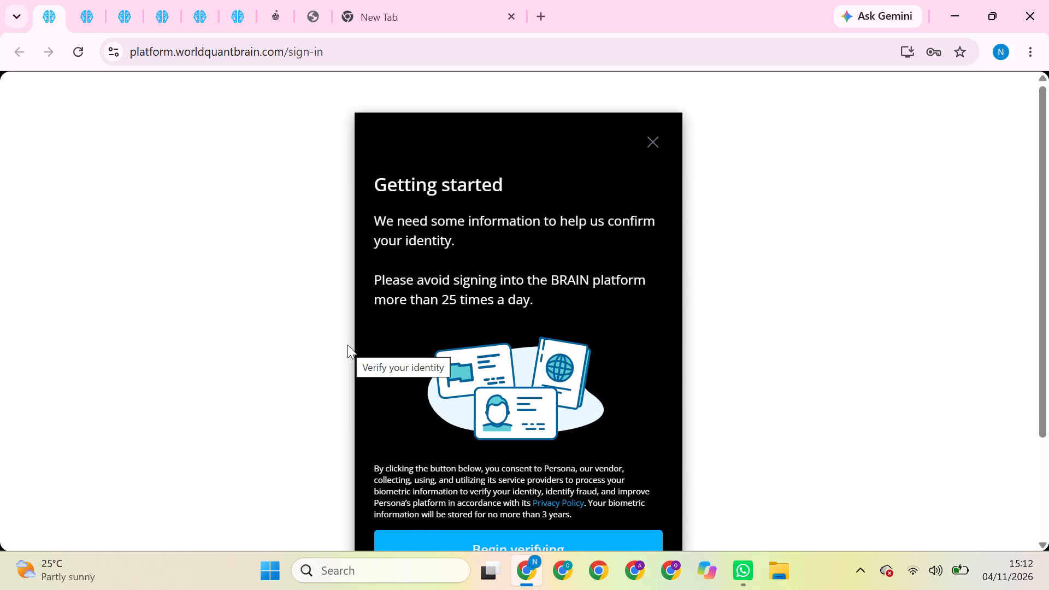
Begin the Persona identity verification for the BRAIN sign-in and start the camera face check on this device.
{"action": "scroll", "coordinate": [347, 345], "scroll_direction": "down", "scroll_amount": 1}
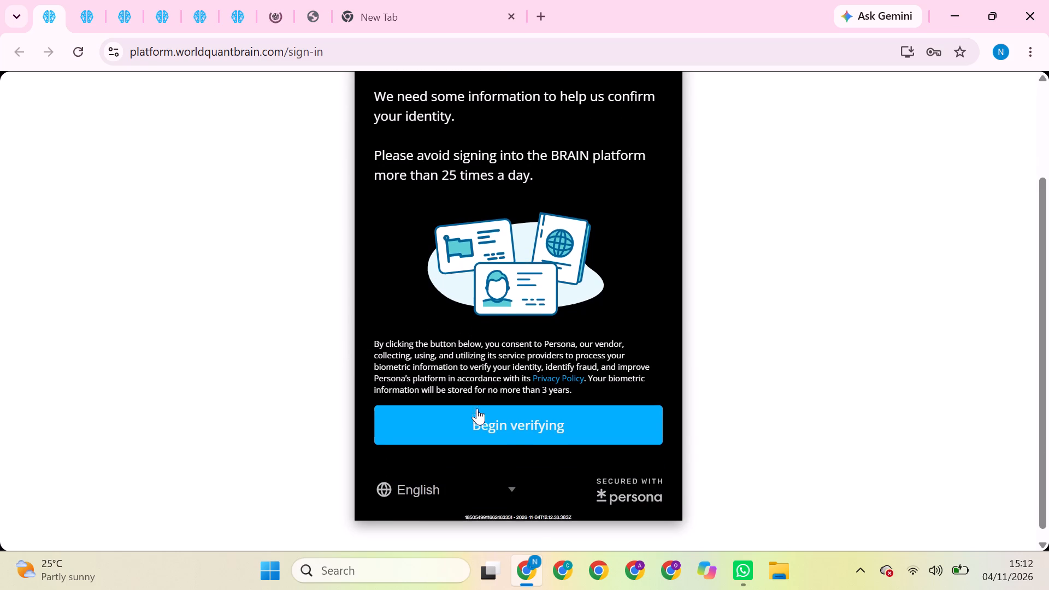
{"action": "left_click", "coordinate": [481, 423]}
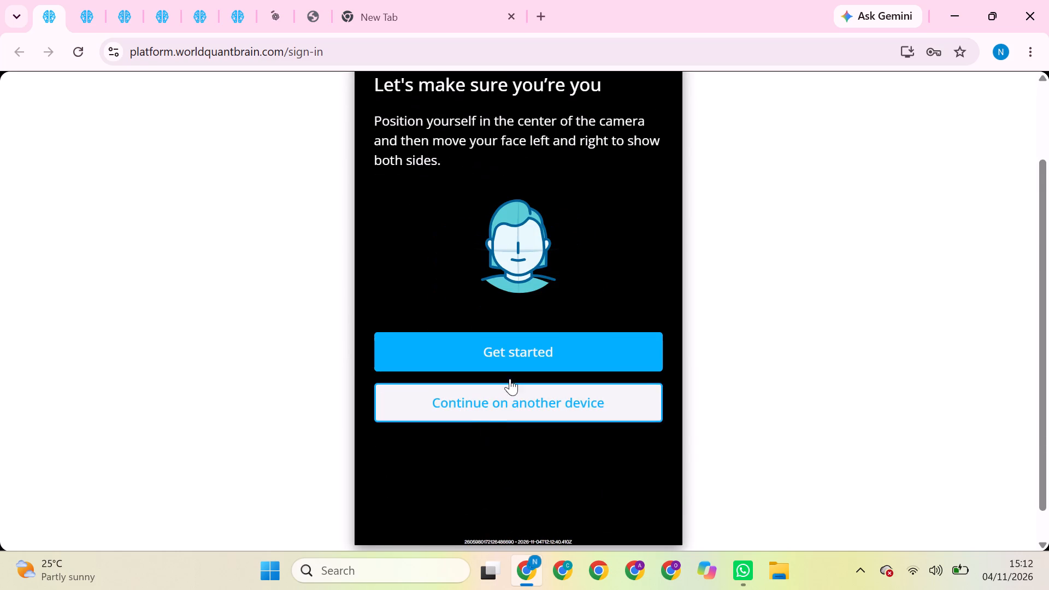
{"action": "left_click", "coordinate": [529, 343]}
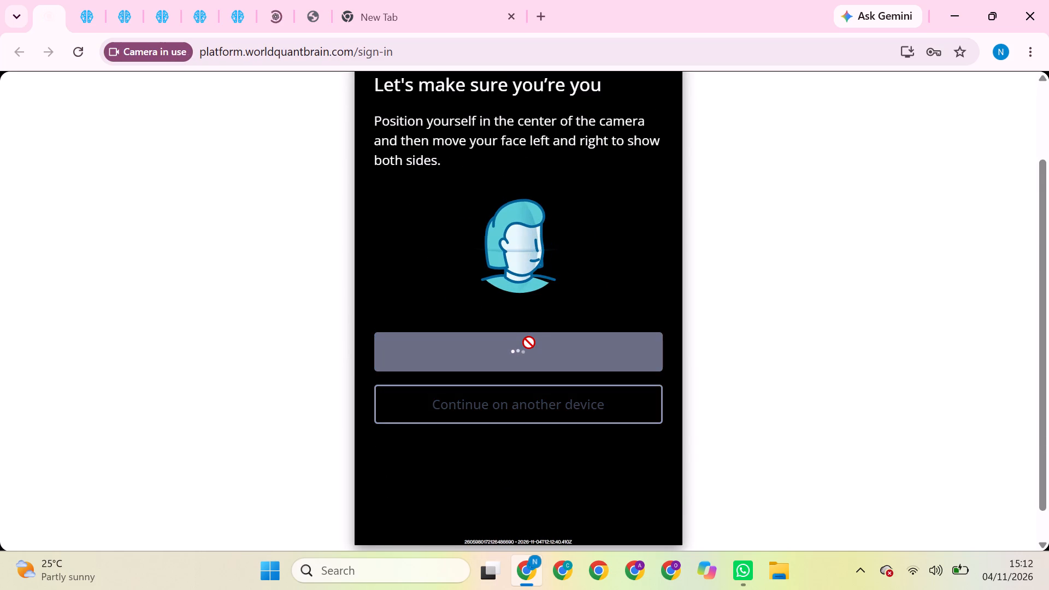
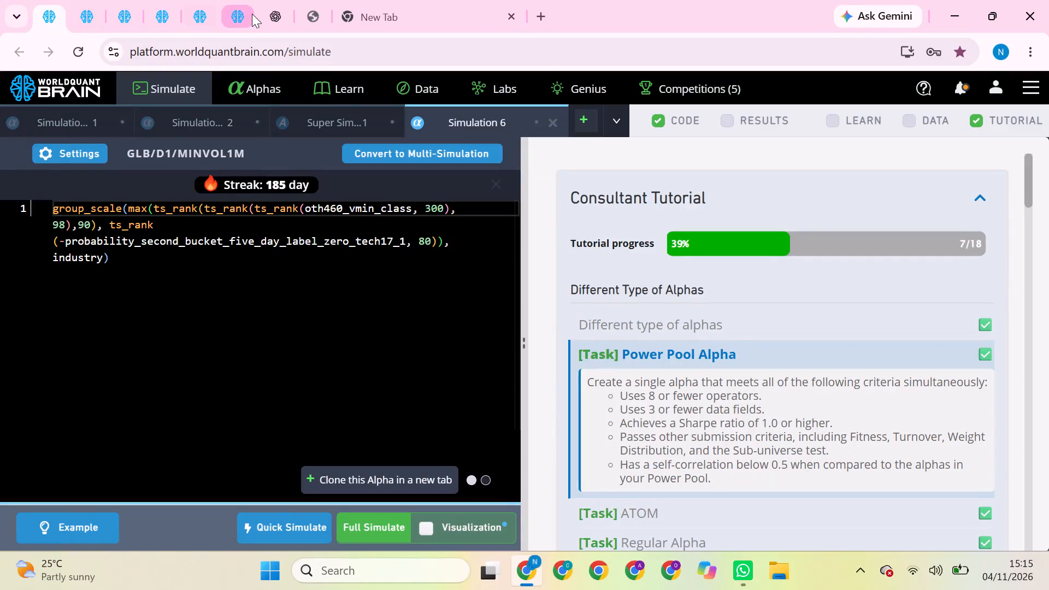
Switch to the last of the open BRAIN pages, dismiss the first-prompt submission offer and skip the Simulate welcome tour.
{"action": "left_click", "coordinate": [252, 14]}
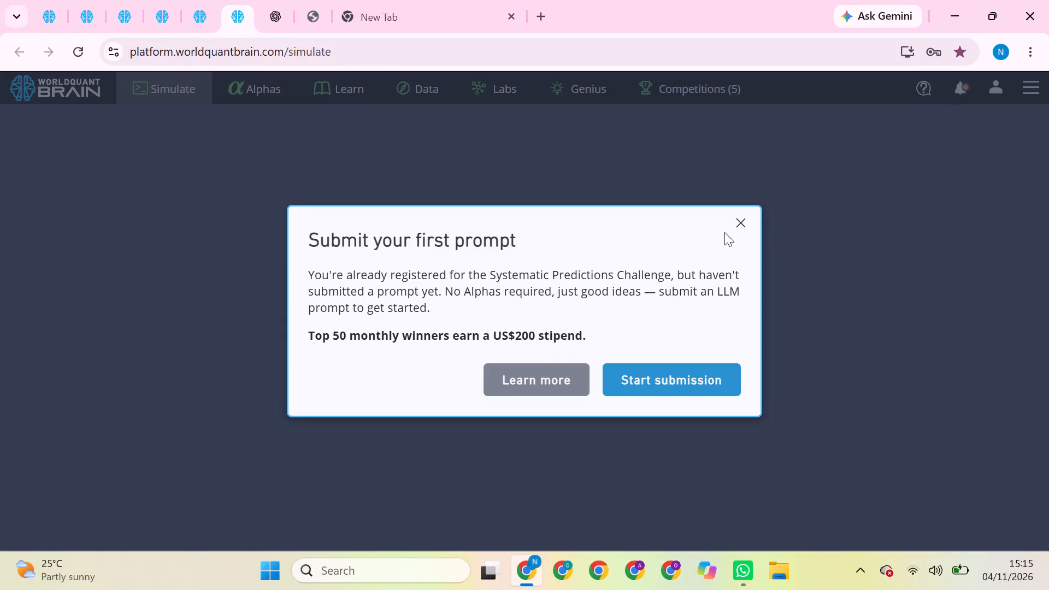
{"action": "left_click", "coordinate": [741, 221]}
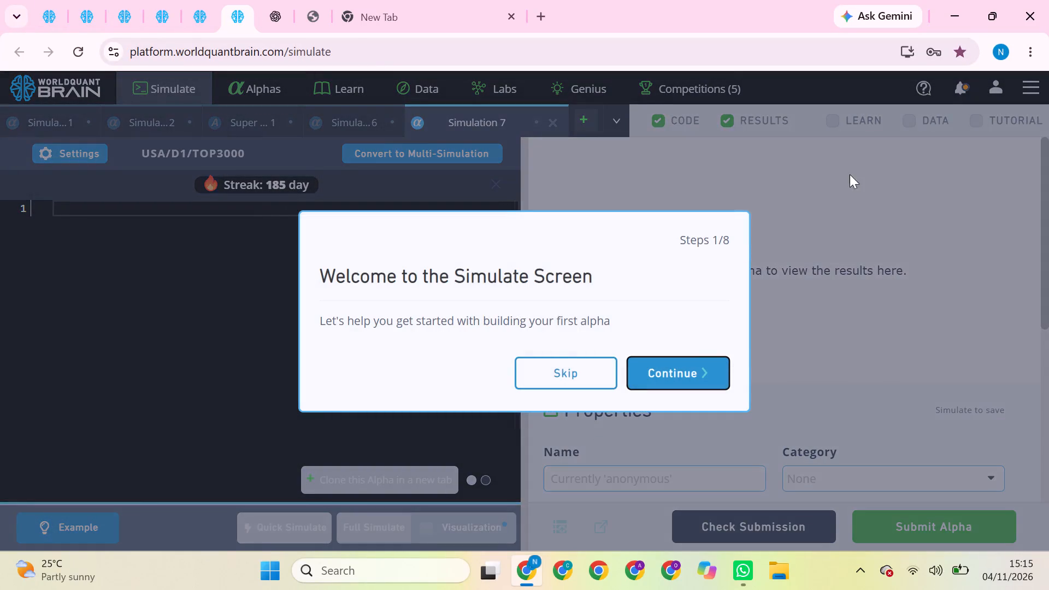
{"action": "left_click", "coordinate": [578, 364]}
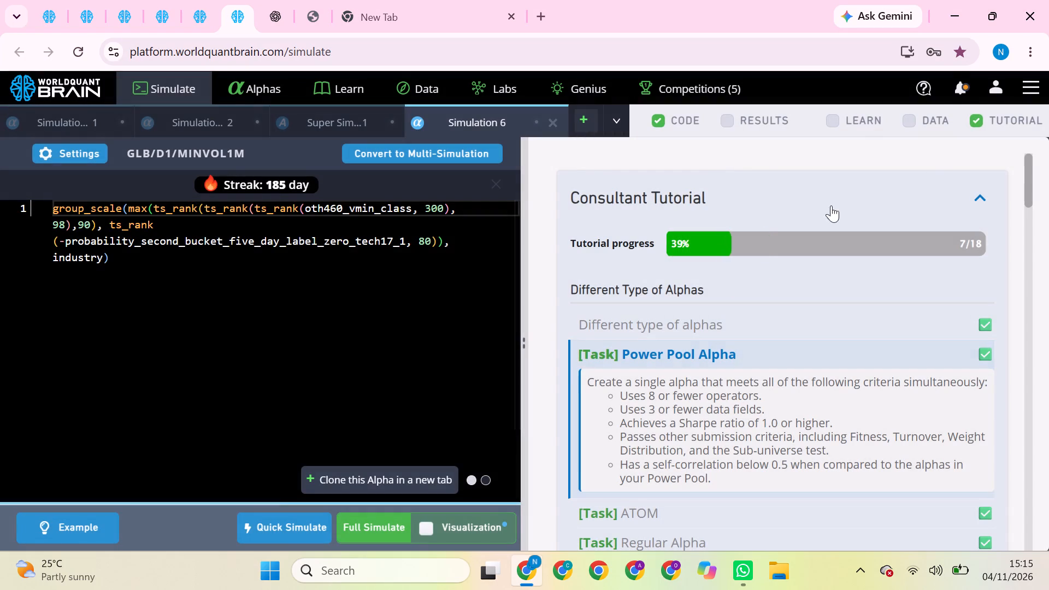
Open the Performance page of the user's BRAIN profile.
{"action": "left_click", "coordinate": [961, 86]}
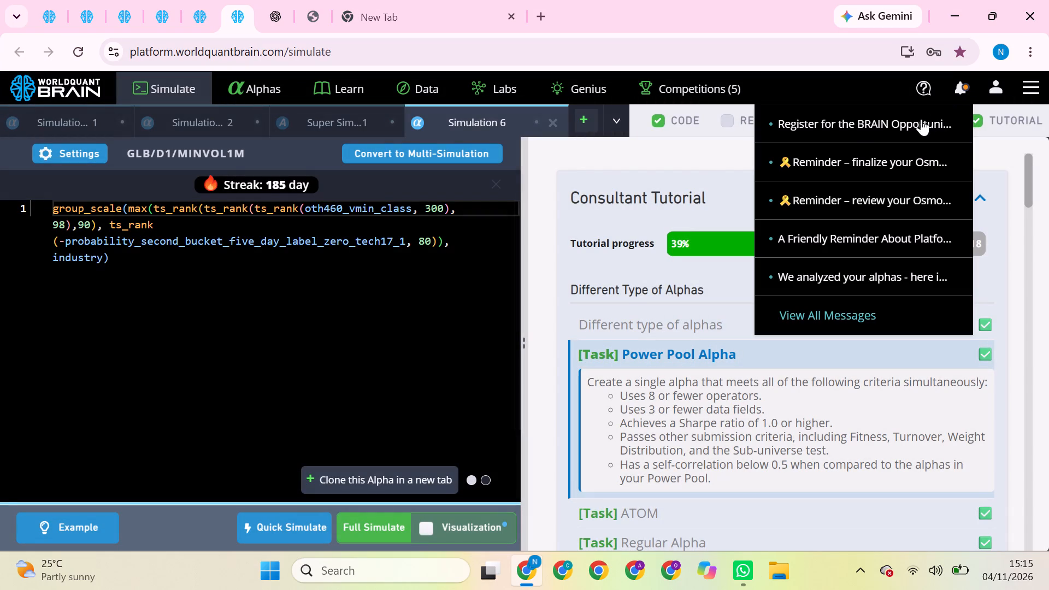
{"action": "left_click", "coordinate": [957, 92]}
{"action": "left_click", "coordinate": [991, 91]}
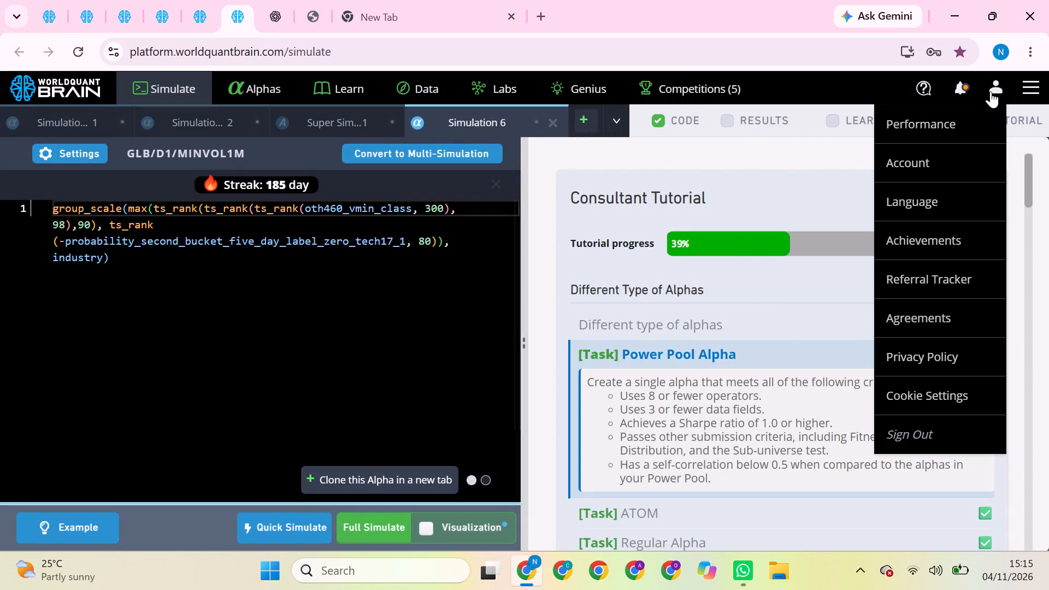
{"action": "left_click", "coordinate": [942, 122]}
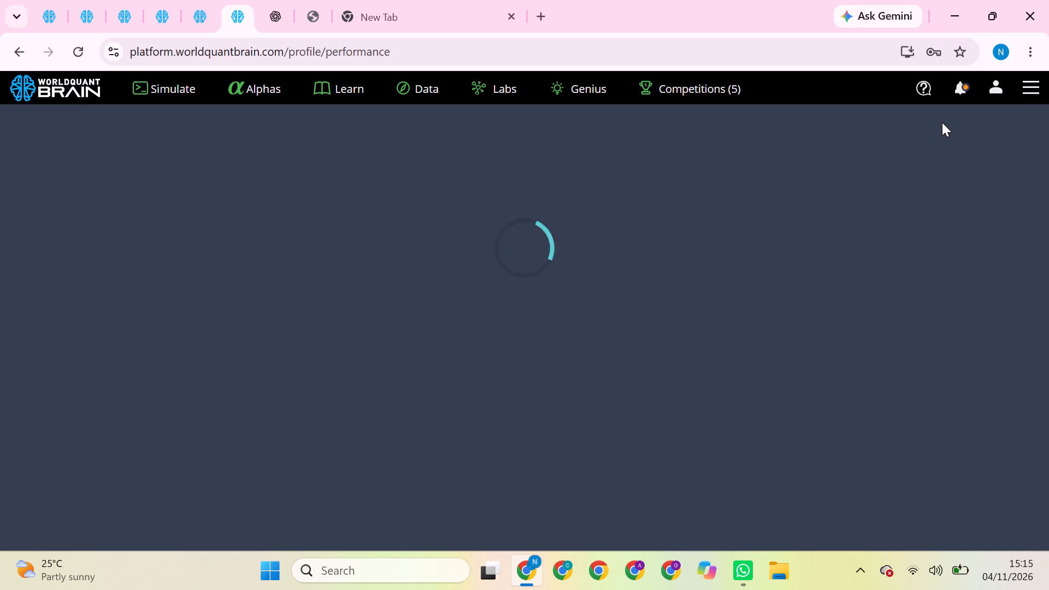
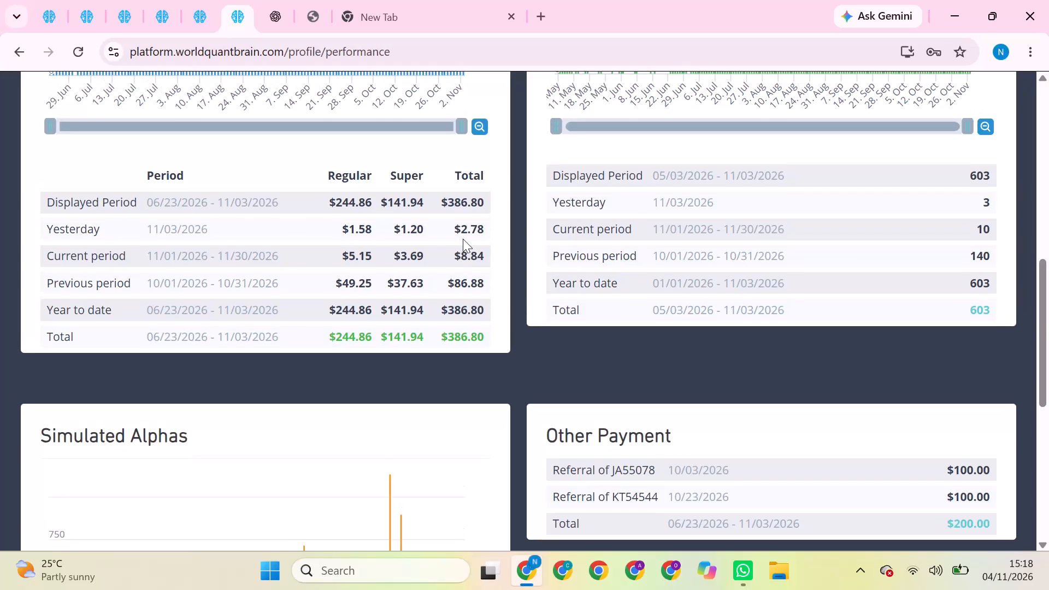
Review the payment tables and the Simulated Alphas chart on the Performance page.
{"action": "scroll", "coordinate": [463, 239], "scroll_direction": "up", "scroll_amount": 2}
{"action": "scroll", "coordinate": [463, 239], "scroll_direction": "down", "scroll_amount": 1}
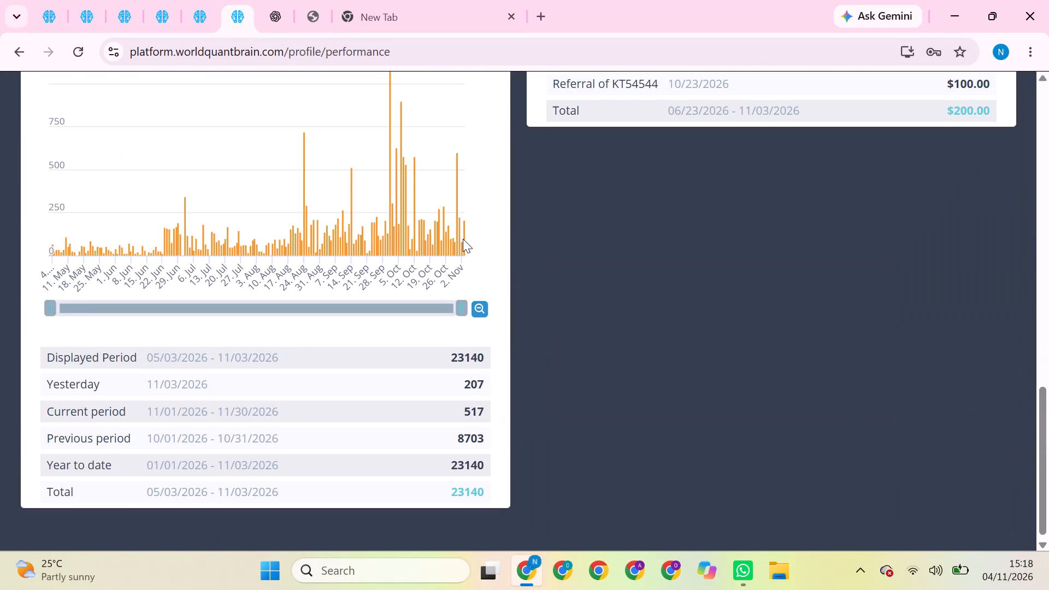
Look through the open BRAIN pages in turn to check whether each Simulate screen has loaded.
{"action": "left_click", "coordinate": [39, 3]}
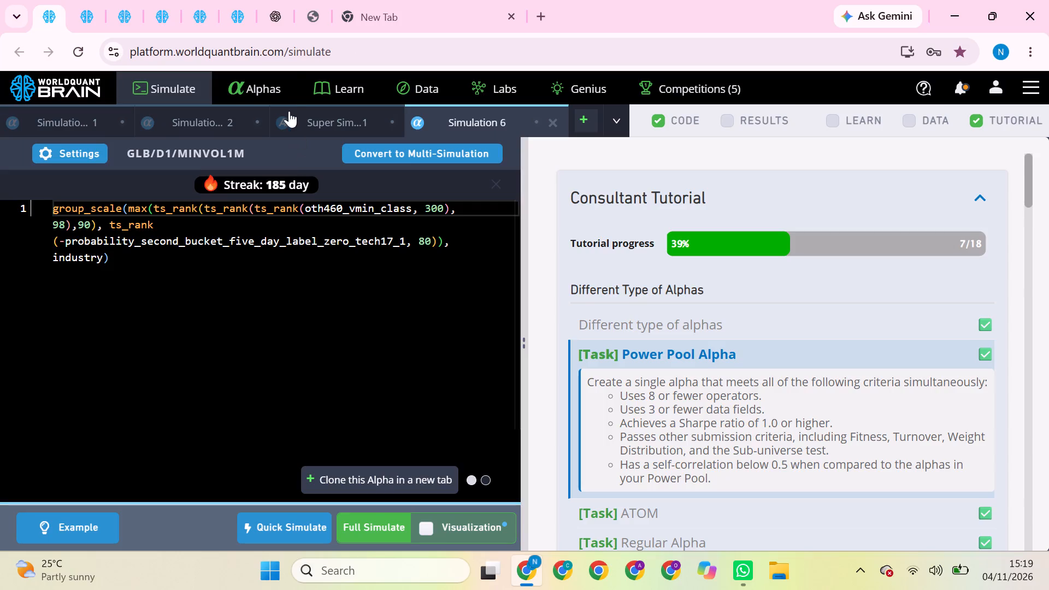
{"action": "left_click", "coordinate": [89, 2]}
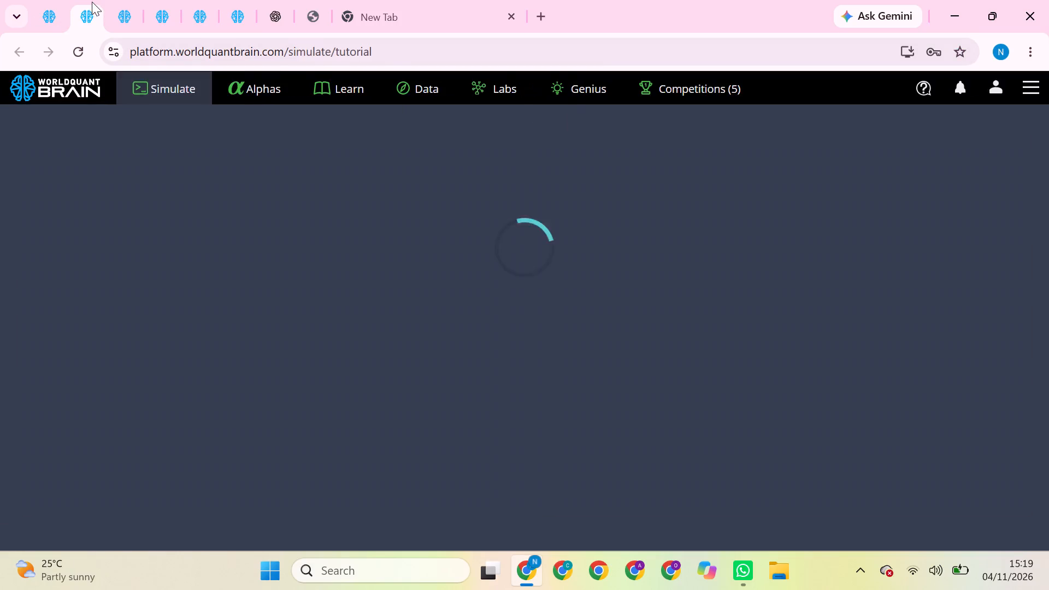
{"action": "left_click", "coordinate": [115, 0]}
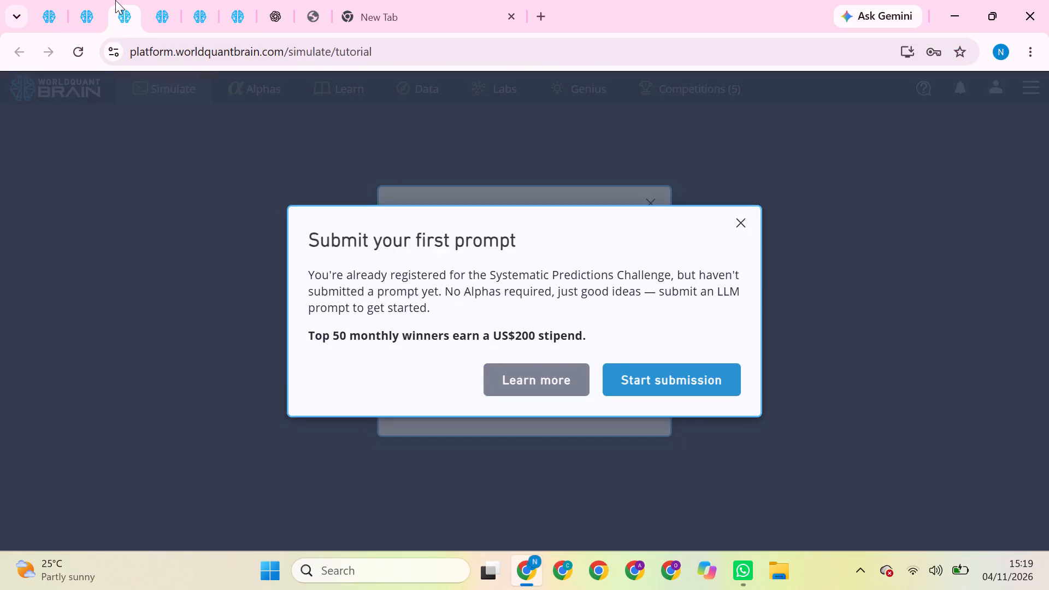
{"action": "left_click", "coordinate": [150, 4]}
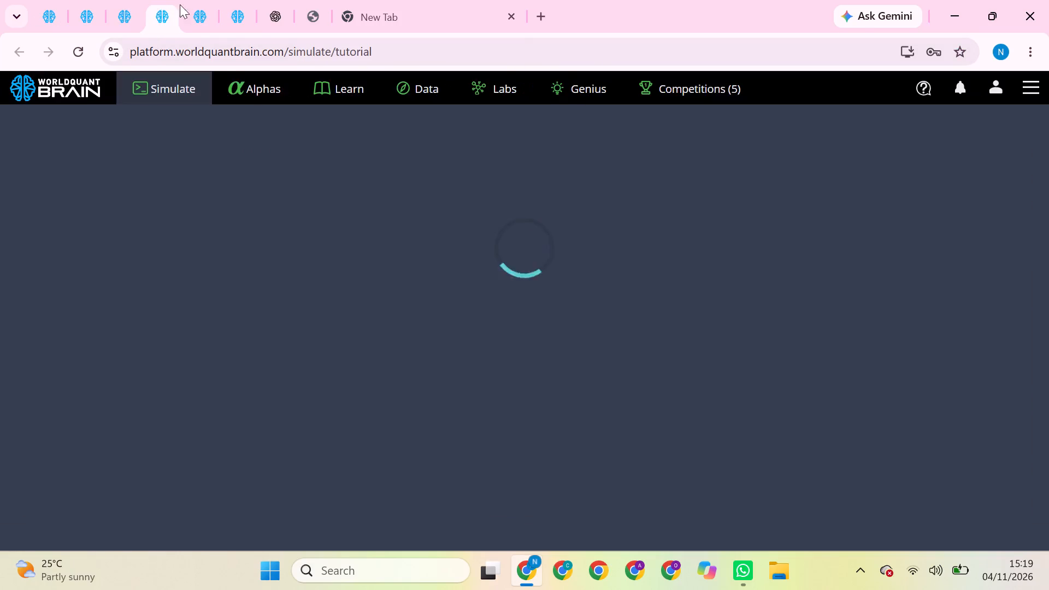
{"action": "left_click", "coordinate": [192, 7]}
{"action": "left_click", "coordinate": [238, 7]}
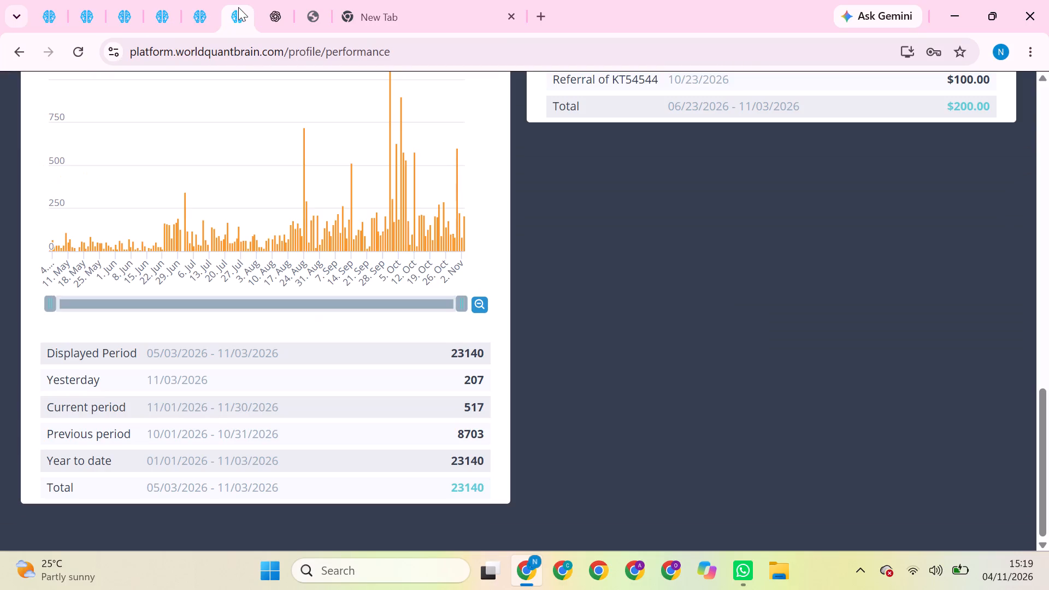
{"action": "left_click", "coordinate": [202, 7]}
{"action": "left_click", "coordinate": [234, 7]}
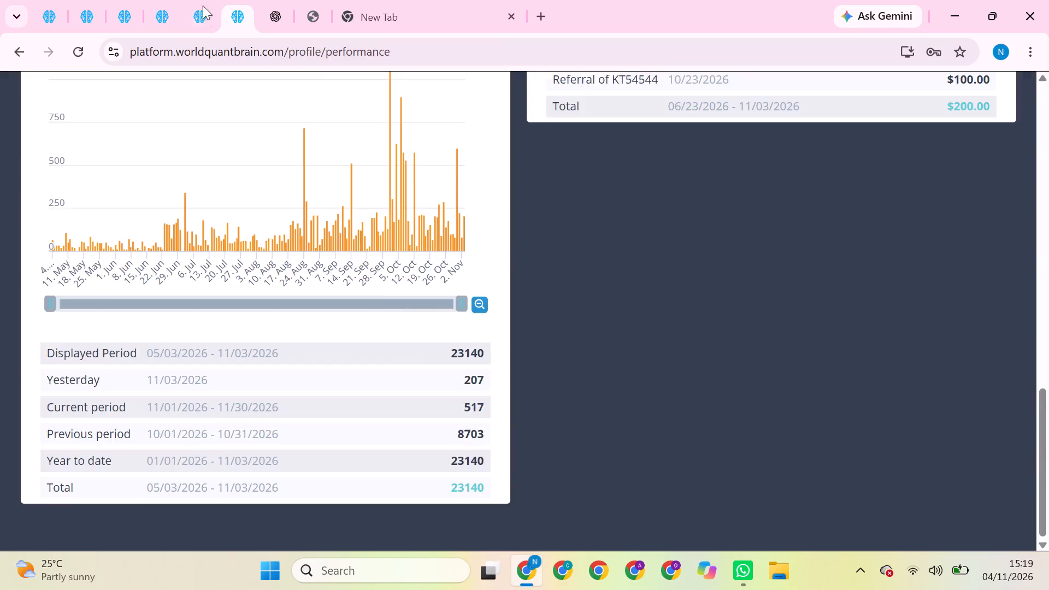
{"action": "left_click", "coordinate": [196, 4]}
{"action": "left_click", "coordinate": [169, 5]}
{"action": "left_click", "coordinate": [114, 1]}
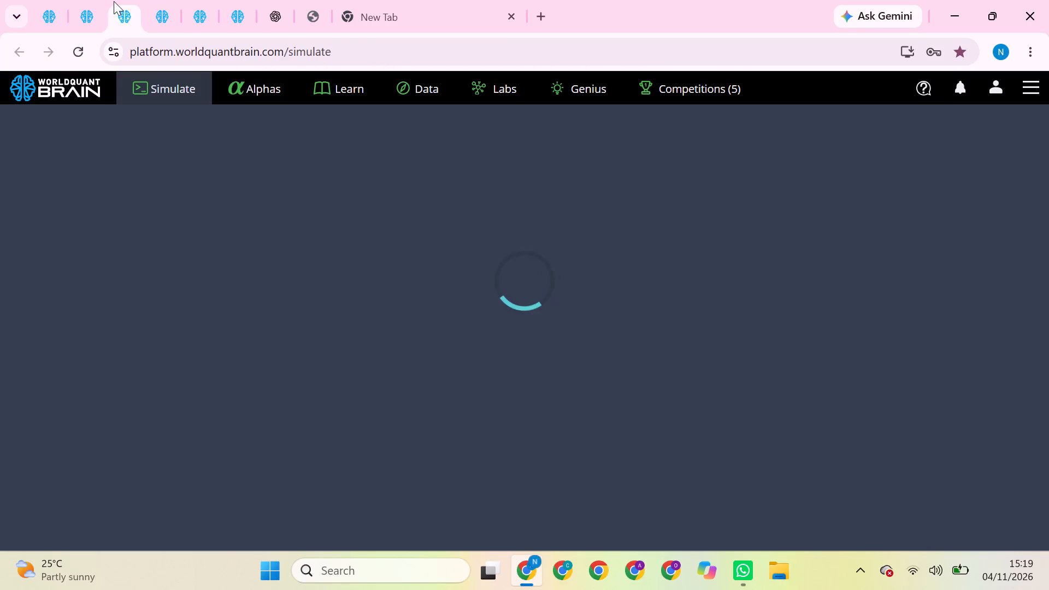
{"action": "left_click", "coordinate": [63, 1]}
{"action": "left_click", "coordinate": [102, 7]}
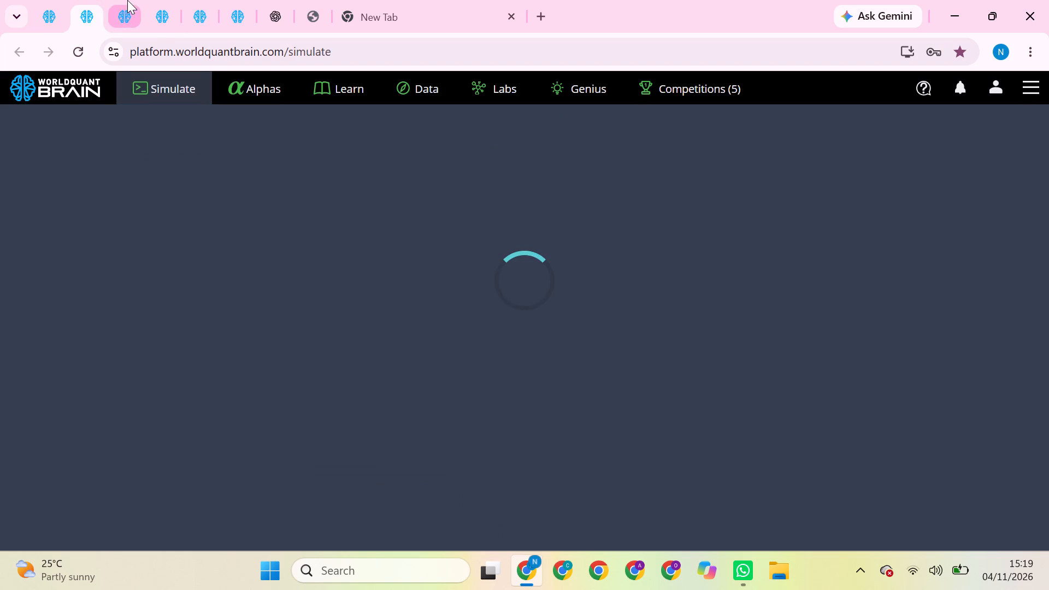
{"action": "left_click", "coordinate": [127, 0]}
{"action": "left_click", "coordinate": [163, 11]}
{"action": "left_click", "coordinate": [214, 4]}
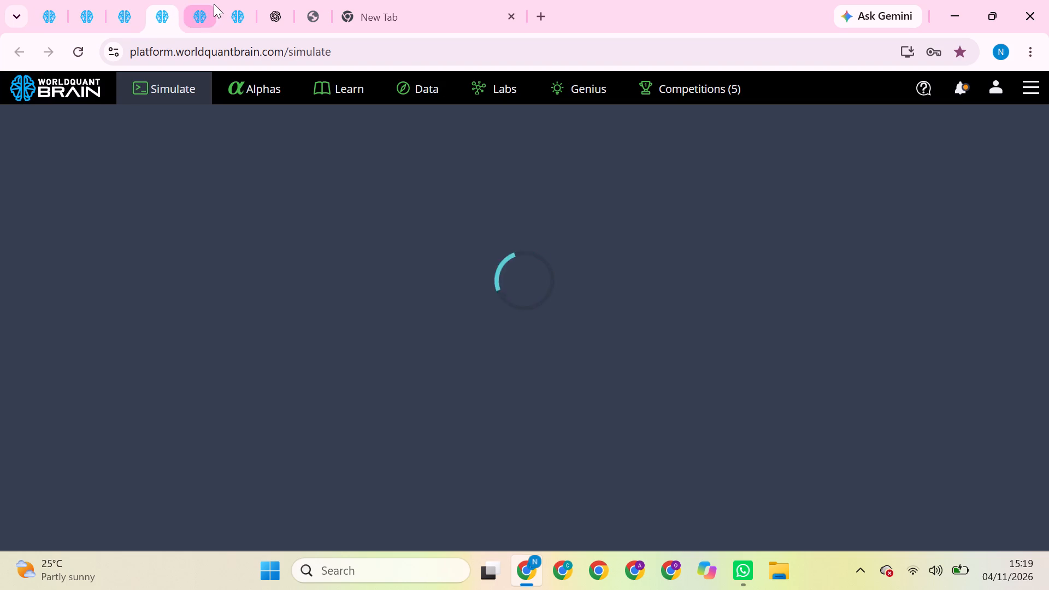
Return to the page showing the profile's performance and open the Simulate screen in it.
{"action": "left_click", "coordinate": [235, 9]}
{"action": "scroll", "coordinate": [333, 213], "scroll_direction": "up", "scroll_amount": 1}
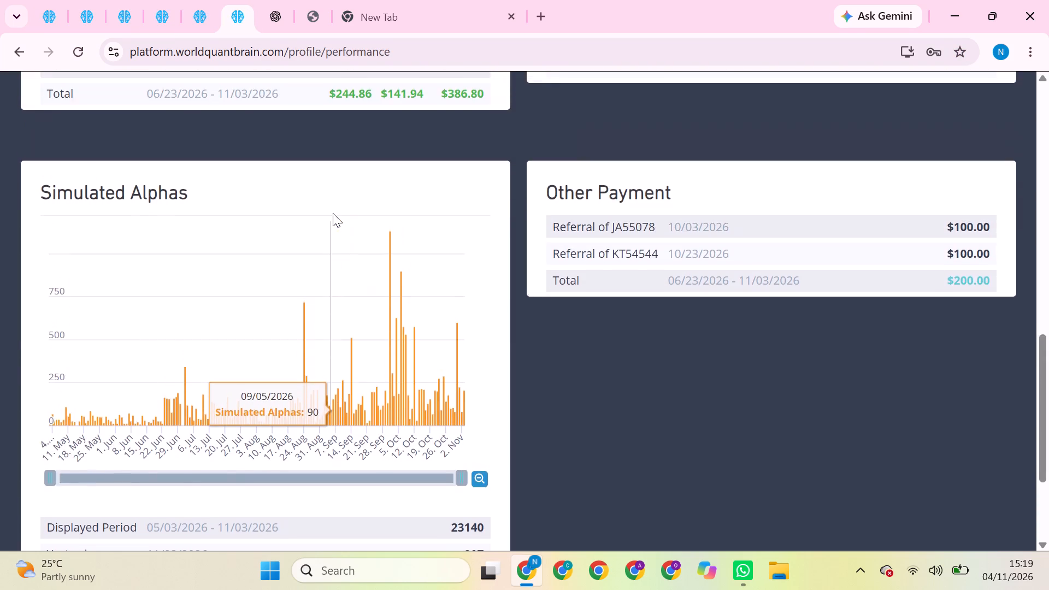
{"action": "scroll", "coordinate": [333, 213], "scroll_direction": "up", "scroll_amount": 4}
{"action": "left_click", "coordinate": [194, 86]}
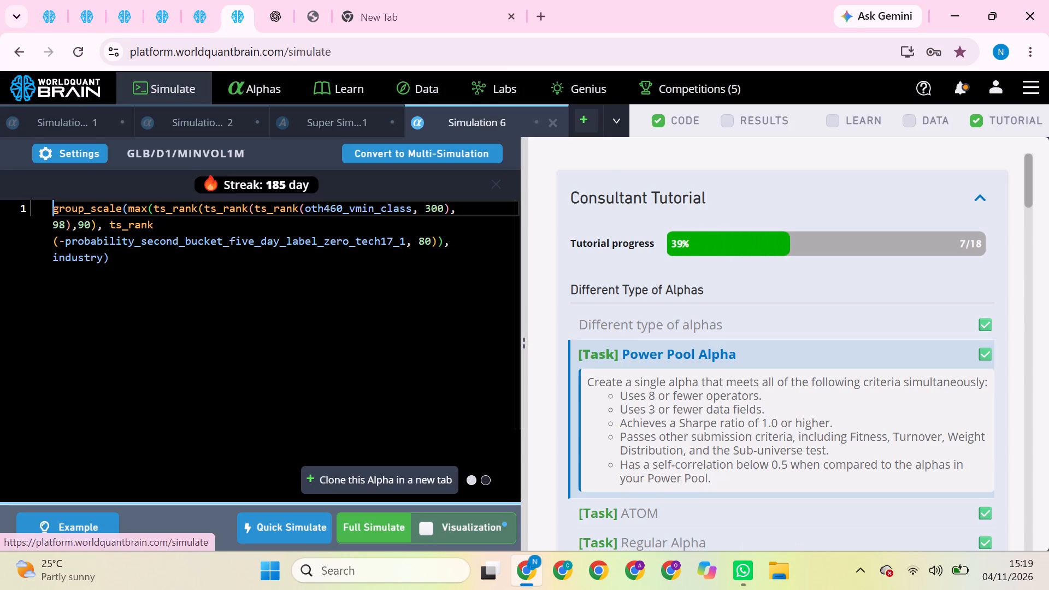
View the list of recent BRAIN notification messages.
{"action": "left_click", "coordinate": [966, 88]}
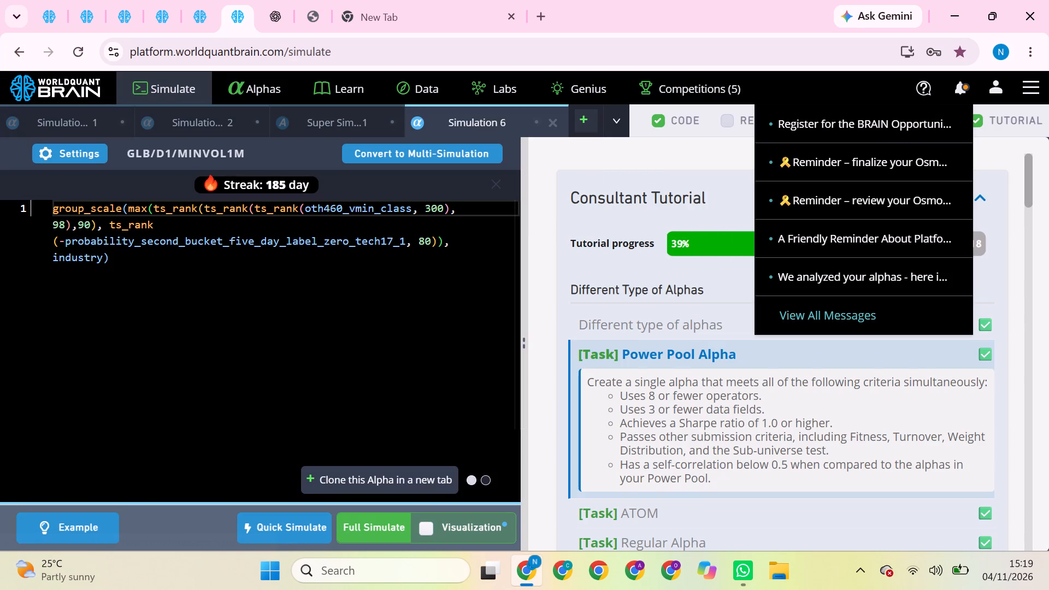
{"action": "left_click", "coordinate": [420, 324]}
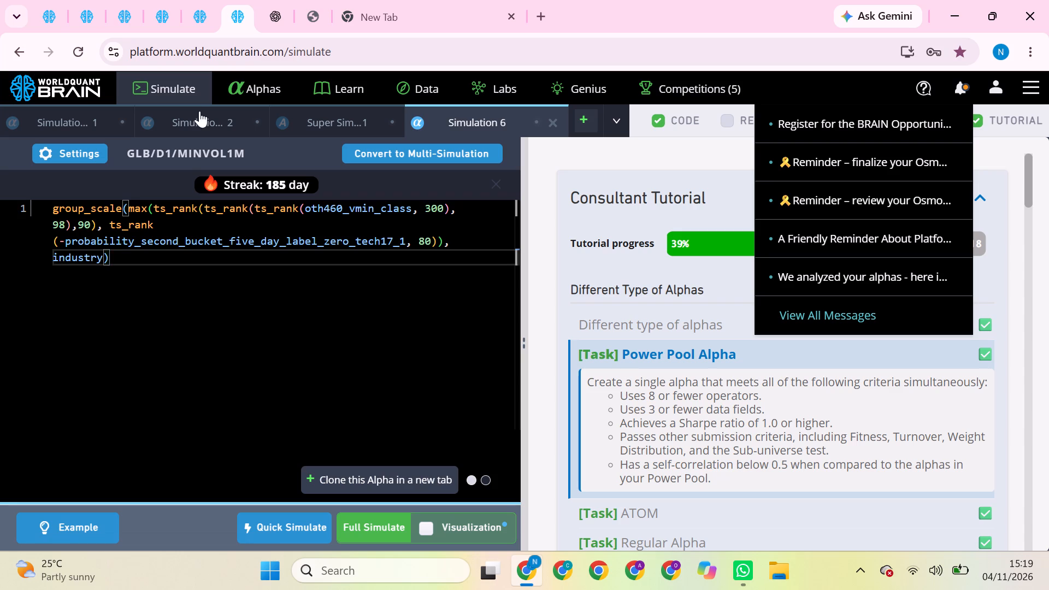
Switch to the fourth open BRAIN page and skip its Simulate welcome tour.
{"action": "left_click", "coordinate": [46, 0]}
{"action": "left_click", "coordinate": [74, 1]}
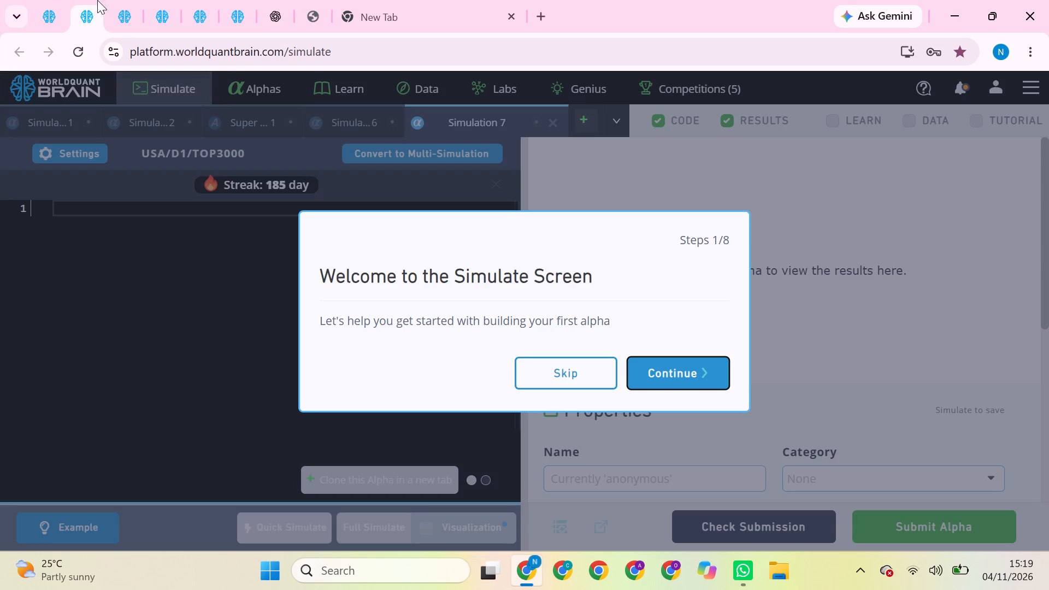
{"action": "left_click", "coordinate": [113, 5]}
{"action": "left_click", "coordinate": [168, 5]}
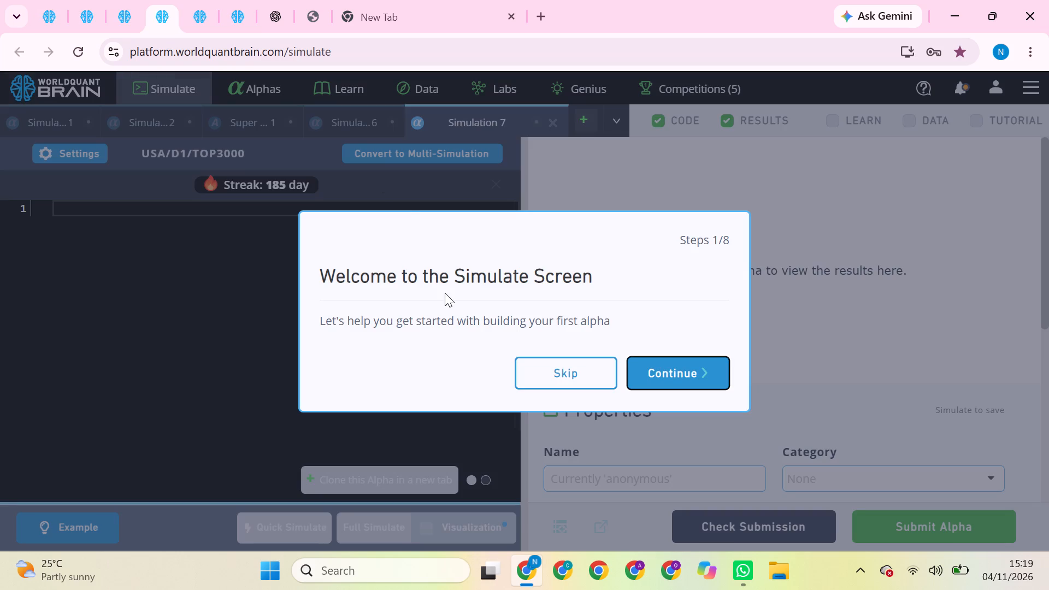
{"action": "left_click", "coordinate": [547, 359]}
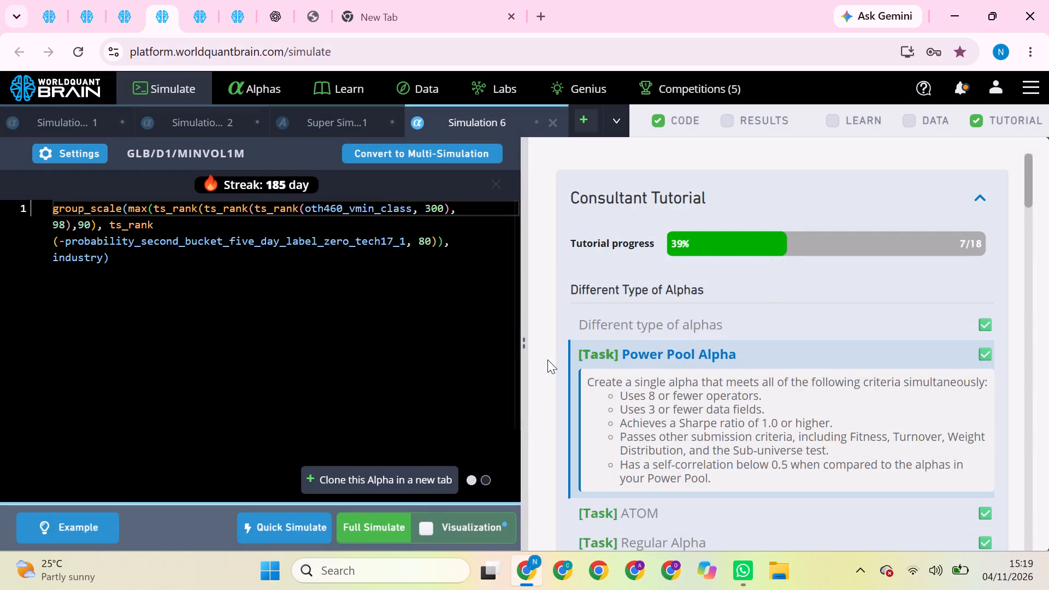
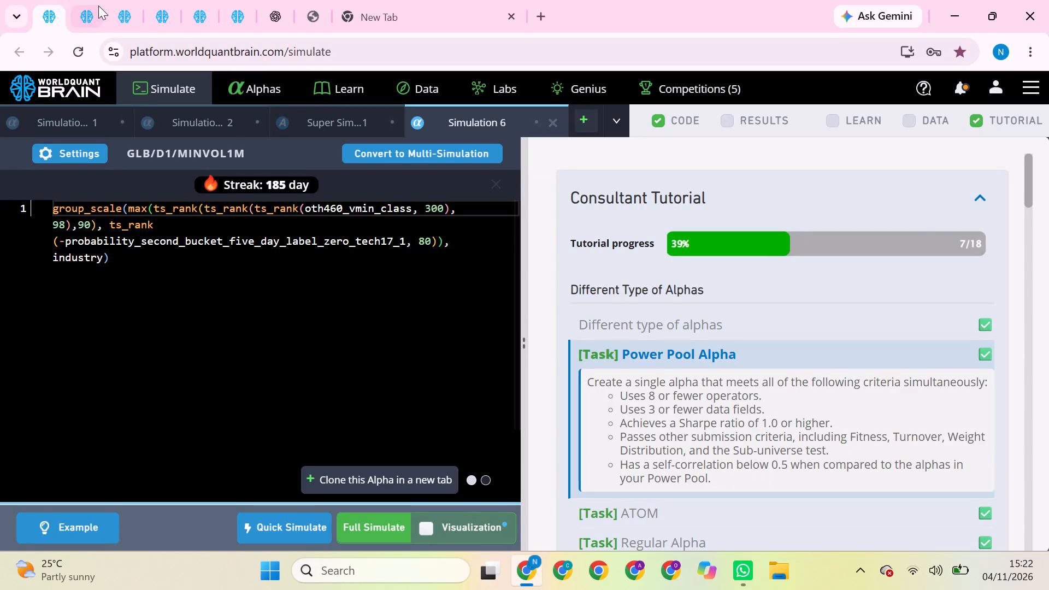
Look through the second to sixth open BRAIN pages in turn to check their Simulate screens.
{"action": "left_click", "coordinate": [104, 1]}
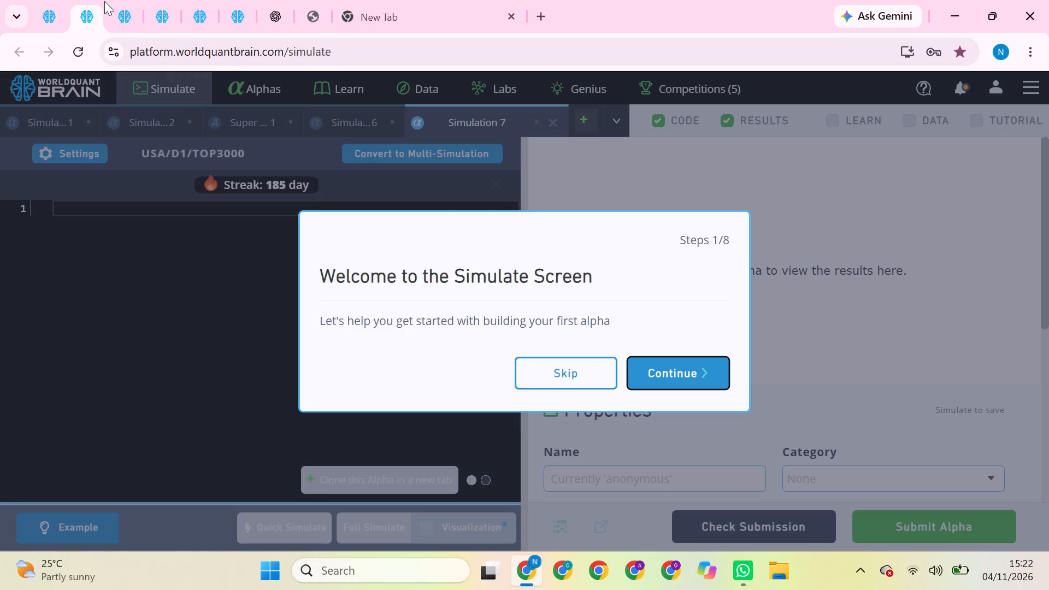
{"action": "left_click", "coordinate": [116, 1]}
{"action": "left_click", "coordinate": [150, 5]}
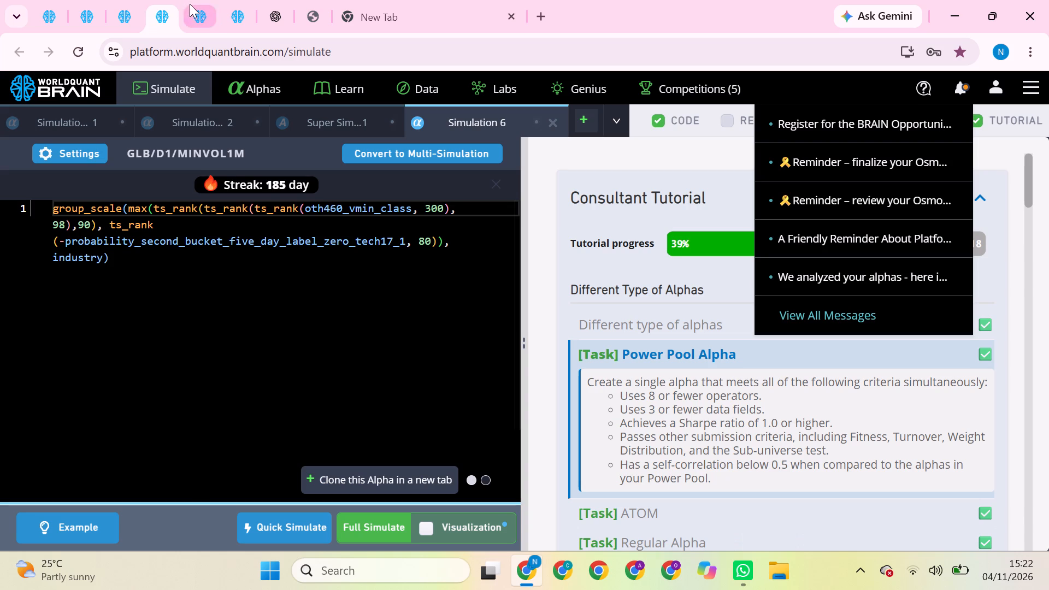
{"action": "left_click", "coordinate": [190, 4]}
{"action": "left_click", "coordinate": [240, 8]}
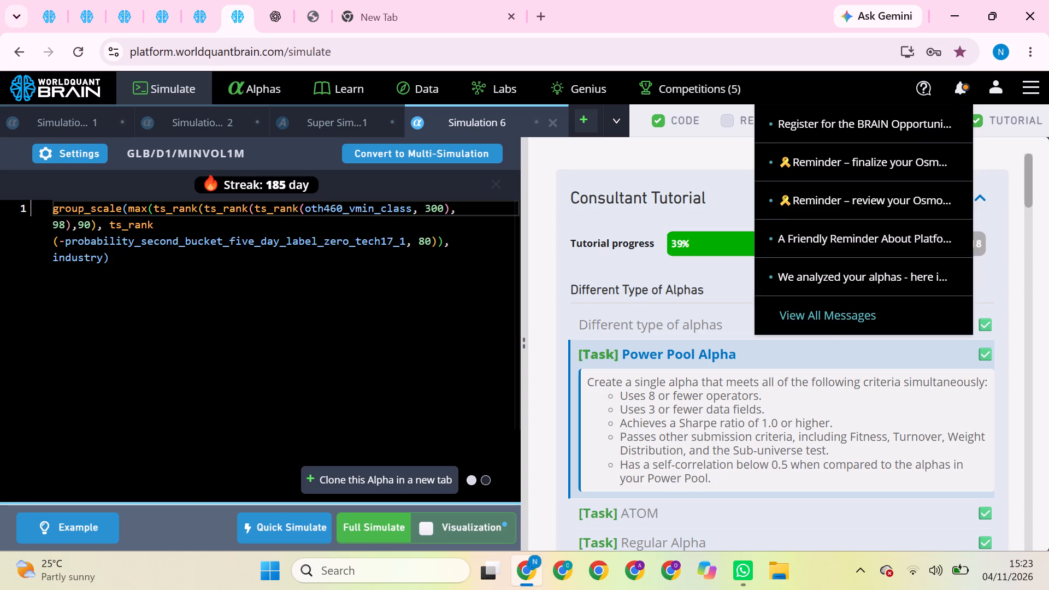
Check the recent notification messages and the account options on the sixth BRAIN page.
{"action": "left_click", "coordinate": [956, 87]}
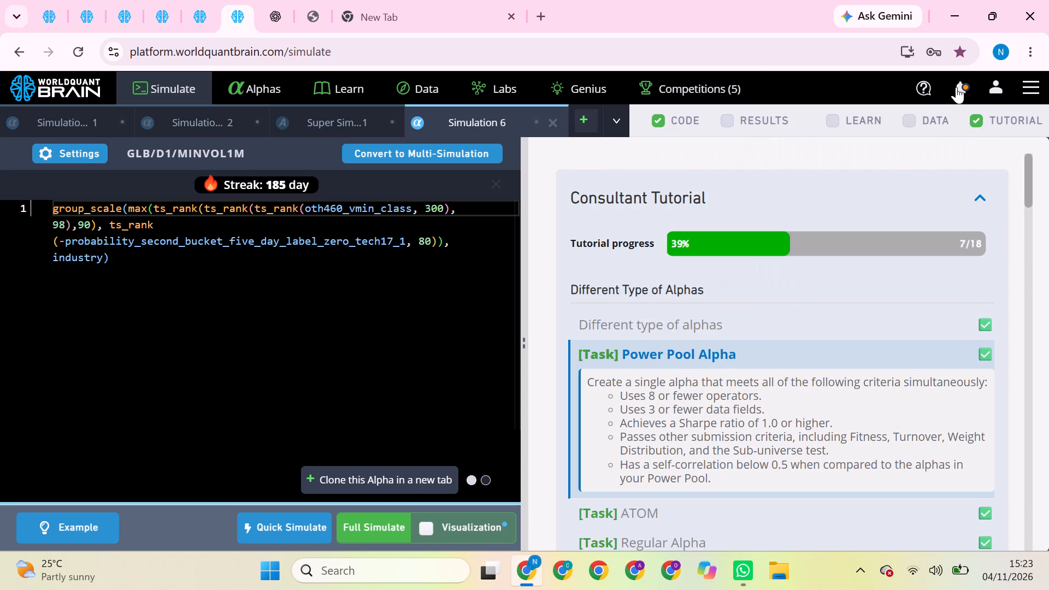
{"action": "left_click", "coordinate": [967, 91]}
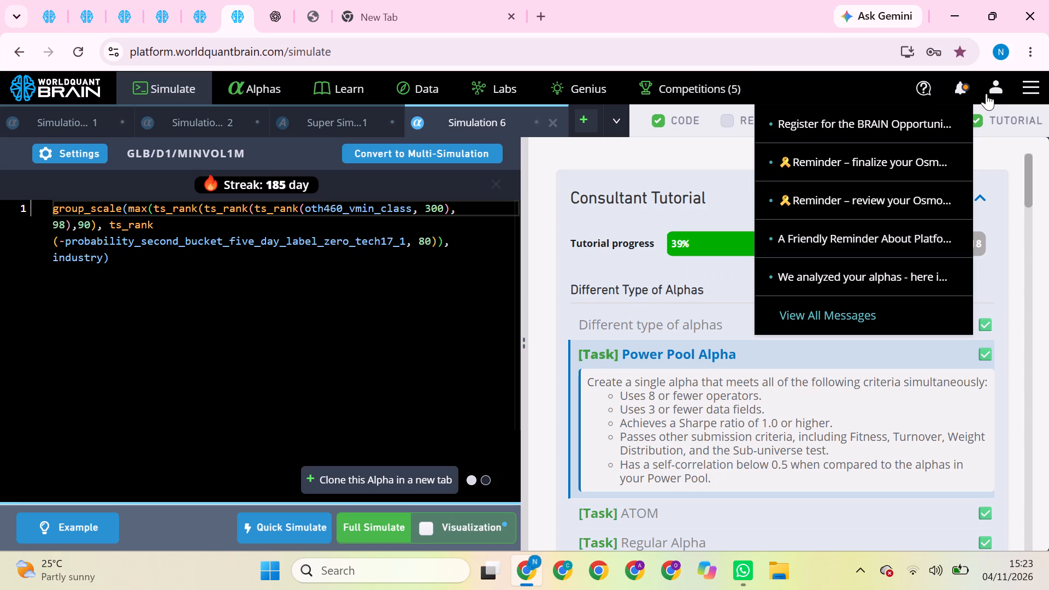
{"action": "left_click", "coordinate": [965, 88]}
{"action": "left_click", "coordinate": [965, 88]}
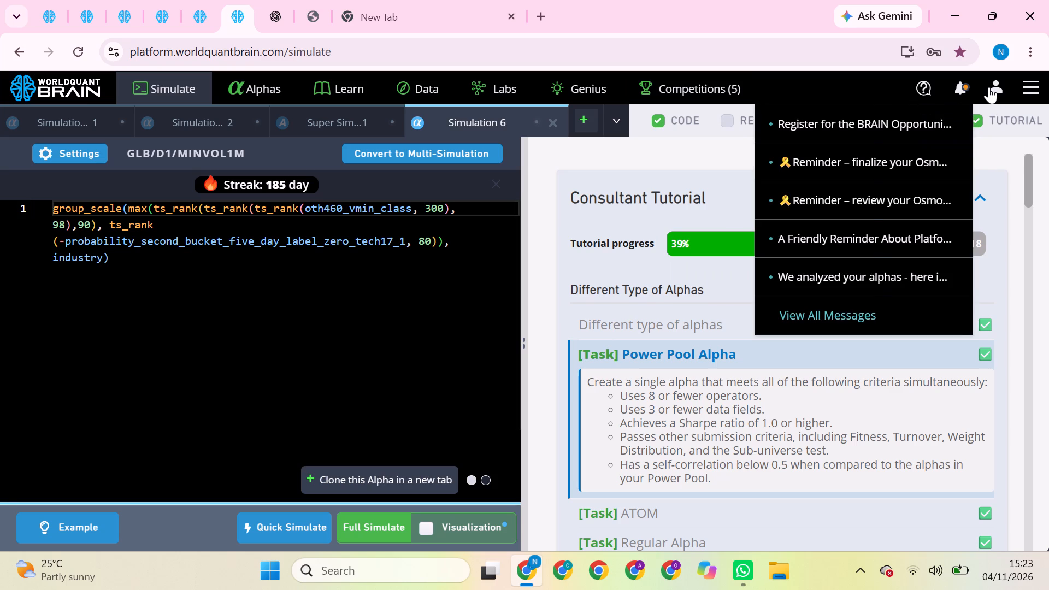
{"action": "left_click", "coordinate": [989, 87]}
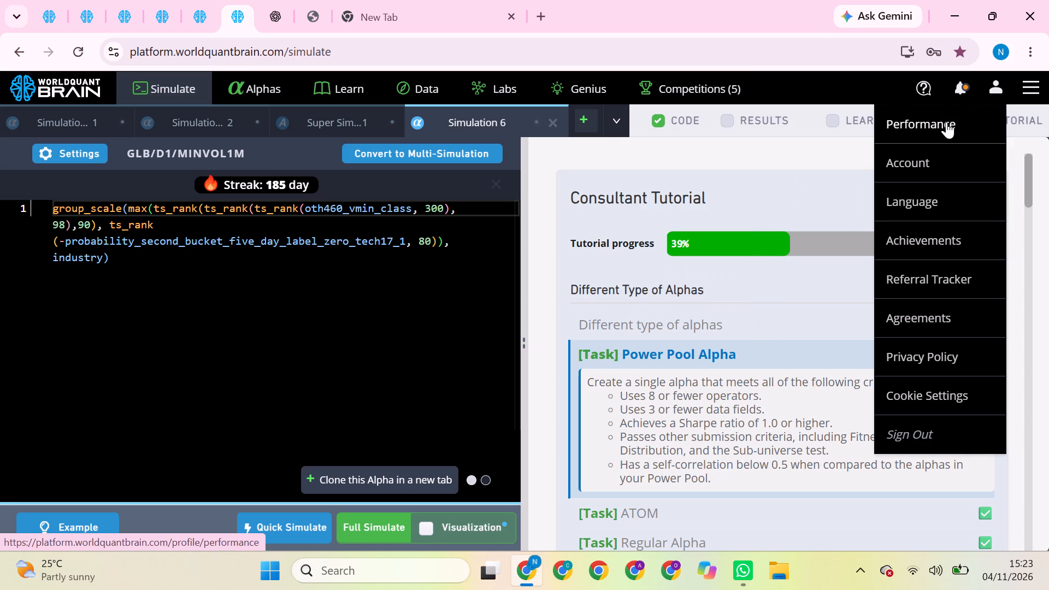
{"action": "left_click", "coordinate": [963, 81]}
{"action": "left_click", "coordinate": [399, 299]}
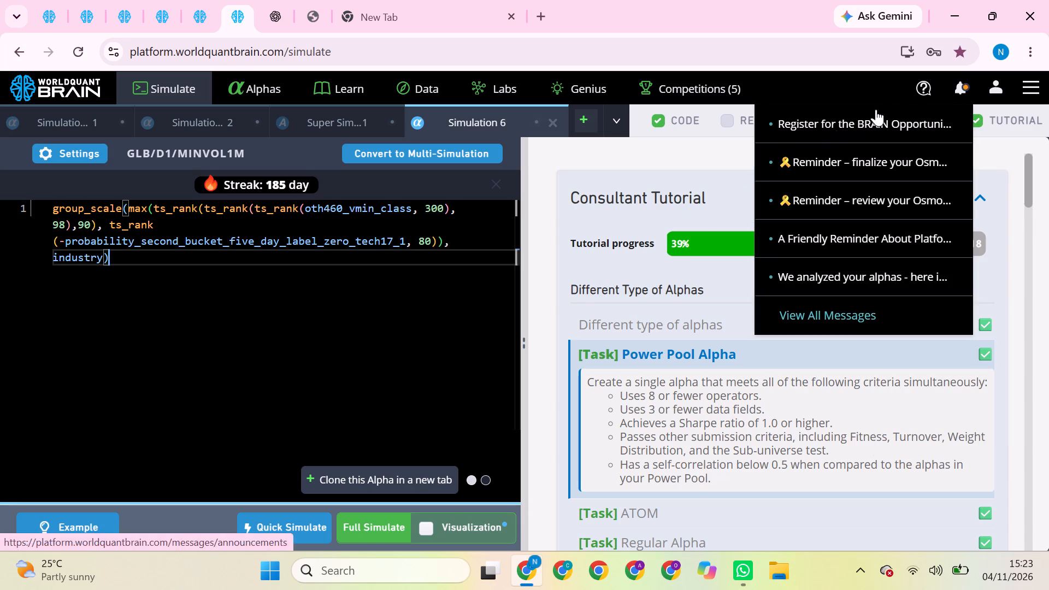
{"action": "left_click", "coordinate": [966, 82]}
{"action": "left_click", "coordinate": [966, 87]}
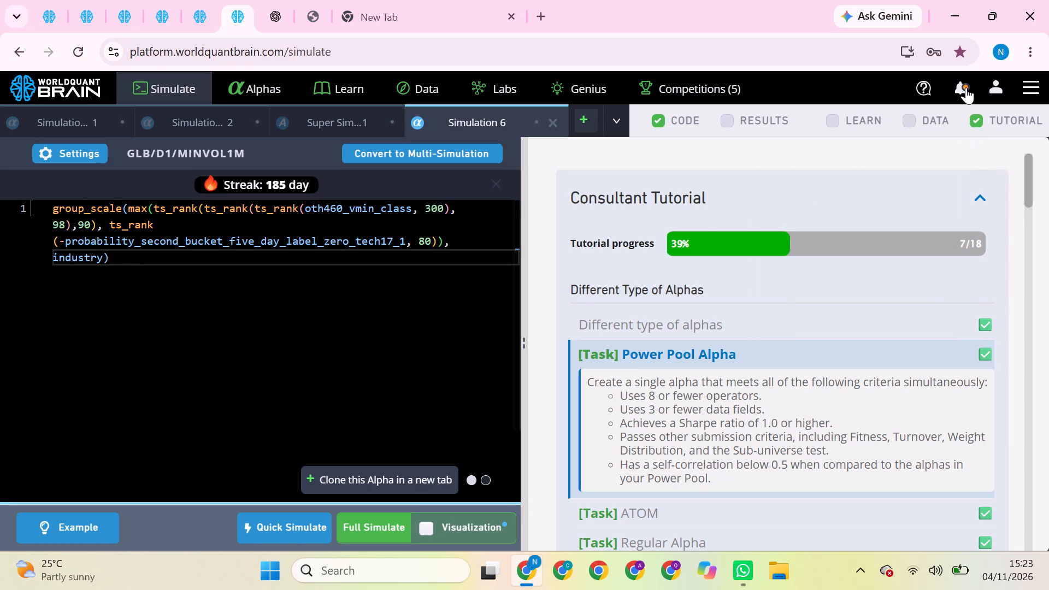
Go through the open BRAIN pages again, finishing on the sixth, to compare their Simulate screens.
{"action": "left_click", "coordinate": [82, 18]}
{"action": "left_click", "coordinate": [43, 14]}
{"action": "left_click_drag", "start_coordinate": [91, 4], "coordinate": [141, 2]}
{"action": "left_click", "coordinate": [141, 2]}
{"action": "left_click", "coordinate": [158, 5]}
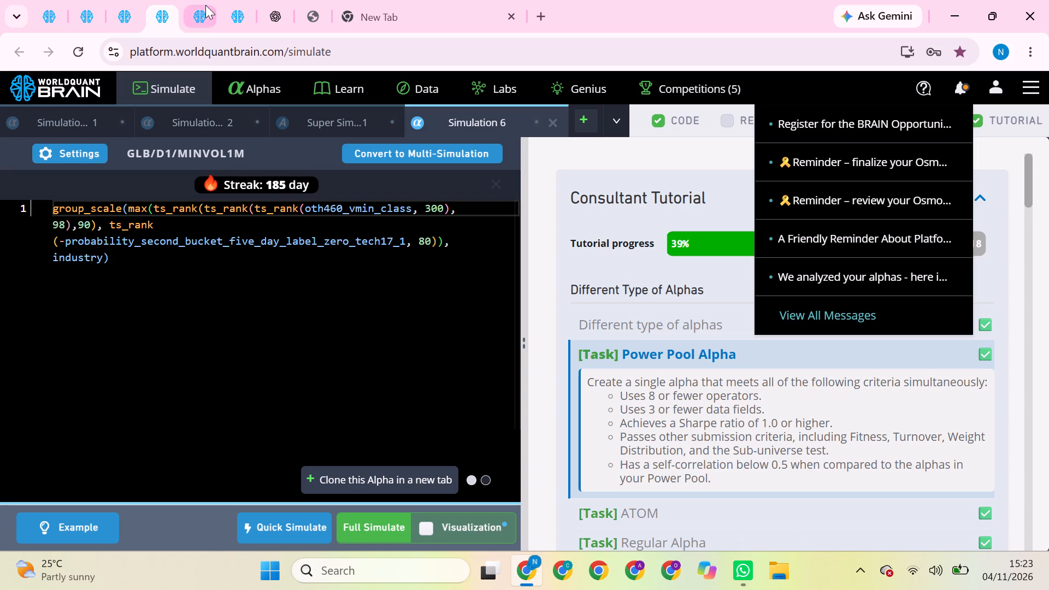
{"action": "left_click", "coordinate": [205, 5]}
{"action": "left_click", "coordinate": [237, 5]}
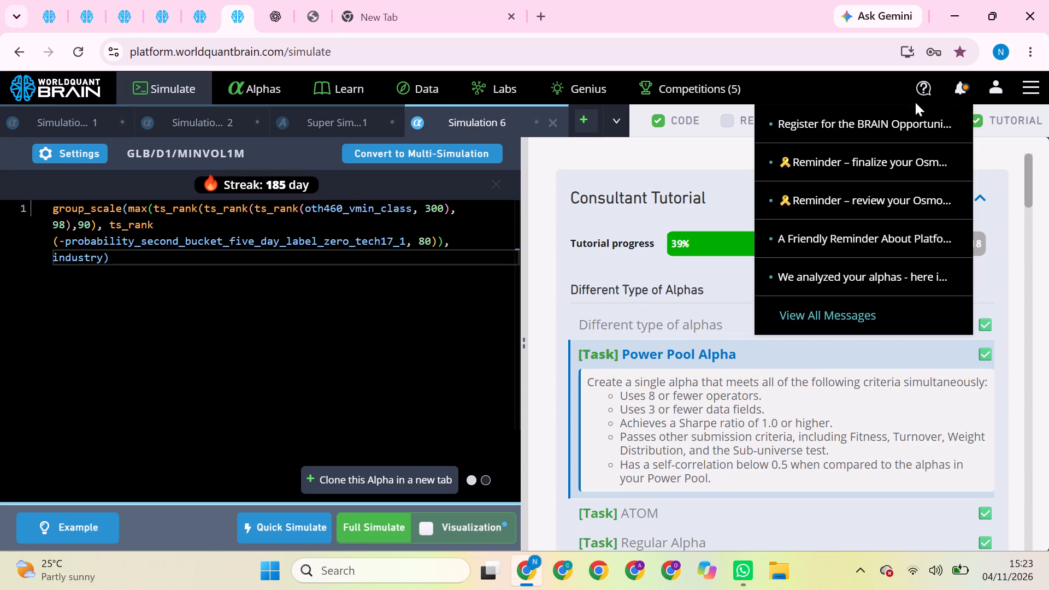
Close the notification list, open the profile's Performance page and review the Base Payment and Submitted Alphas charts.
{"action": "left_click", "coordinate": [964, 87]}
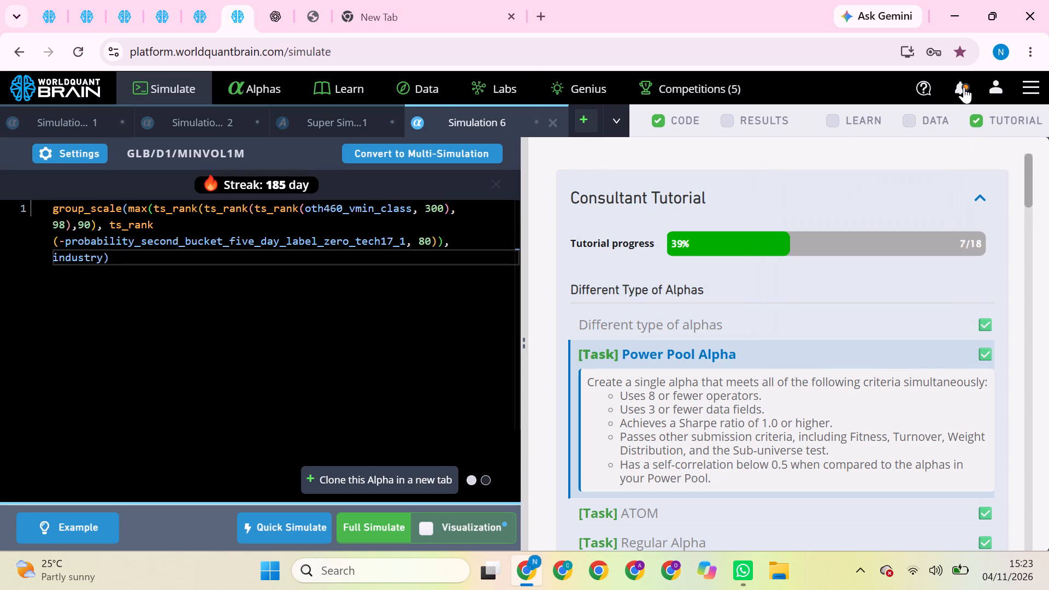
{"action": "left_click", "coordinate": [997, 87]}
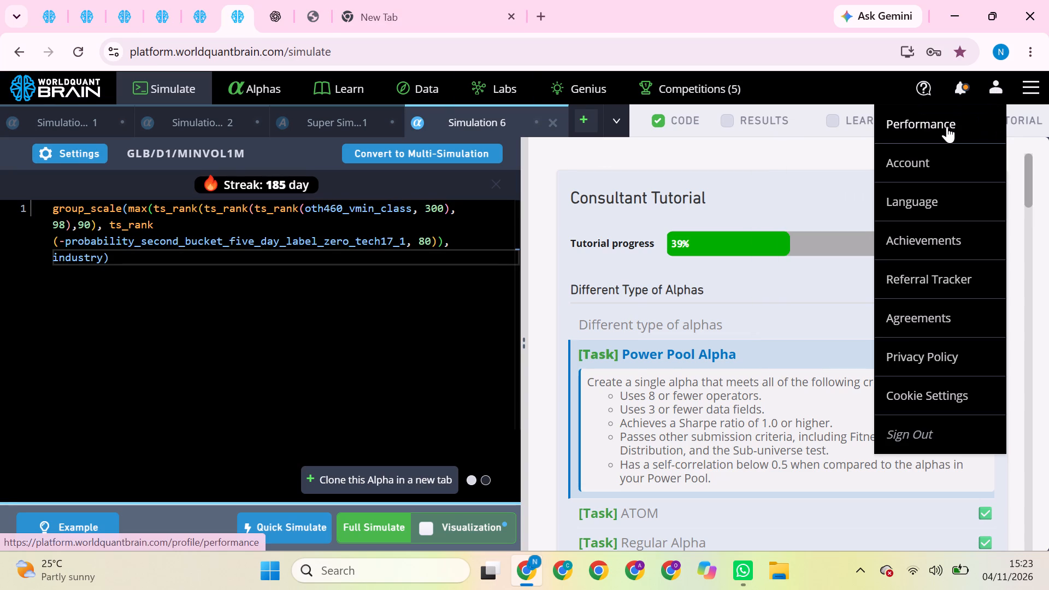
{"action": "left_click", "coordinate": [947, 126]}
{"action": "scroll", "coordinate": [729, 261], "scroll_direction": "down", "scroll_amount": 1}
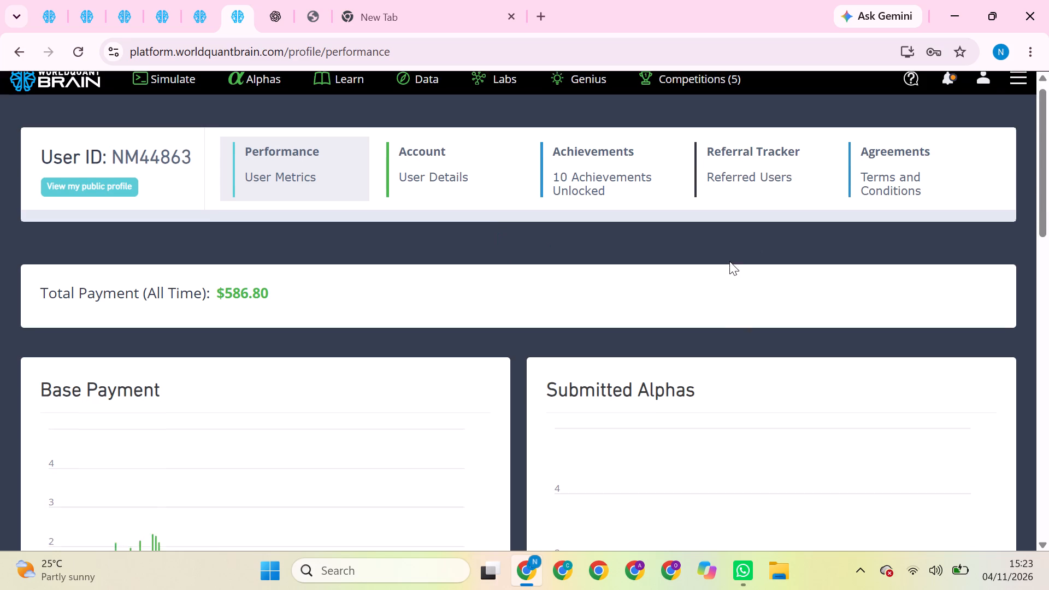
{"action": "scroll", "coordinate": [729, 261], "scroll_direction": "down", "scroll_amount": 2}
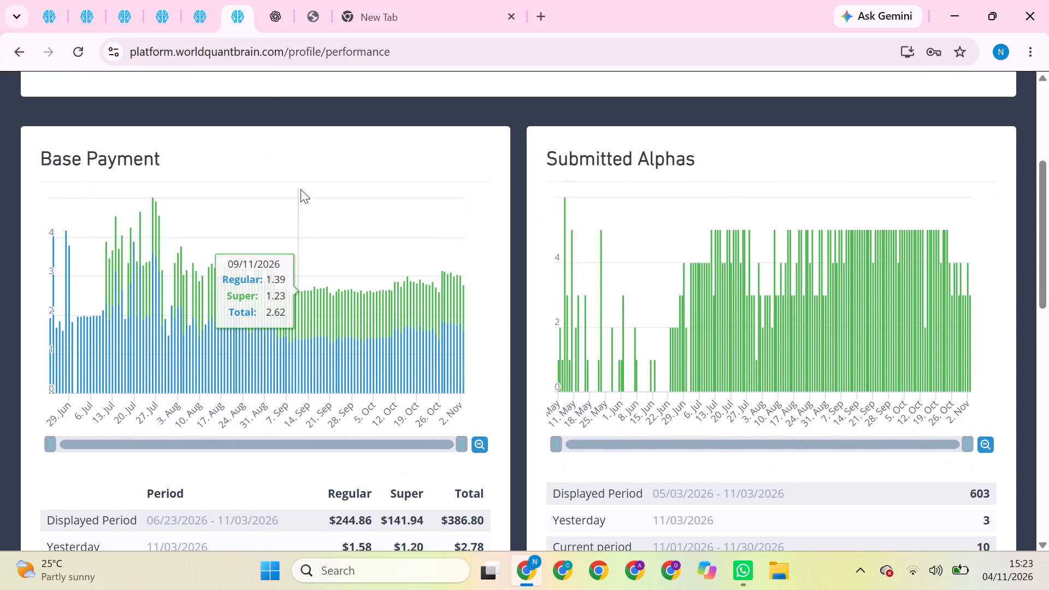
{"action": "scroll", "coordinate": [439, 147], "scroll_direction": "up", "scroll_amount": 5}
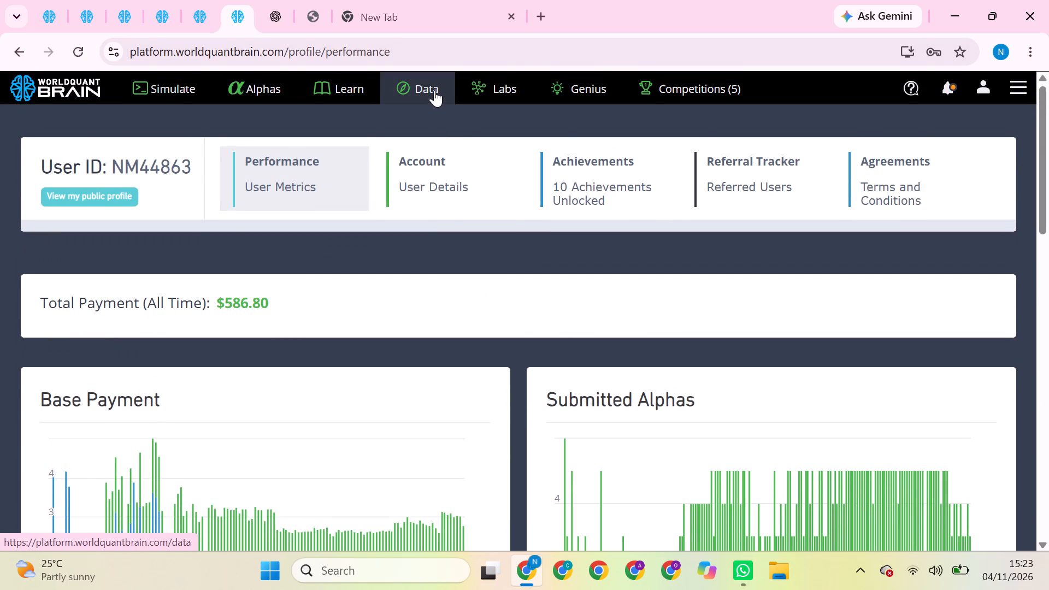
{"action": "scroll", "coordinate": [505, 351], "scroll_direction": "down", "scroll_amount": 1}
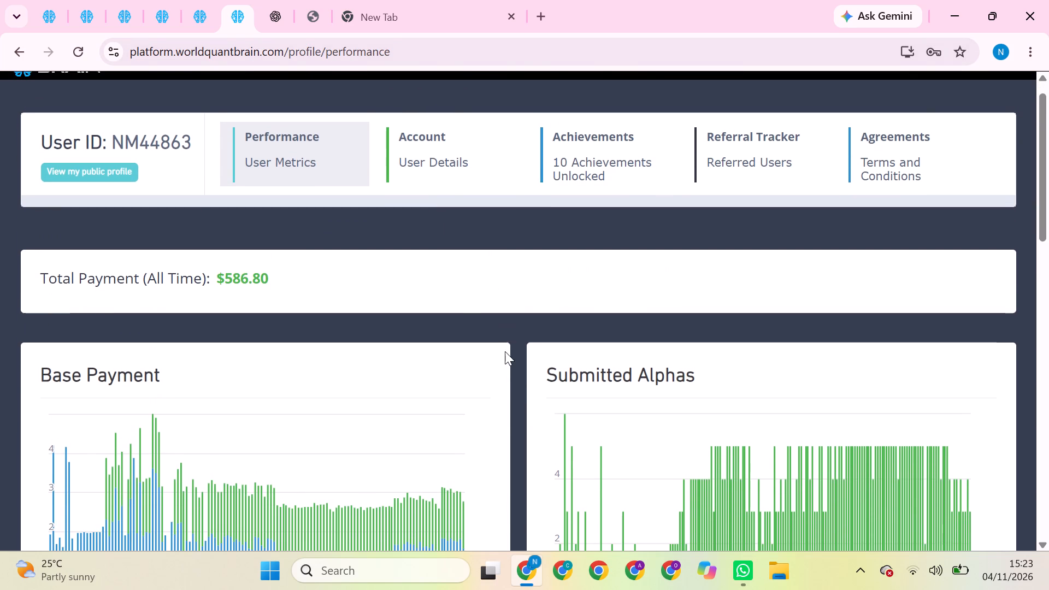
{"action": "scroll", "coordinate": [505, 351], "scroll_direction": "down", "scroll_amount": 1}
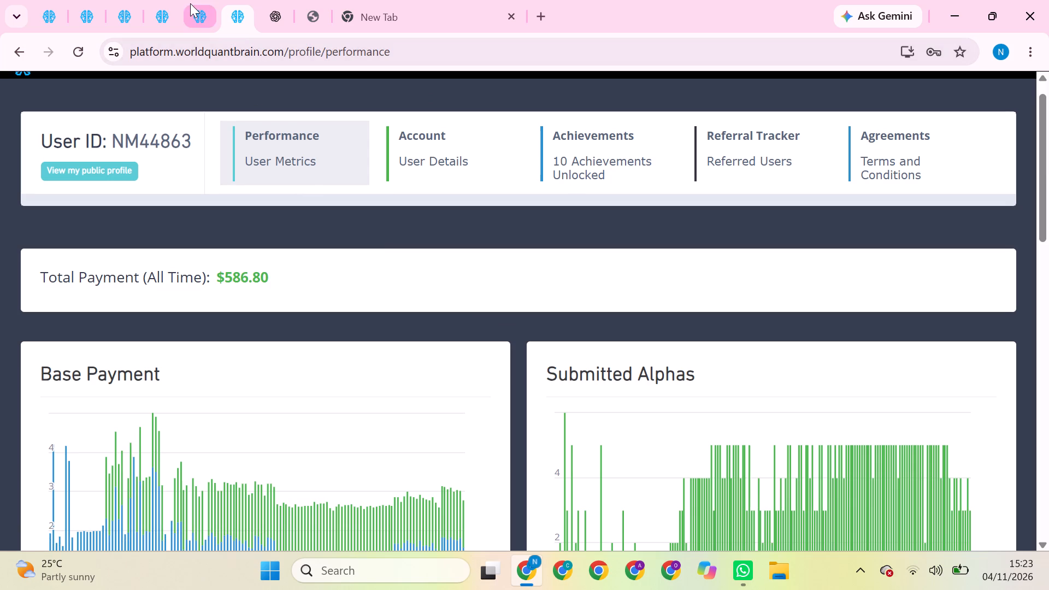
Switch to the RegularAlpha.ipynb page on localhost:8888, try reloading it and check its site connection information.
{"action": "left_click", "coordinate": [310, 0]}
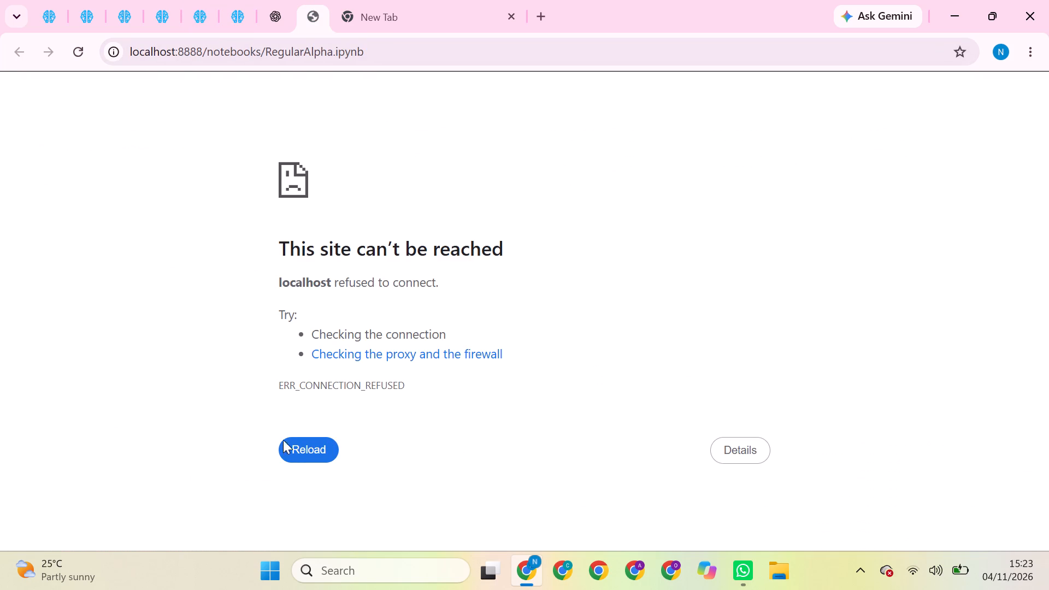
{"action": "left_click", "coordinate": [300, 458]}
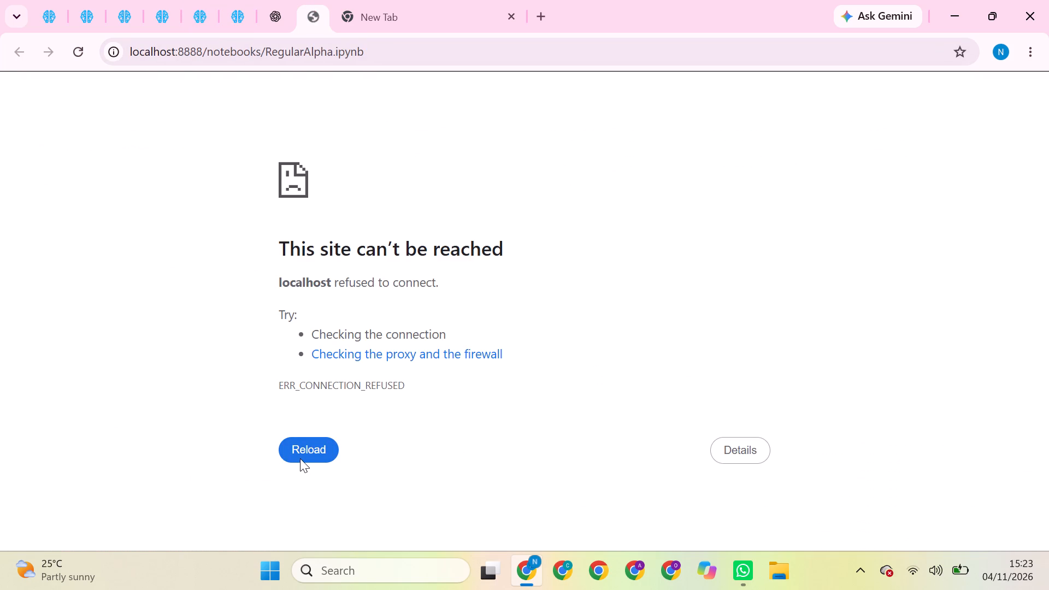
{"action": "left_click", "coordinate": [300, 458]}
{"action": "left_click", "coordinate": [113, 56]}
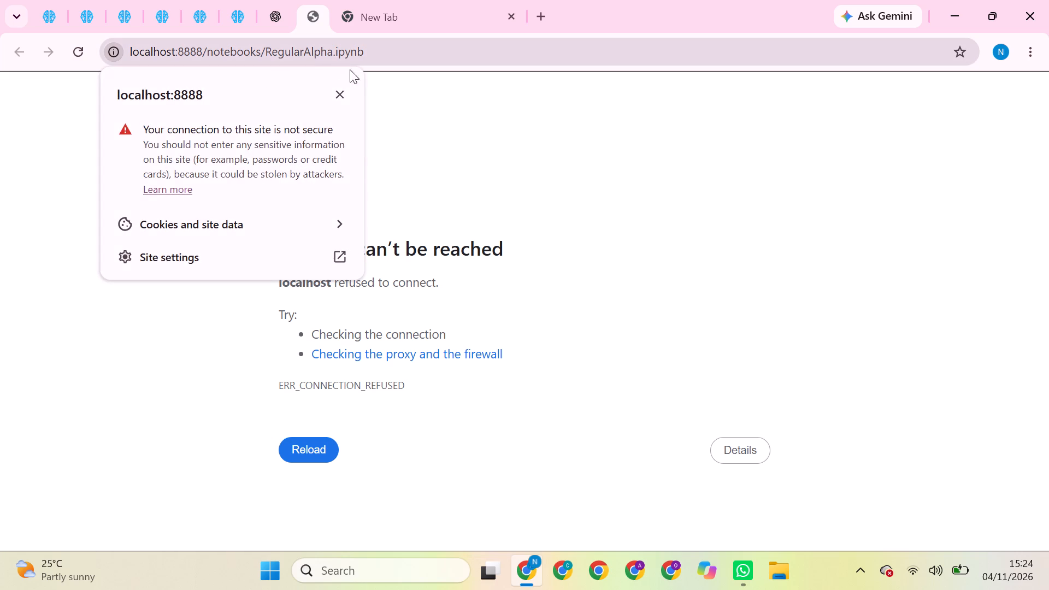
{"action": "left_click", "coordinate": [338, 95]}
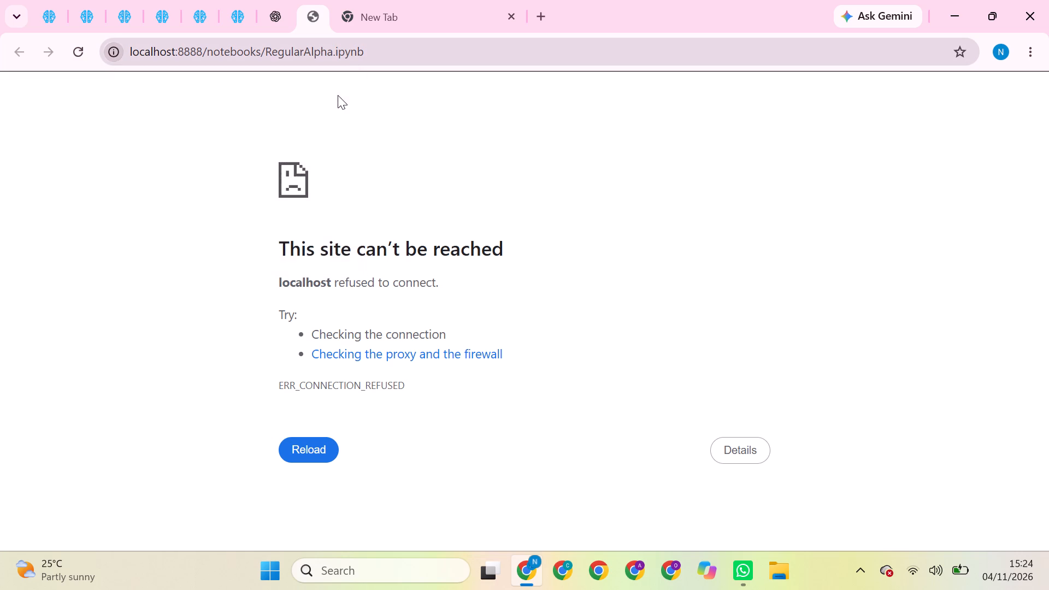
{"action": "left_click", "coordinate": [322, 454]}
{"action": "left_click", "coordinate": [110, 54]}
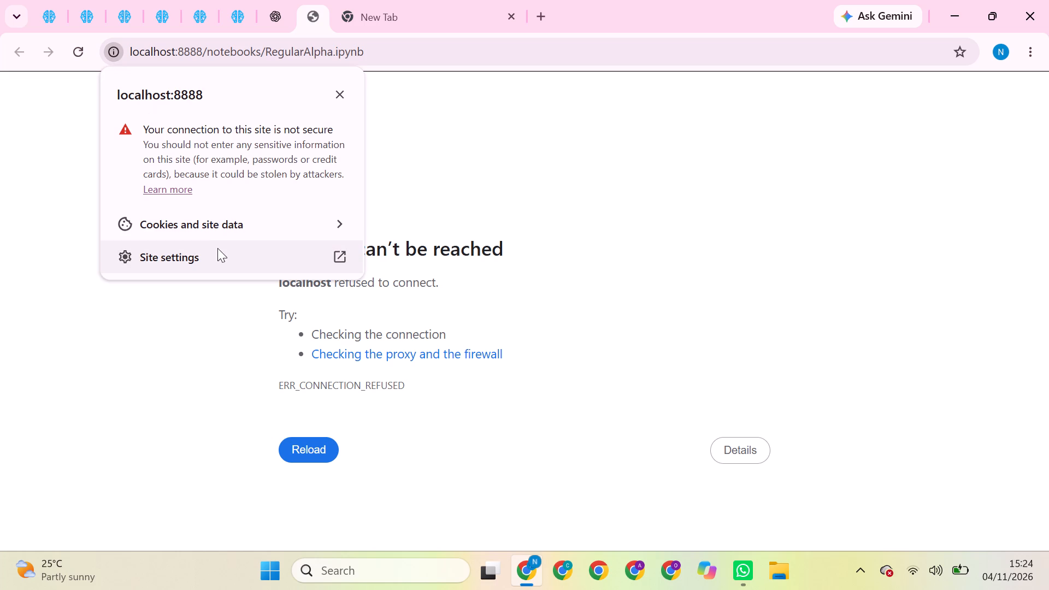
{"action": "left_click", "coordinate": [338, 91]}
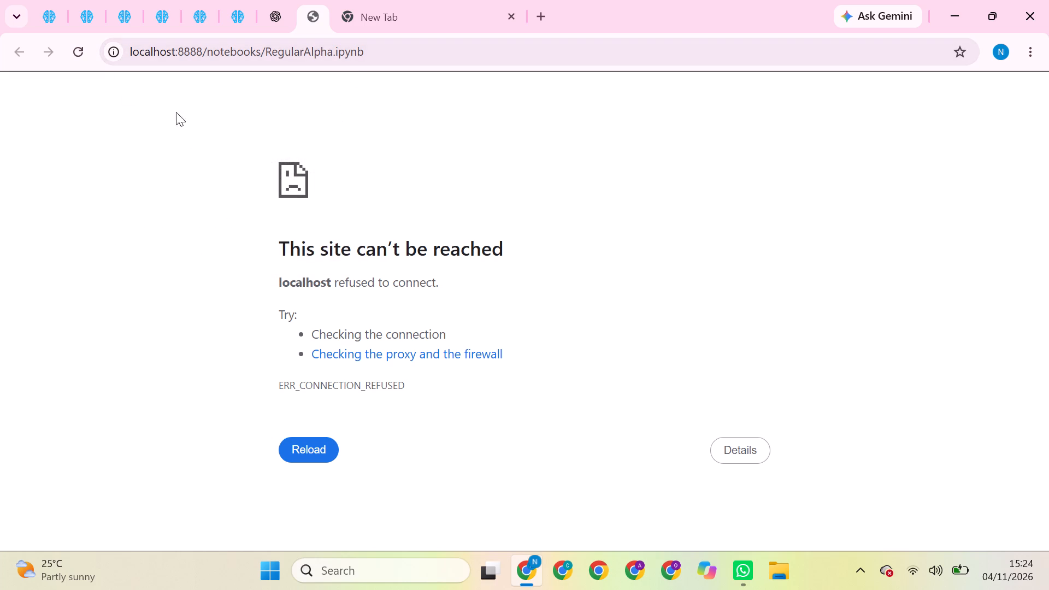
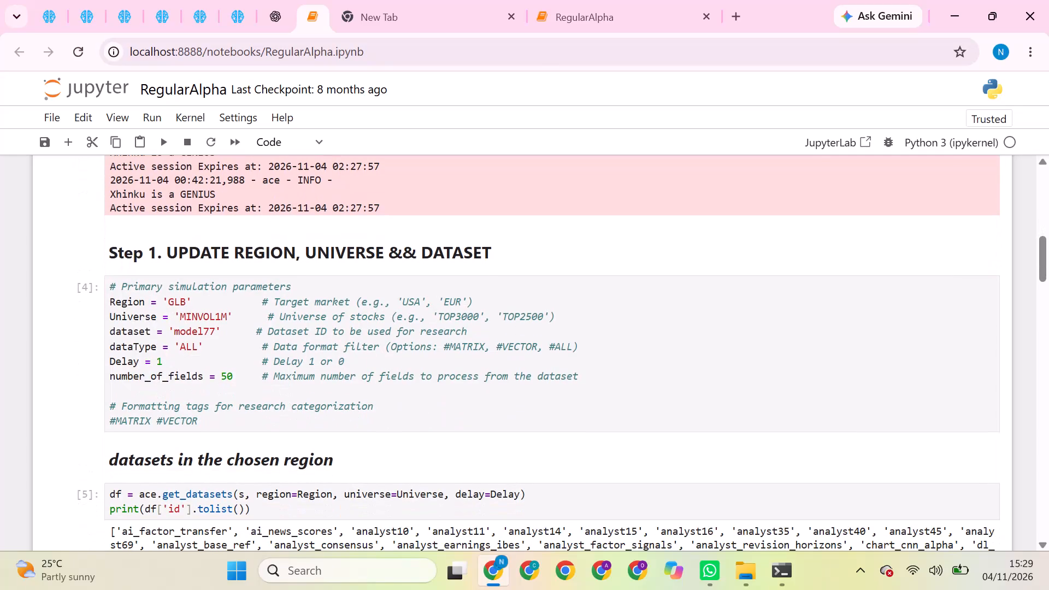
Set the dataset in the Step 1 primary simulation parameters to 'model28'.
{"action": "double_click", "coordinate": [204, 330]}
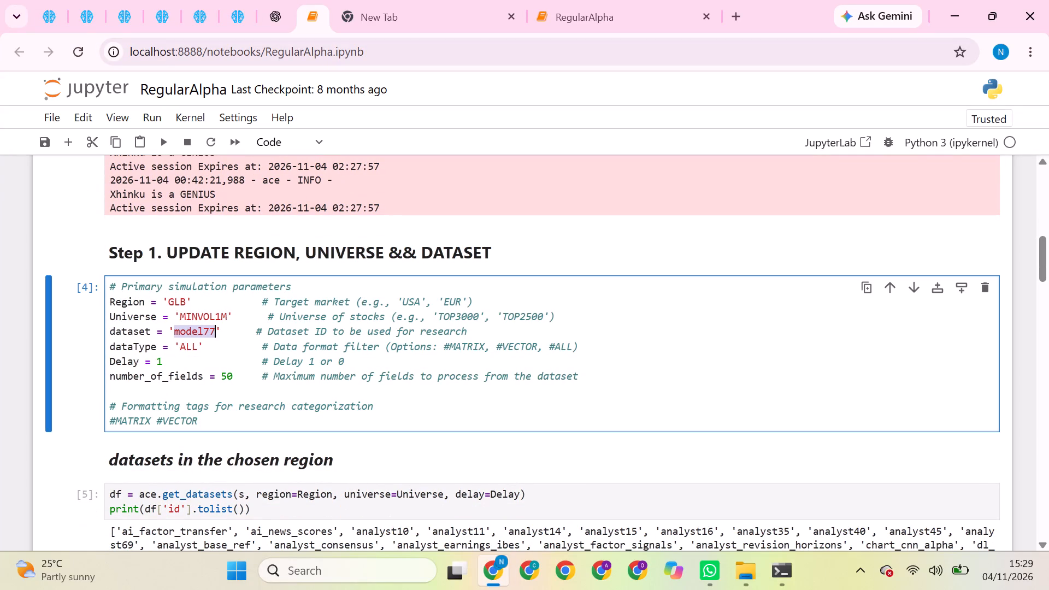
{"action": "key", "text": "ctrl+v"}
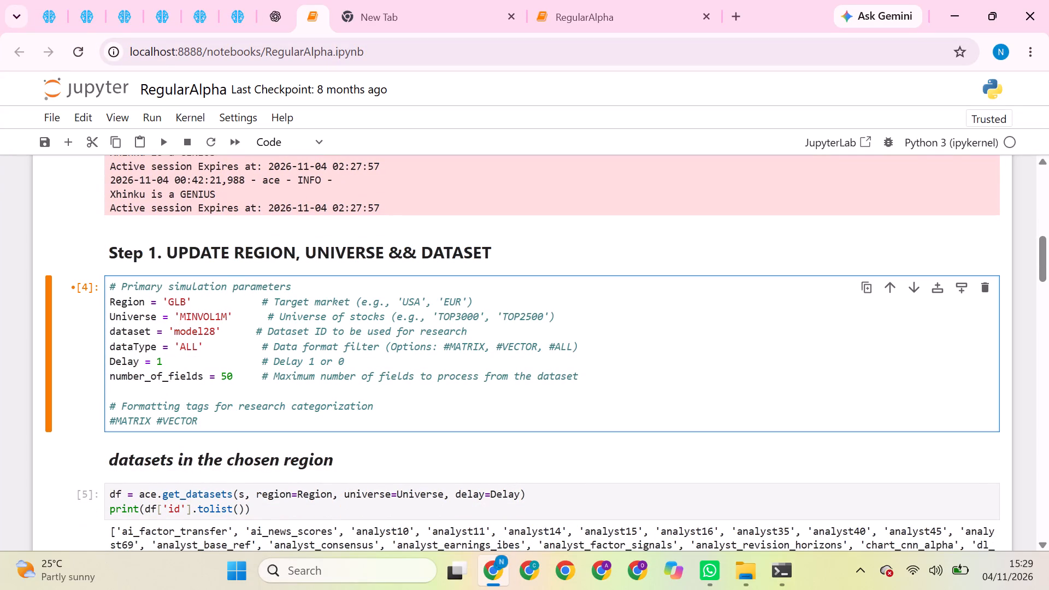
Set the neutralization argument in the alpha_list generate_alpha cell to "RAM".
{"action": "scroll", "coordinate": [227, 257], "scroll_direction": "up", "scroll_amount": 8}
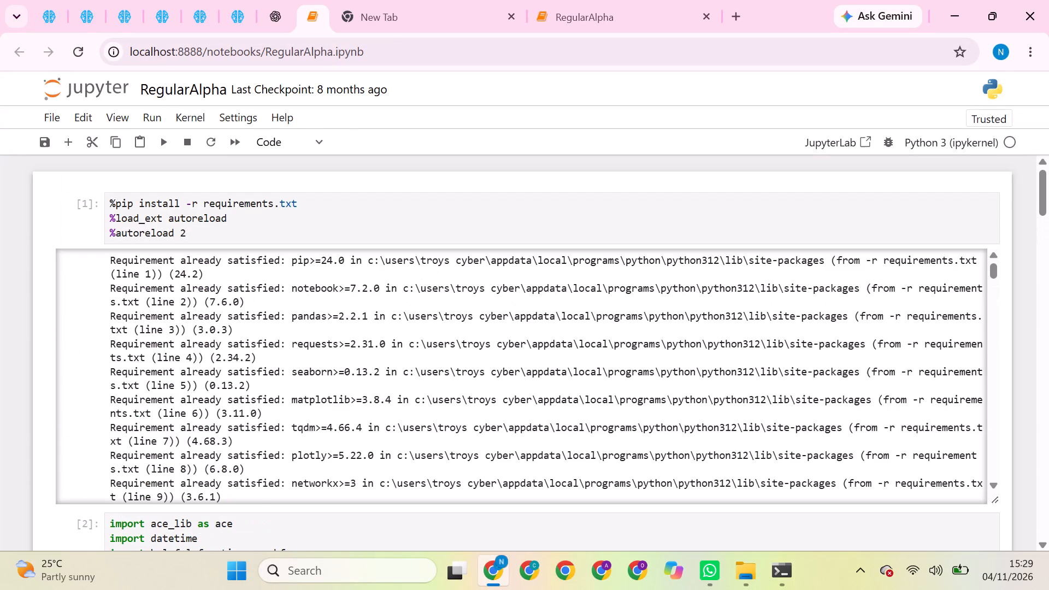
{"action": "scroll", "coordinate": [260, 534], "scroll_direction": "down", "scroll_amount": 5}
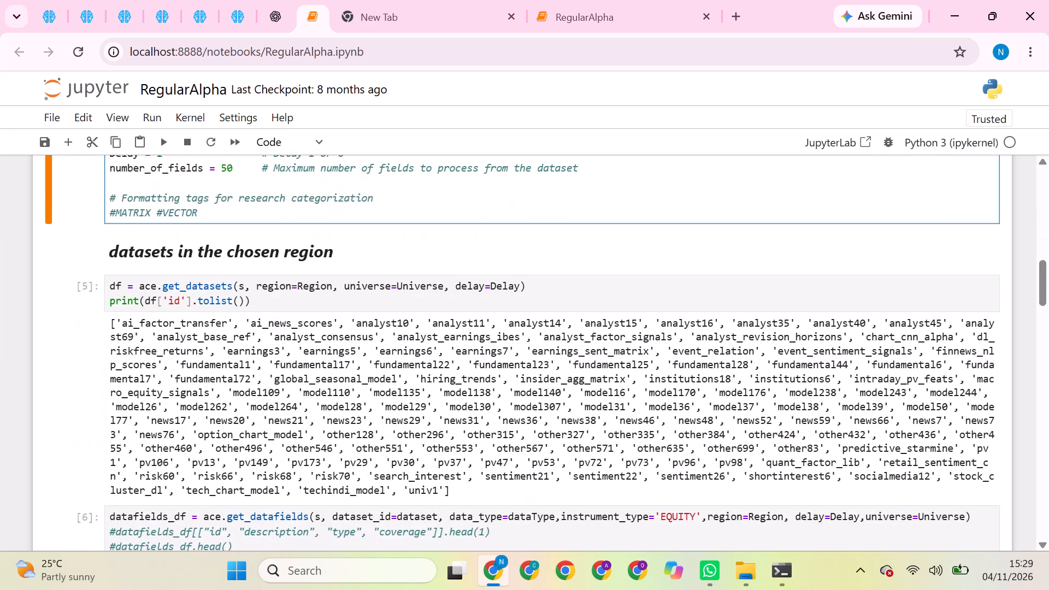
{"action": "scroll", "coordinate": [260, 534], "scroll_direction": "down", "scroll_amount": 6}
{"action": "scroll", "coordinate": [260, 534], "scroll_direction": "up", "scroll_amount": 1}
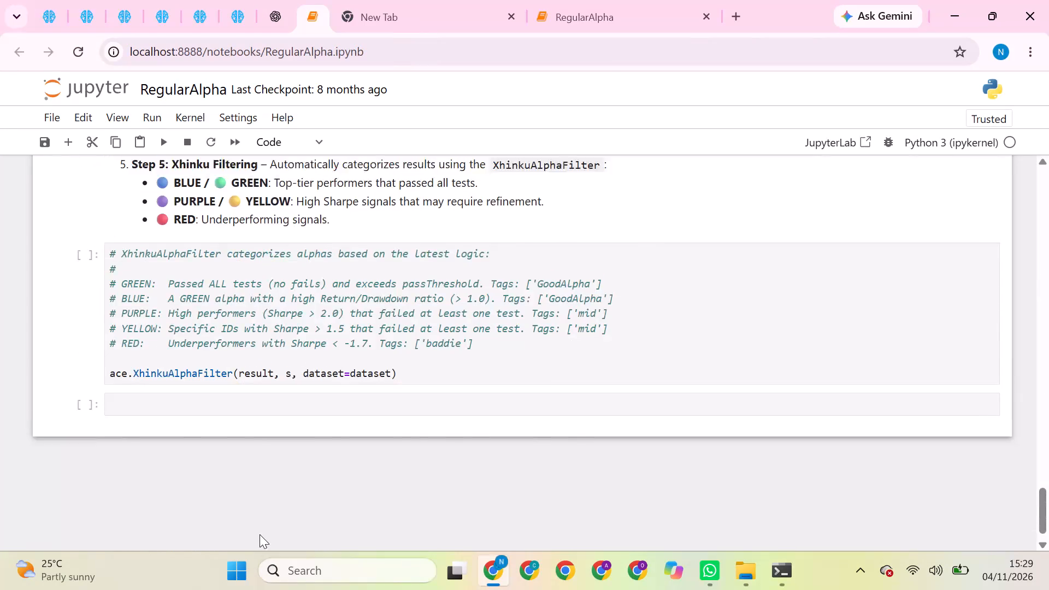
{"action": "scroll", "coordinate": [260, 534], "scroll_direction": "up", "scroll_amount": 6}
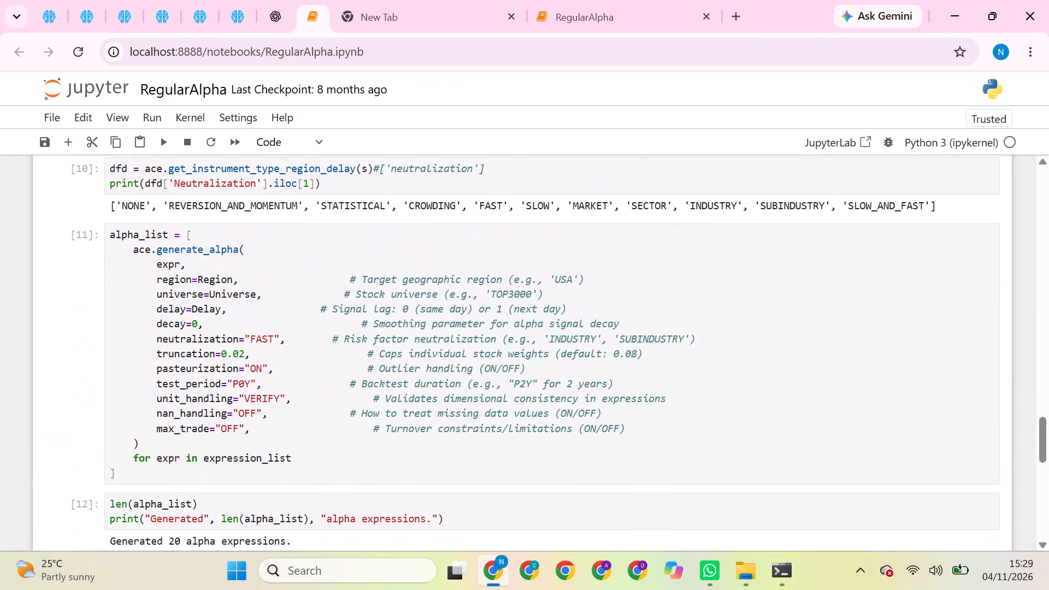
{"action": "left_click", "coordinate": [243, 358]}
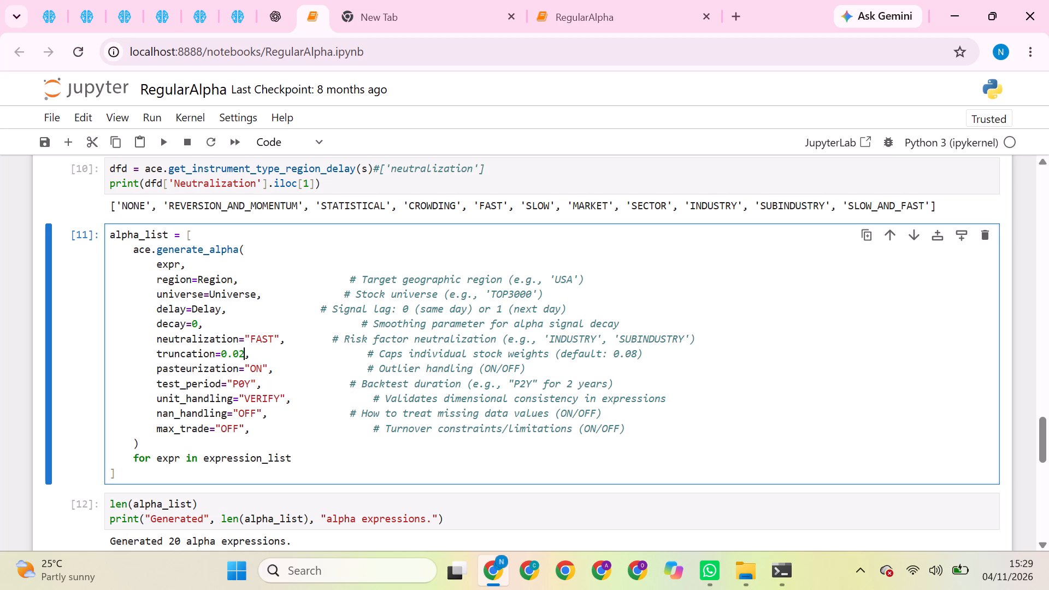
{"action": "scroll", "coordinate": [245, 376], "scroll_direction": "down", "scroll_amount": 1}
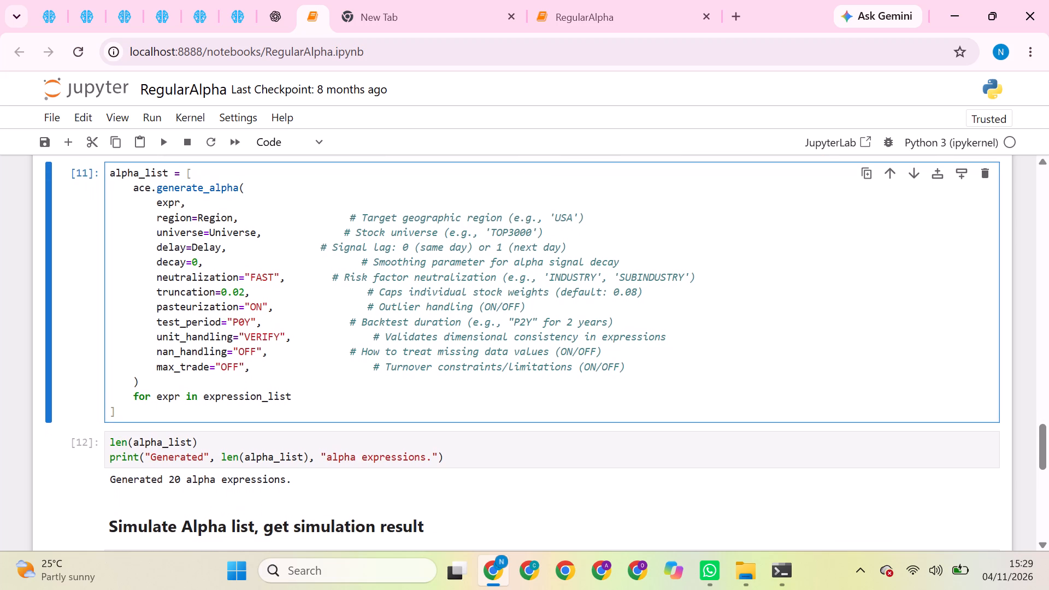
{"action": "double_click", "coordinate": [259, 278]}
{"action": "key", "text": "r"}
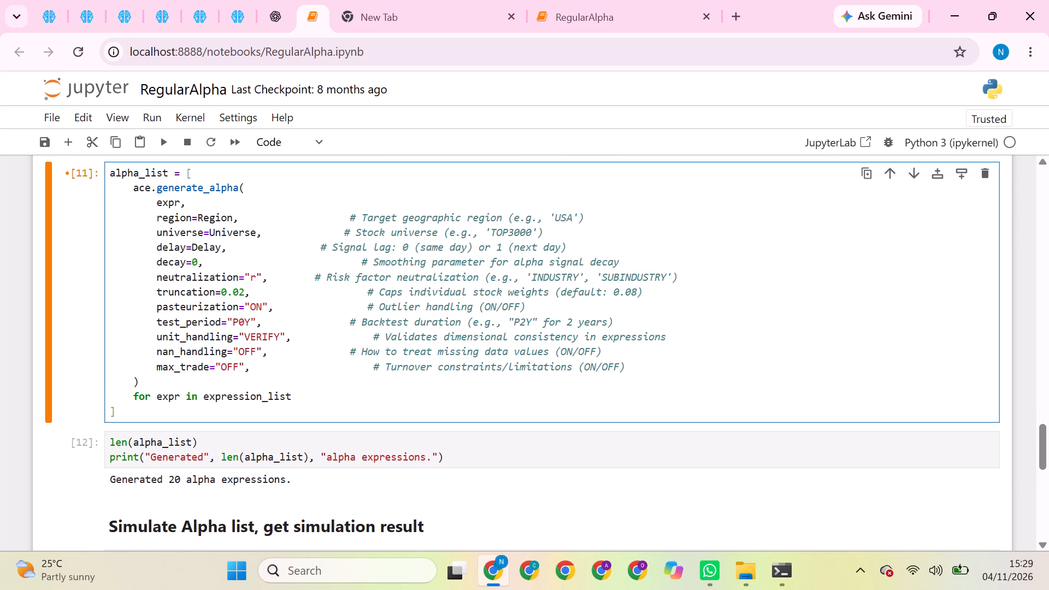
{"action": "key", "text": "BackSpace"}
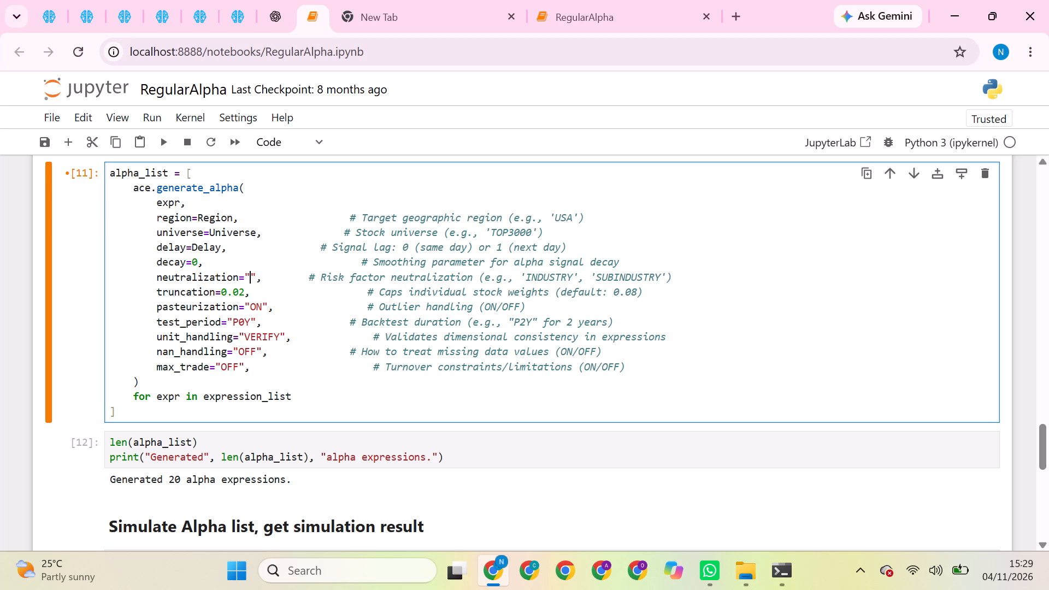
{"action": "type", "text": "RA"}
{"action": "key", "text": "m"}
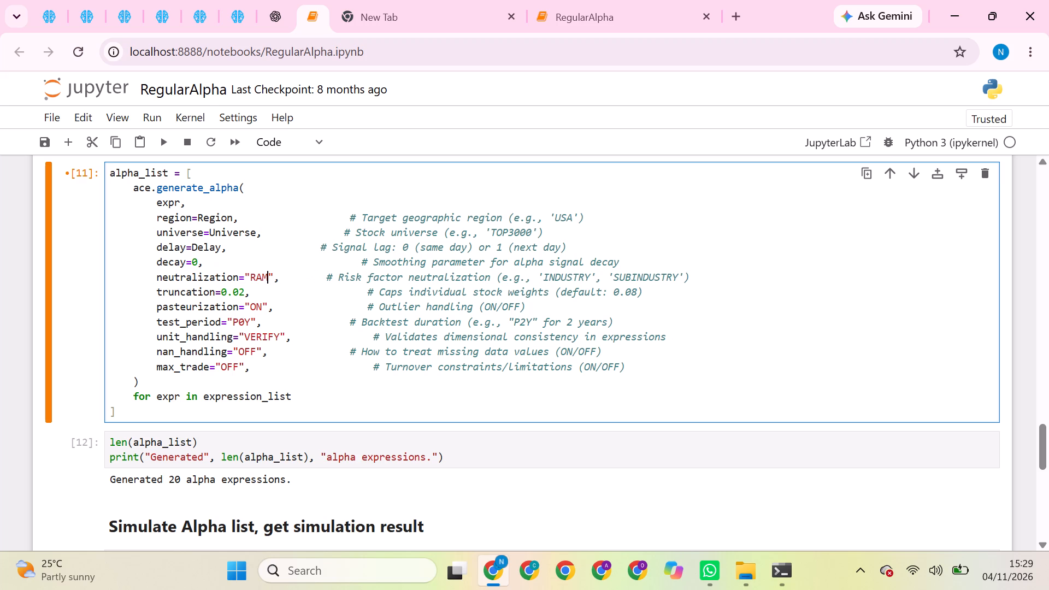
Restart the kernel and run all cells of the RegularAlpha notebook.
{"action": "left_click", "coordinate": [185, 125]}
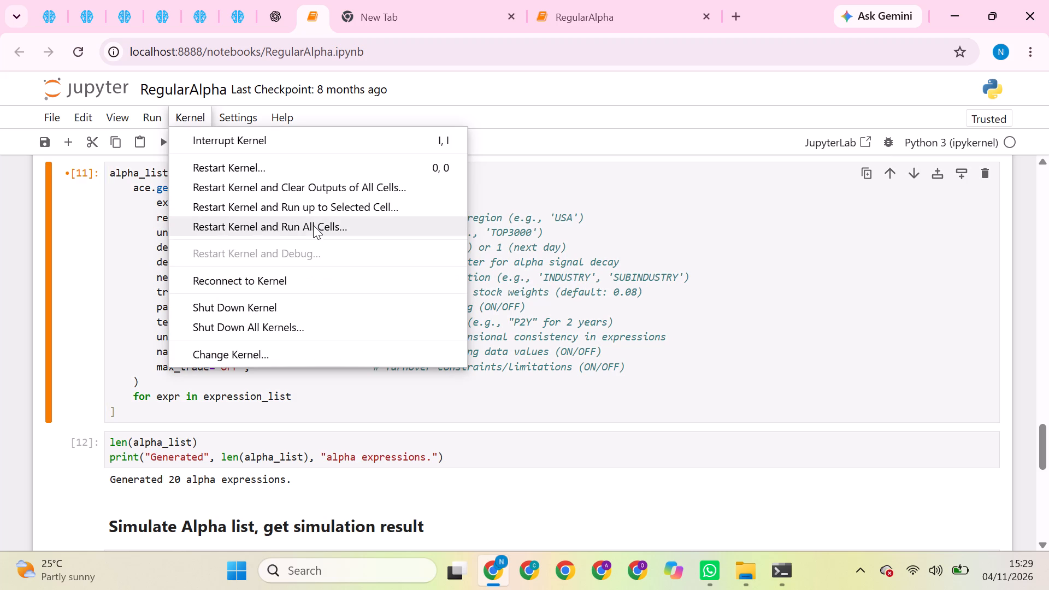
{"action": "left_click", "coordinate": [314, 226]}
{"action": "left_click", "coordinate": [689, 354]}
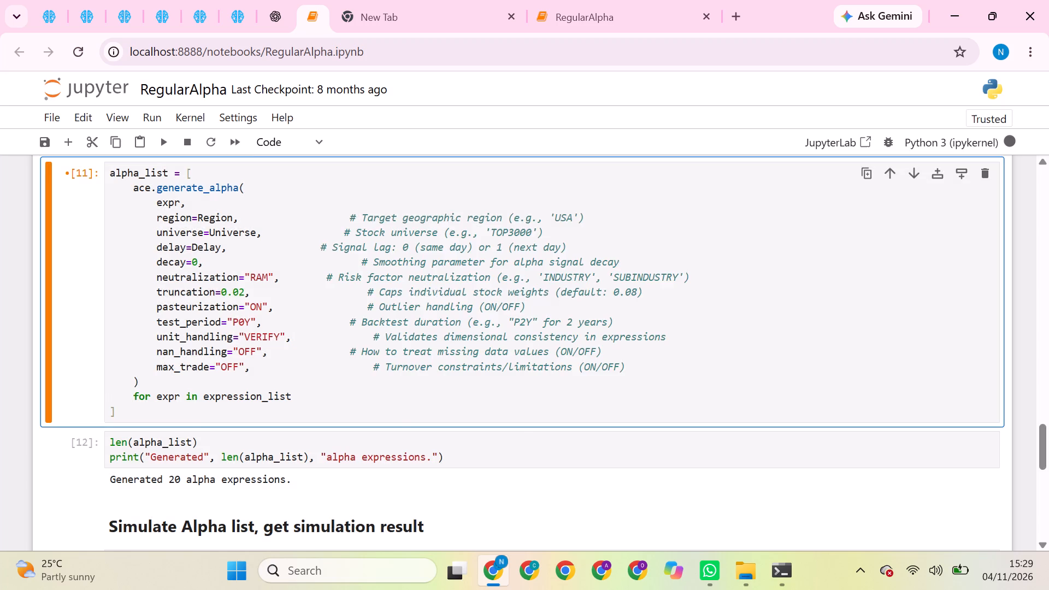
Look through the notebook from the first cell to the XhinkuAlphaFilter cell to monitor the execution progress and outputs.
{"action": "scroll", "coordinate": [673, 387], "scroll_direction": "up", "scroll_amount": 2}
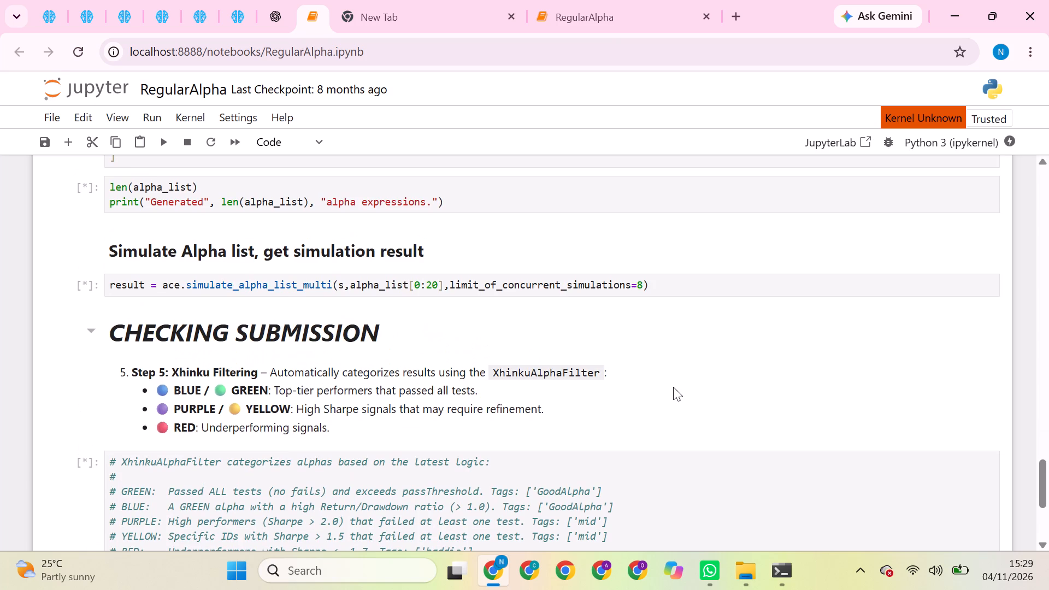
{"action": "scroll", "coordinate": [673, 387], "scroll_direction": "up", "scroll_amount": 10}
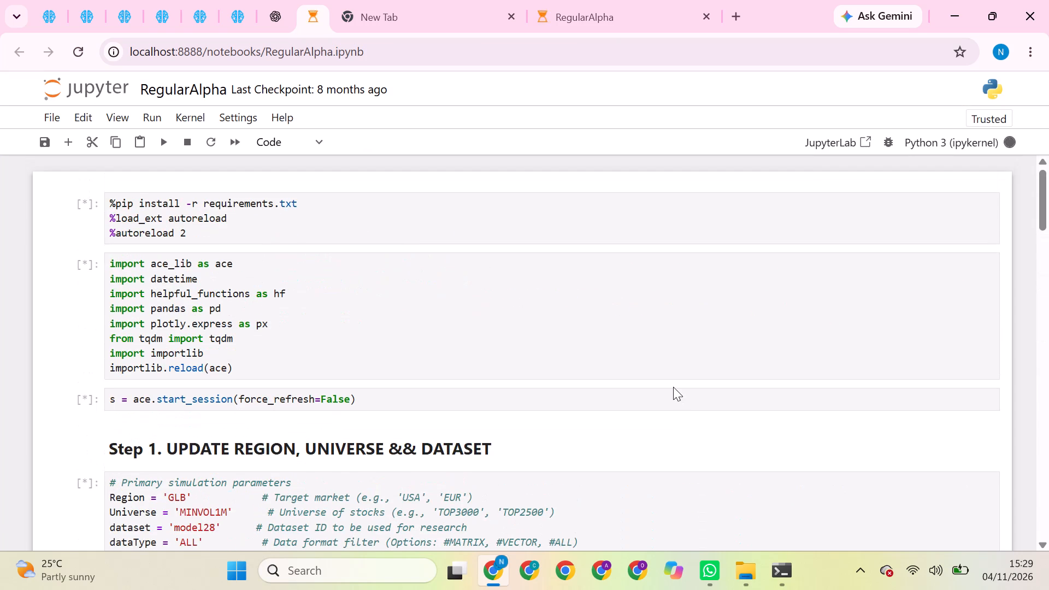
{"action": "scroll", "coordinate": [673, 458], "scroll_direction": "down", "scroll_amount": 5}
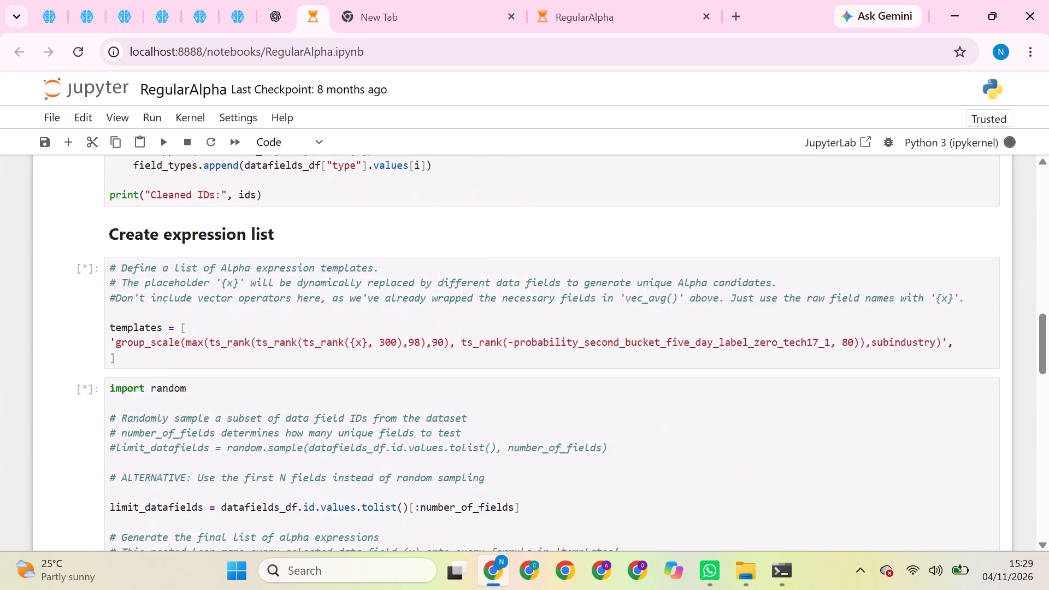
{"action": "scroll", "coordinate": [668, 442], "scroll_direction": "down", "scroll_amount": 3}
{"action": "scroll", "coordinate": [668, 442], "scroll_direction": "up", "scroll_amount": 7}
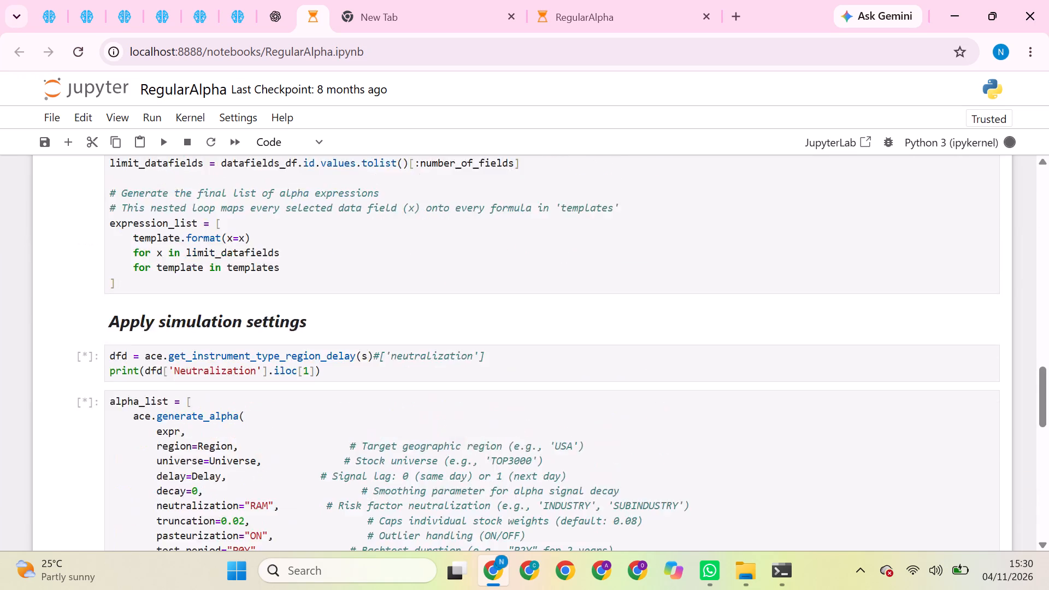
{"action": "scroll", "coordinate": [668, 442], "scroll_direction": "up", "scroll_amount": 6}
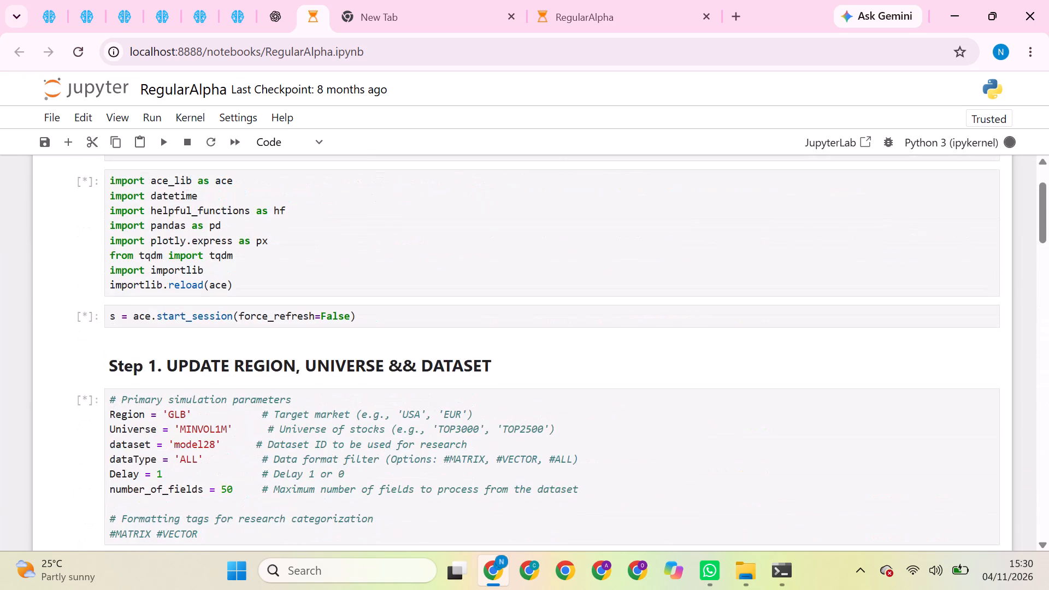
{"action": "scroll", "coordinate": [675, 512], "scroll_direction": "down", "scroll_amount": 6}
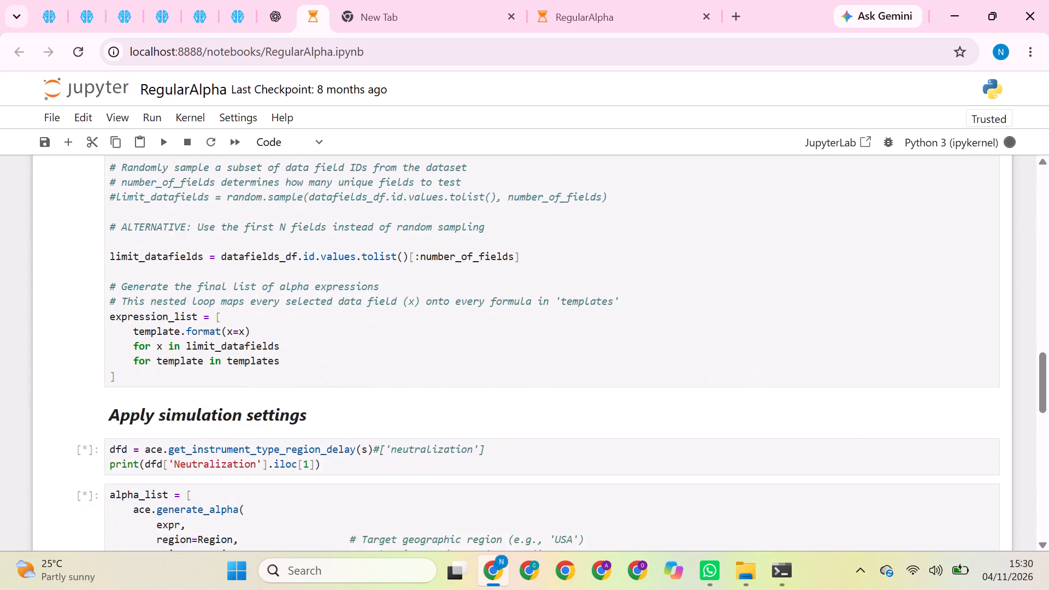
{"action": "scroll", "coordinate": [675, 512], "scroll_direction": "down", "scroll_amount": 5}
{"action": "scroll", "coordinate": [675, 512], "scroll_direction": "up", "scroll_amount": 2}
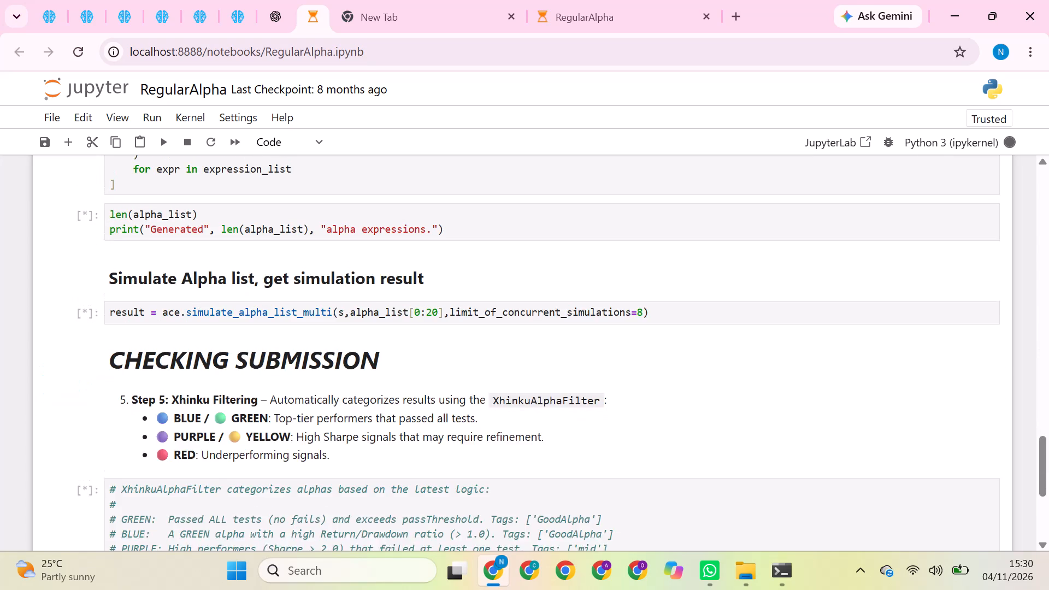
{"action": "scroll", "coordinate": [675, 512], "scroll_direction": "up", "scroll_amount": 8}
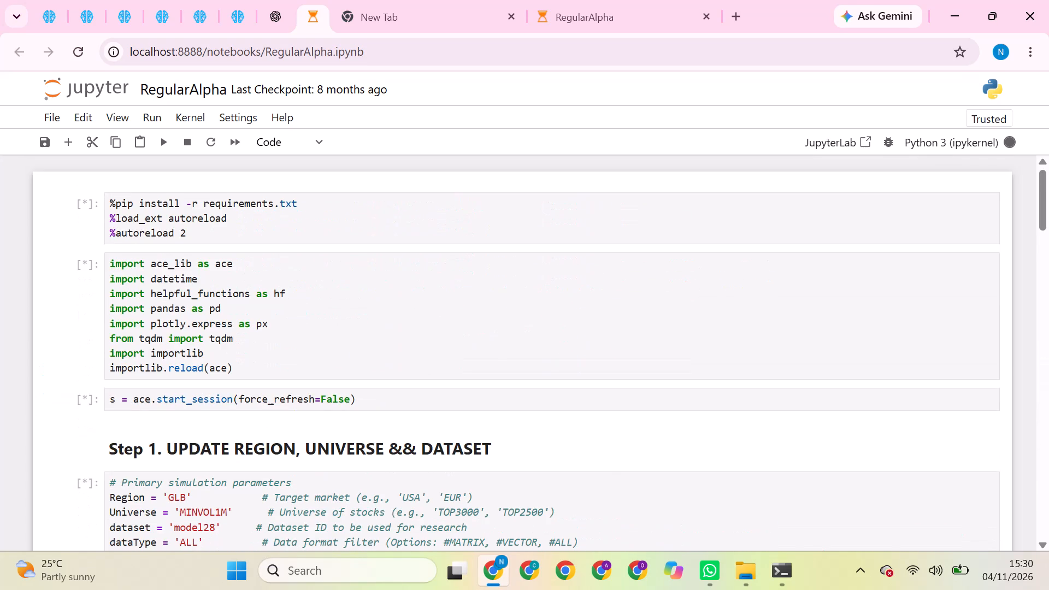
{"action": "scroll", "coordinate": [675, 512], "scroll_direction": "down", "scroll_amount": 5}
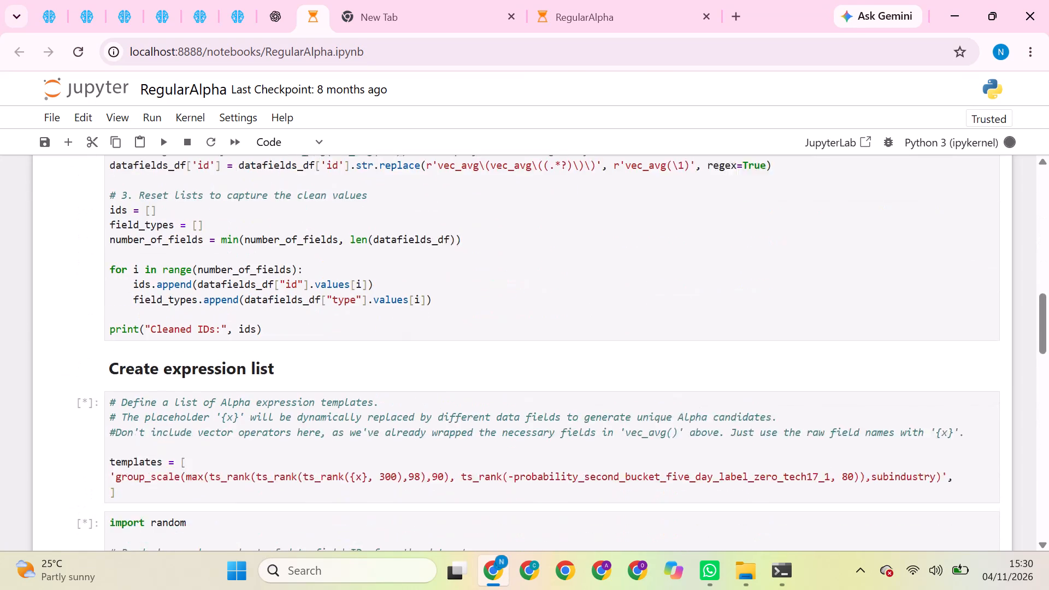
{"action": "scroll", "coordinate": [675, 512], "scroll_direction": "down", "scroll_amount": 2}
{"action": "scroll", "coordinate": [675, 512], "scroll_direction": "up", "scroll_amount": 3}
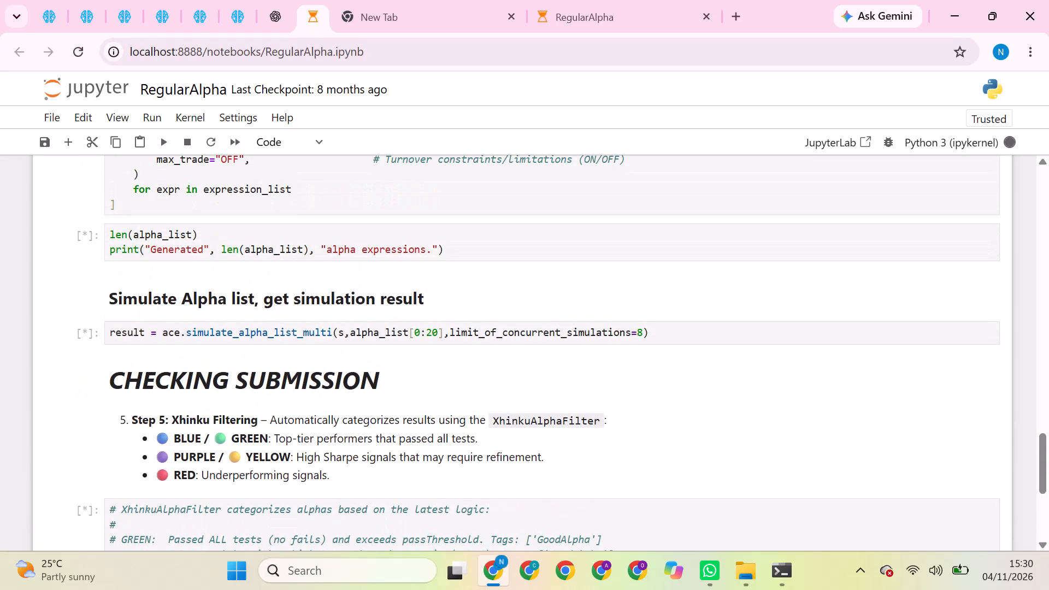
{"action": "scroll", "coordinate": [675, 512], "scroll_direction": "up", "scroll_amount": 7}
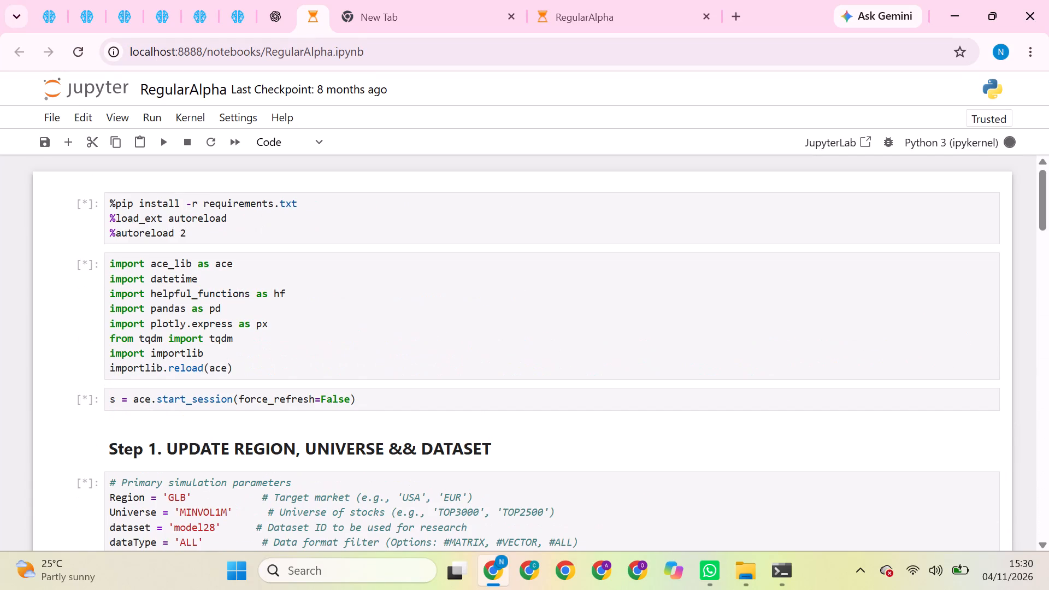
{"action": "scroll", "coordinate": [675, 512], "scroll_direction": "up", "scroll_amount": 2}
{"action": "scroll", "coordinate": [675, 512], "scroll_direction": "down", "scroll_amount": 5}
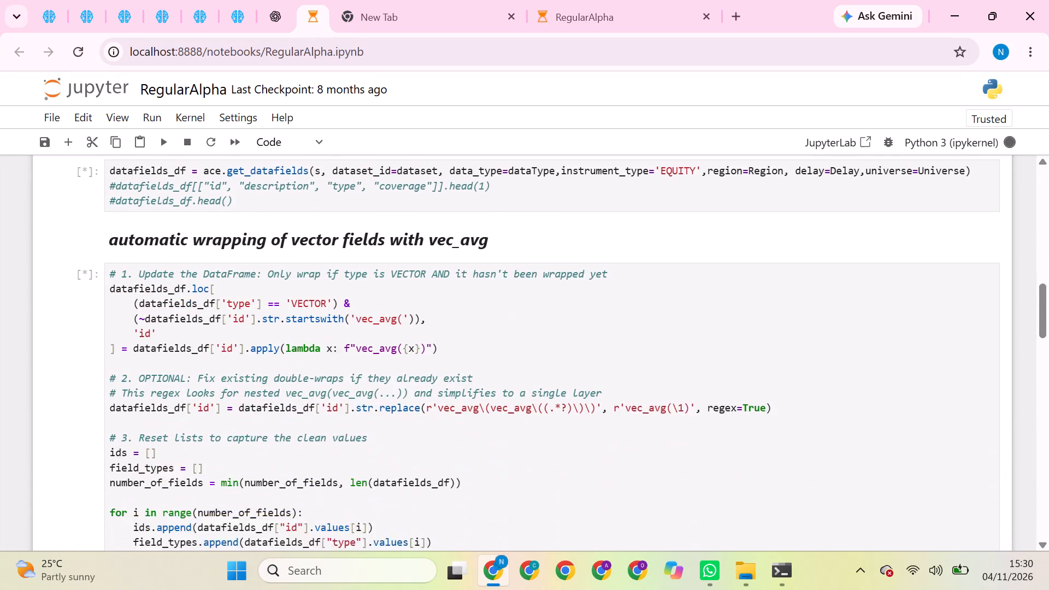
{"action": "scroll", "coordinate": [675, 512], "scroll_direction": "down", "scroll_amount": 4}
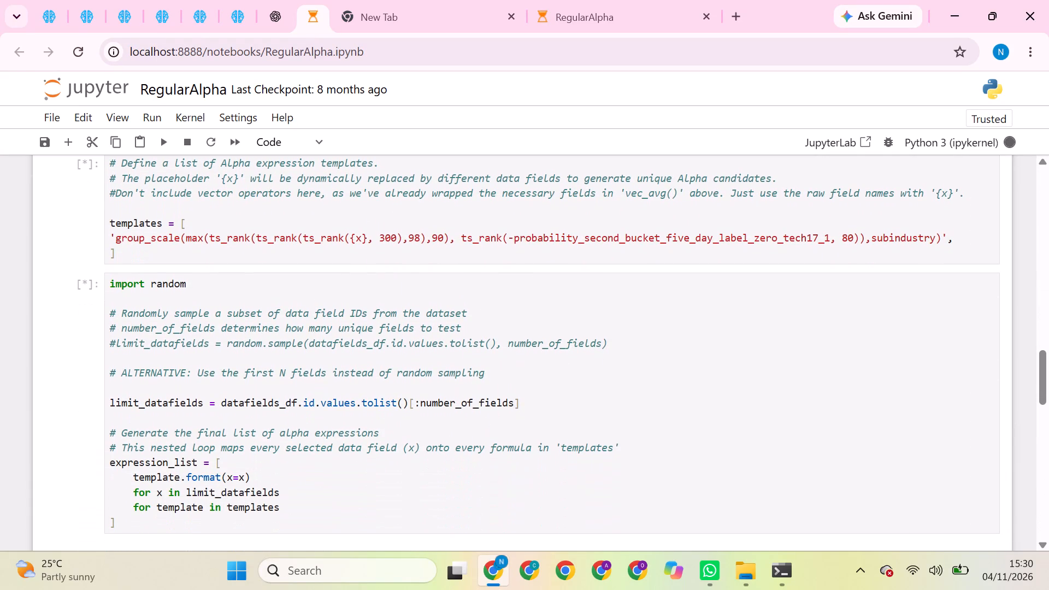
{"action": "scroll", "coordinate": [675, 512], "scroll_direction": "down", "scroll_amount": 5}
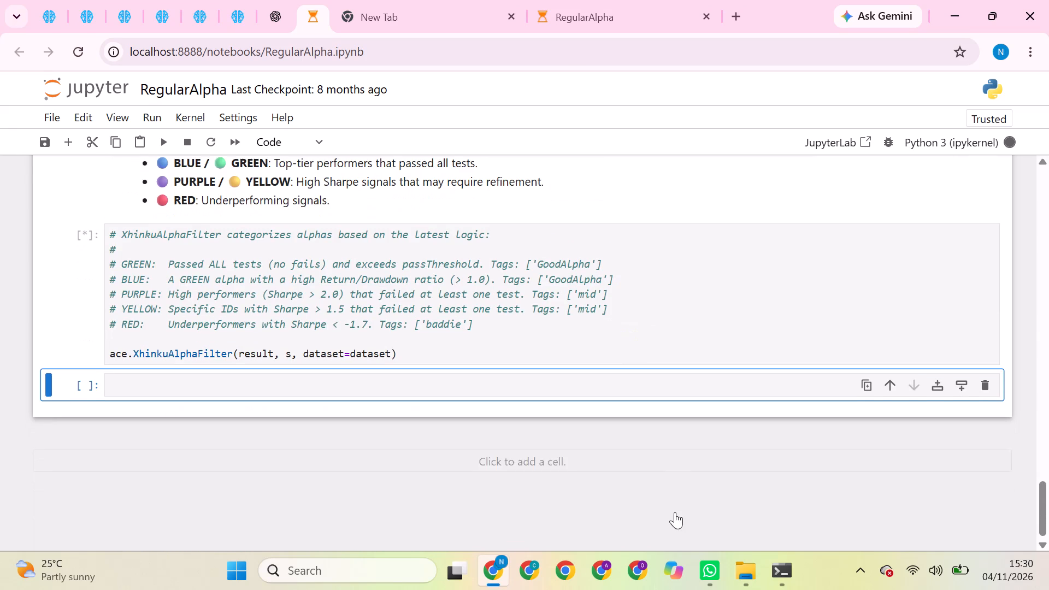
{"action": "scroll", "coordinate": [675, 512], "scroll_direction": "down", "scroll_amount": 1}
{"action": "scroll", "coordinate": [675, 512], "scroll_direction": "up", "scroll_amount": 8}
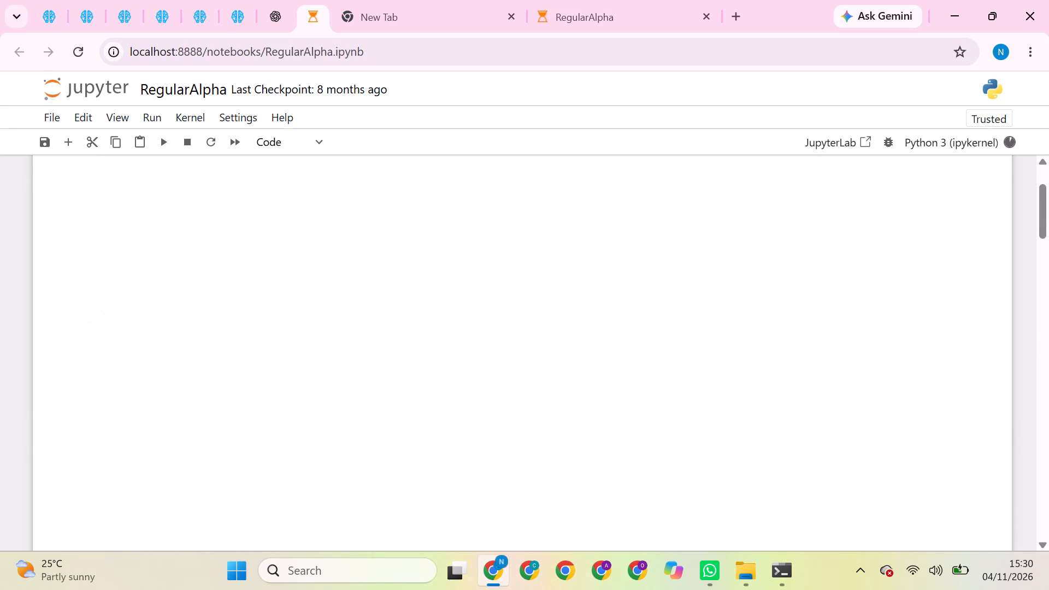
{"action": "scroll", "coordinate": [675, 512], "scroll_direction": "up", "scroll_amount": 3}
{"action": "scroll", "coordinate": [637, 536], "scroll_direction": "down", "scroll_amount": 3}
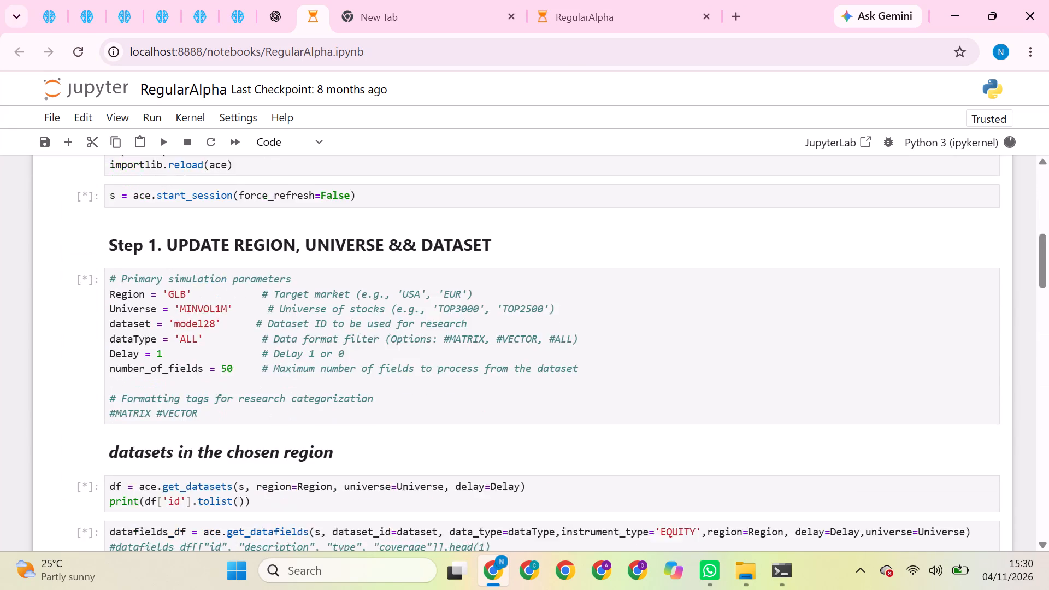
{"action": "scroll", "coordinate": [637, 536], "scroll_direction": "down", "scroll_amount": 5}
{"action": "scroll", "coordinate": [637, 536], "scroll_direction": "up", "scroll_amount": 2}
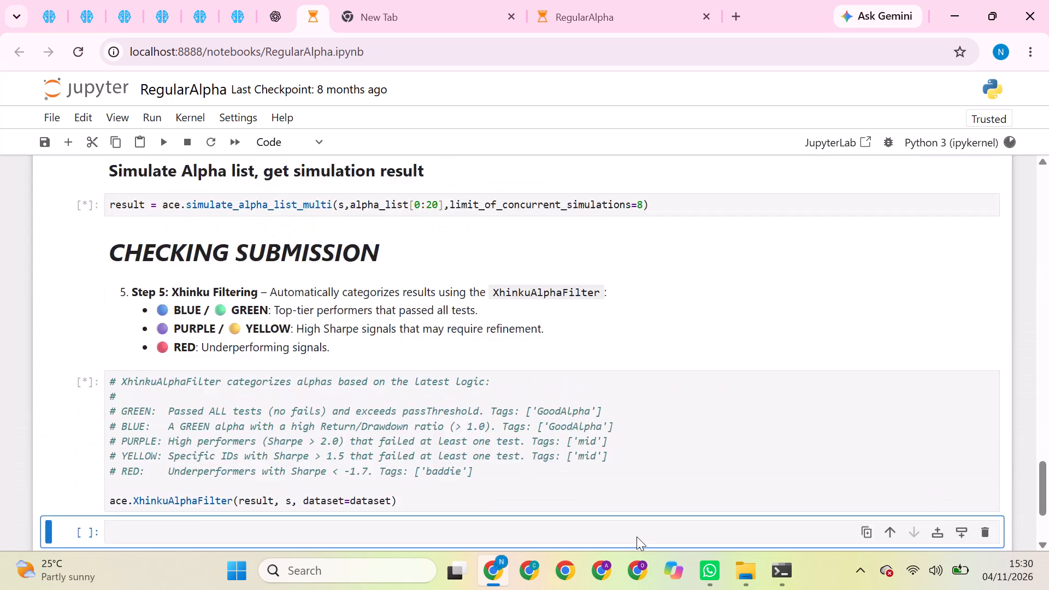
{"action": "scroll", "coordinate": [637, 536], "scroll_direction": "up", "scroll_amount": 6}
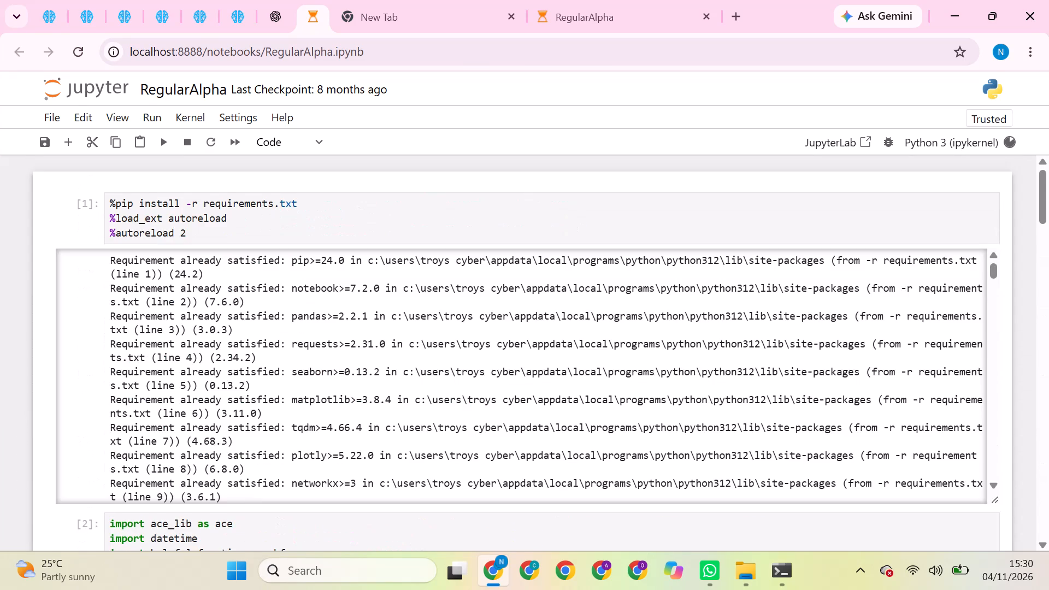
{"action": "scroll", "coordinate": [640, 540], "scroll_direction": "down", "scroll_amount": 6}
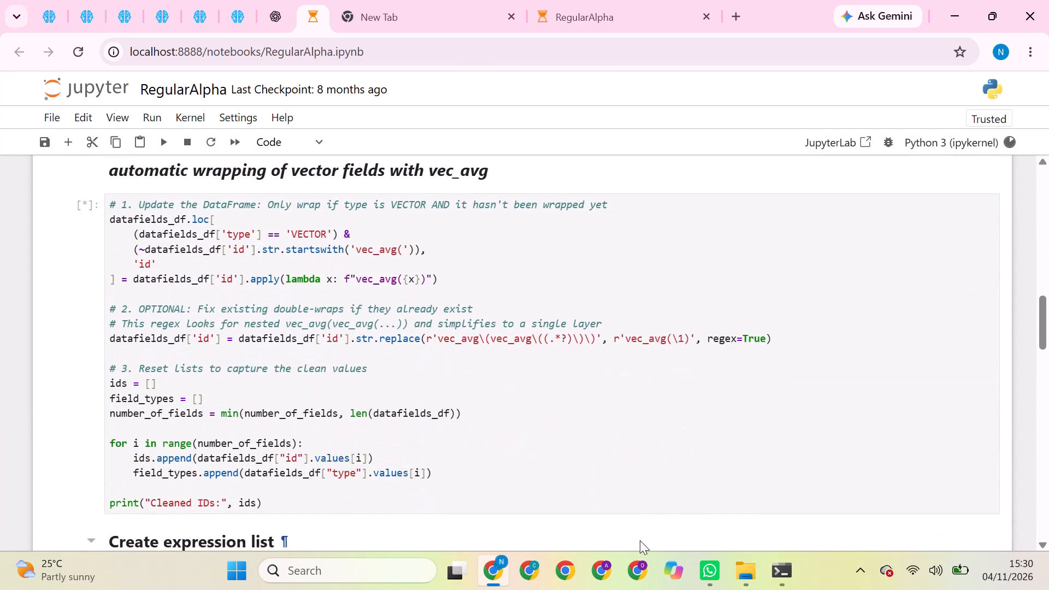
{"action": "scroll", "coordinate": [640, 540], "scroll_direction": "down", "scroll_amount": 5}
{"action": "scroll", "coordinate": [640, 540], "scroll_direction": "up", "scroll_amount": 3}
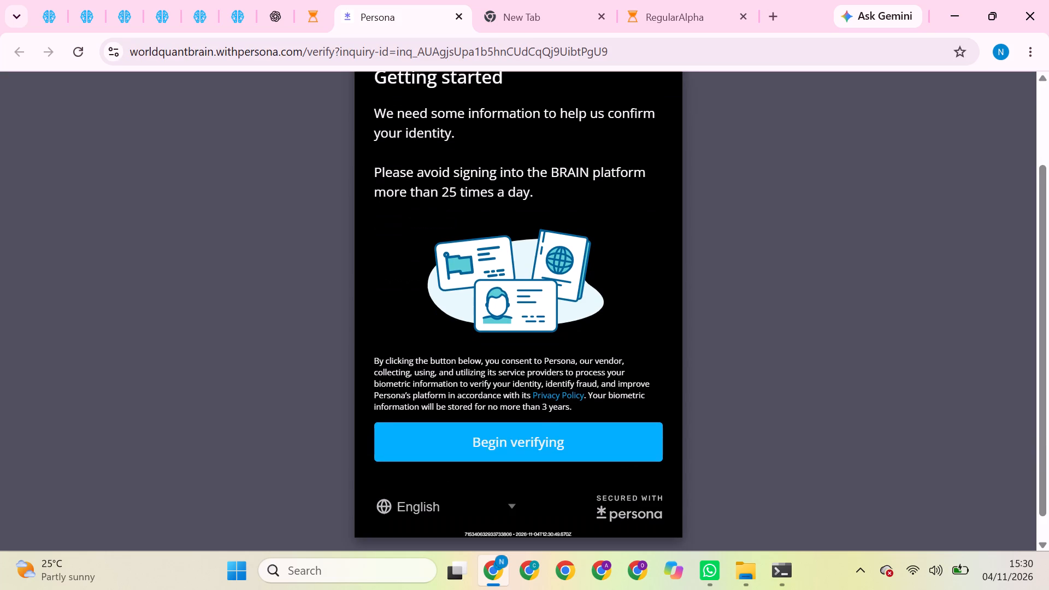
{"action": "left_click", "coordinate": [461, 426]}
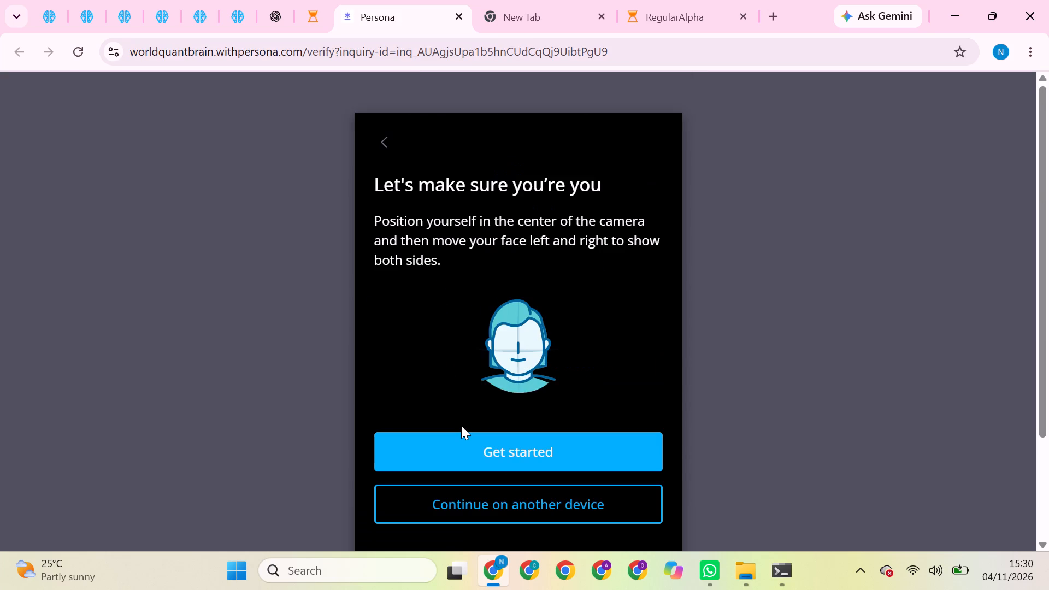
{"action": "left_click", "coordinate": [487, 448]}
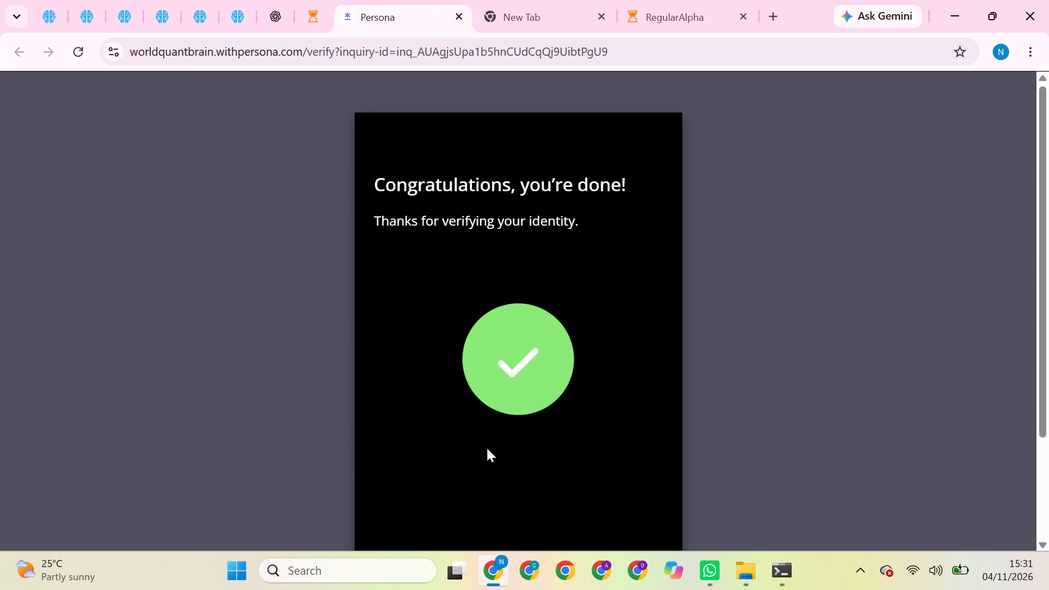
Return to the RegularAlpha notebook and answer the start_session cell's scan-completion prompt with K to continue the run.
{"action": "left_click", "coordinate": [328, 9]}
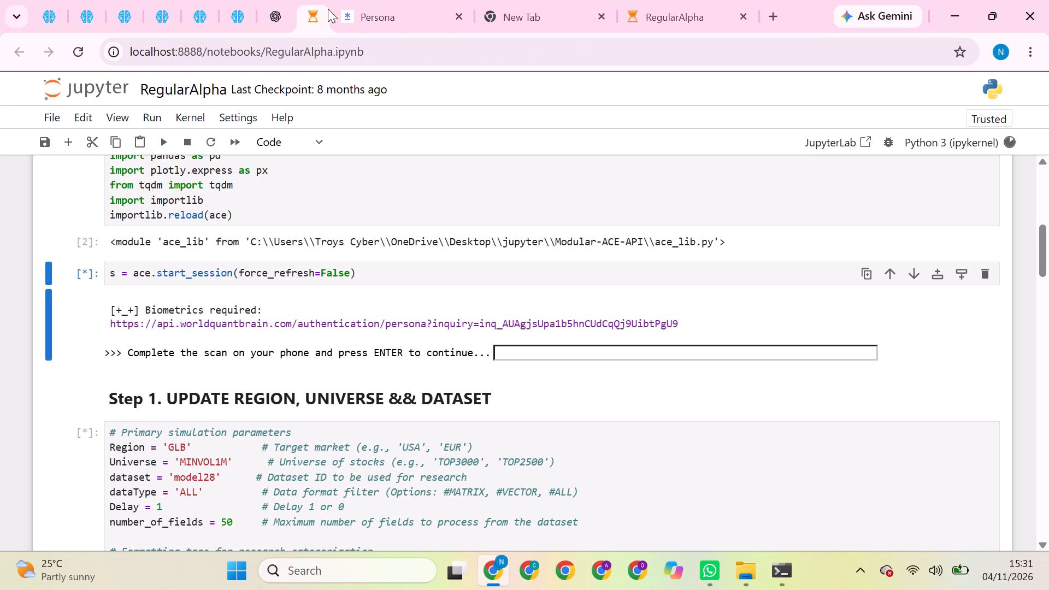
{"action": "double_click", "coordinate": [539, 353]}
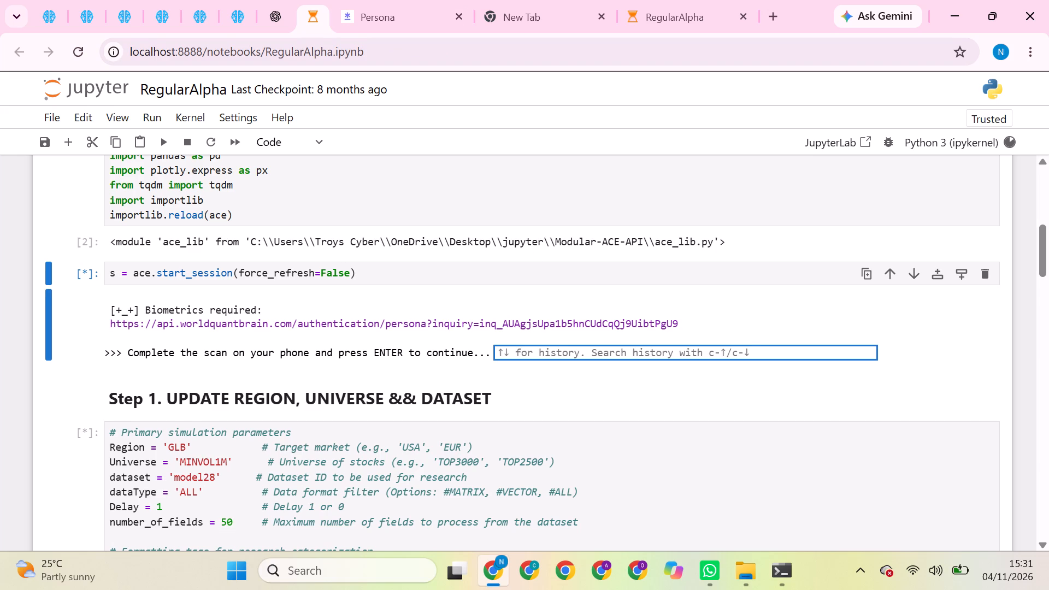
{"action": "key", "text": "k"}
{"action": "key", "text": "Return"}
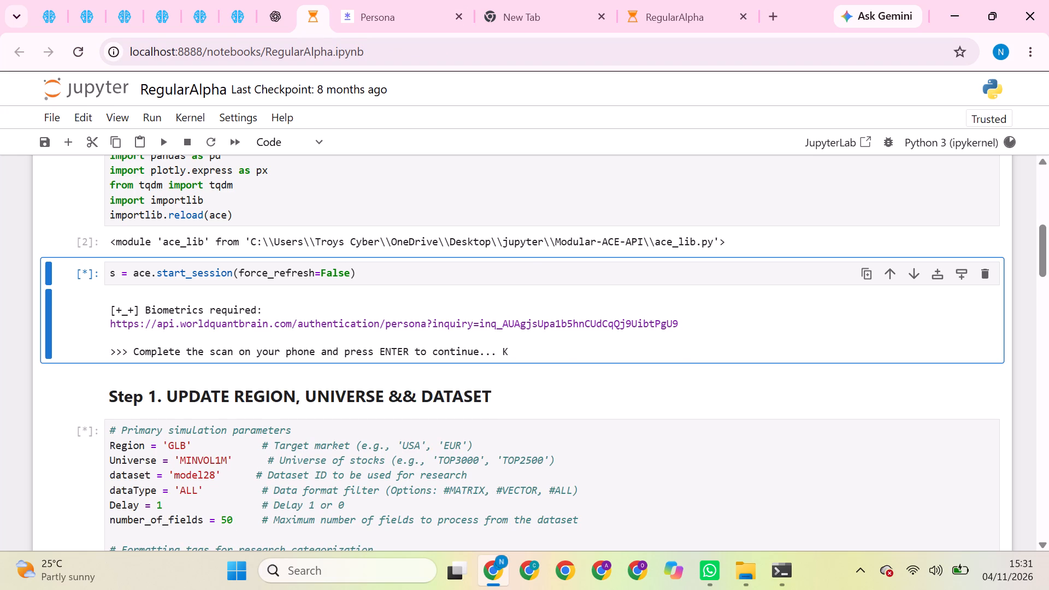
Follow the notebook run down to the XhinkuAlphaFilter cell and examine the output of the simulate_alpha_list_multi cell.
{"action": "scroll", "coordinate": [516, 399], "scroll_direction": "down", "scroll_amount": 1}
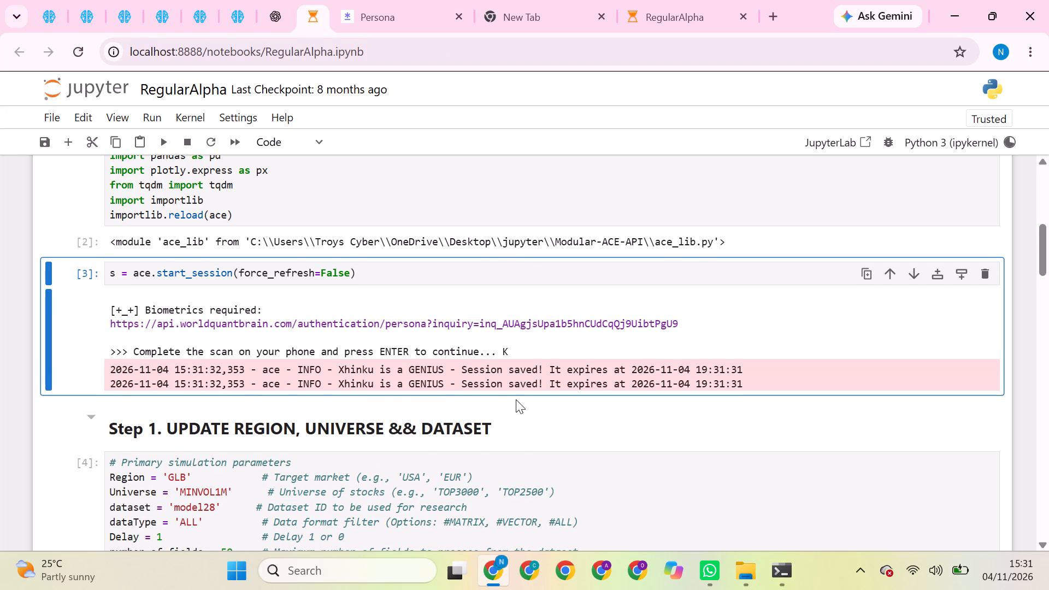
{"action": "scroll", "coordinate": [516, 399], "scroll_direction": "down", "scroll_amount": 5}
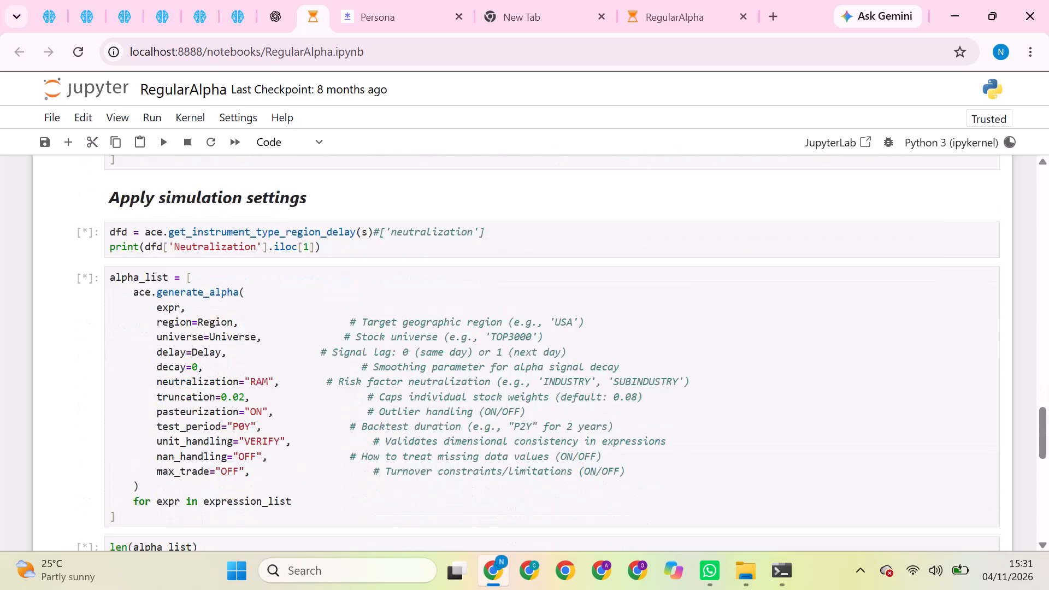
{"action": "scroll", "coordinate": [516, 399], "scroll_direction": "down", "scroll_amount": 5}
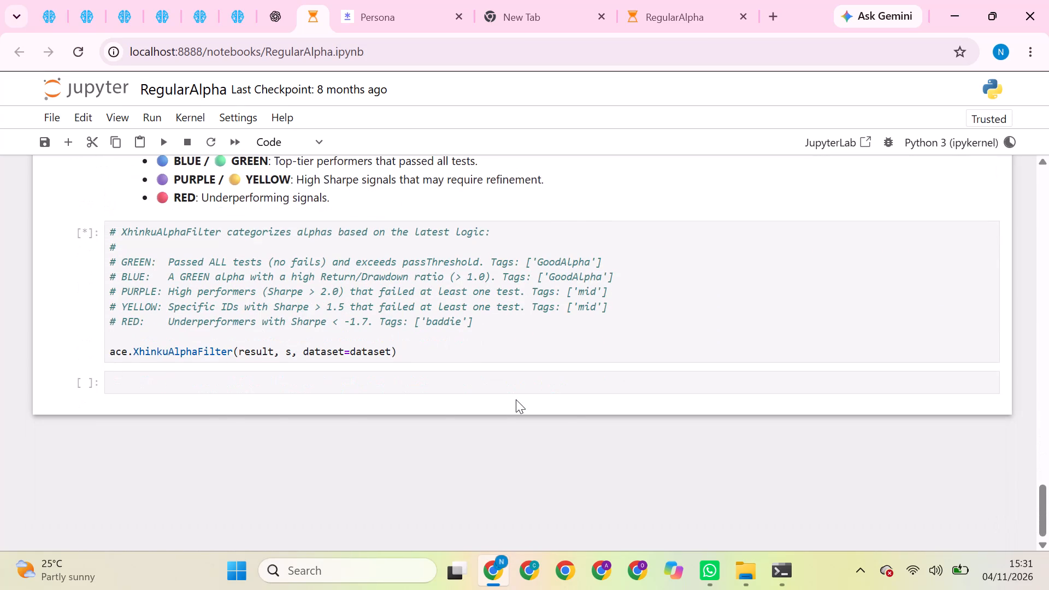
{"action": "scroll", "coordinate": [516, 399], "scroll_direction": "up", "scroll_amount": 2}
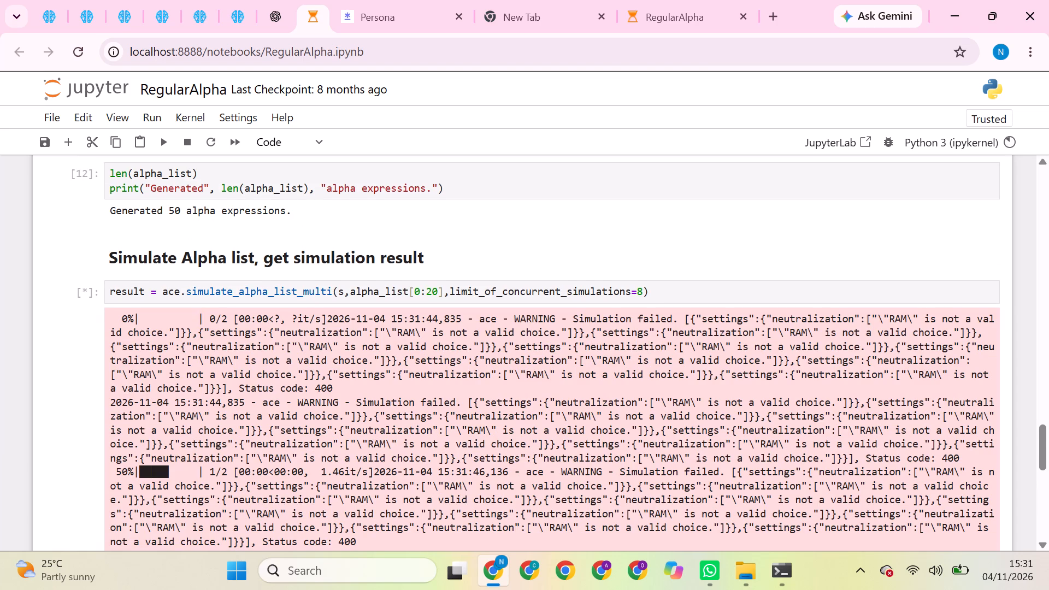
{"action": "scroll", "coordinate": [479, 387], "scroll_direction": "down", "scroll_amount": 1}
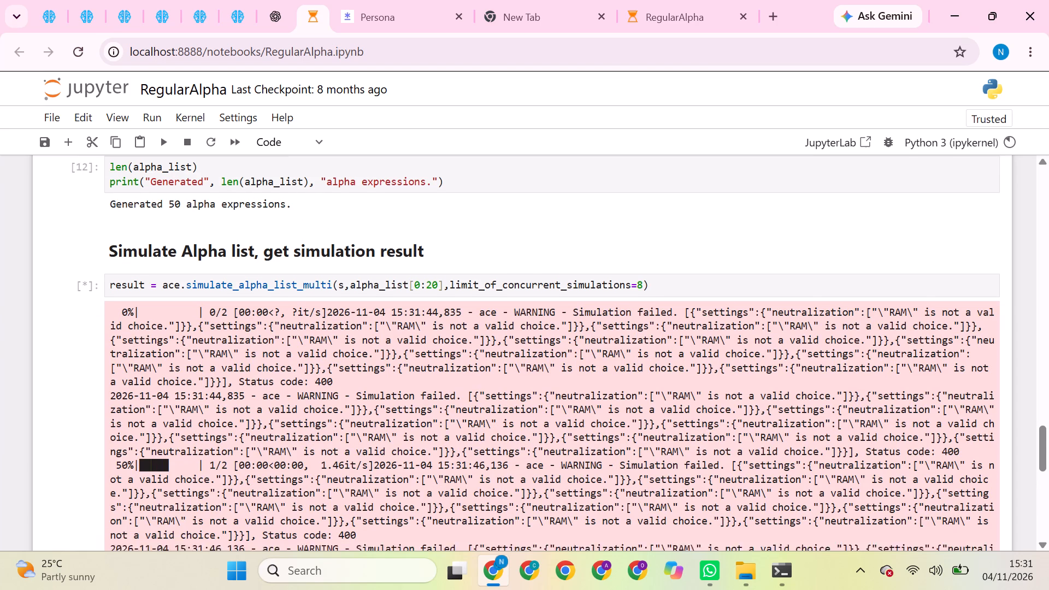
{"action": "scroll", "coordinate": [479, 387], "scroll_direction": "down", "scroll_amount": 1}
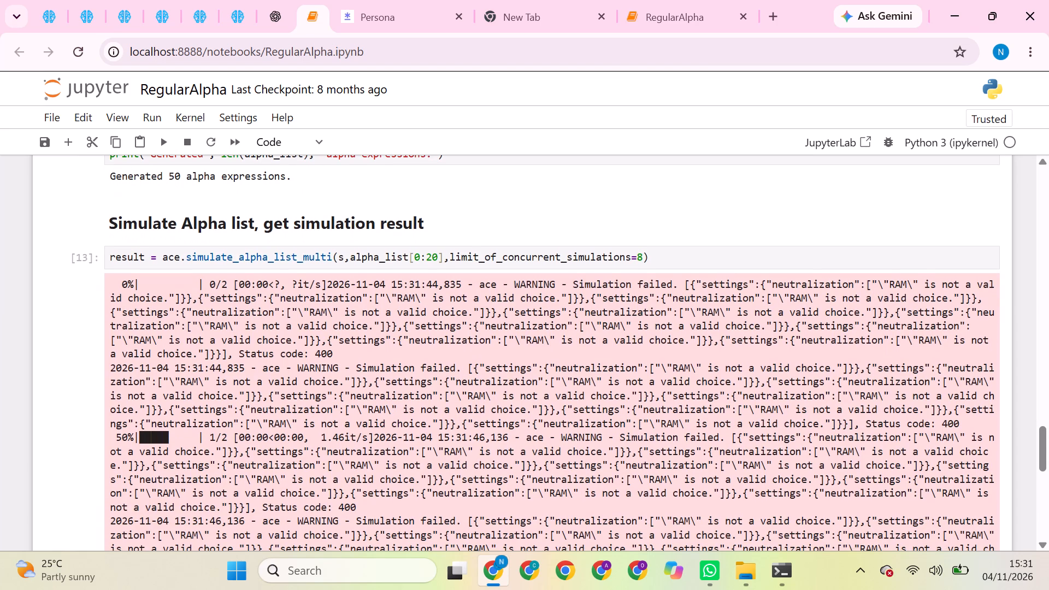
{"action": "scroll", "coordinate": [479, 387], "scroll_direction": "down", "scroll_amount": 2}
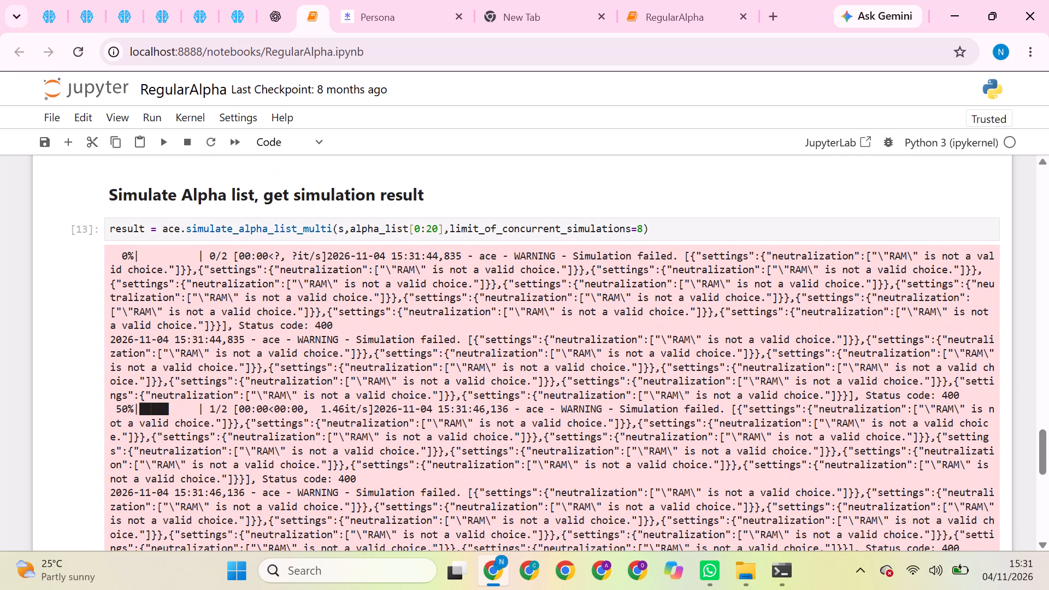
{"action": "scroll", "coordinate": [479, 387], "scroll_direction": "down", "scroll_amount": 1}
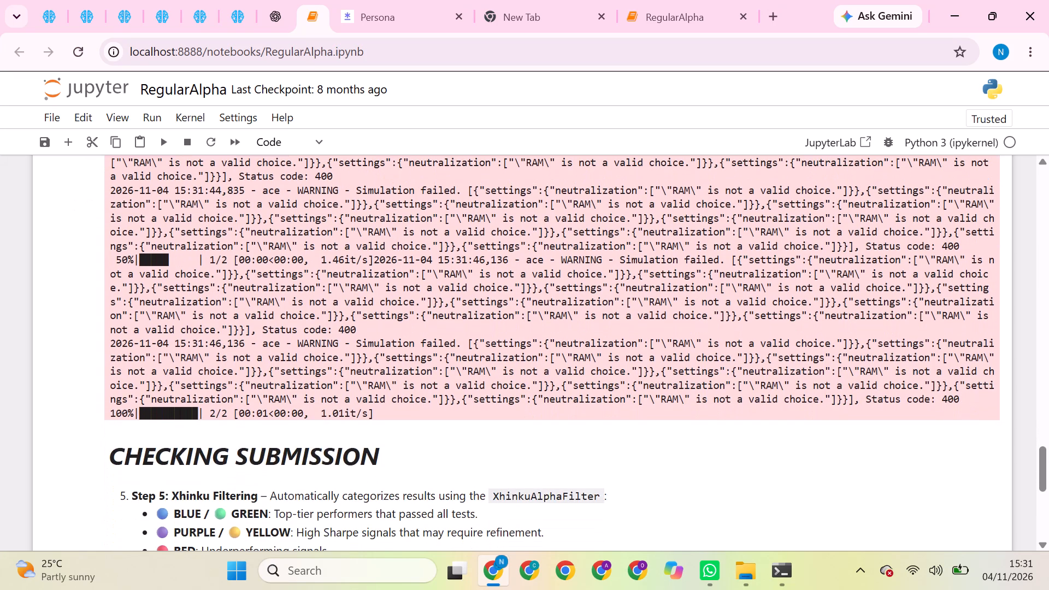
{"action": "scroll", "coordinate": [479, 387], "scroll_direction": "down", "scroll_amount": 1}
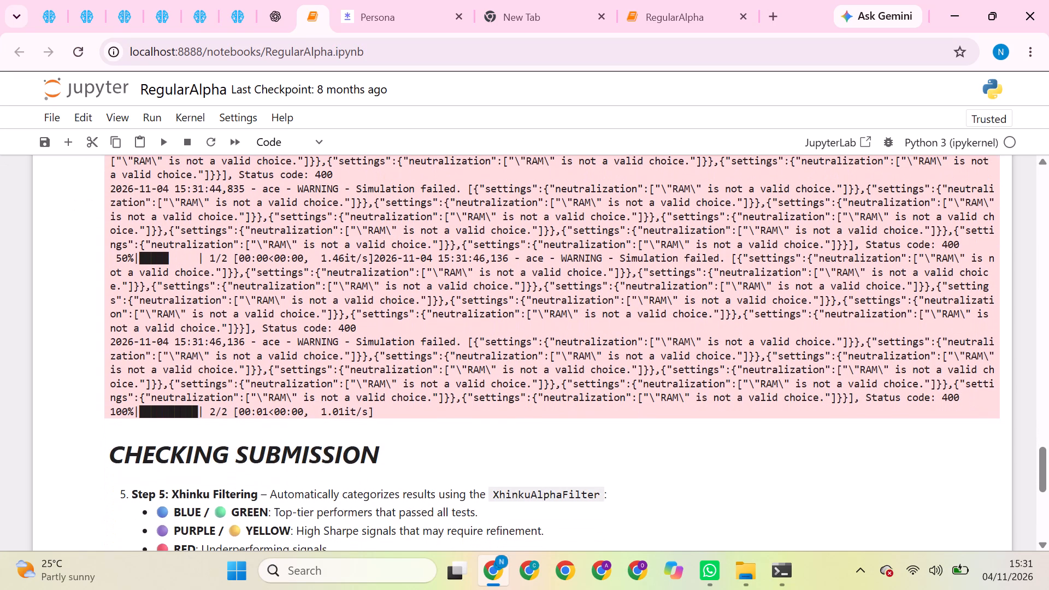
{"action": "scroll", "coordinate": [479, 387], "scroll_direction": "right", "scroll_amount": 1}
{"action": "scroll", "coordinate": [479, 387], "scroll_direction": "up", "scroll_amount": 2}
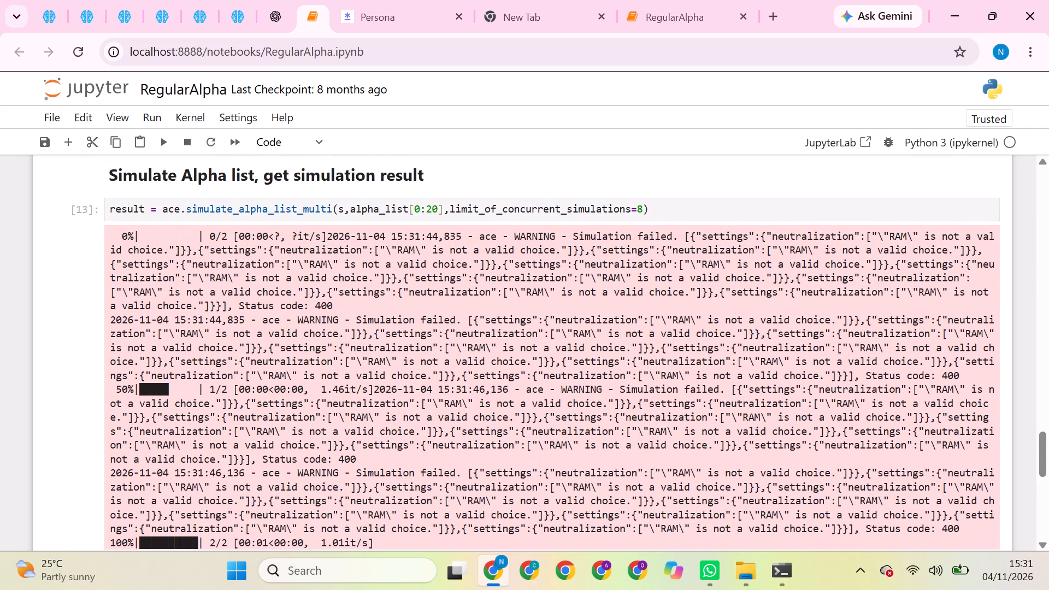
{"action": "scroll", "coordinate": [479, 387], "scroll_direction": "up", "scroll_amount": 1}
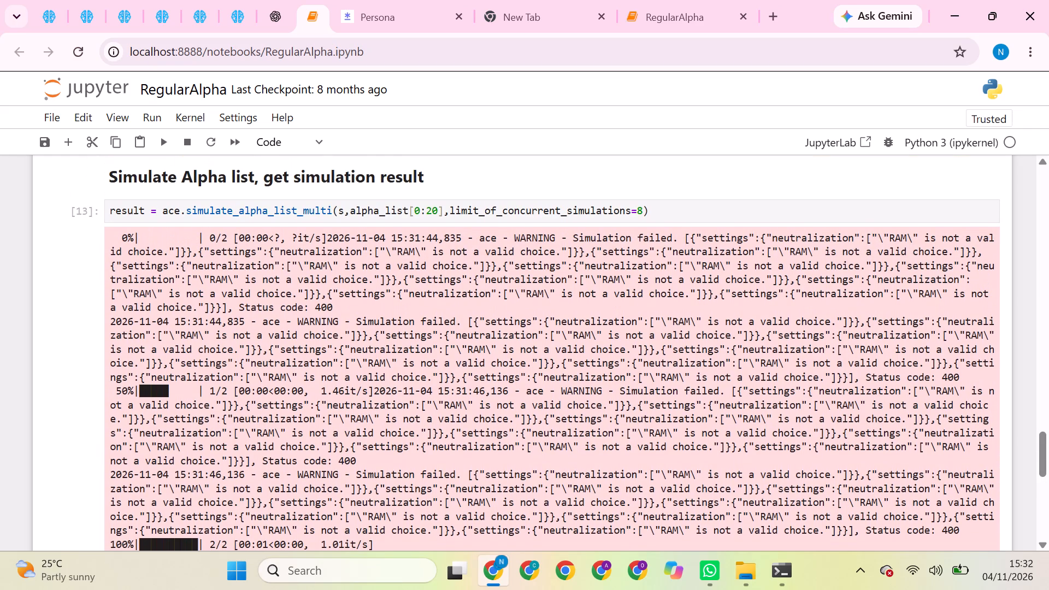
Set the neutralization argument in the alpha_list generate_alpha cell to "STATISTICAL".
{"action": "scroll", "coordinate": [479, 387], "scroll_direction": "up", "scroll_amount": 4}
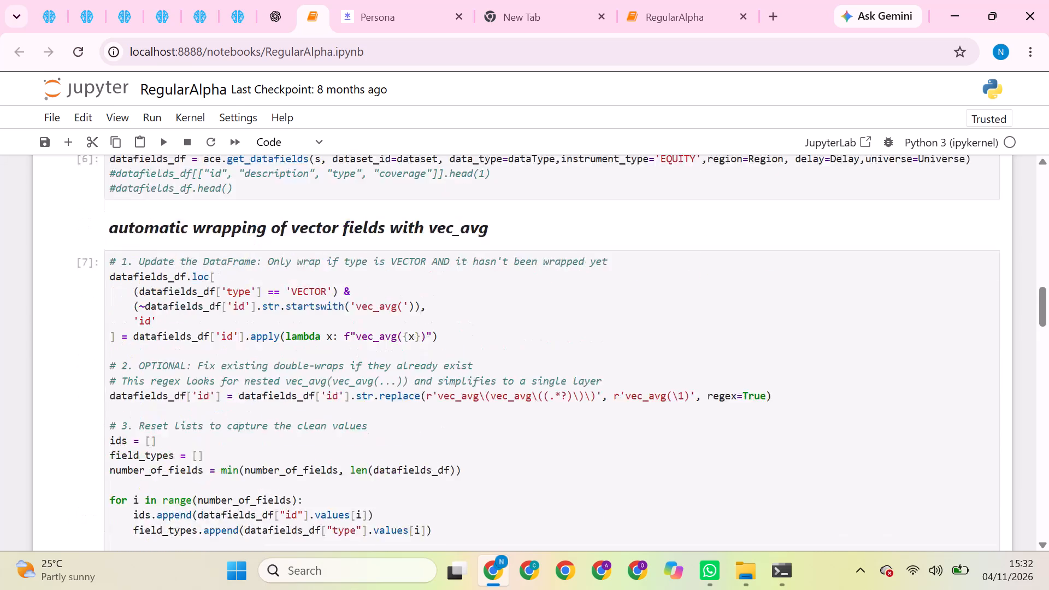
{"action": "scroll", "coordinate": [479, 387], "scroll_direction": "up", "scroll_amount": 3}
{"action": "scroll", "coordinate": [421, 541], "scroll_direction": "down", "scroll_amount": 1}
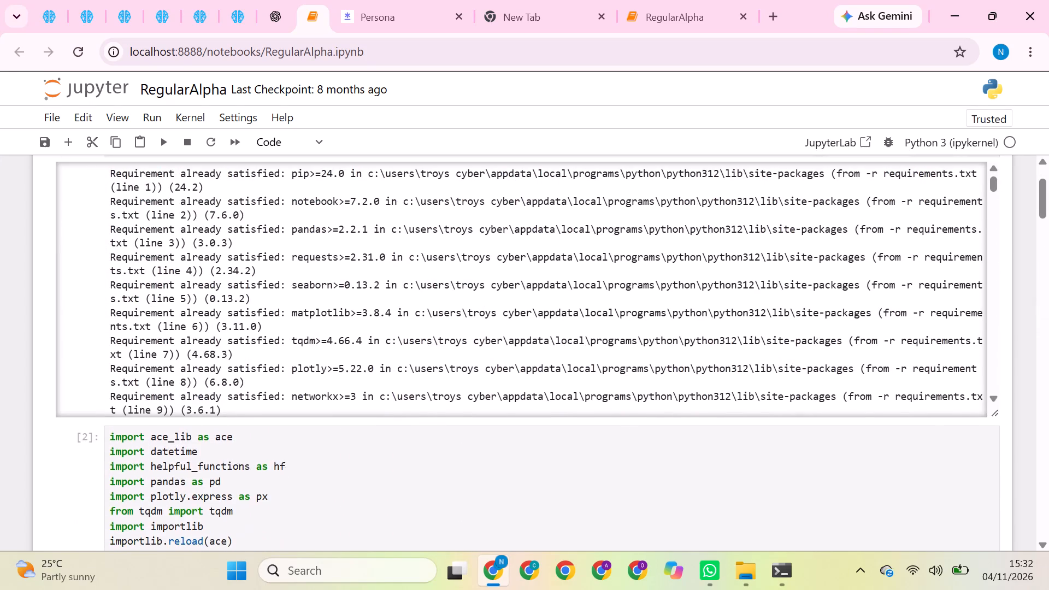
{"action": "scroll", "coordinate": [421, 541], "scroll_direction": "down", "scroll_amount": 4}
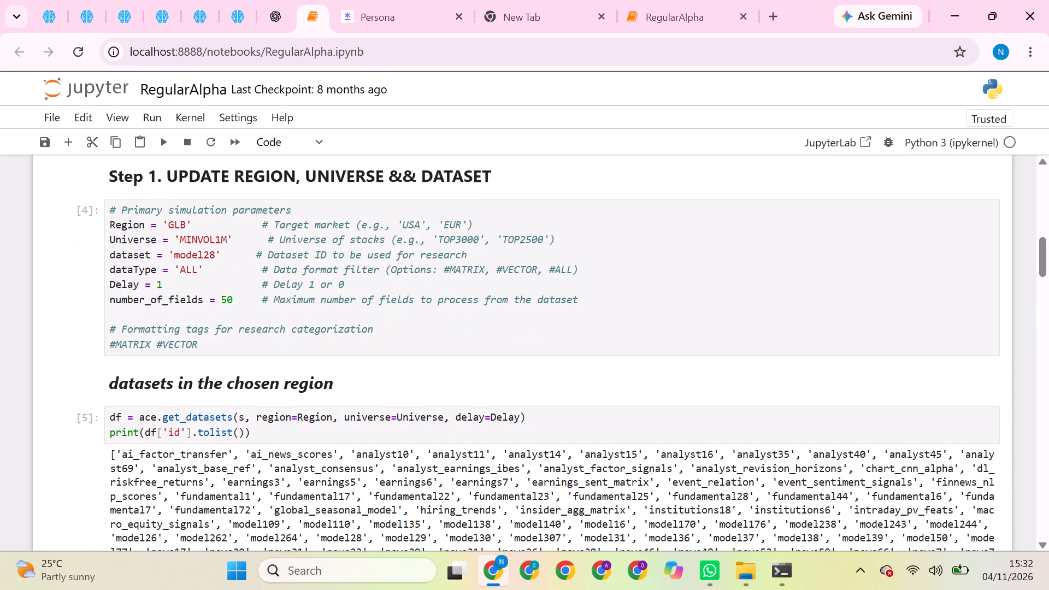
{"action": "scroll", "coordinate": [421, 541], "scroll_direction": "down", "scroll_amount": 5}
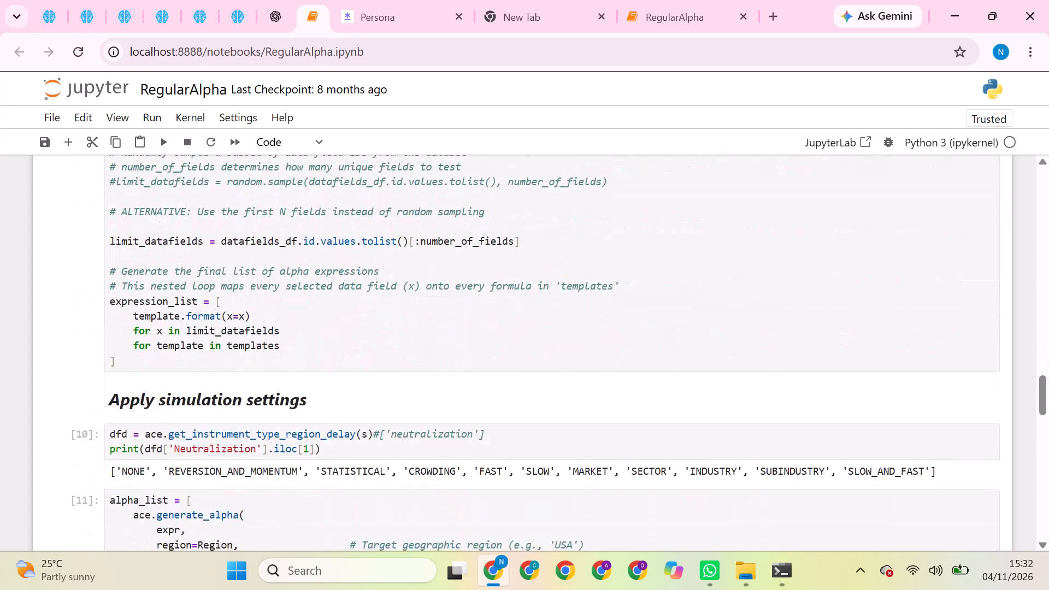
{"action": "scroll", "coordinate": [421, 541], "scroll_direction": "down", "scroll_amount": 3}
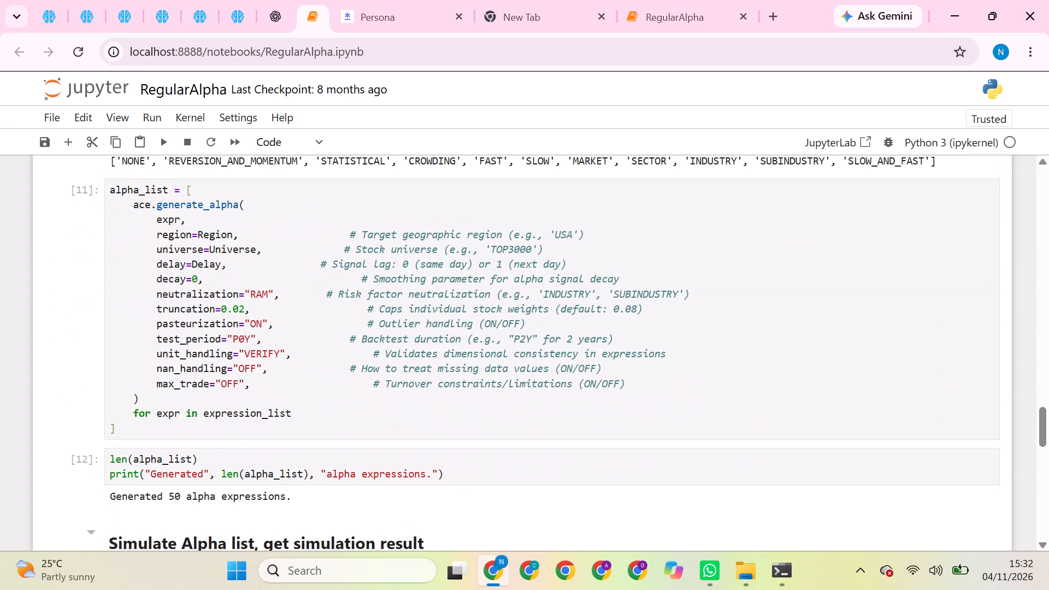
{"action": "double_click", "coordinate": [250, 294]}
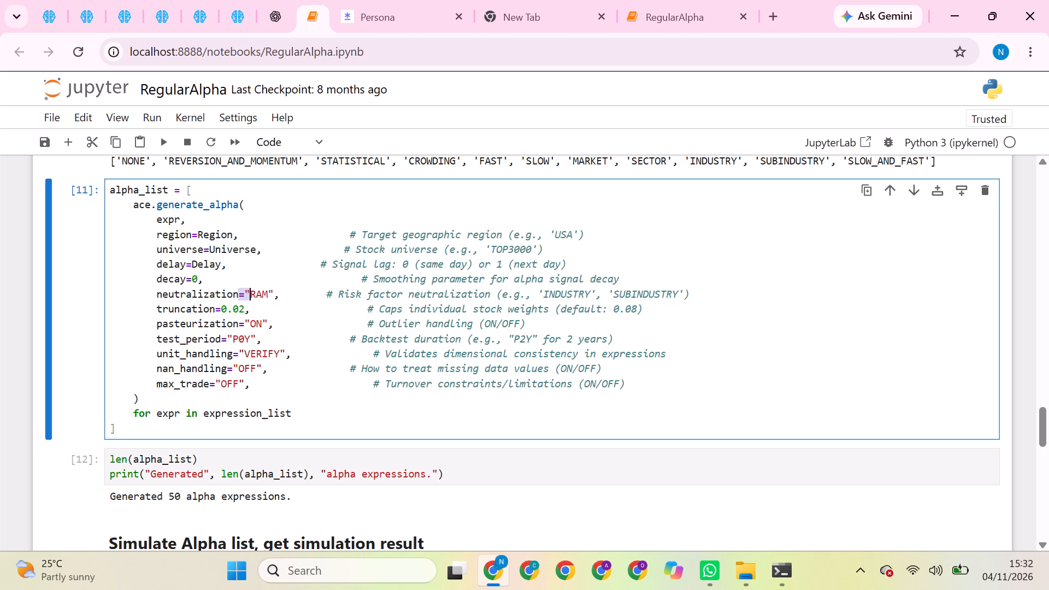
{"action": "double_click", "coordinate": [263, 290]}
{"action": "type", "text": "STA"}
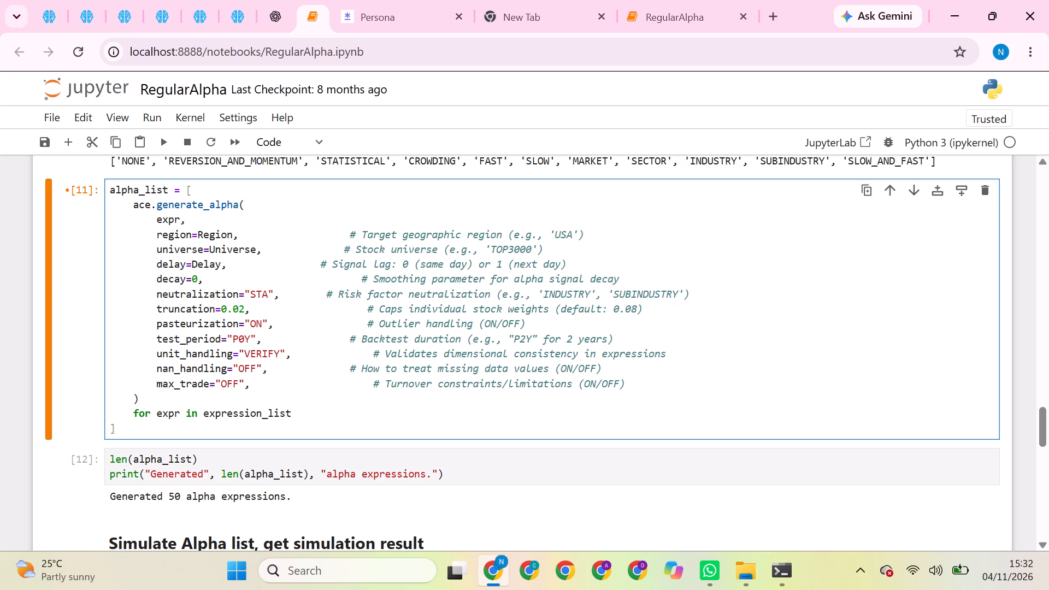
{"action": "type", "text": "TISTI"}
{"action": "type", "text": "CAL"}
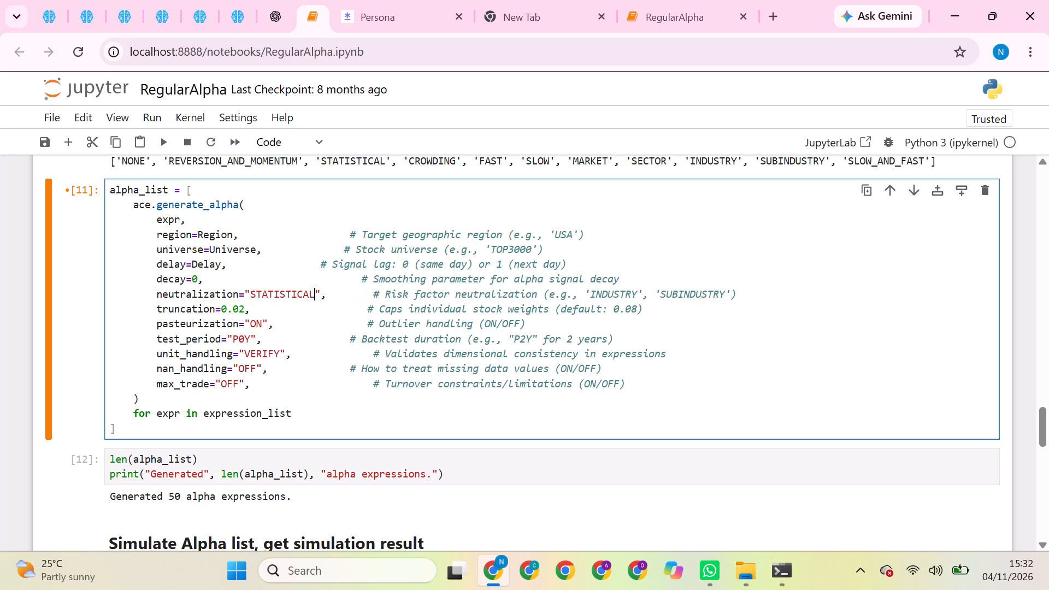
Restart the kernel and run all cells of the RegularAlpha notebook.
{"action": "left_click", "coordinate": [202, 126]}
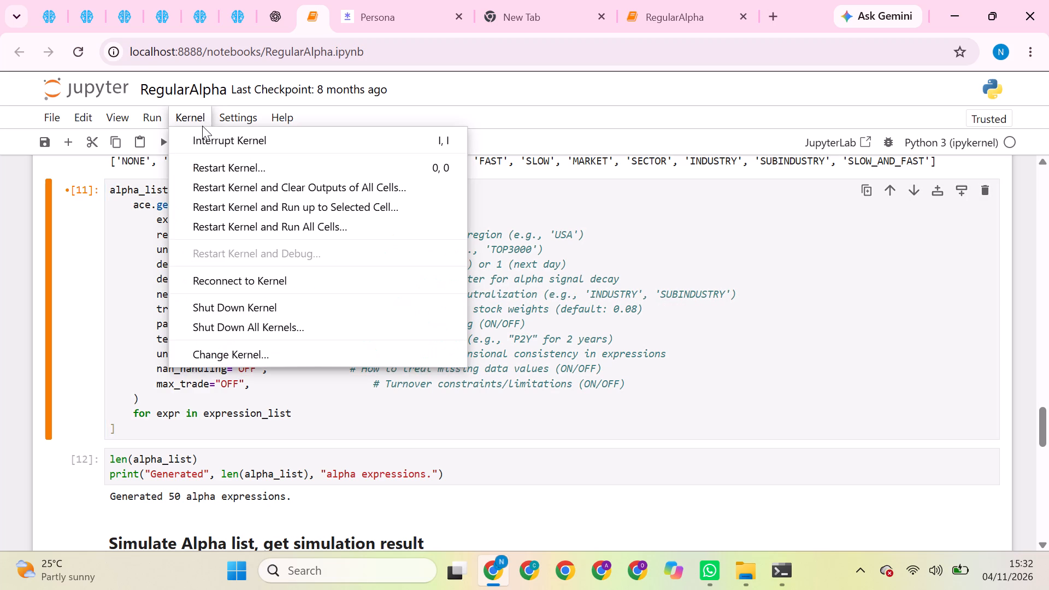
{"action": "left_click", "coordinate": [258, 229]}
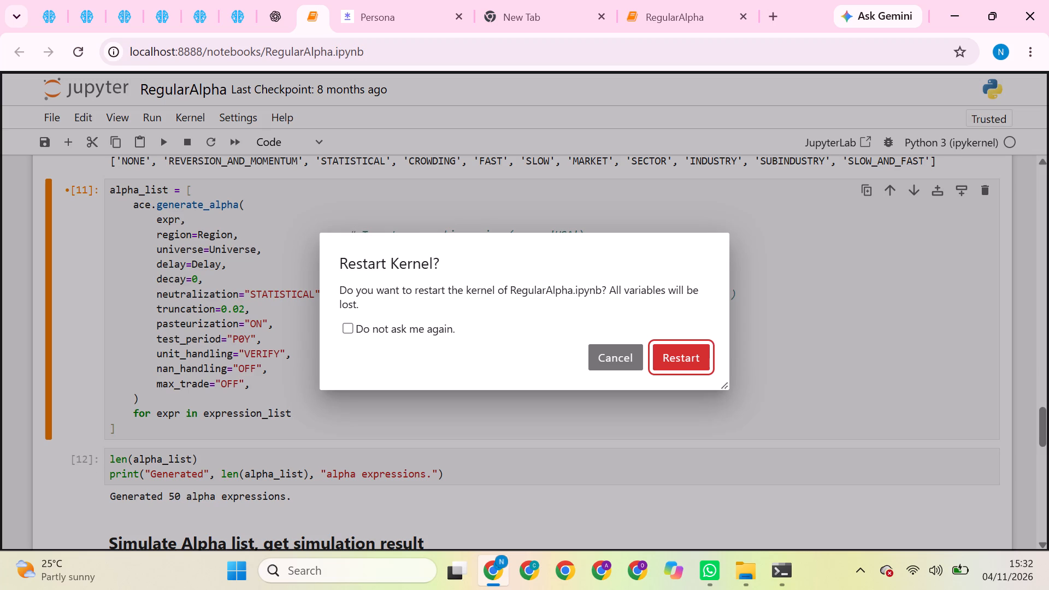
{"action": "left_click", "coordinate": [681, 359]}
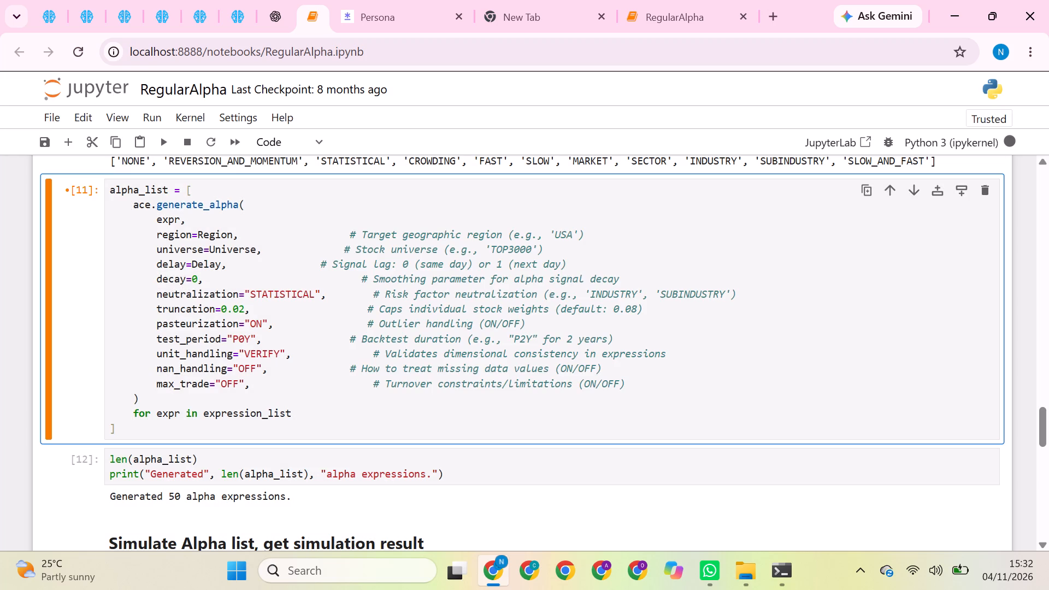
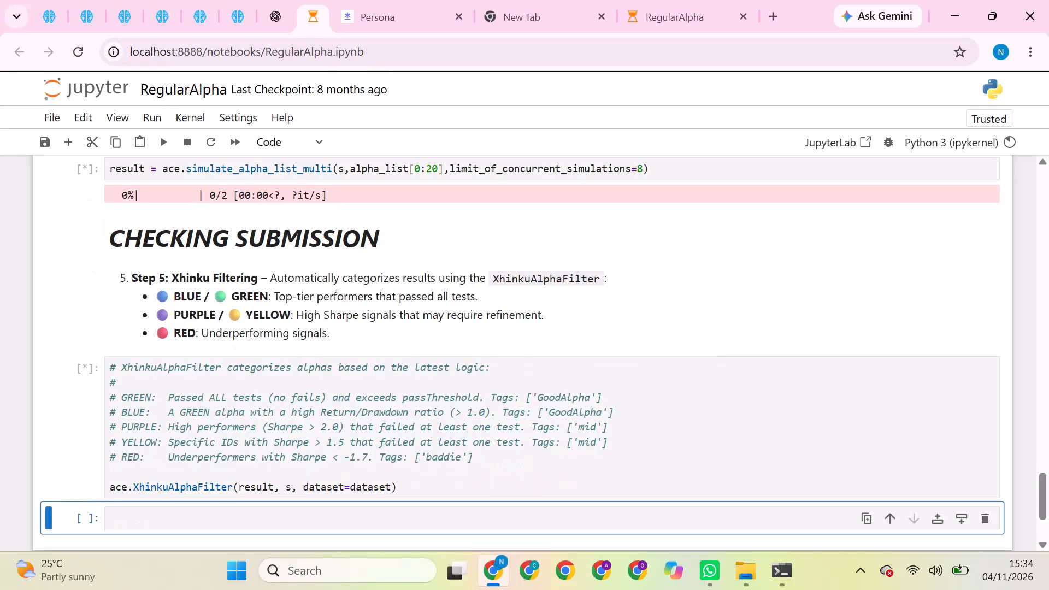
Leave the notebook run in progress and minimize the open Chrome and terminal windows to reach the desktop.
{"action": "scroll", "coordinate": [728, 399], "scroll_direction": "up", "scroll_amount": 2}
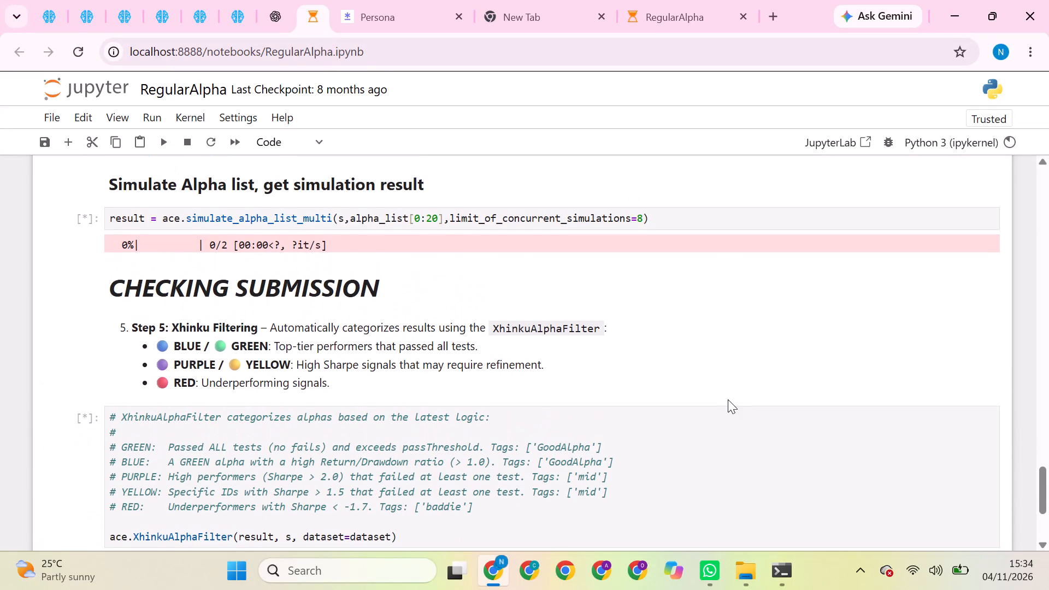
{"action": "left_click", "coordinate": [527, 562]}
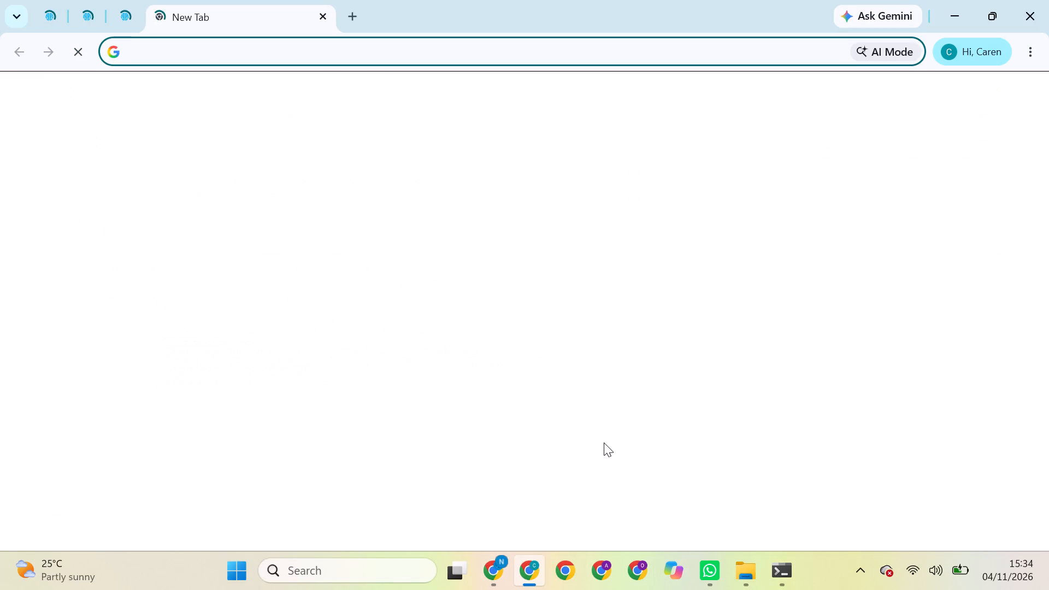
{"action": "left_click", "coordinate": [957, 0]}
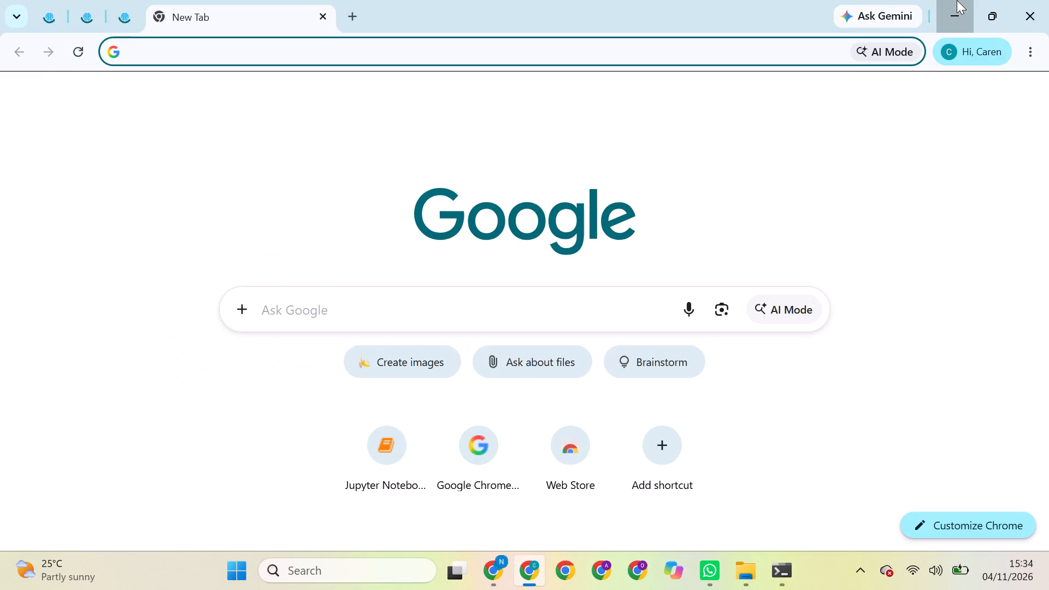
{"action": "left_click", "coordinate": [954, 10]}
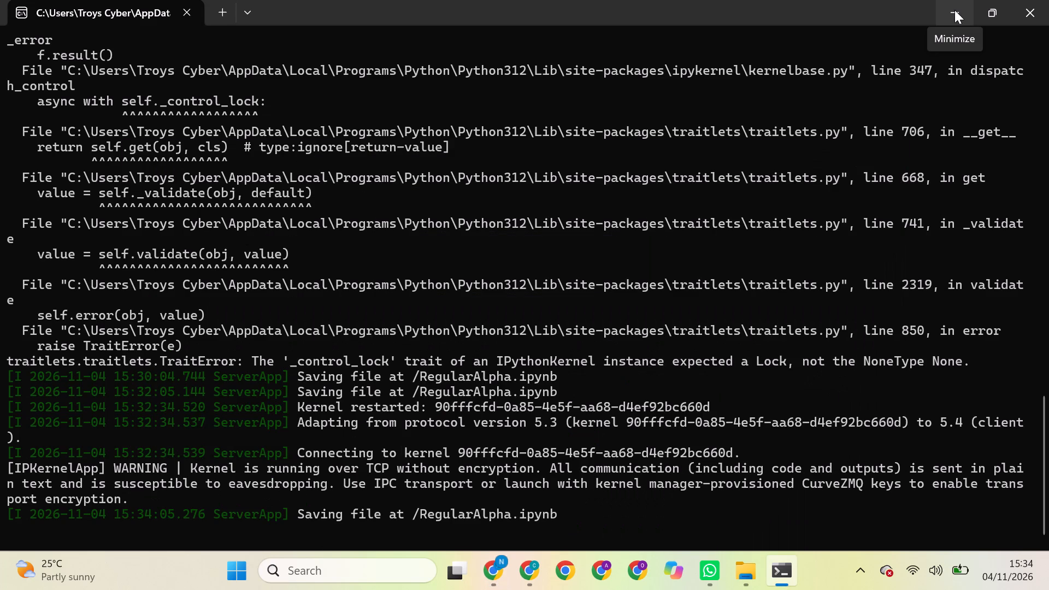
{"action": "left_click", "coordinate": [954, 10]}
{"action": "left_click", "coordinate": [954, 10]}
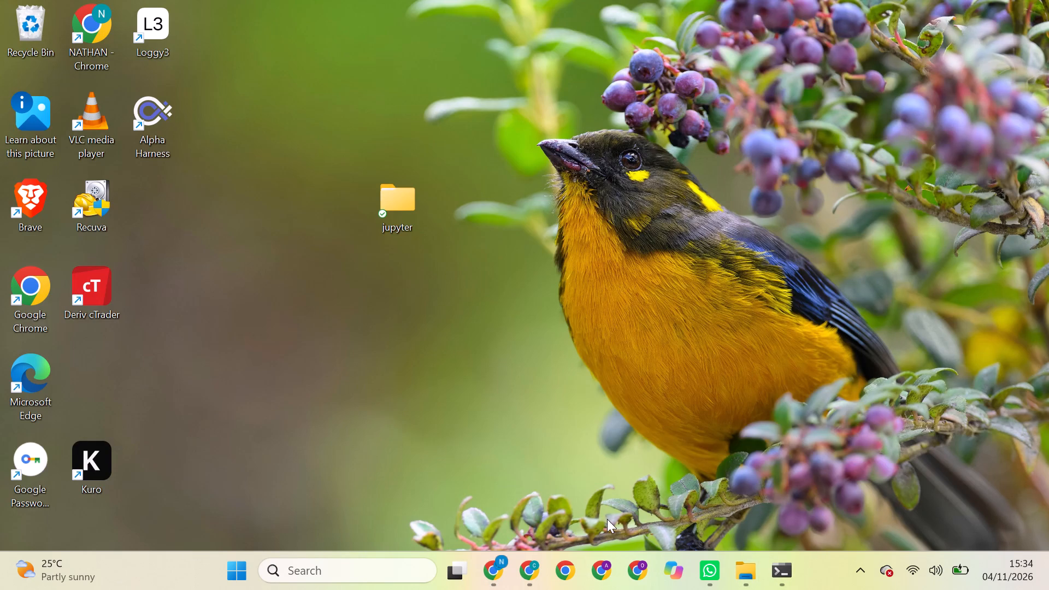
Launch the Kuro application from the desktop.
{"action": "double_click", "coordinate": [103, 445]}
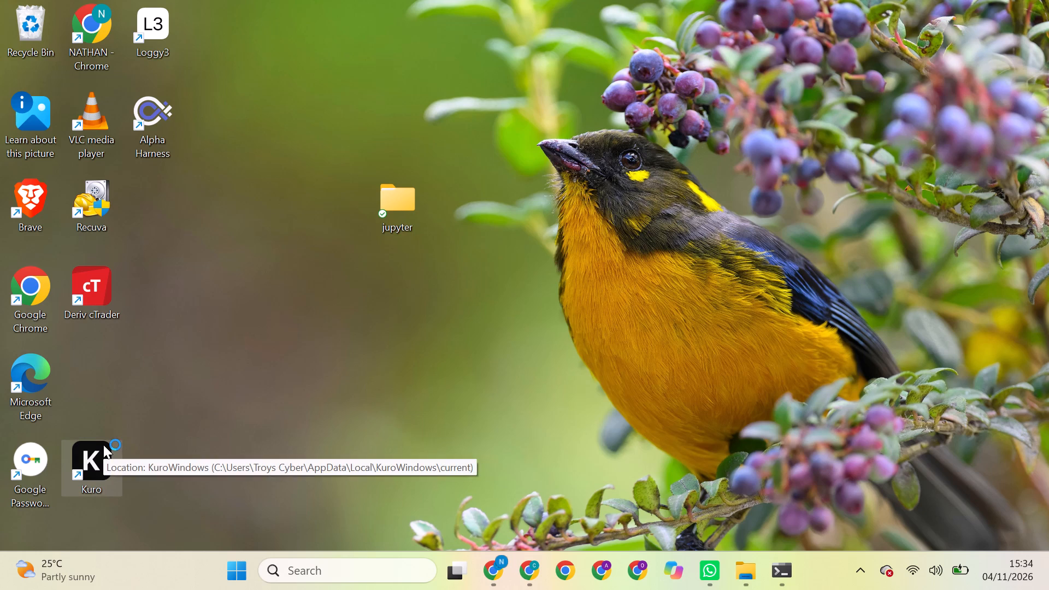
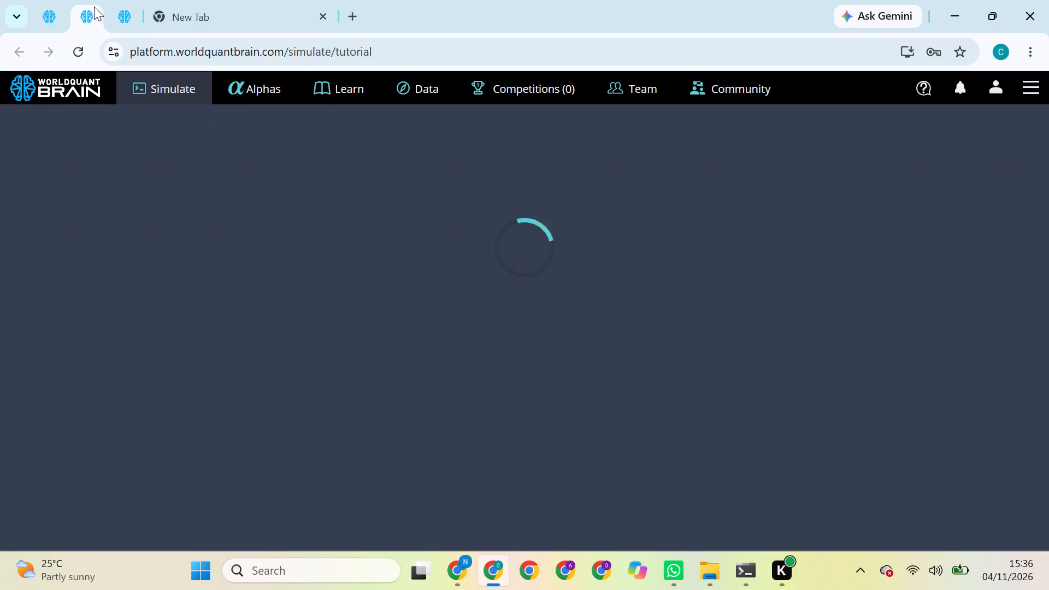
Switch to the WorldQuant BRAIN Simulate page that holds the alpha expression code.
{"action": "left_click", "coordinate": [40, 10]}
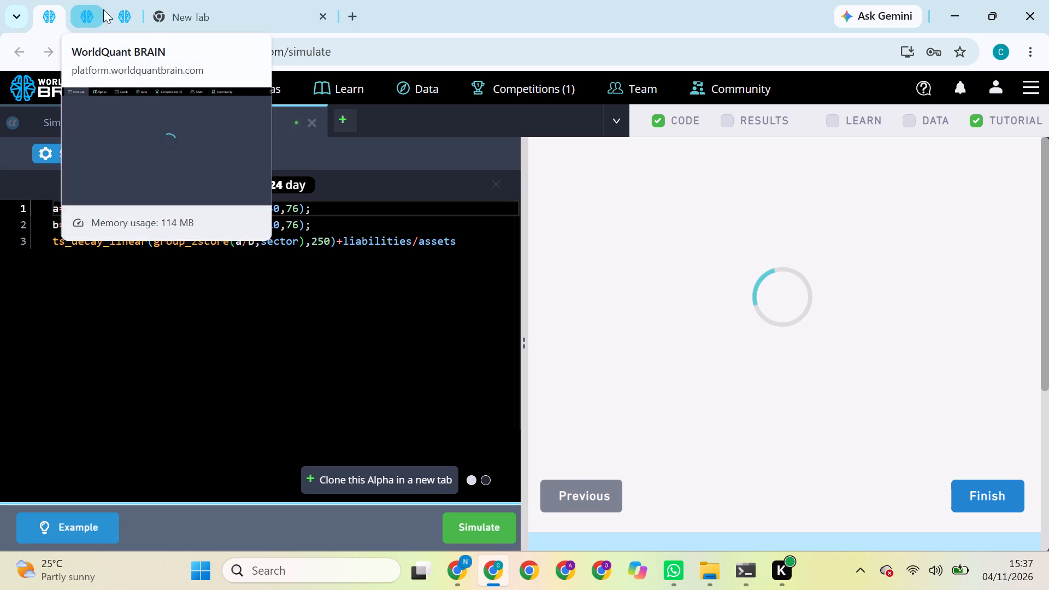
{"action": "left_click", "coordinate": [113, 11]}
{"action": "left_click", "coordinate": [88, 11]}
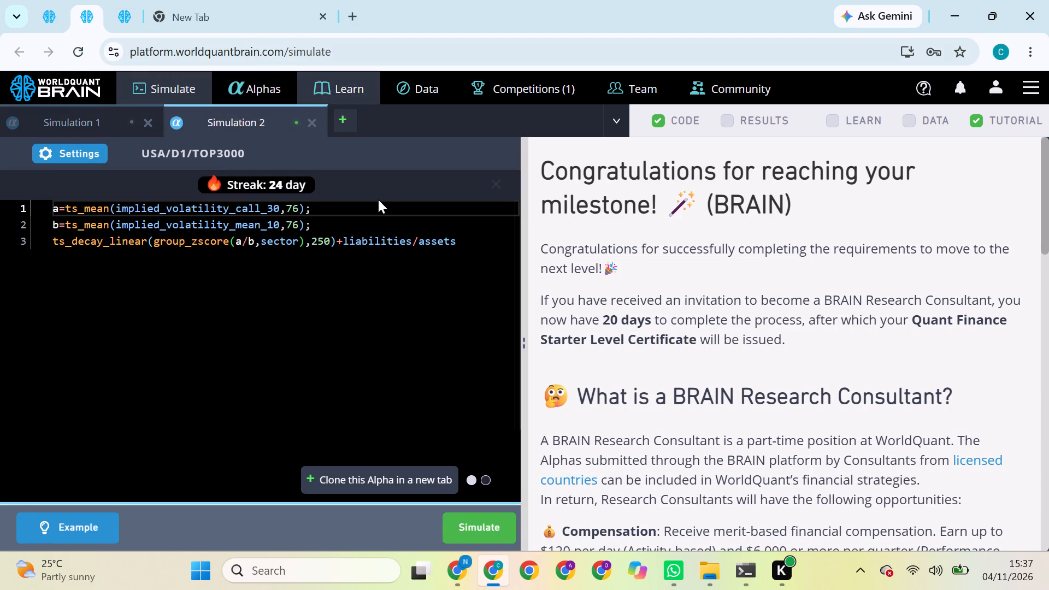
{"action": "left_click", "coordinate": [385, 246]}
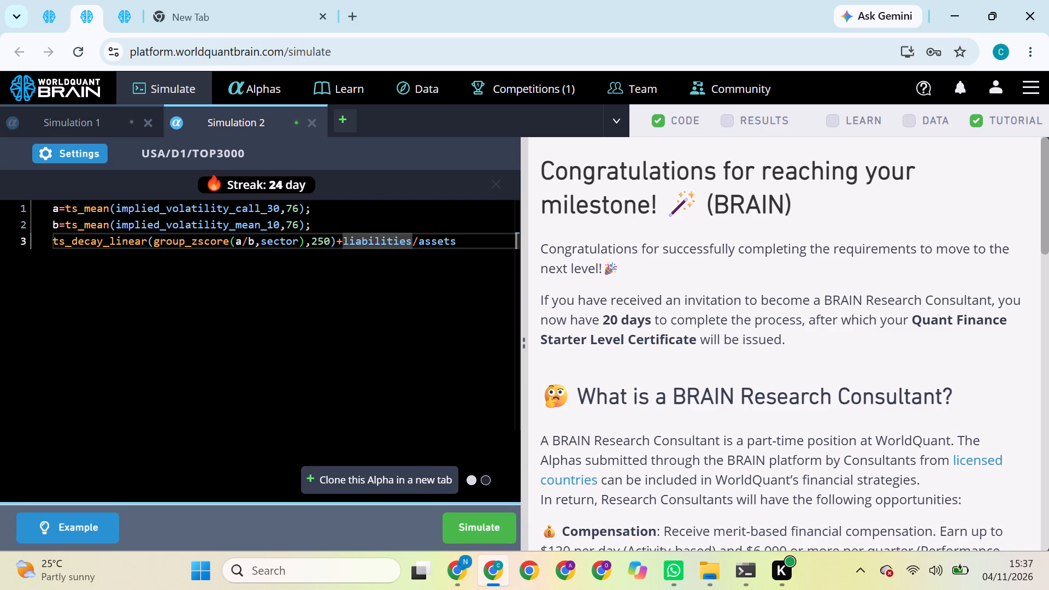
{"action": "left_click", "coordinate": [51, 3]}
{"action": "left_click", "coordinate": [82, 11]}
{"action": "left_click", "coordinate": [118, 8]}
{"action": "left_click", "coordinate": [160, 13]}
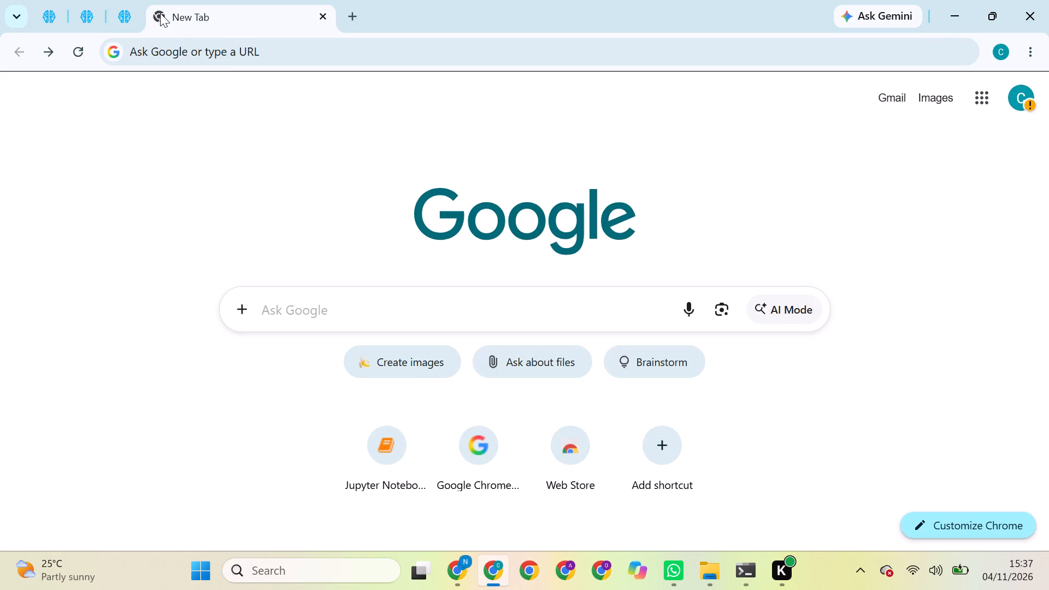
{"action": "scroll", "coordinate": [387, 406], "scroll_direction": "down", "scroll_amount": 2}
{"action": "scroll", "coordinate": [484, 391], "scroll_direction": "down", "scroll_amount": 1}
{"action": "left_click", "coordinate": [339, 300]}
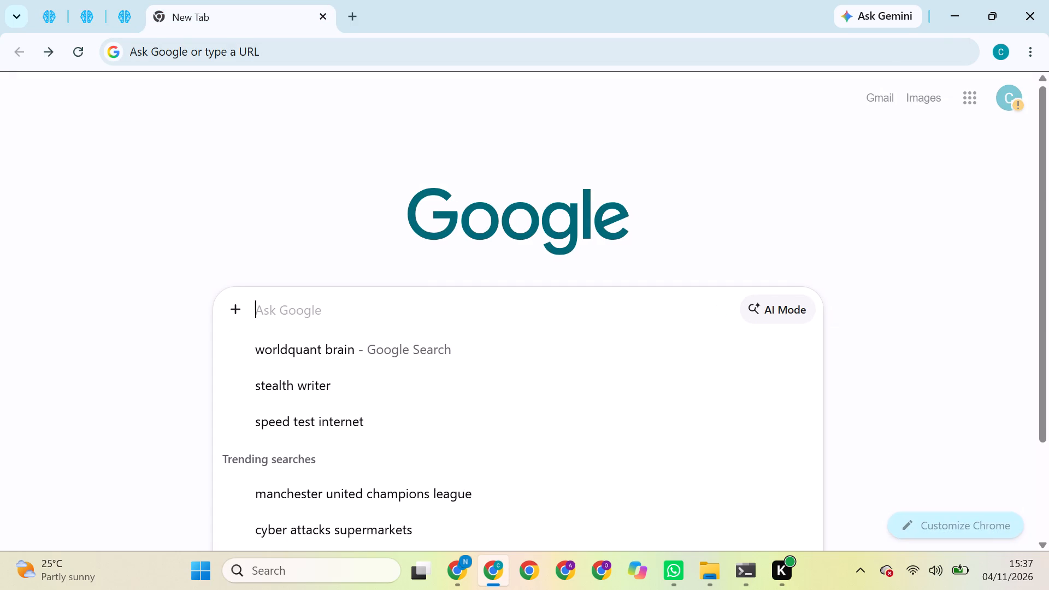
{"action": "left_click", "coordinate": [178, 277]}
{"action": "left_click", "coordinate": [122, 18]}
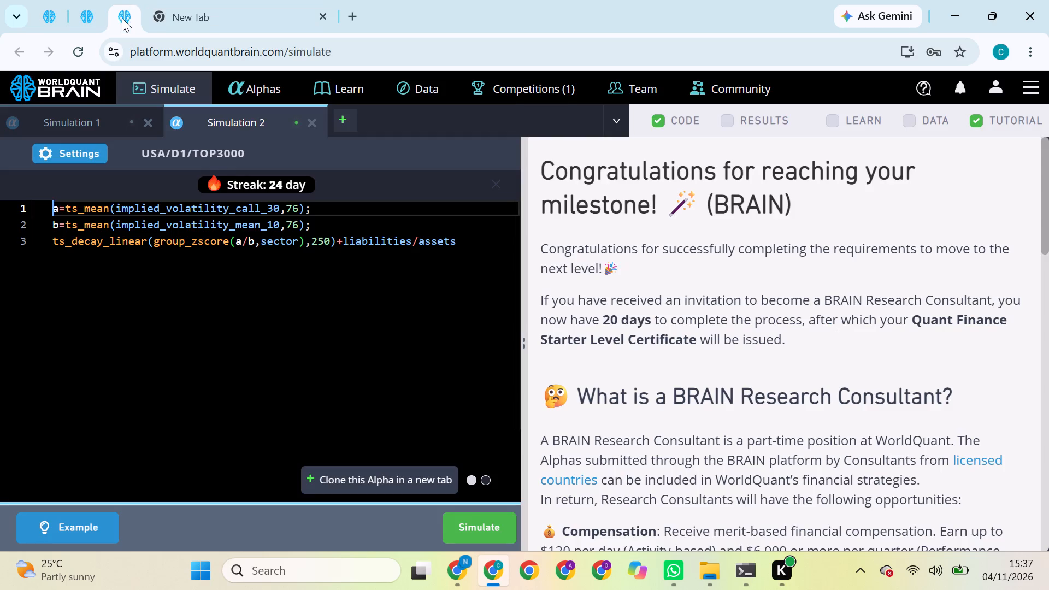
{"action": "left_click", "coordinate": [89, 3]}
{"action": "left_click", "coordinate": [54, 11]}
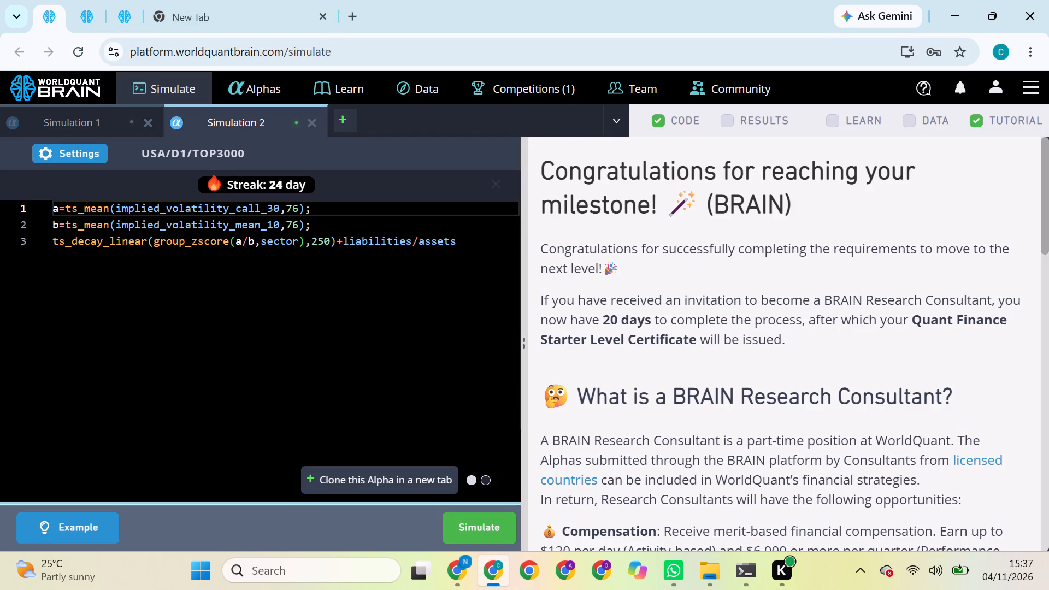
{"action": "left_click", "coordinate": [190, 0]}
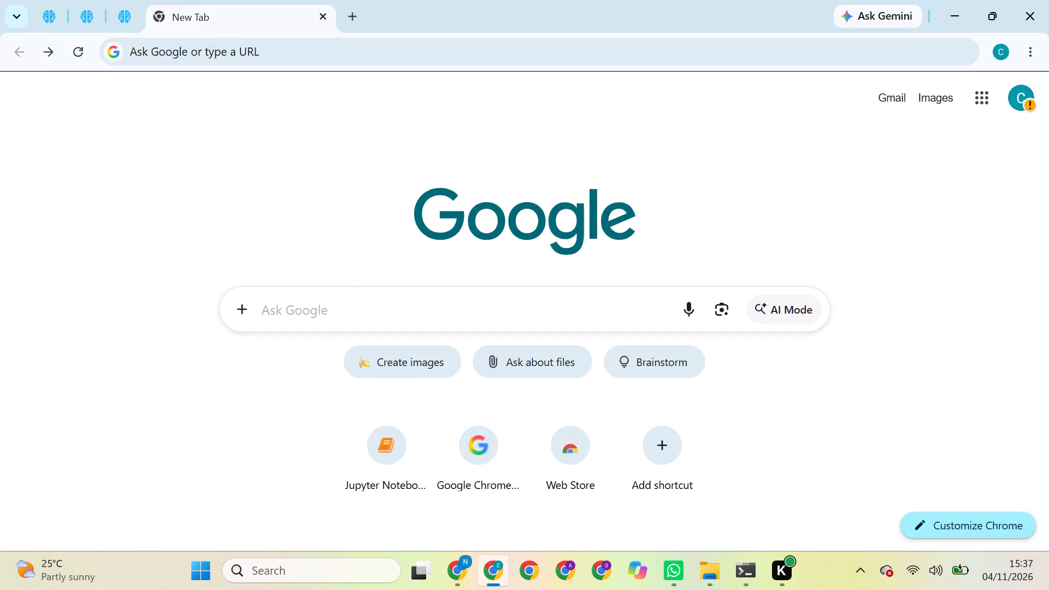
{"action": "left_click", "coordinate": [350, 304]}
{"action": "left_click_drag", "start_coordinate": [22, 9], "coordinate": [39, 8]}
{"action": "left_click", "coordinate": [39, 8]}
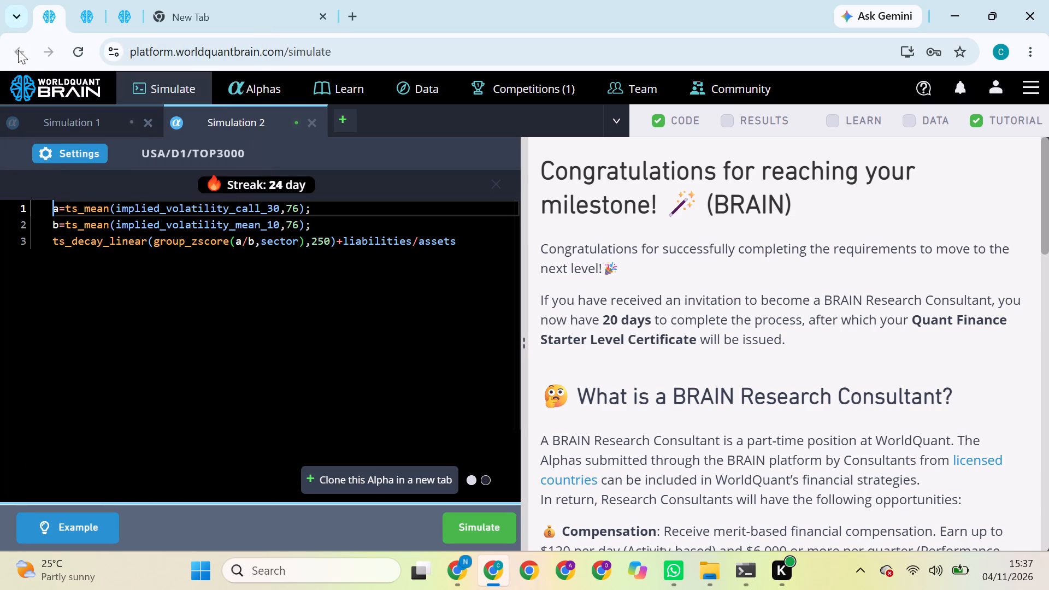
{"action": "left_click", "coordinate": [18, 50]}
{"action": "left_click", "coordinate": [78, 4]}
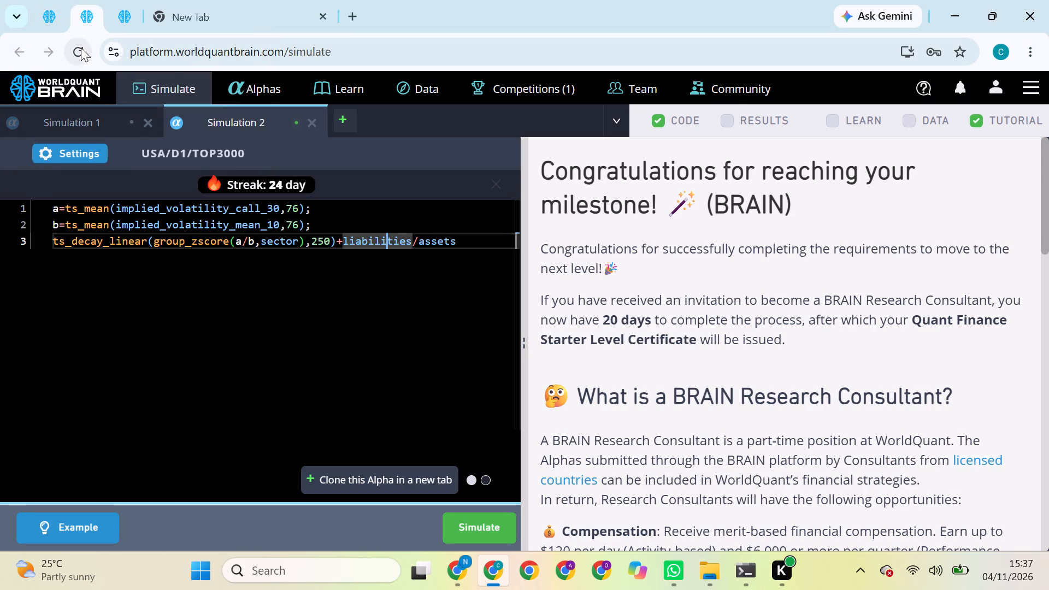
Reload the WorldQuant BRAIN simulate page in the first browser tab.
{"action": "left_click", "coordinate": [66, 20]}
{"action": "left_click", "coordinate": [78, 39]}
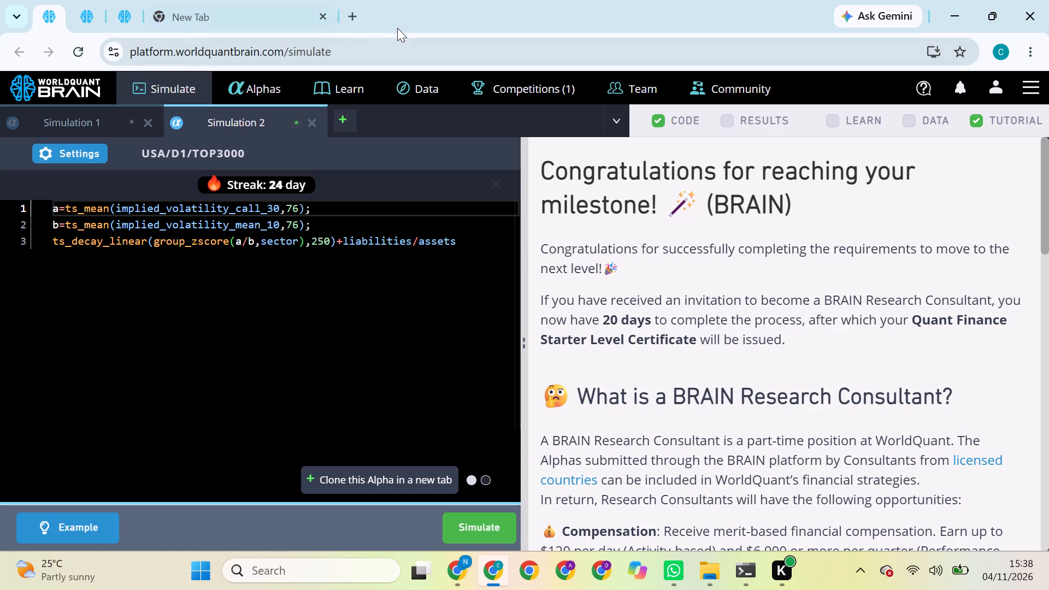
Switch to the blank New Tab page in the same browser window.
{"action": "left_click", "coordinate": [239, 10]}
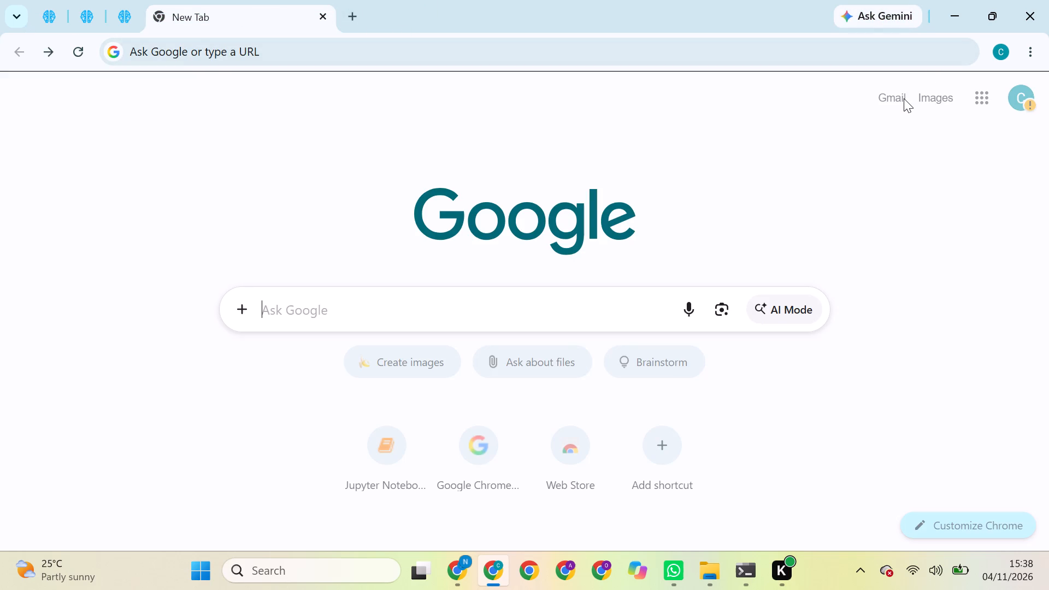
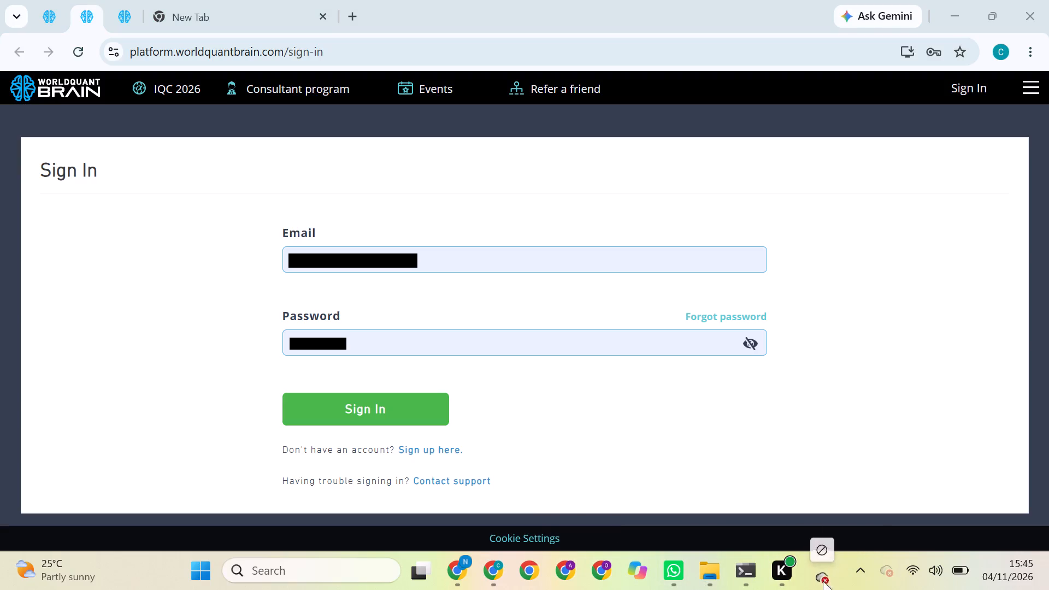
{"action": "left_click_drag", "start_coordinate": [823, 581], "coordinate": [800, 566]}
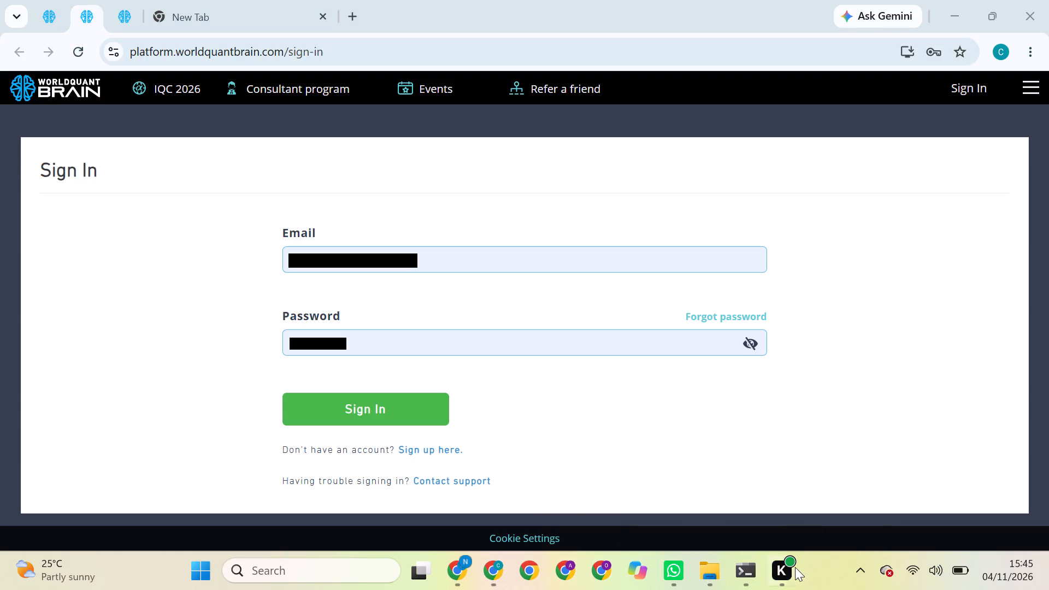
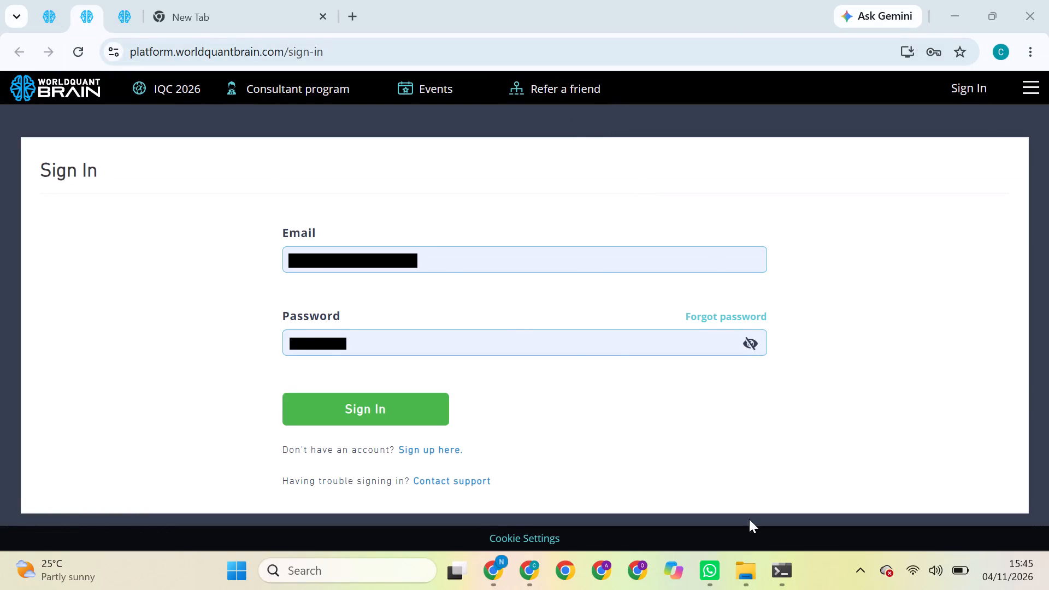
Switch to the notebook's Chrome profile window and examine the new model28 entries in the unsubmitted alphas on WorldQuant BRAIN.
{"action": "left_click", "coordinate": [498, 565]}
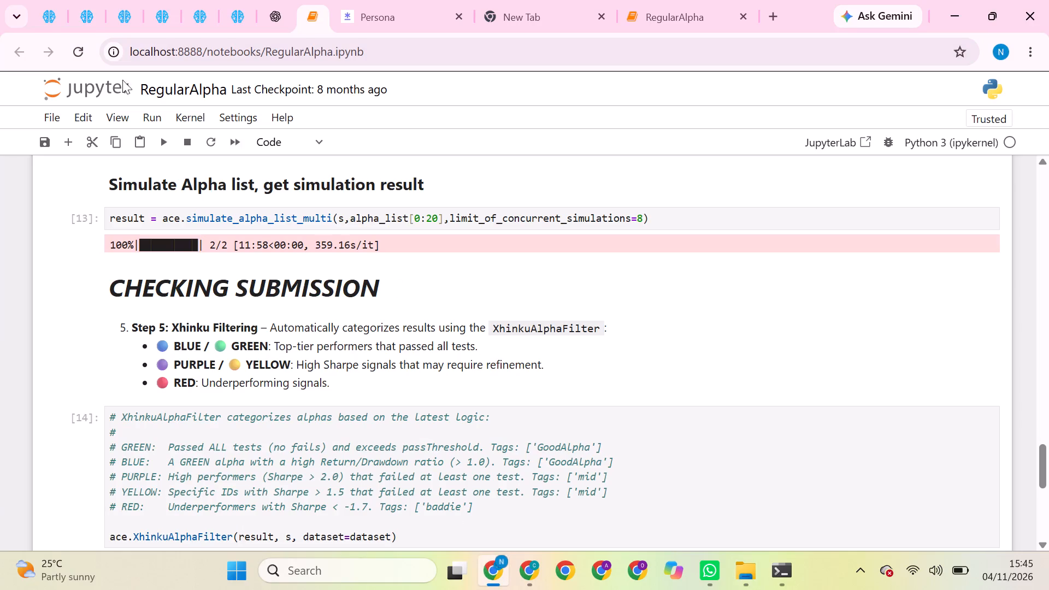
{"action": "left_click", "coordinate": [56, 16]}
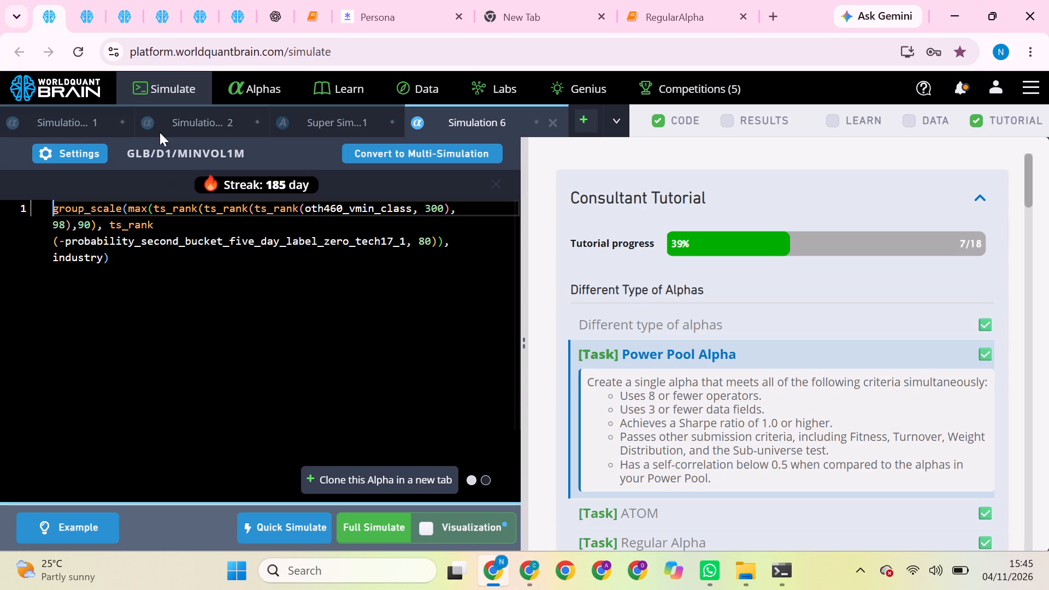
{"action": "left_click", "coordinate": [259, 93]}
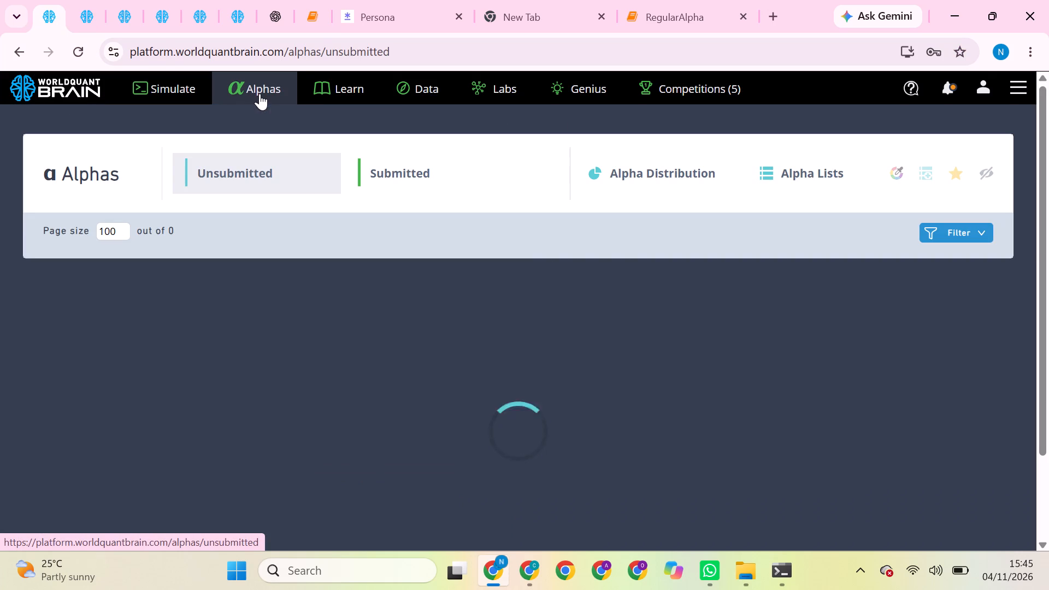
{"action": "scroll", "coordinate": [449, 462], "scroll_direction": "down", "scroll_amount": 2}
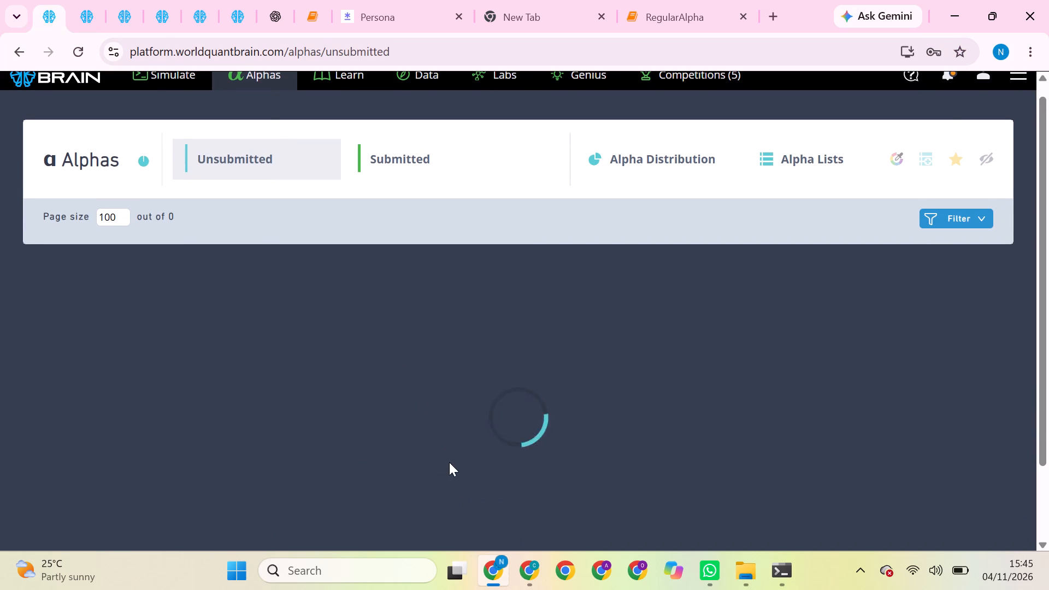
{"action": "scroll", "coordinate": [449, 462], "scroll_direction": "down", "scroll_amount": 1}
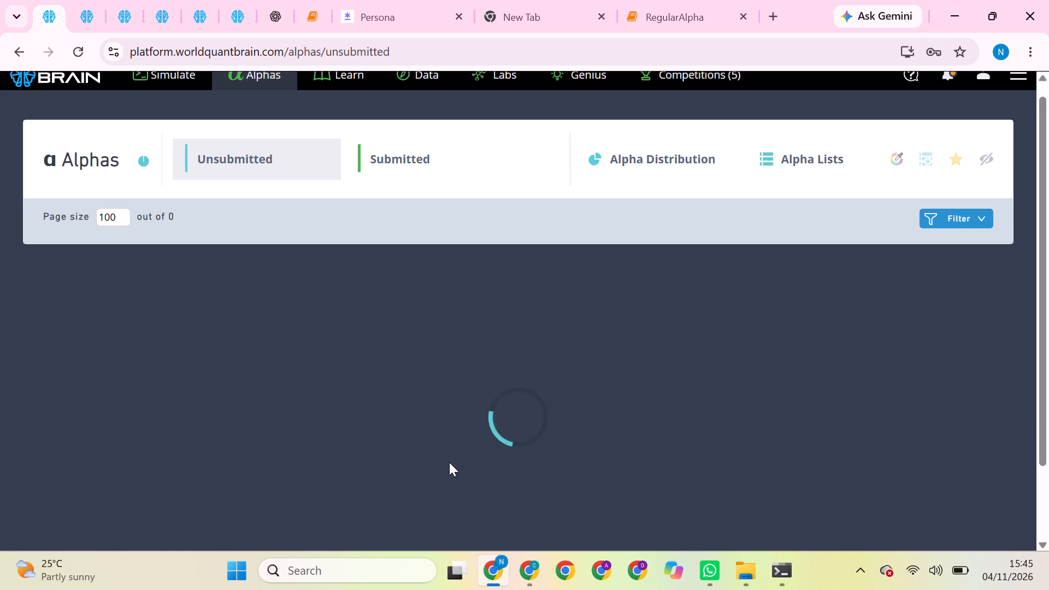
{"action": "scroll", "coordinate": [449, 462], "scroll_direction": "down", "scroll_amount": 1}
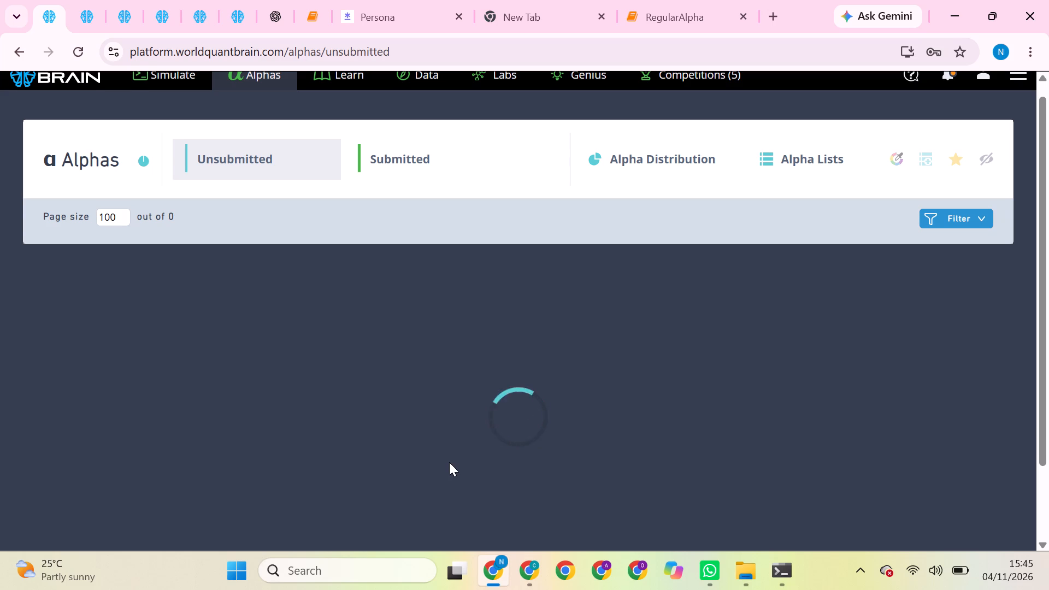
{"action": "scroll", "coordinate": [449, 462], "scroll_direction": "down", "scroll_amount": 1}
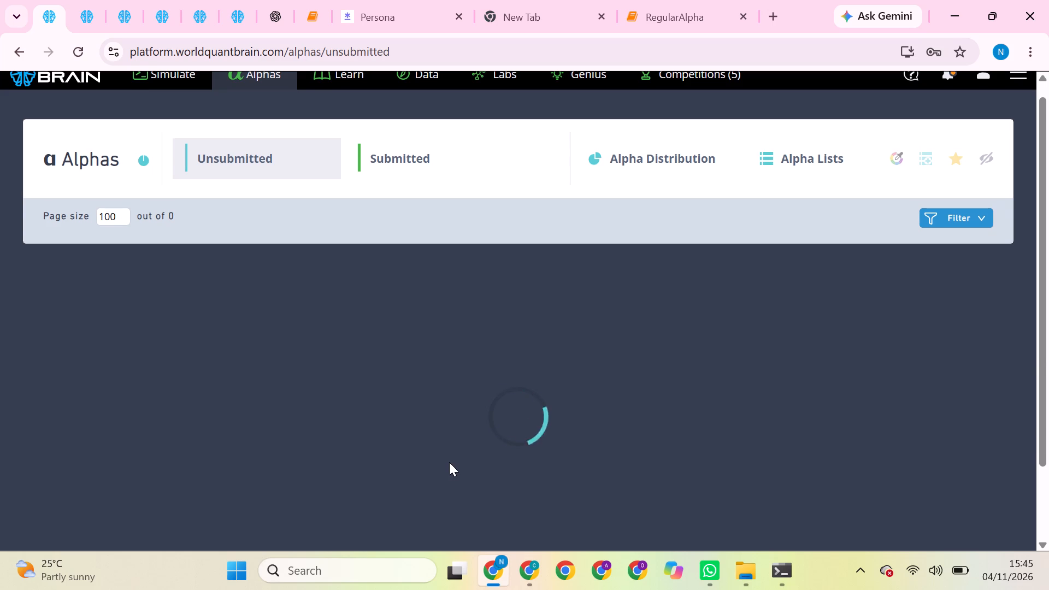
{"action": "scroll", "coordinate": [449, 462], "scroll_direction": "down", "scroll_amount": 1}
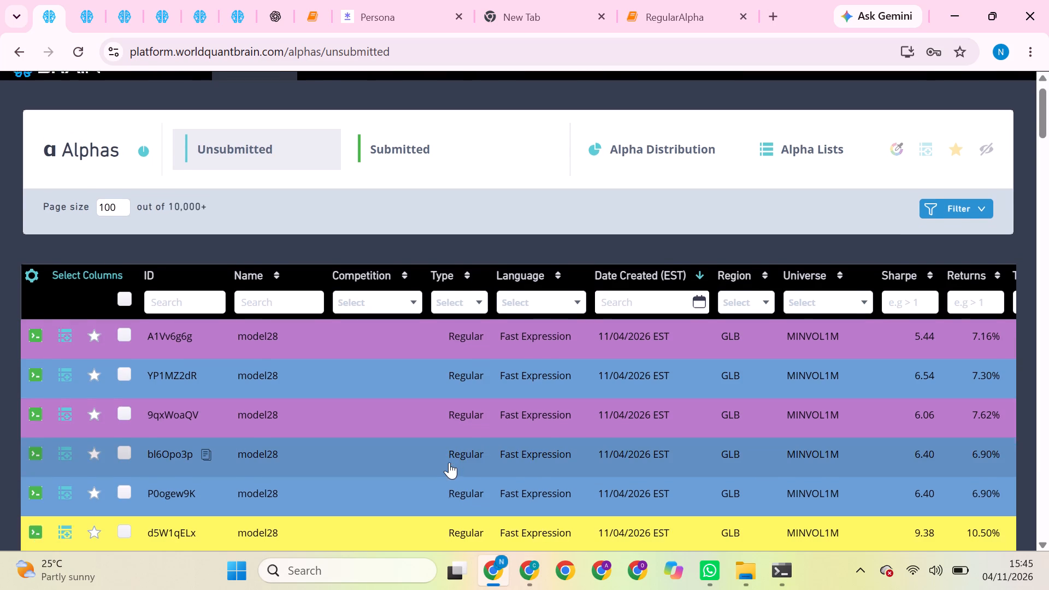
{"action": "scroll", "coordinate": [449, 462], "scroll_direction": "down", "scroll_amount": 3}
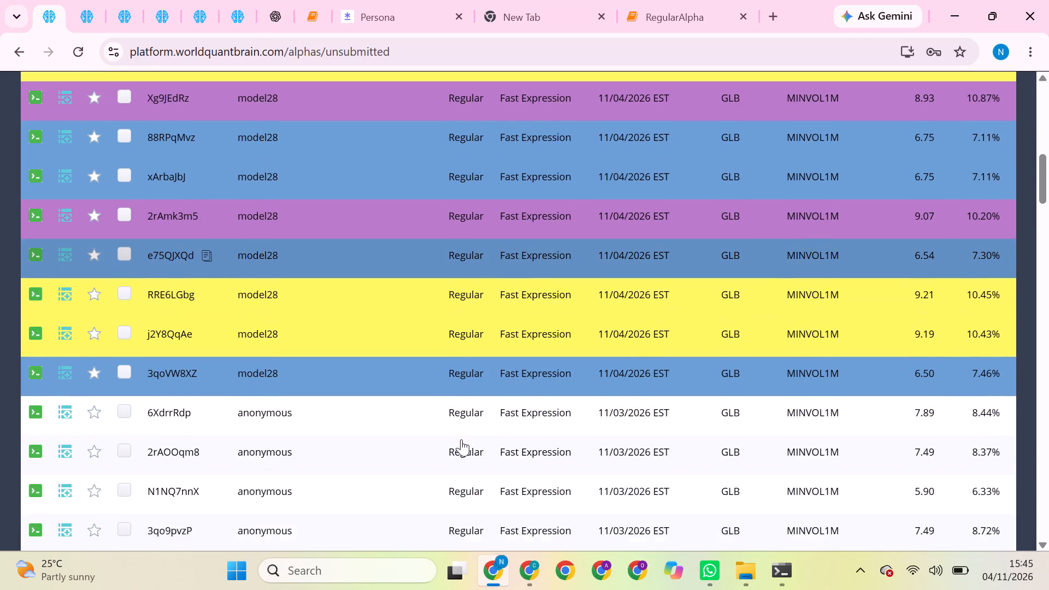
{"action": "scroll", "coordinate": [461, 439], "scroll_direction": "down", "scroll_amount": 1}
Open the details of alpha 3qoVW8XZ and run its Prod Correlation check.
{"action": "left_click", "coordinate": [592, 309]}
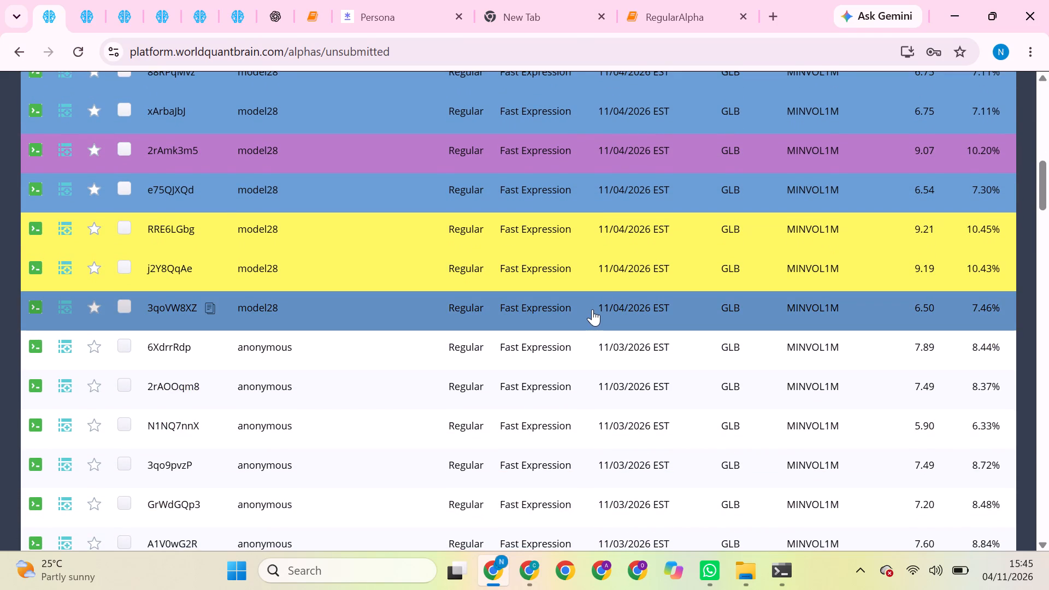
{"action": "scroll", "coordinate": [592, 374], "scroll_direction": "down", "scroll_amount": 3}
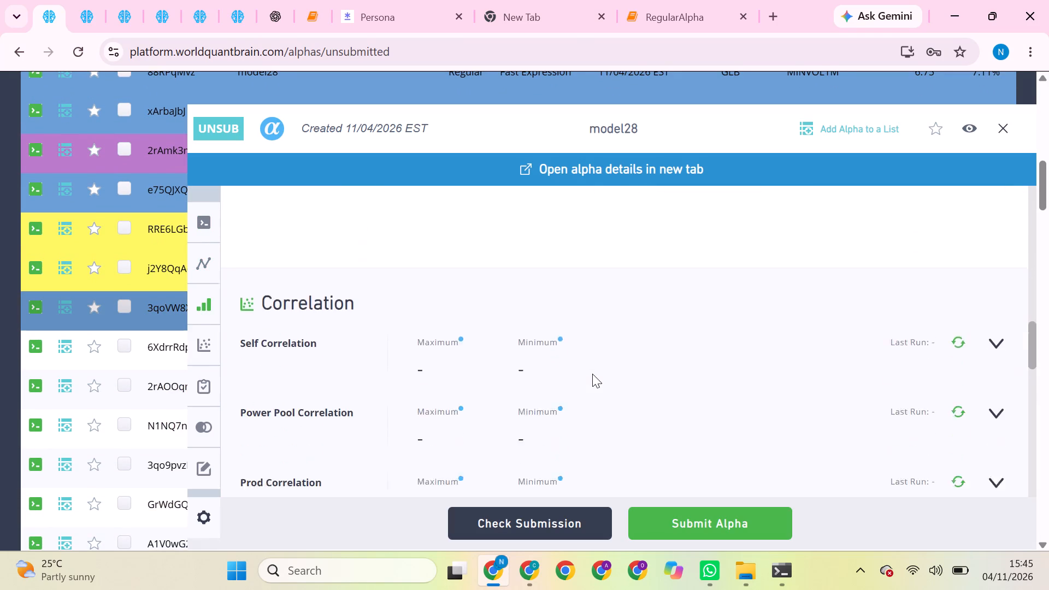
{"action": "scroll", "coordinate": [592, 374], "scroll_direction": "down", "scroll_amount": 3}
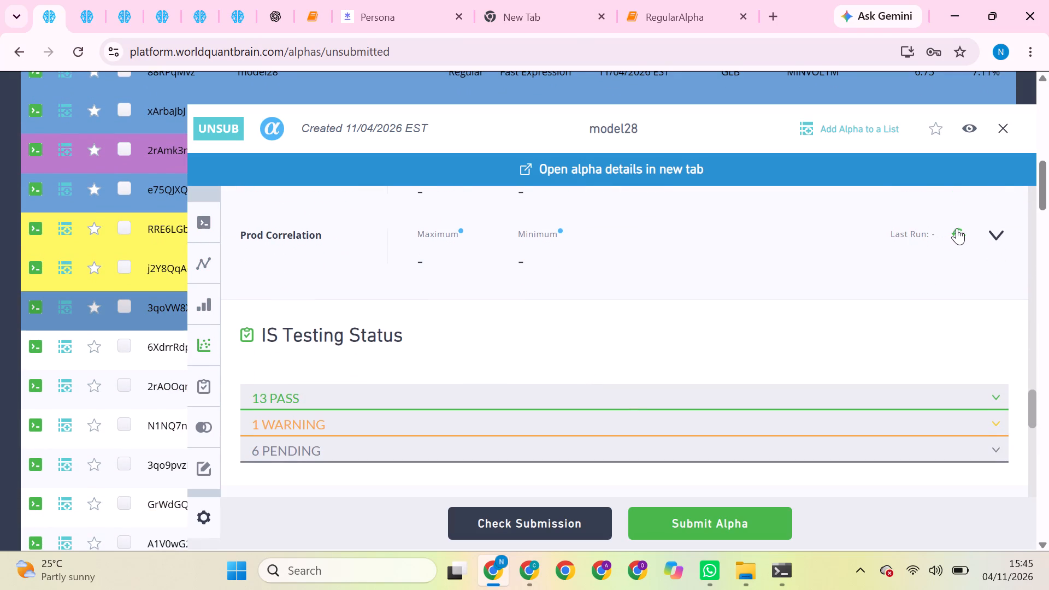
{"action": "left_click", "coordinate": [959, 232]}
{"action": "scroll", "coordinate": [959, 232], "scroll_direction": "up", "scroll_amount": 2}
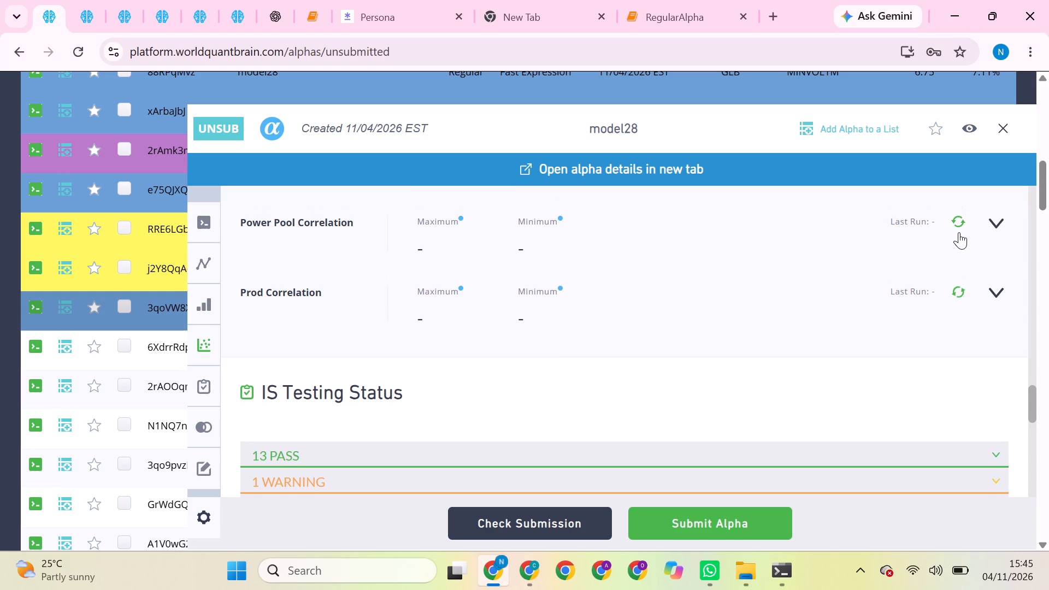
{"action": "scroll", "coordinate": [959, 232], "scroll_direction": "up", "scroll_amount": 1}
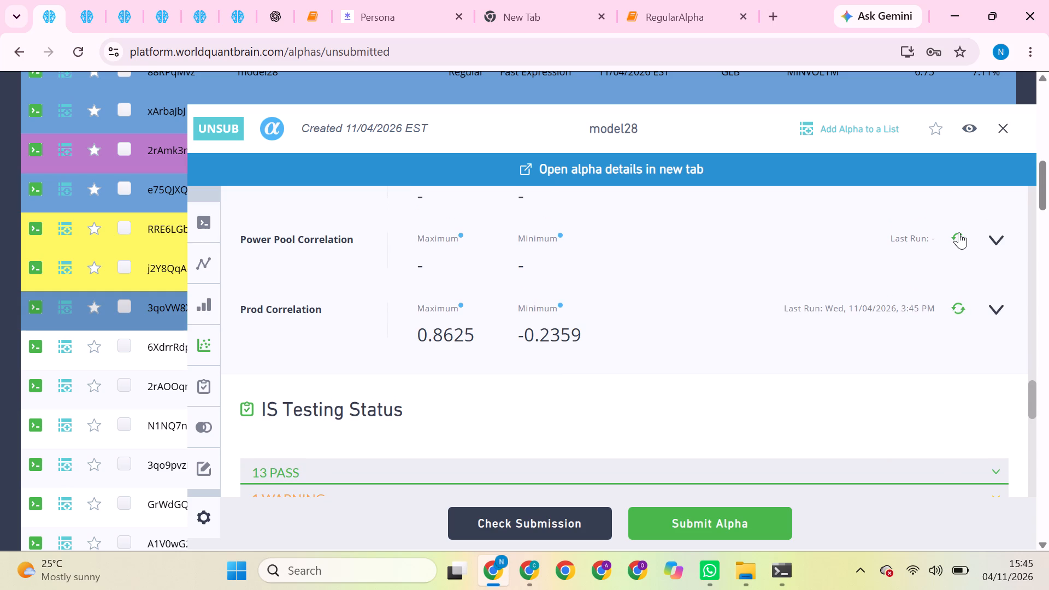
Open the details of alpha e75QJXQd and run its Prod, Power Pool and Self Correlation checks.
{"action": "left_click", "coordinate": [169, 200]}
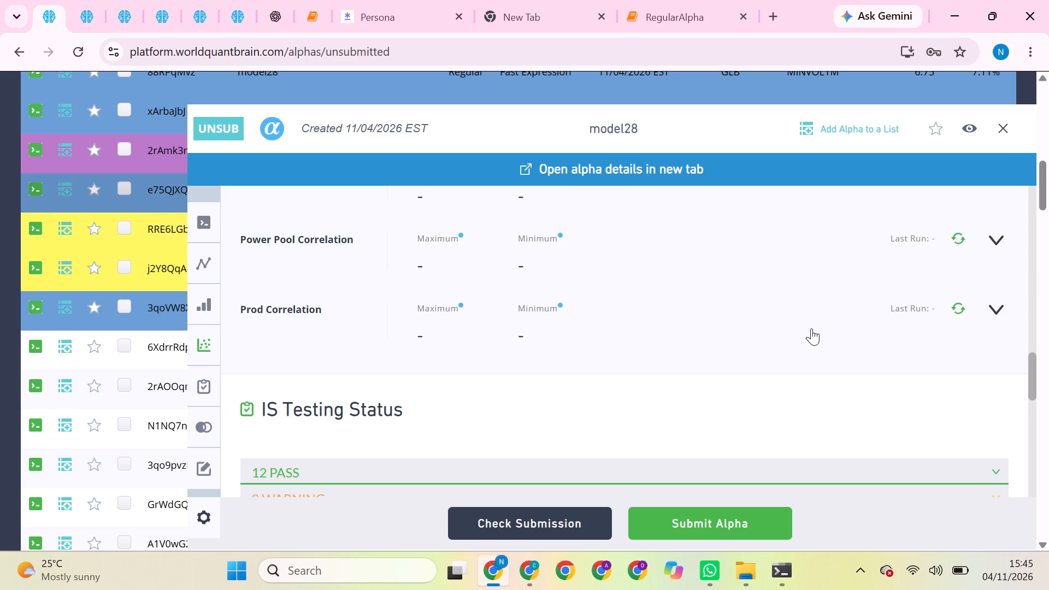
{"action": "left_click", "coordinate": [958, 311]}
{"action": "scroll", "coordinate": [879, 335], "scroll_direction": "up", "scroll_amount": 1}
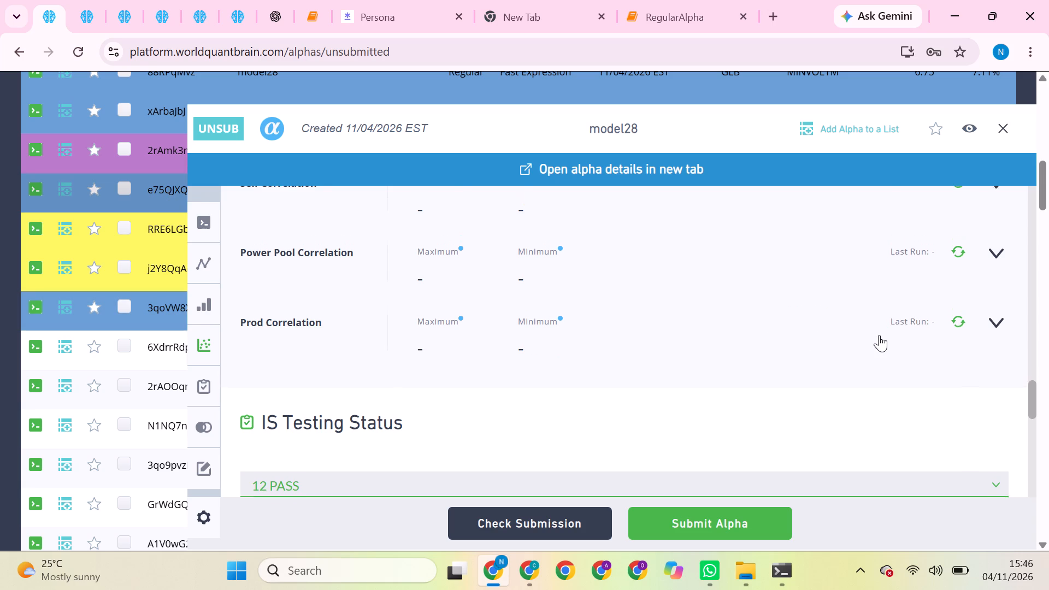
{"action": "scroll", "coordinate": [879, 335], "scroll_direction": "up", "scroll_amount": 2}
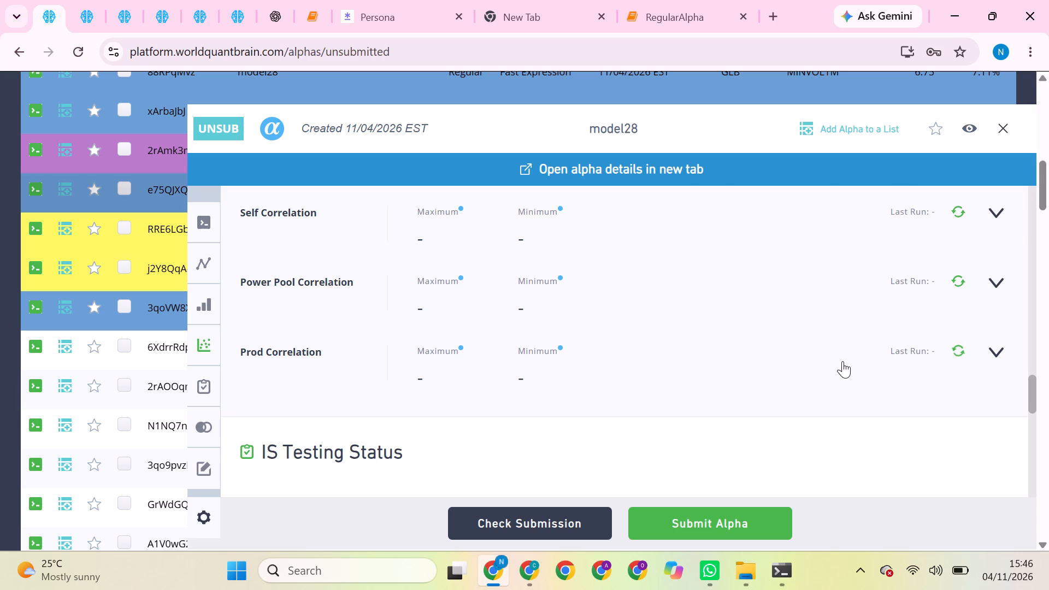
{"action": "scroll", "coordinate": [842, 361], "scroll_direction": "up", "scroll_amount": 1}
{"action": "left_click", "coordinate": [963, 398]}
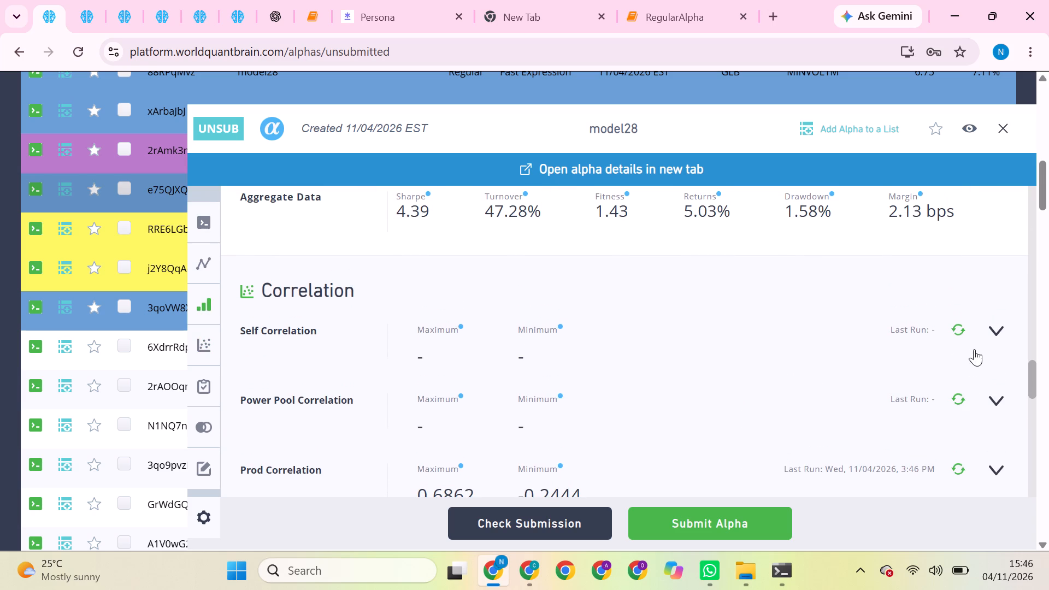
{"action": "left_click", "coordinate": [958, 331]}
{"action": "scroll", "coordinate": [806, 406], "scroll_direction": "down", "scroll_amount": 1}
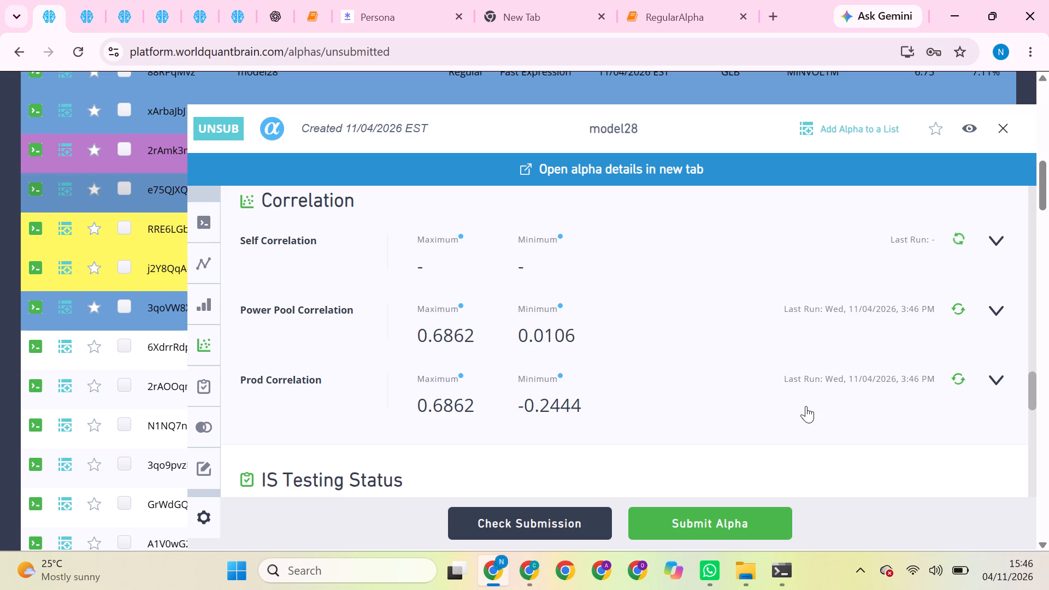
{"action": "scroll", "coordinate": [806, 406], "scroll_direction": "down", "scroll_amount": 1}
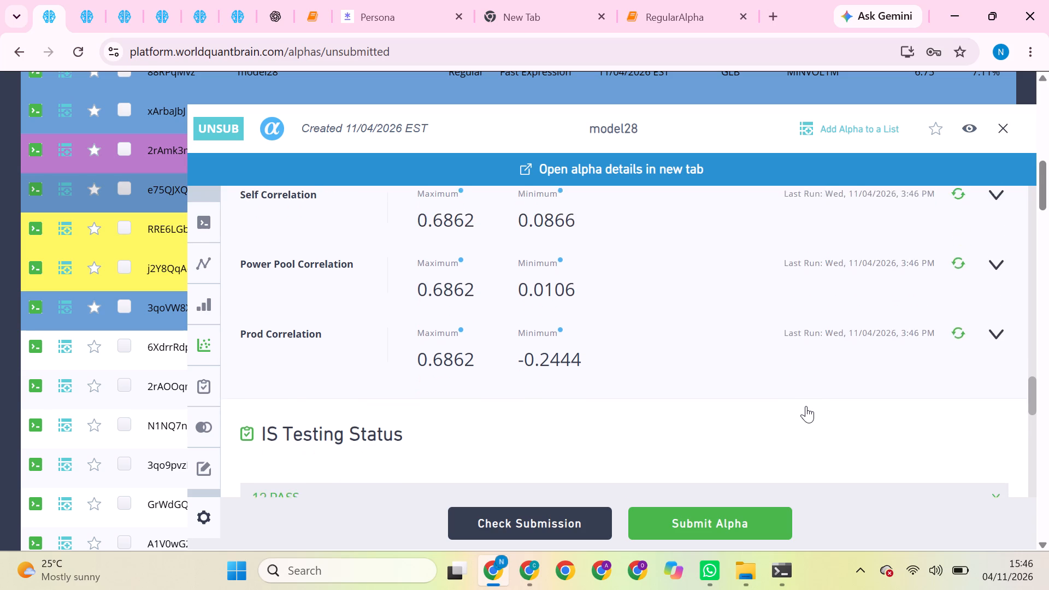
Expand and run the Performance Comparison for alpha e75QJXQd to examine its effect after submission.
{"action": "scroll", "coordinate": [806, 406], "scroll_direction": "down", "scroll_amount": 1}
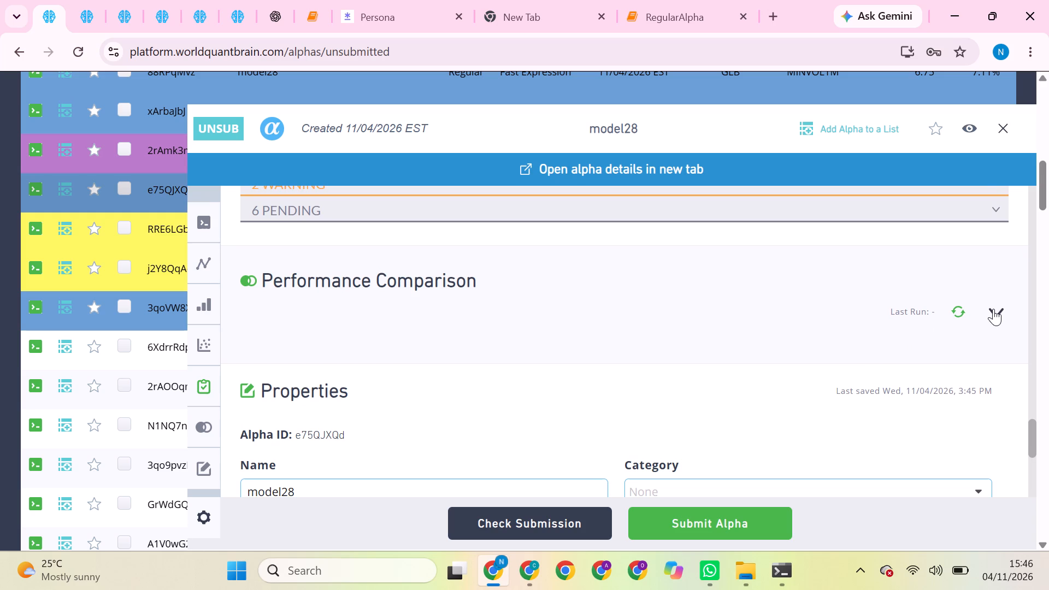
{"action": "left_click", "coordinate": [994, 309]}
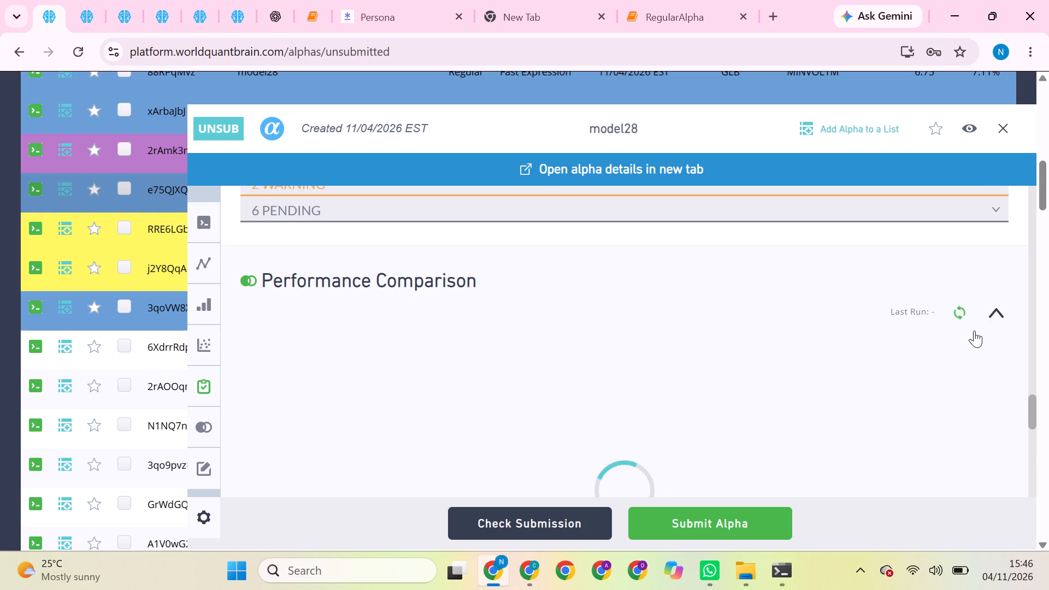
{"action": "scroll", "coordinate": [974, 331], "scroll_direction": "down", "scroll_amount": 1}
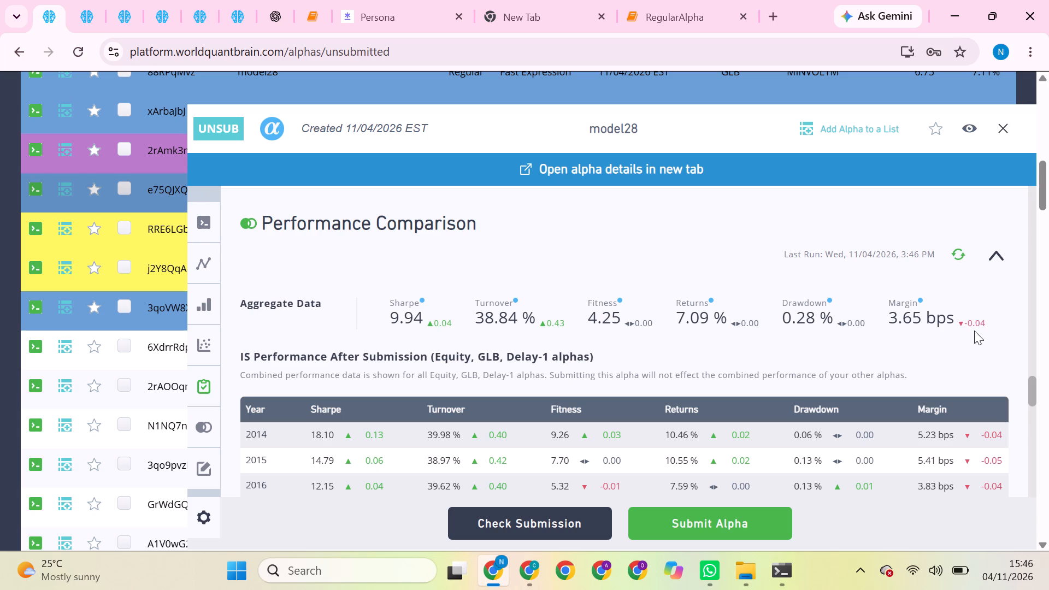
Copy the full code expression of alpha e75QJXQd from its Code section.
{"action": "scroll", "coordinate": [520, 236], "scroll_direction": "up", "scroll_amount": 9}
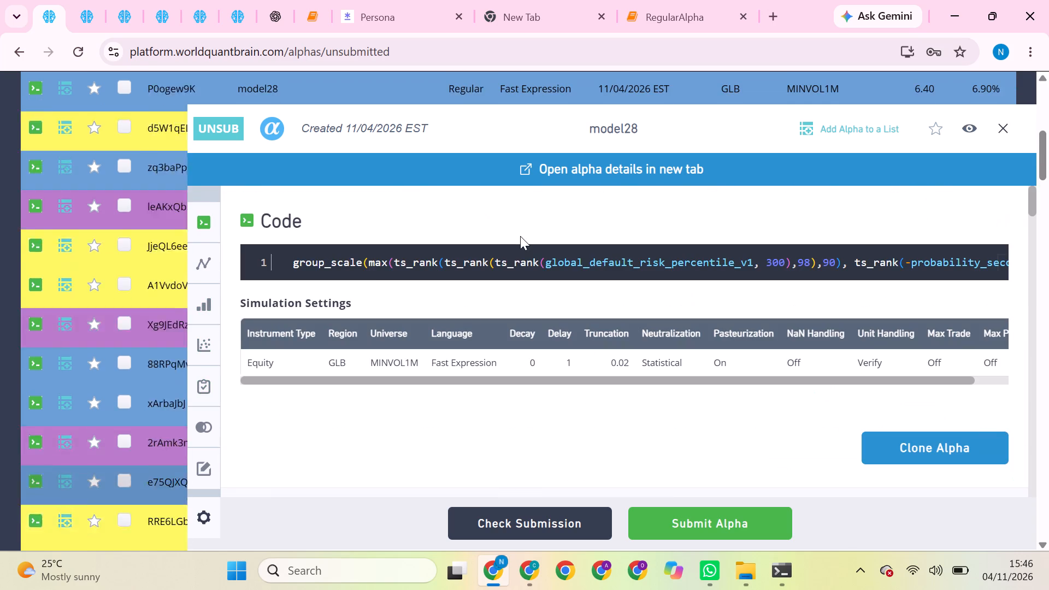
{"action": "left_click_drag", "start_coordinate": [514, 264], "coordinate": [509, 259]}
{"action": "triple_click", "coordinate": [509, 259]}
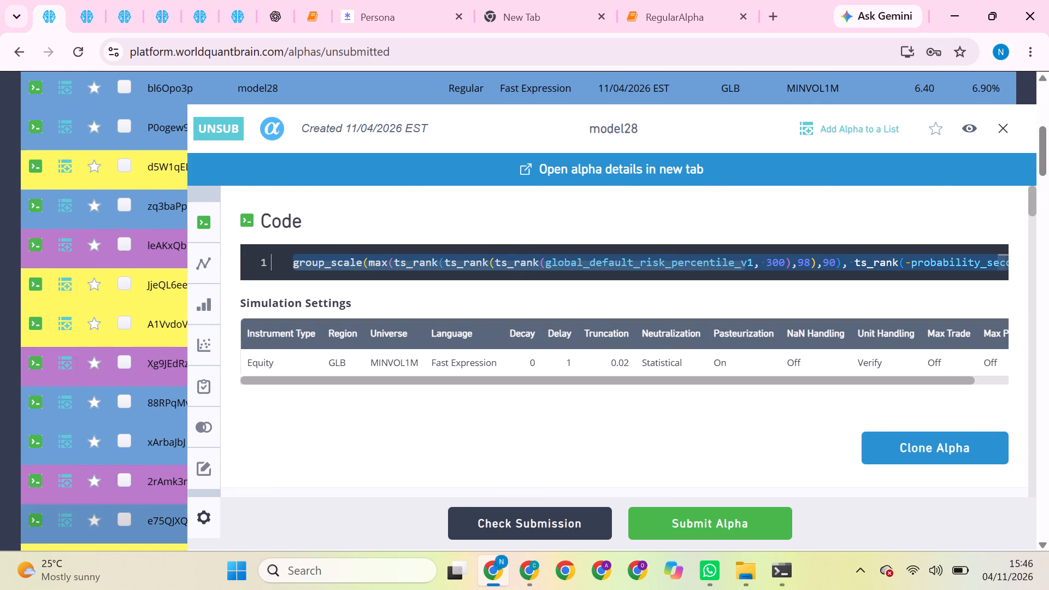
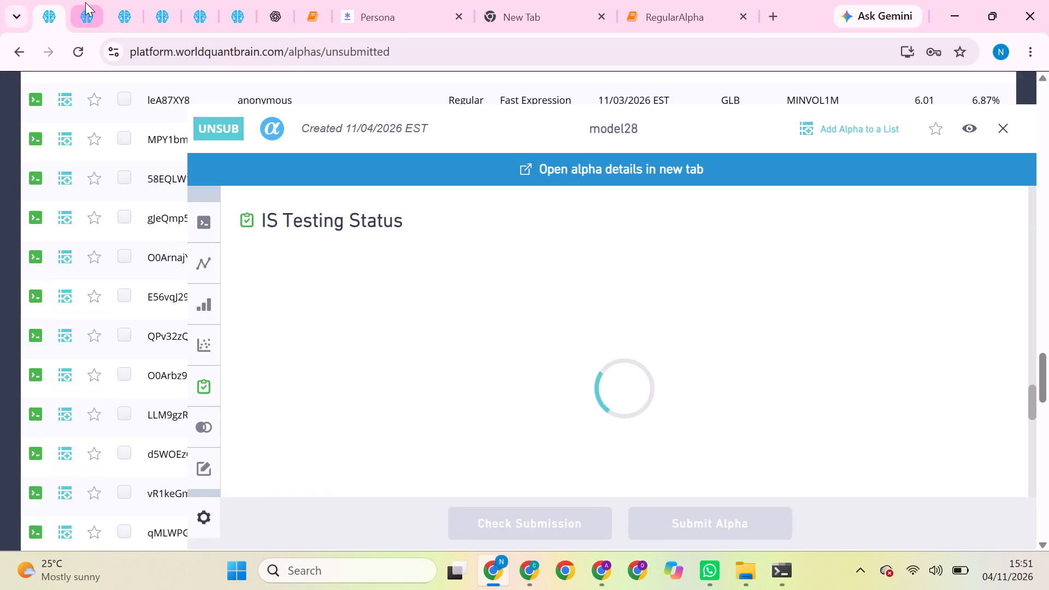
Open the Simulate page in the second pinned tab, dismissing the first-prompt invitation and skipping the welcome tour.
{"action": "left_click", "coordinate": [85, 2]}
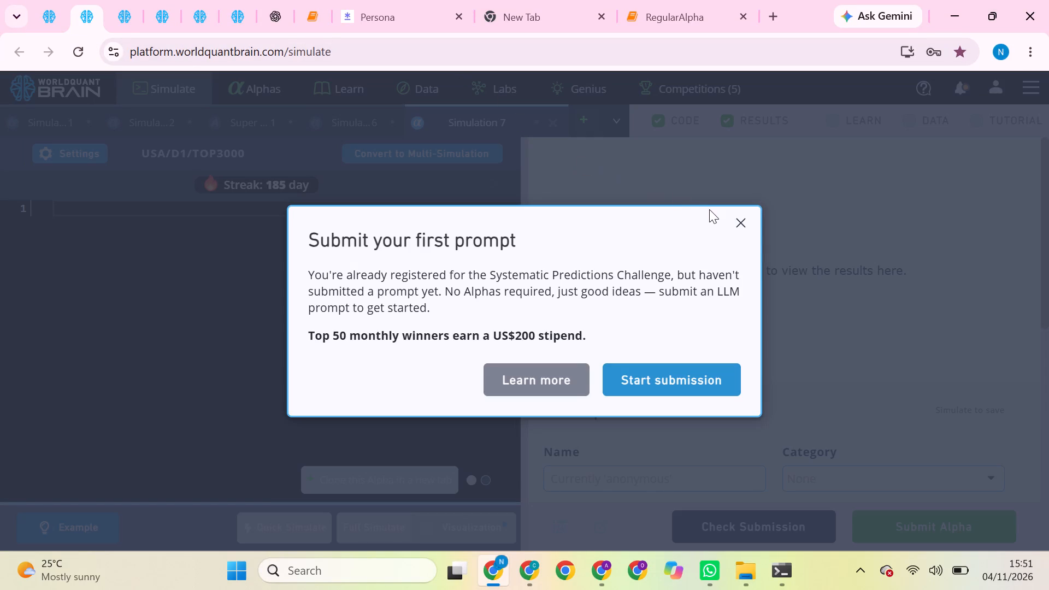
{"action": "left_click", "coordinate": [740, 222]}
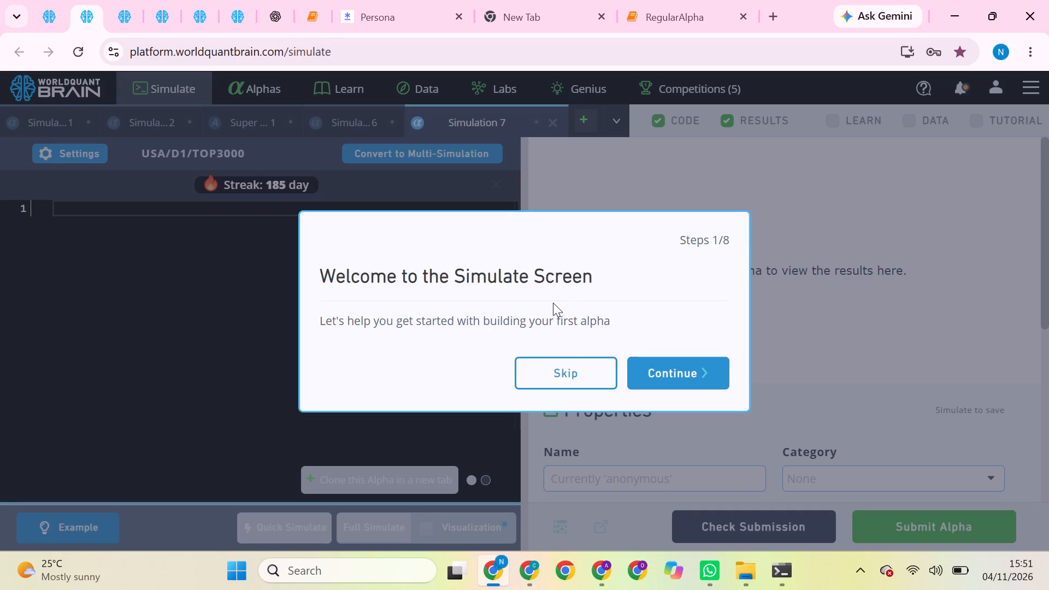
{"action": "left_click", "coordinate": [562, 367]}
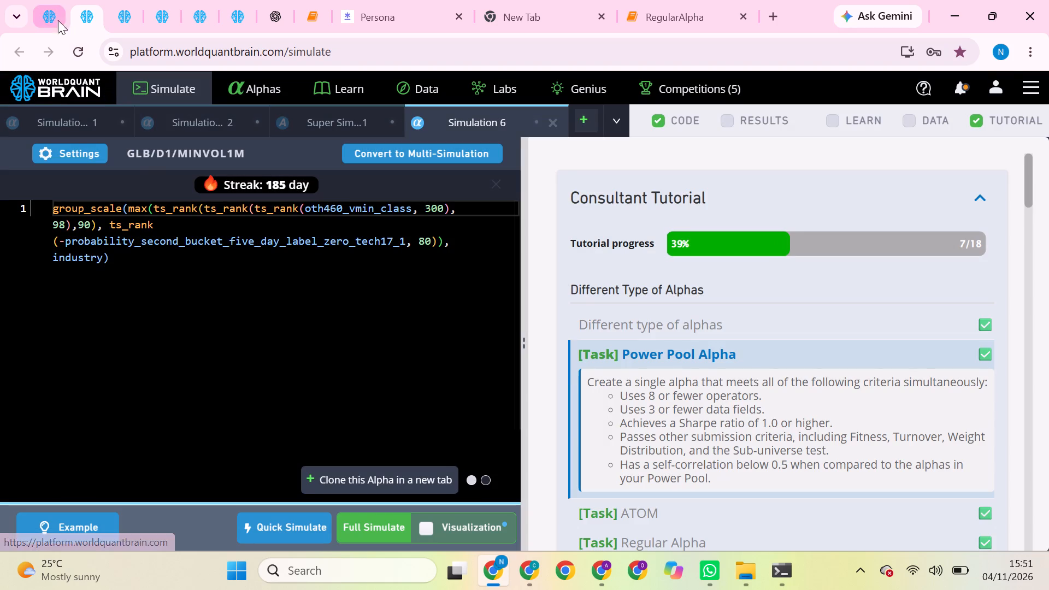
Return to the first pinned tab and review the FAIL entry in alpha e75QJXQd's IS Testing Status, closing the alpha's details when done.
{"action": "left_click", "coordinate": [48, 9]}
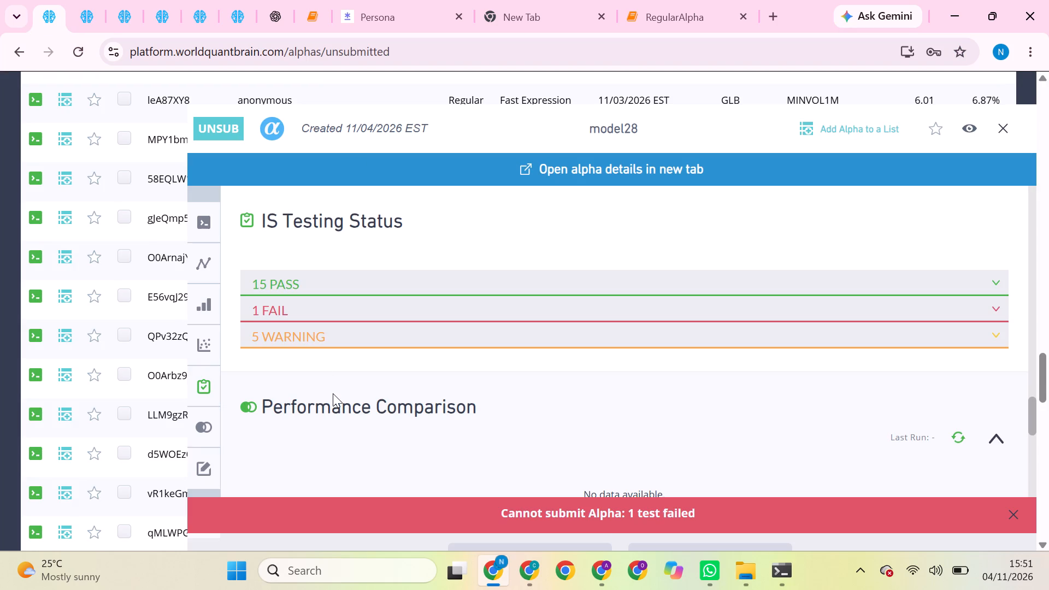
{"action": "left_click", "coordinate": [357, 318]}
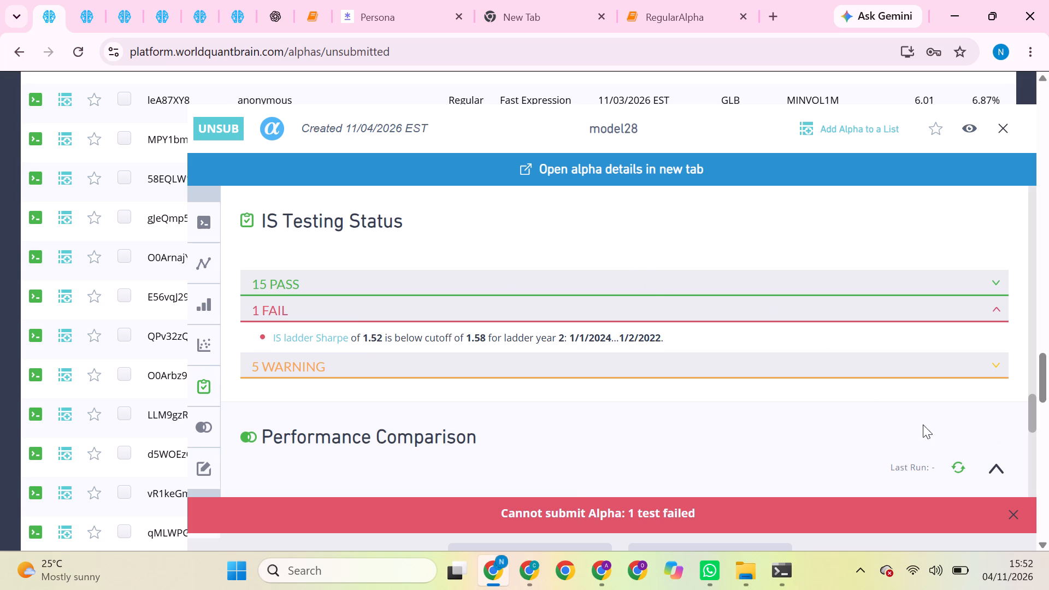
{"action": "left_click", "coordinate": [1016, 516]}
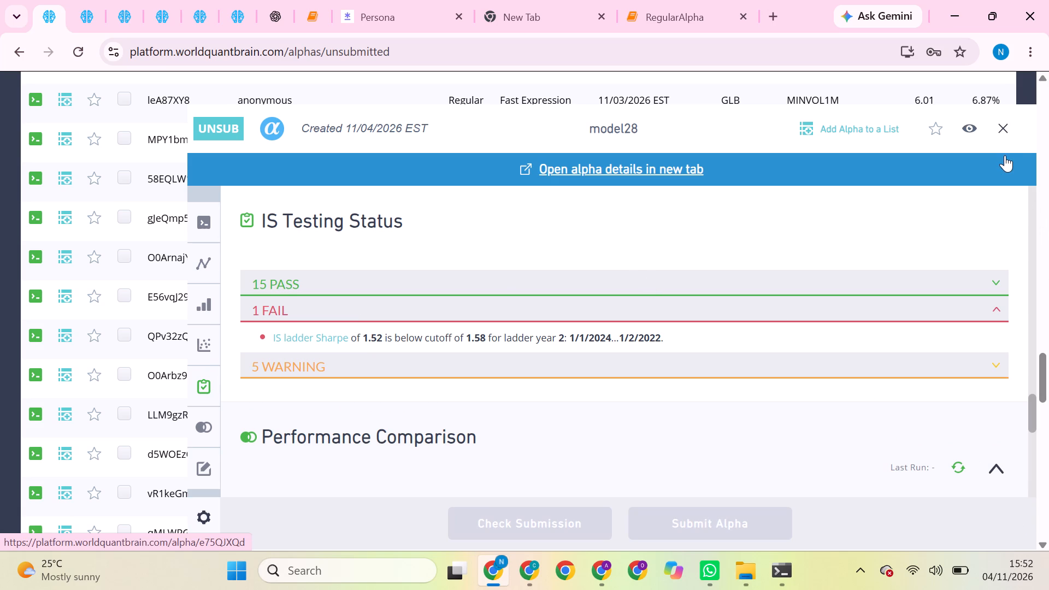
{"action": "left_click", "coordinate": [1005, 127]}
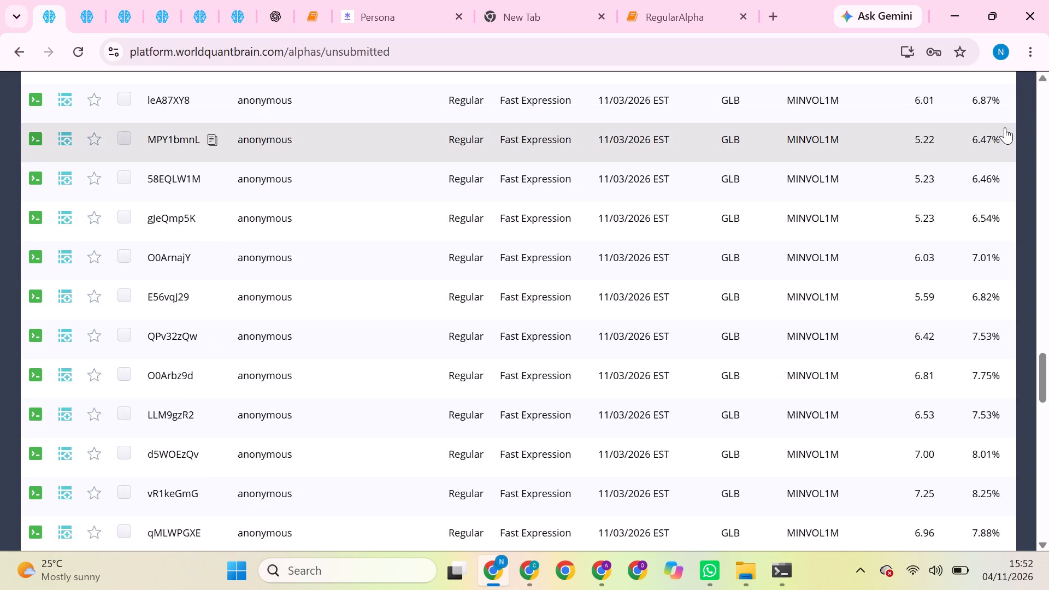
Find alpha e75QJXQd in the unsubmitted list and re-examine the FAIL entry of its IS Testing Status.
{"action": "scroll", "coordinate": [624, 235], "scroll_direction": "up", "scroll_amount": 10}
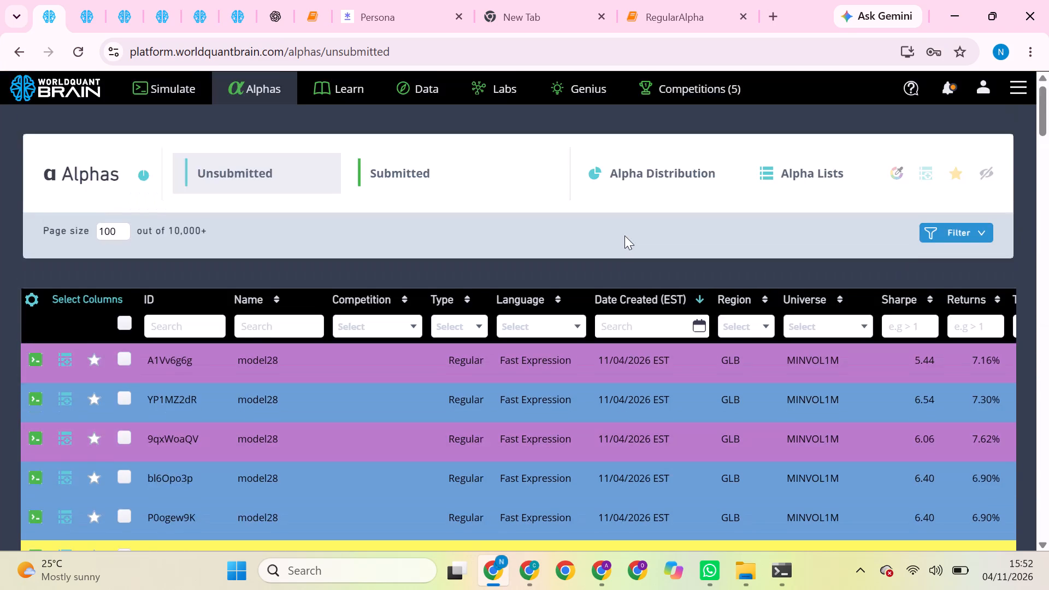
{"action": "scroll", "coordinate": [624, 235], "scroll_direction": "down", "scroll_amount": 3}
{"action": "scroll", "coordinate": [538, 345], "scroll_direction": "down", "scroll_amount": 1}
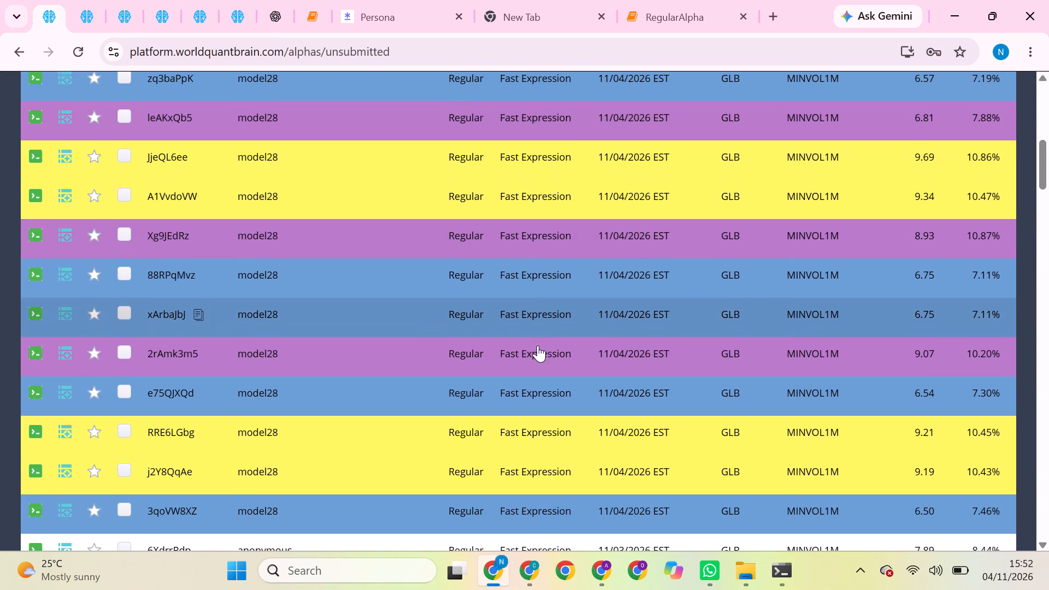
{"action": "left_click", "coordinate": [494, 403]}
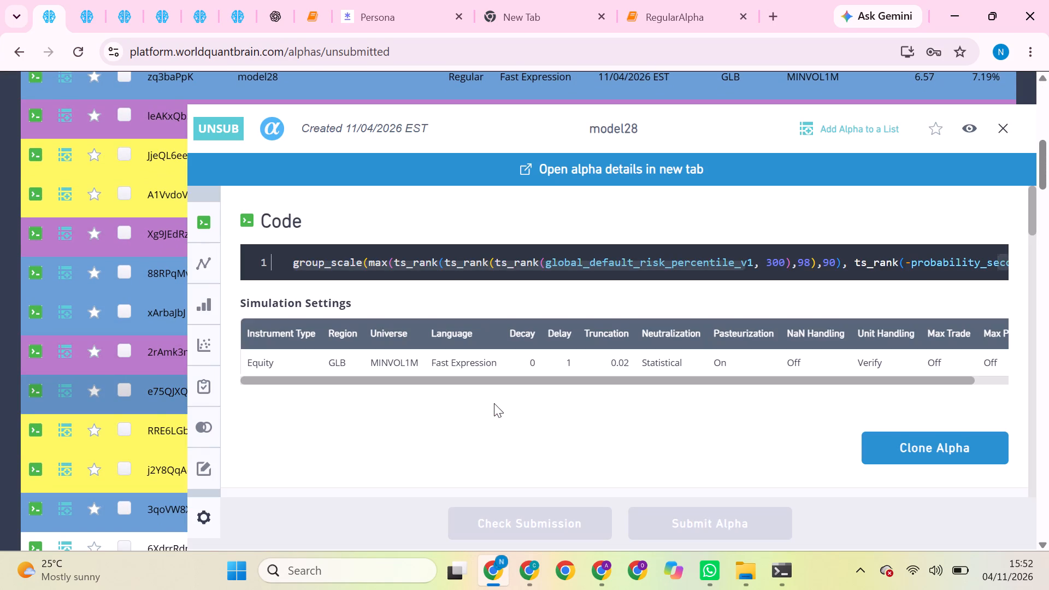
{"action": "scroll", "coordinate": [545, 456], "scroll_direction": "down", "scroll_amount": 5}
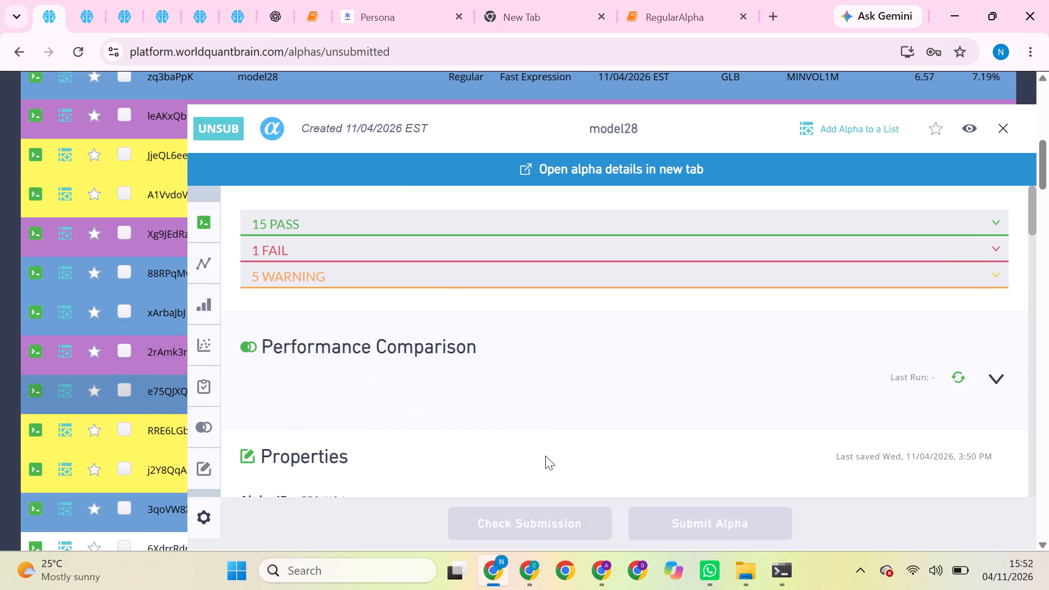
{"action": "left_click", "coordinate": [457, 252]}
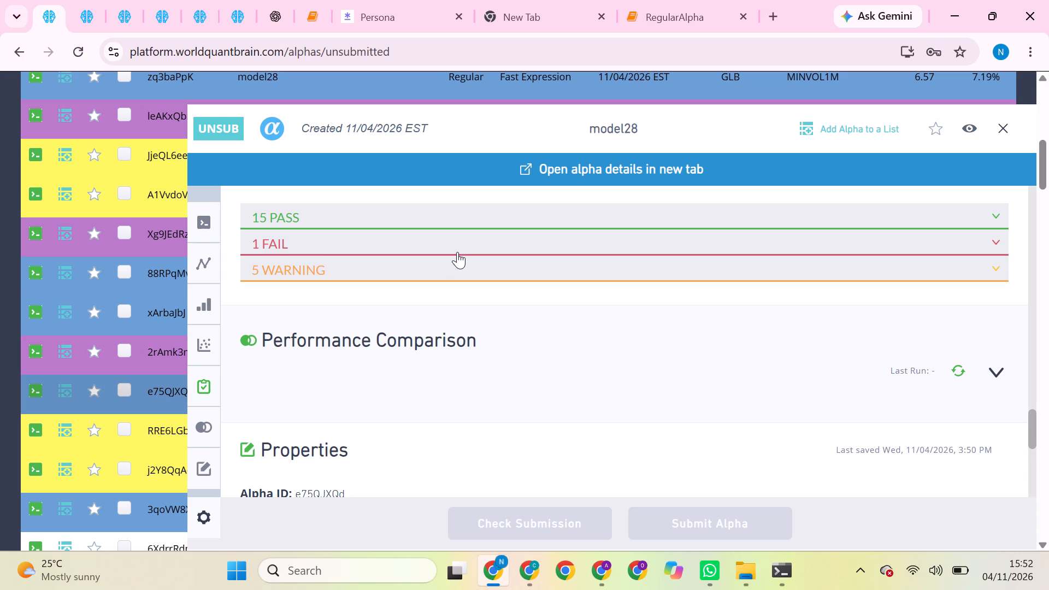
{"action": "left_click", "coordinate": [1003, 127]}
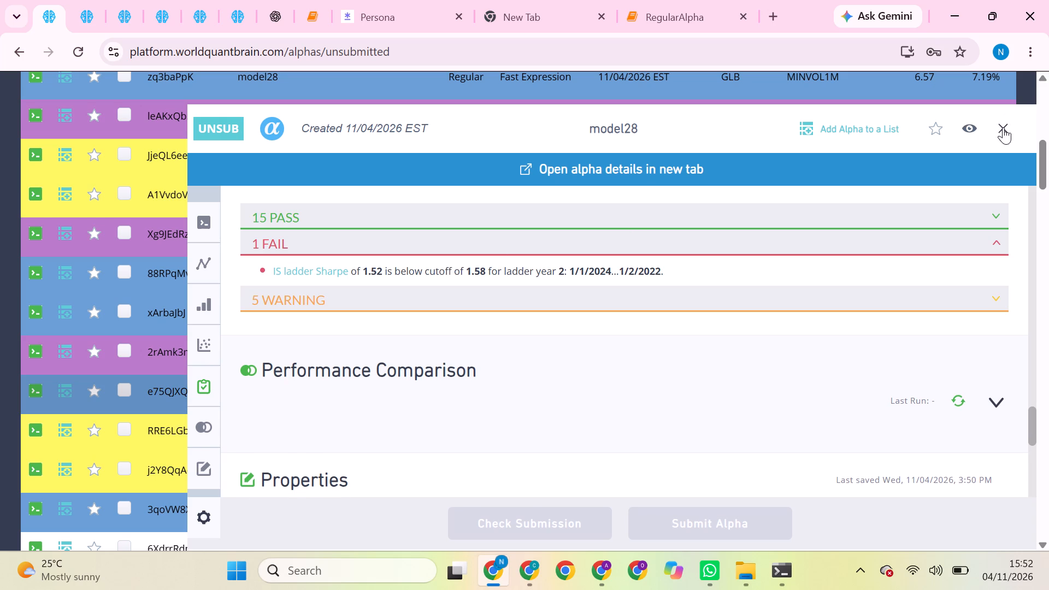
Open model28 alpha xArbaJbJ and run its Prod, Power Pool and Self Correlation checks.
{"action": "scroll", "coordinate": [734, 333], "scroll_direction": "down", "scroll_amount": 2}
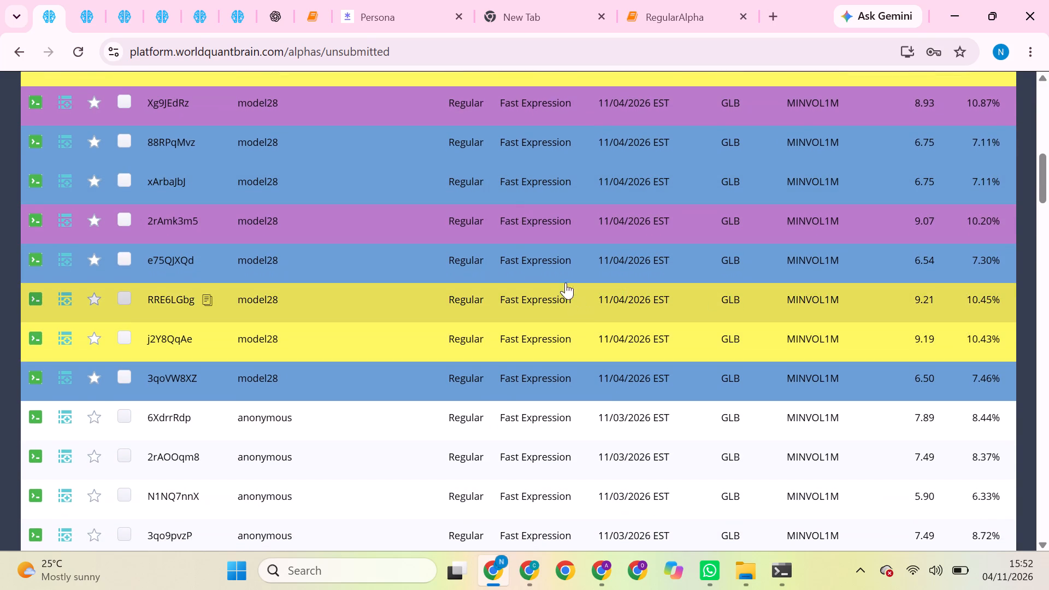
{"action": "left_click", "coordinate": [525, 173]}
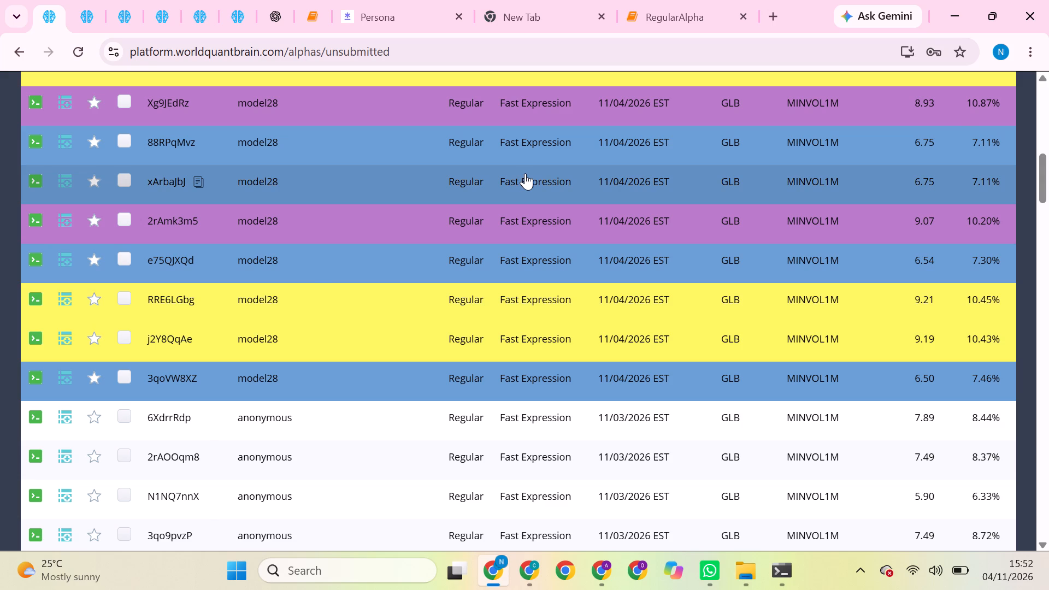
{"action": "scroll", "coordinate": [595, 380], "scroll_direction": "down", "scroll_amount": 3}
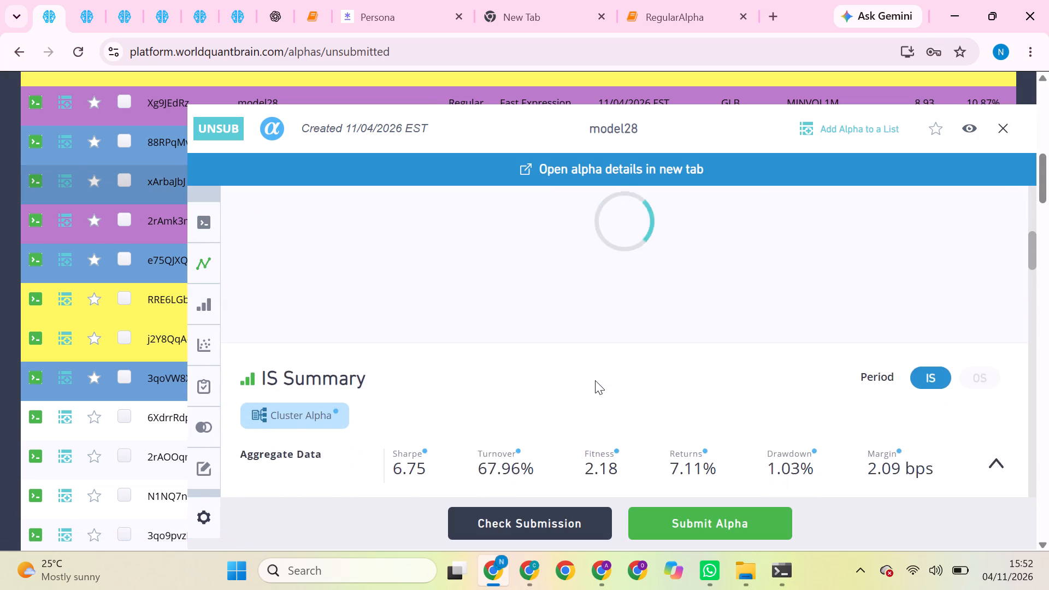
{"action": "scroll", "coordinate": [595, 380], "scroll_direction": "down", "scroll_amount": 6}
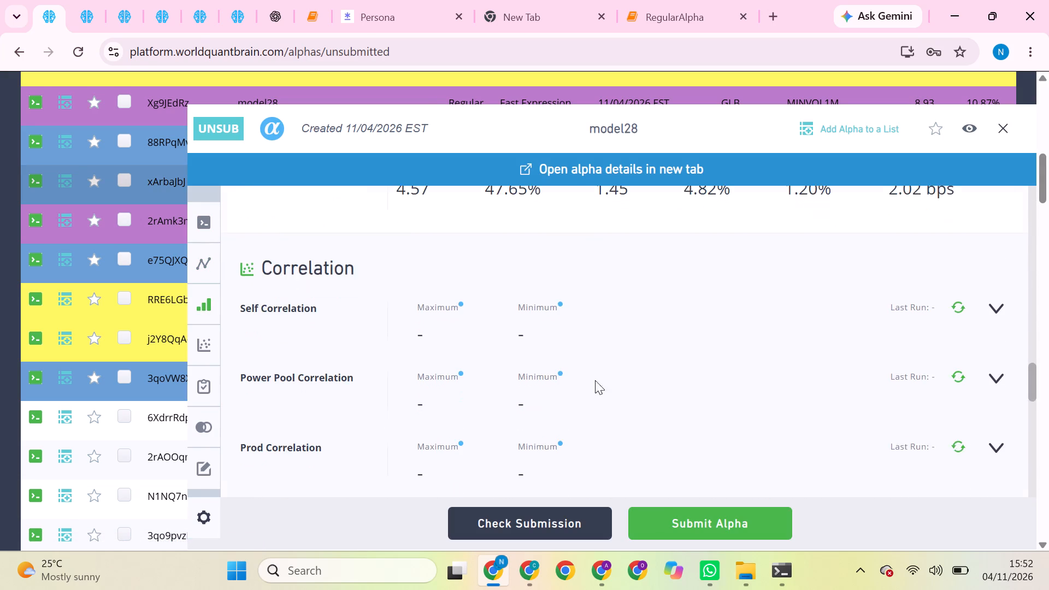
{"action": "scroll", "coordinate": [595, 380], "scroll_direction": "down", "scroll_amount": 2}
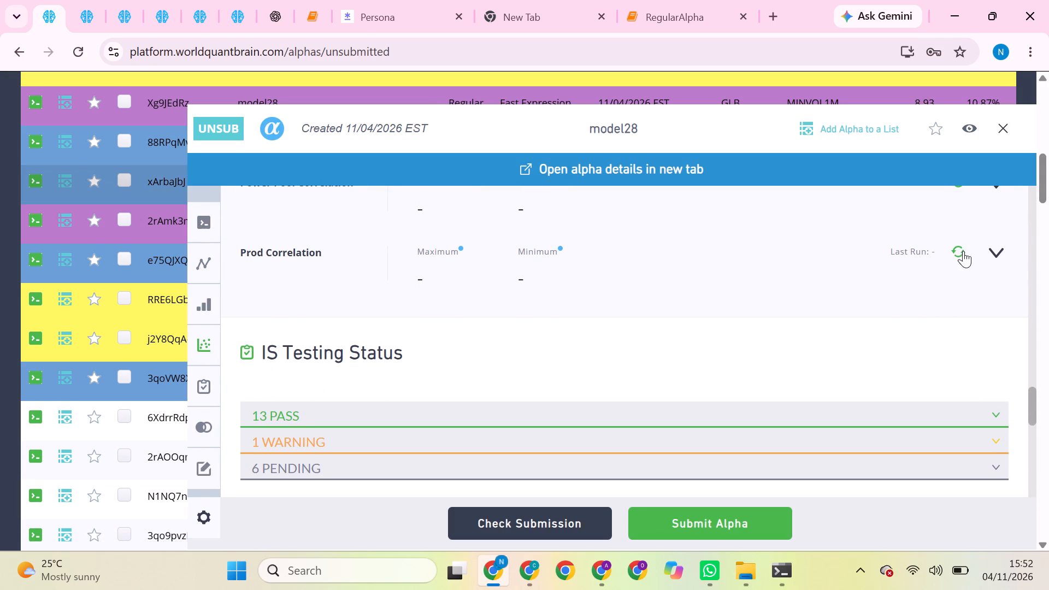
{"action": "left_click", "coordinate": [957, 254]}
{"action": "scroll", "coordinate": [957, 254], "scroll_direction": "up", "scroll_amount": 1}
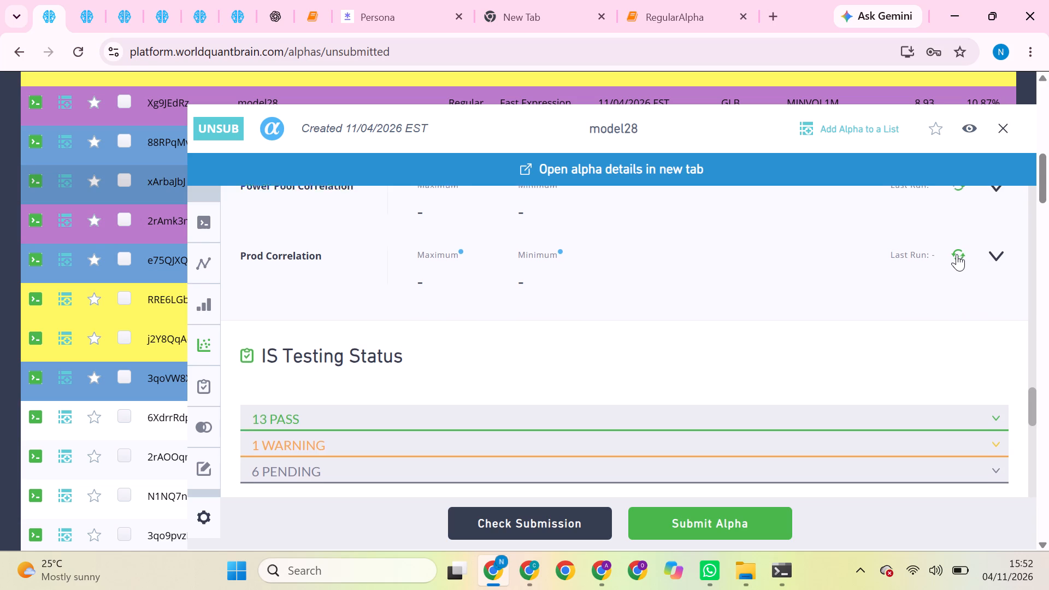
{"action": "scroll", "coordinate": [957, 254], "scroll_direction": "up", "scroll_amount": 1}
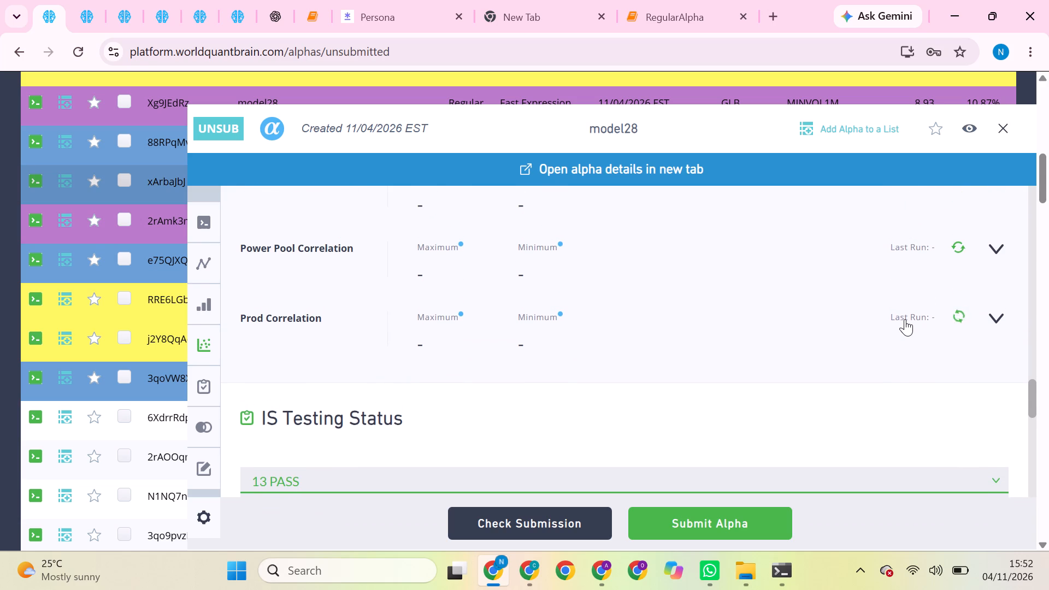
{"action": "scroll", "coordinate": [905, 319], "scroll_direction": "up", "scroll_amount": 1}
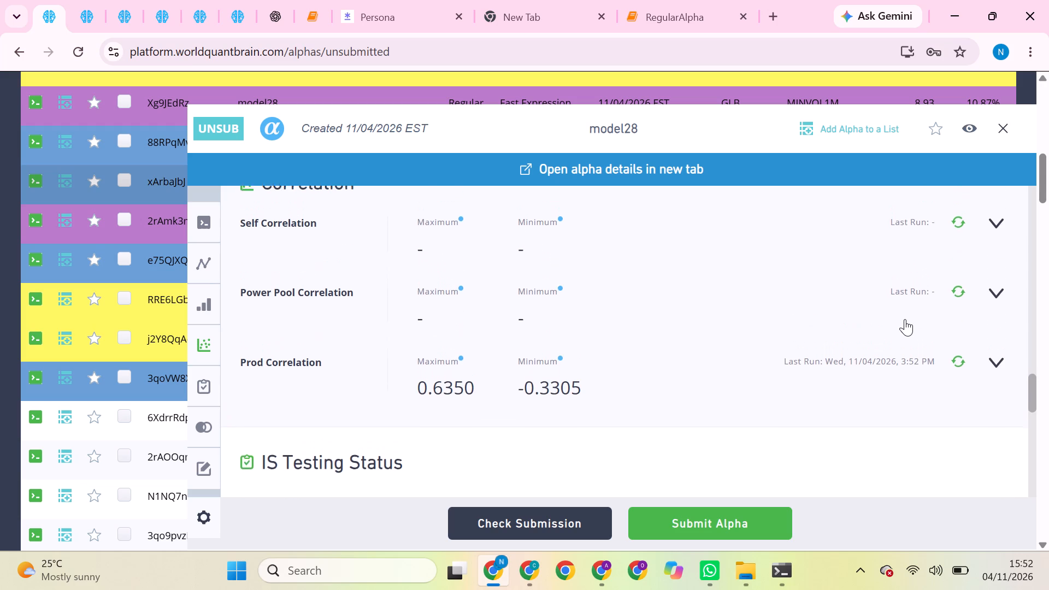
{"action": "scroll", "coordinate": [905, 319], "scroll_direction": "up", "scroll_amount": 1}
{"action": "left_click", "coordinate": [956, 308]}
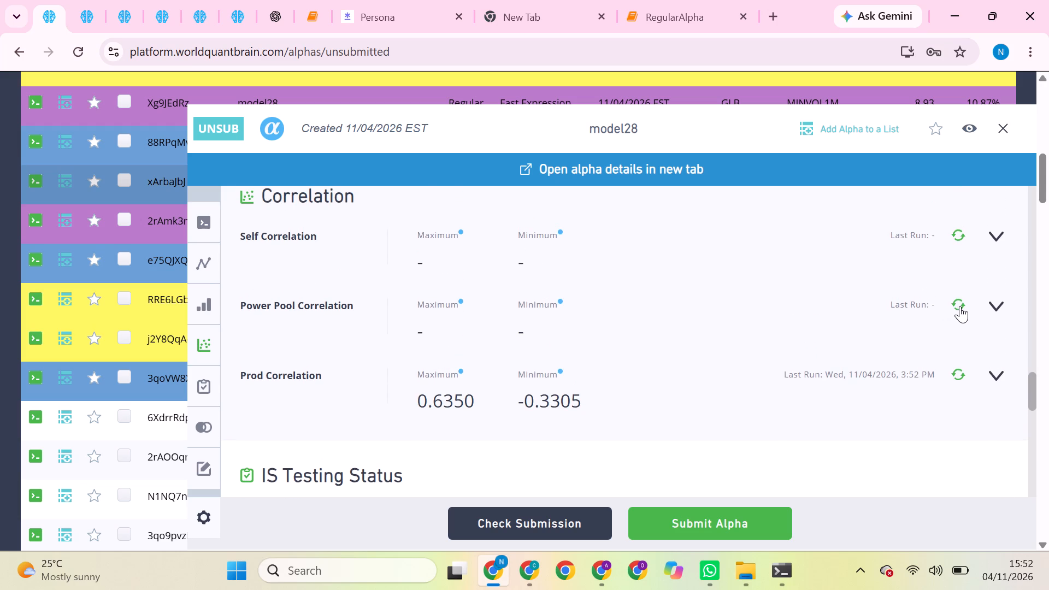
{"action": "left_click", "coordinate": [960, 306]}
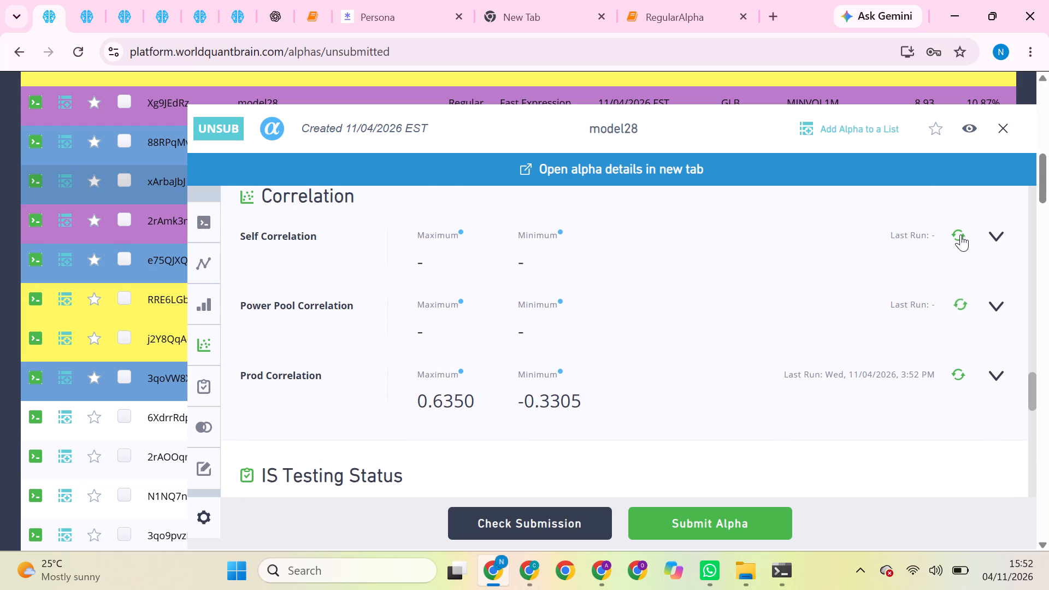
{"action": "left_click", "coordinate": [960, 234]}
{"action": "left_click", "coordinate": [961, 232]}
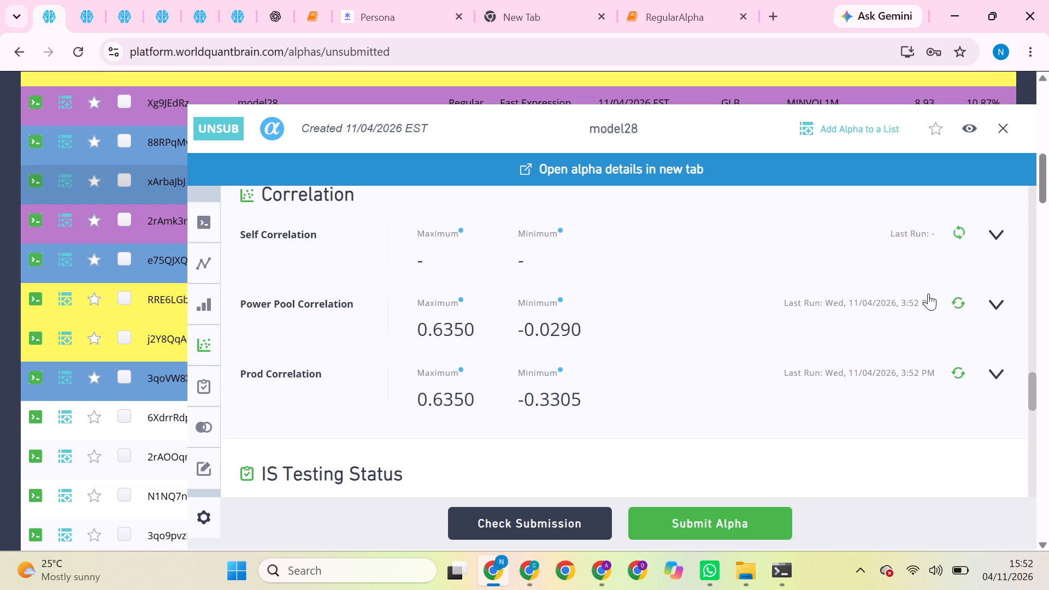
Run the Performance Comparison for alpha xArbaJbJ and expand its aggregate data.
{"action": "scroll", "coordinate": [950, 385], "scroll_direction": "down", "scroll_amount": 1}
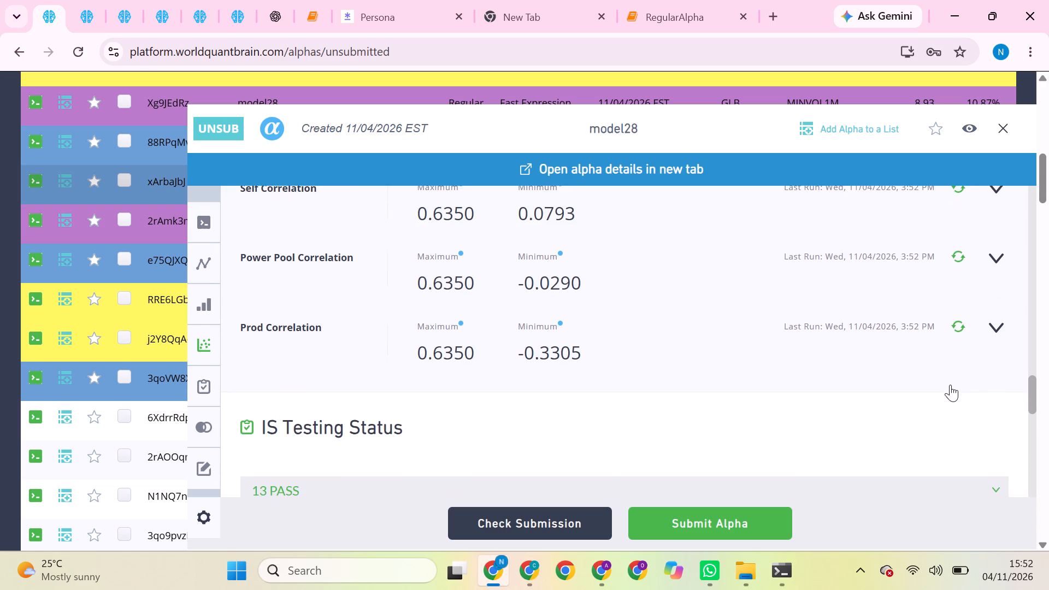
{"action": "scroll", "coordinate": [950, 385], "scroll_direction": "down", "scroll_amount": 2}
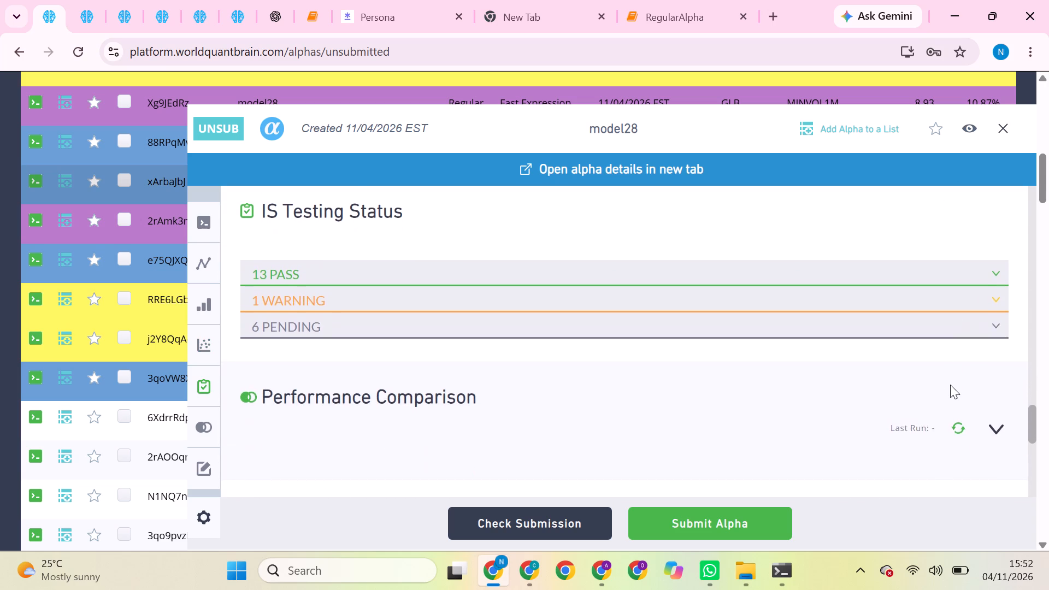
{"action": "left_click", "coordinate": [997, 417]}
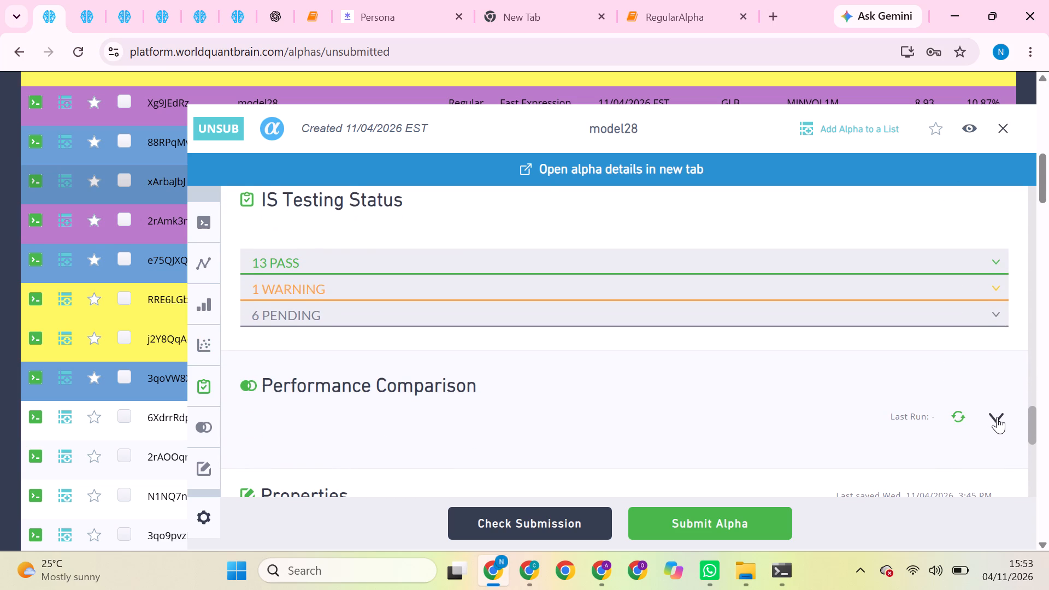
{"action": "left_click", "coordinate": [997, 417]}
{"action": "scroll", "coordinate": [997, 417], "scroll_direction": "down", "scroll_amount": 1}
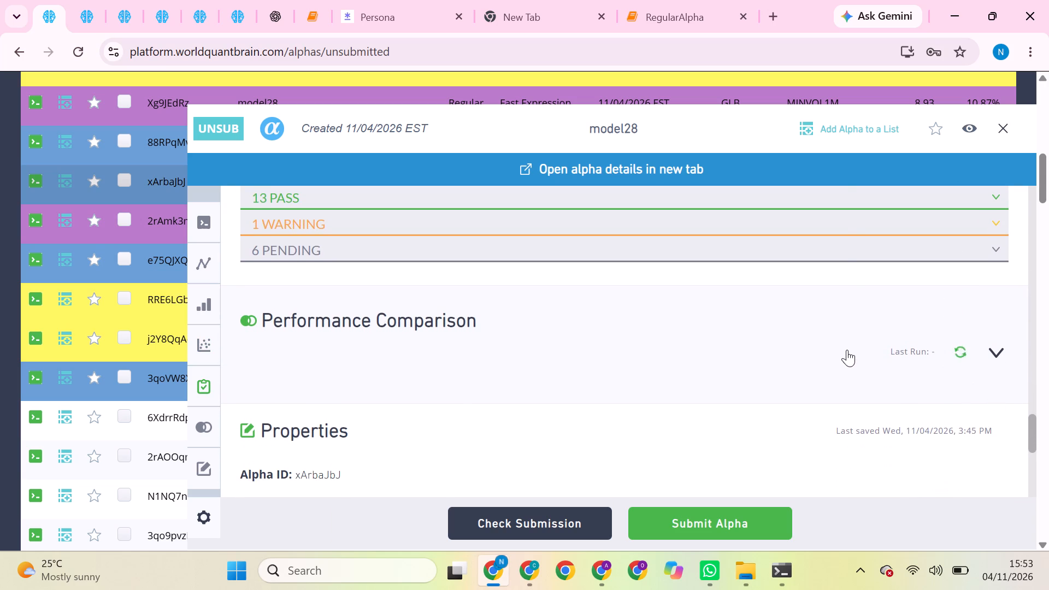
{"action": "right_click", "coordinate": [847, 350]}
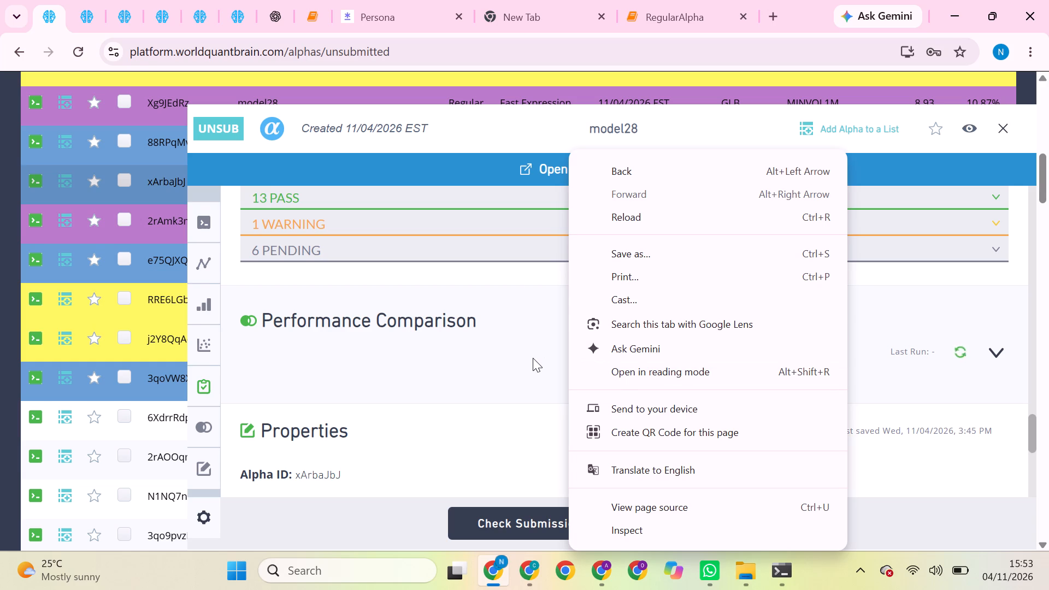
{"action": "left_click", "coordinate": [533, 358]}
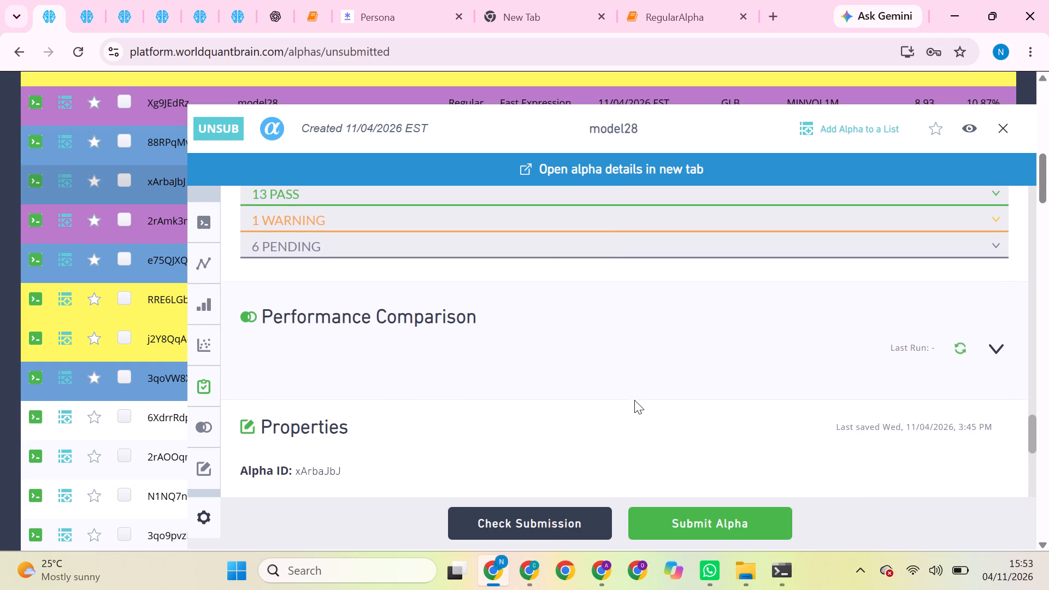
{"action": "scroll", "coordinate": [634, 400], "scroll_direction": "down", "scroll_amount": 1}
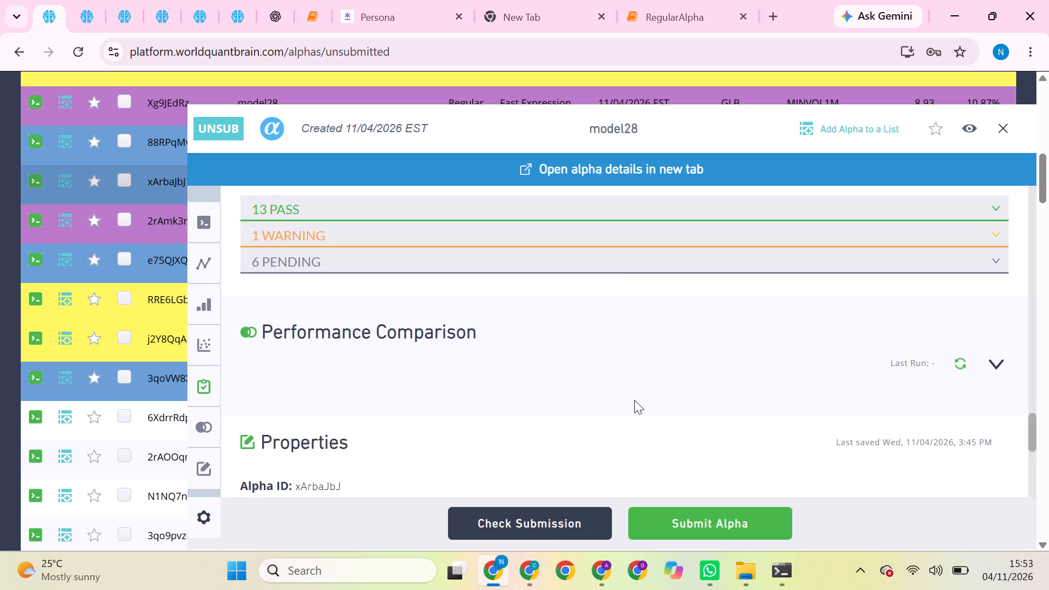
{"action": "scroll", "coordinate": [634, 400], "scroll_direction": "down", "scroll_amount": 1}
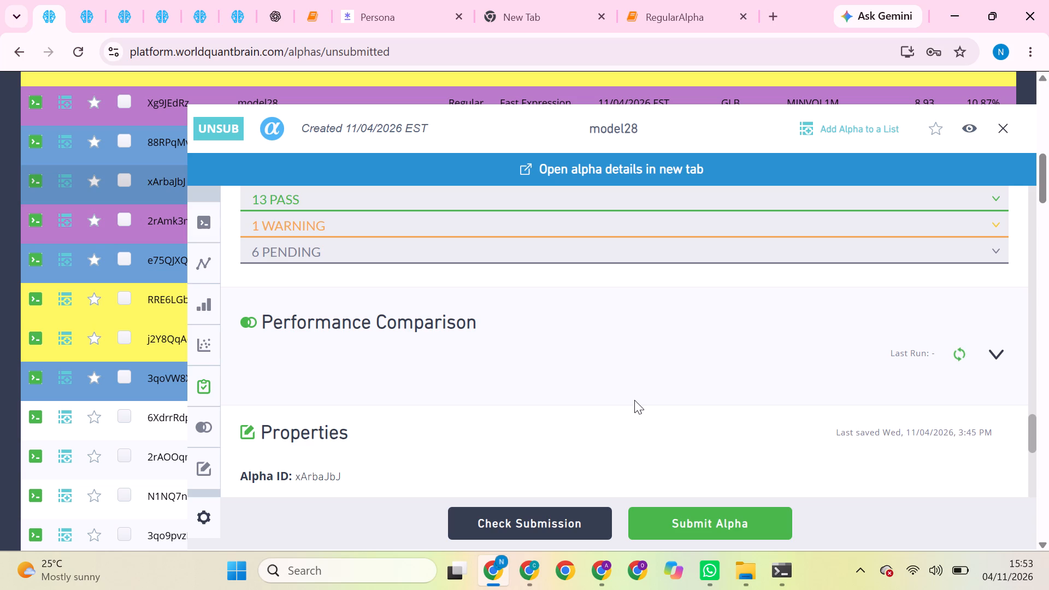
{"action": "left_click", "coordinate": [997, 352]}
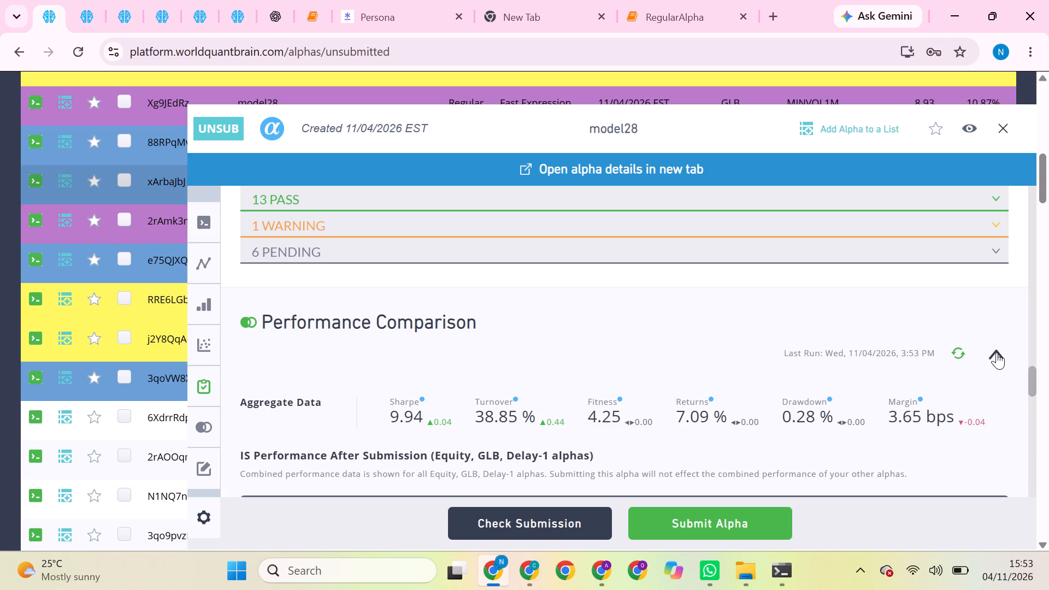
{"action": "scroll", "coordinate": [836, 387], "scroll_direction": "down", "scroll_amount": 1}
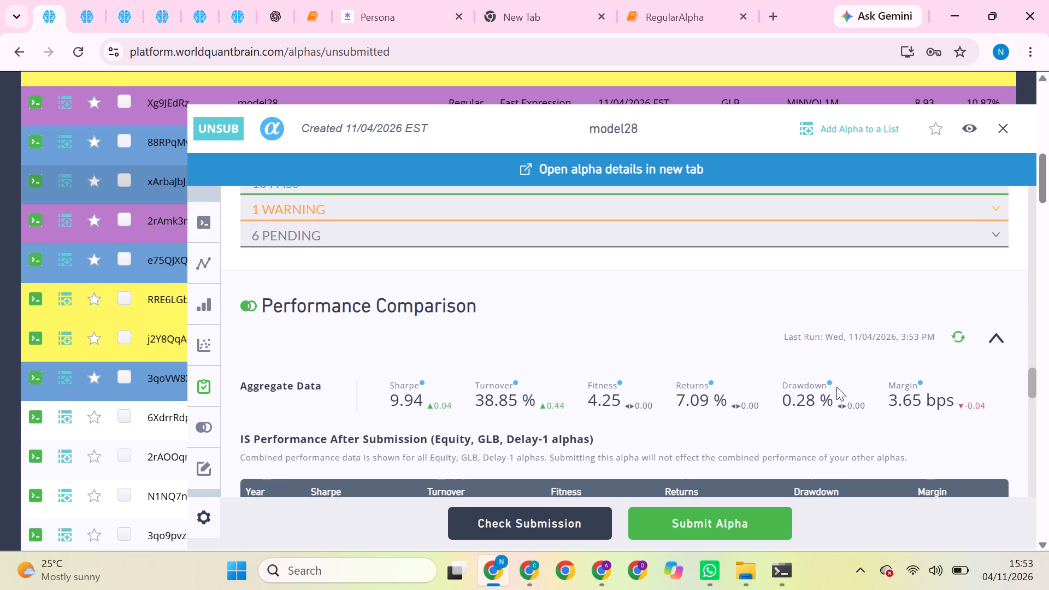
{"action": "scroll", "coordinate": [836, 387], "scroll_direction": "down", "scroll_amount": 1}
{"action": "scroll", "coordinate": [836, 387], "scroll_direction": "up", "scroll_amount": 7}
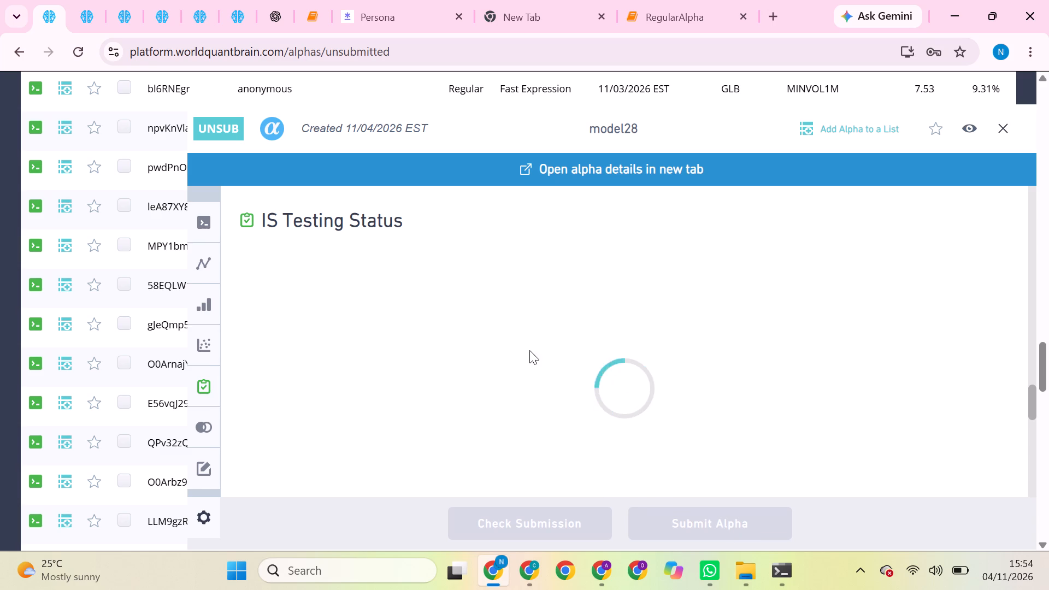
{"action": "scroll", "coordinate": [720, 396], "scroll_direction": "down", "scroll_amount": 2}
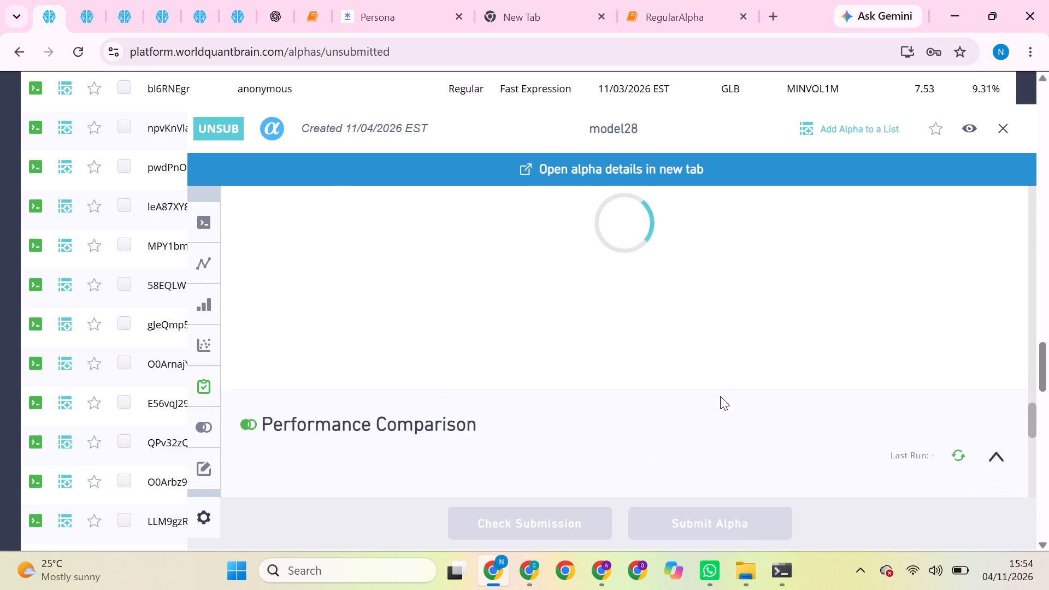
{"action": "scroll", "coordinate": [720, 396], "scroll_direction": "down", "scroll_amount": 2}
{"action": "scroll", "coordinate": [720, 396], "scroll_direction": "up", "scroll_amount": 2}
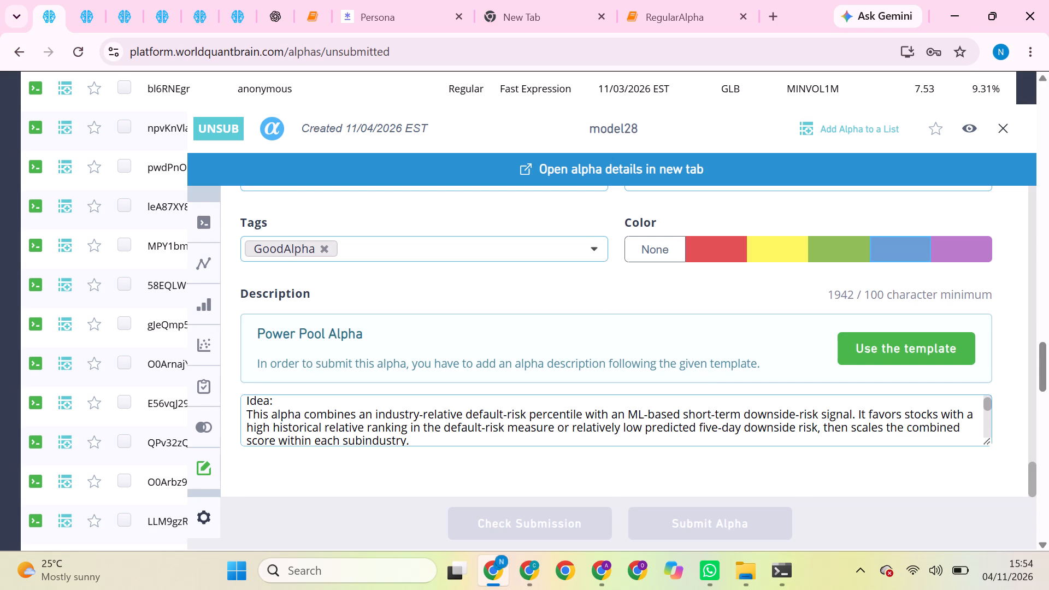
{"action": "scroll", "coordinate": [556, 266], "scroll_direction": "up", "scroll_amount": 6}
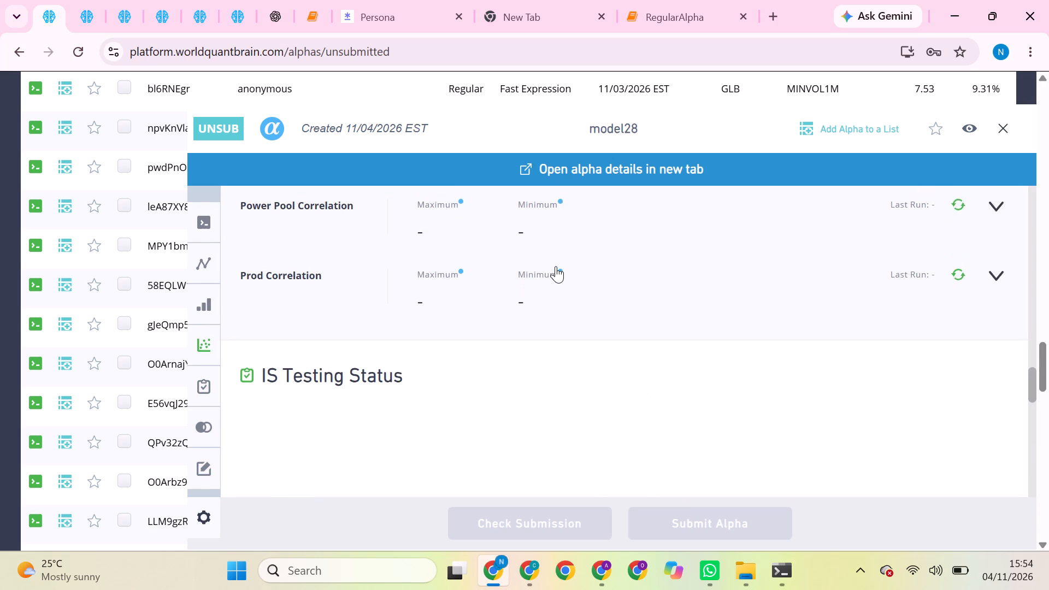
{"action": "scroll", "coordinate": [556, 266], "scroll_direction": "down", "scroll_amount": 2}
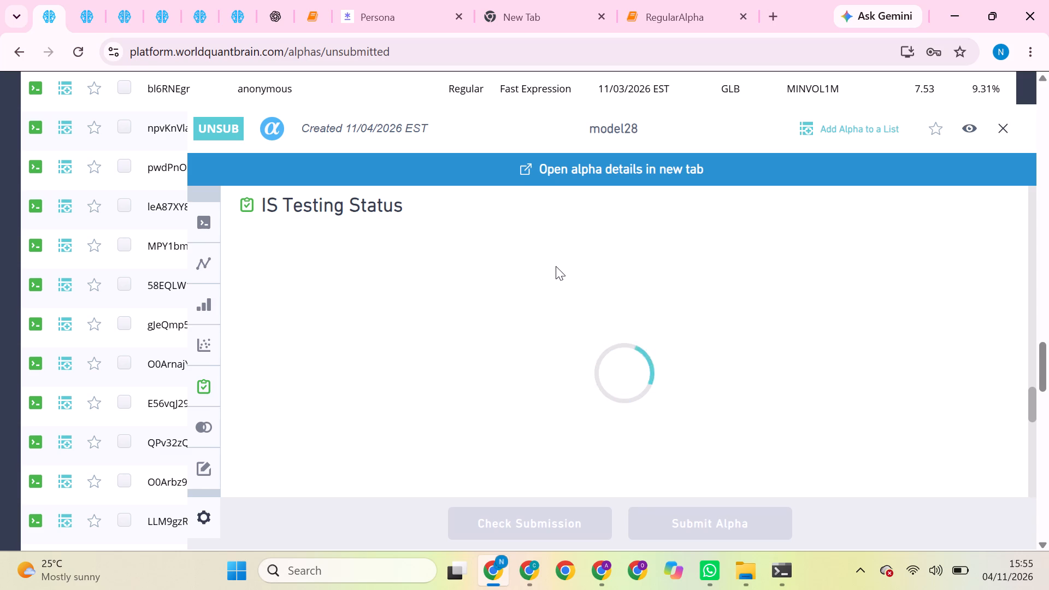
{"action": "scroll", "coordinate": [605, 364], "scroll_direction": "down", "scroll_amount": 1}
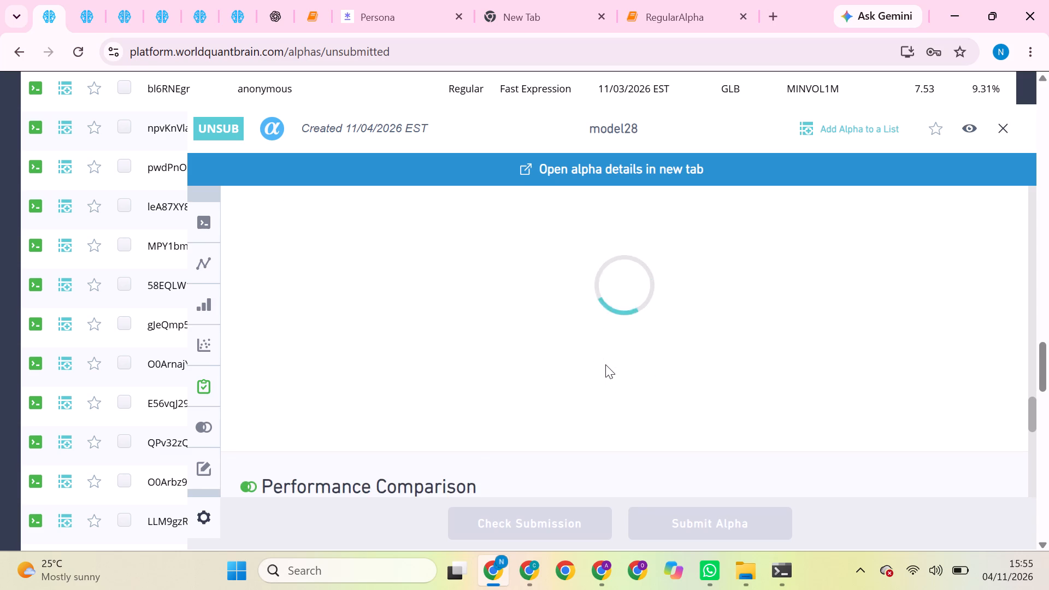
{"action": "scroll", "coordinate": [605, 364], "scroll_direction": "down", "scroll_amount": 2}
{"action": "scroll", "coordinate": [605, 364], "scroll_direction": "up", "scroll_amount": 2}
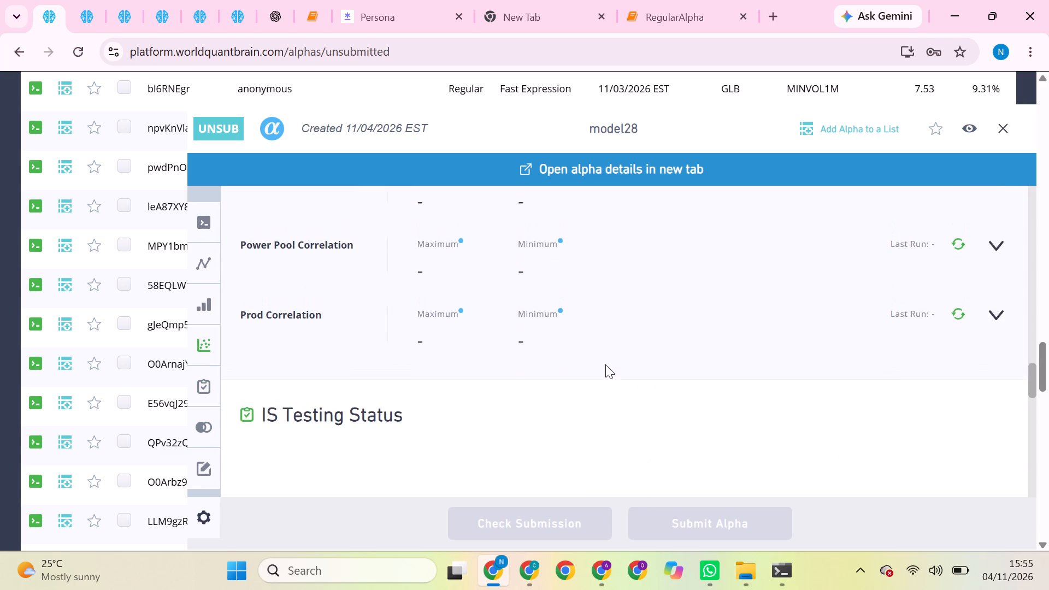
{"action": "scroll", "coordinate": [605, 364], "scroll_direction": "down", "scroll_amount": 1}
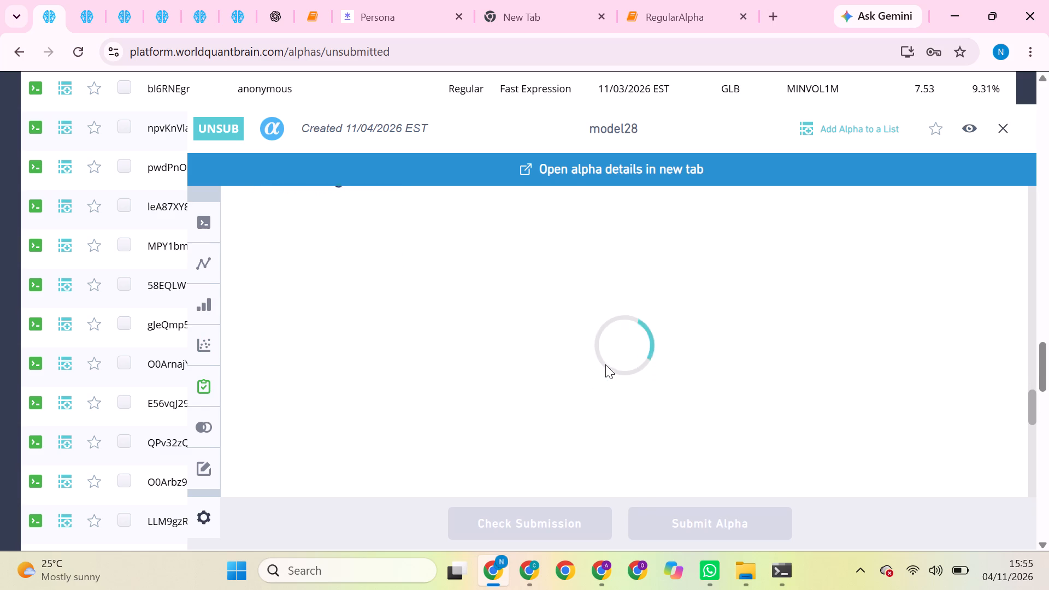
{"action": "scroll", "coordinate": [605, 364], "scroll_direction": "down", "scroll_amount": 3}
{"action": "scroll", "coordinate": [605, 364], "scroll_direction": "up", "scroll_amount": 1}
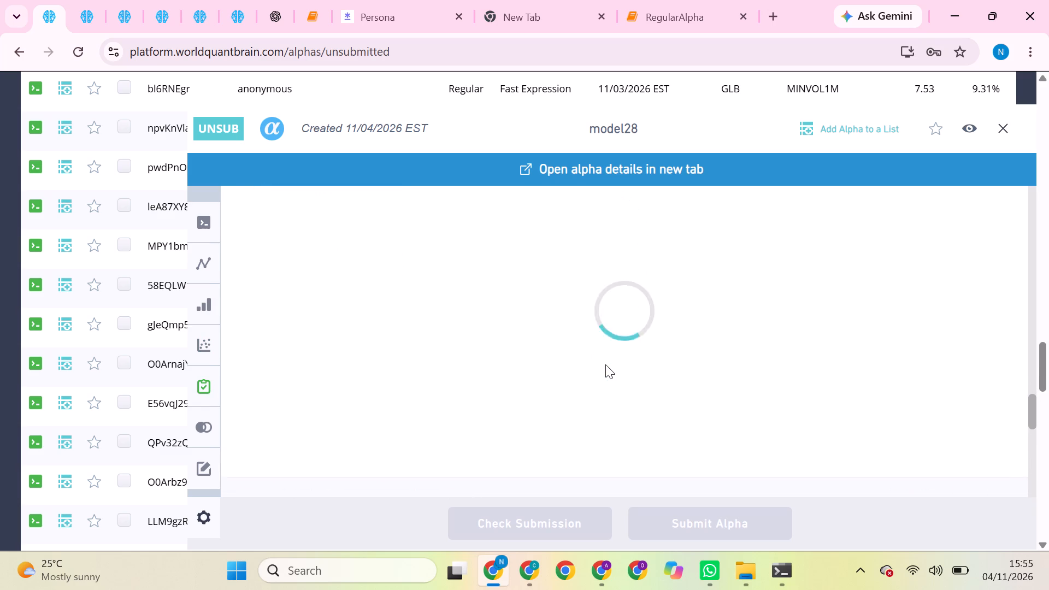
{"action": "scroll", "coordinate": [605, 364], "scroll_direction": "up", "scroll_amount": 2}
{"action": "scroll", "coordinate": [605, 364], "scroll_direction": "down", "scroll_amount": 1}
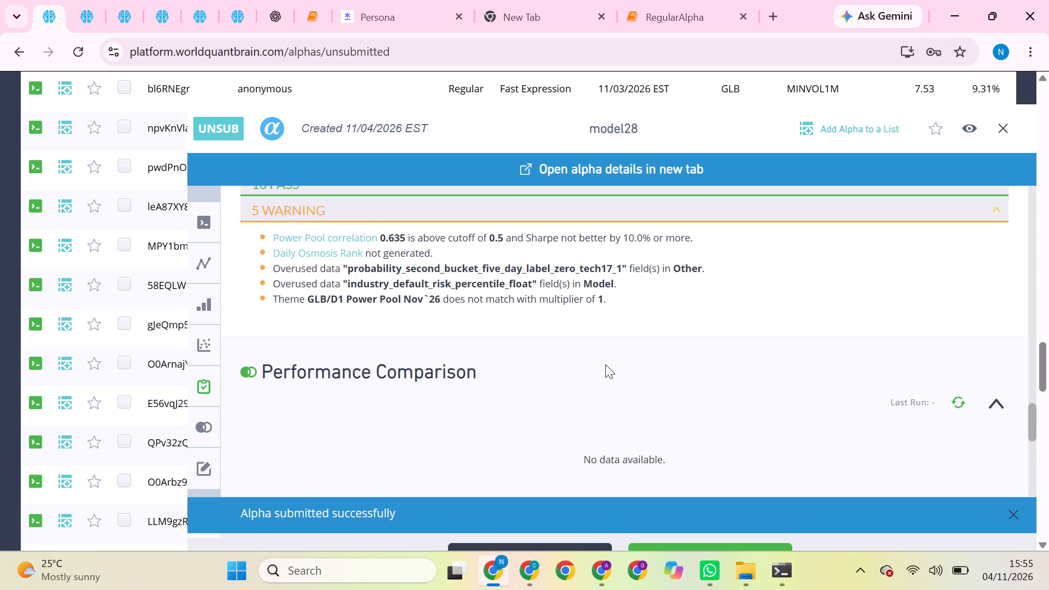
Open the model28 alpha starting 88RPqM from the unsubmitted list and run its Prod, Self and Power Pool Correlation checks.
{"action": "scroll", "coordinate": [167, 349], "scroll_direction": "up", "scroll_amount": 1}
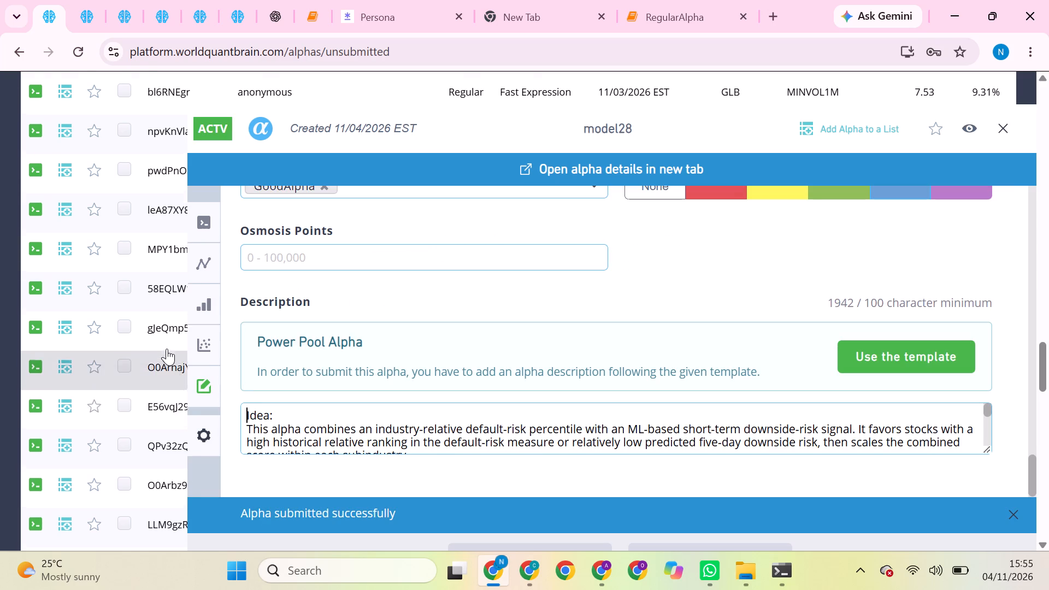
{"action": "scroll", "coordinate": [167, 349], "scroll_direction": "up", "scroll_amount": 2}
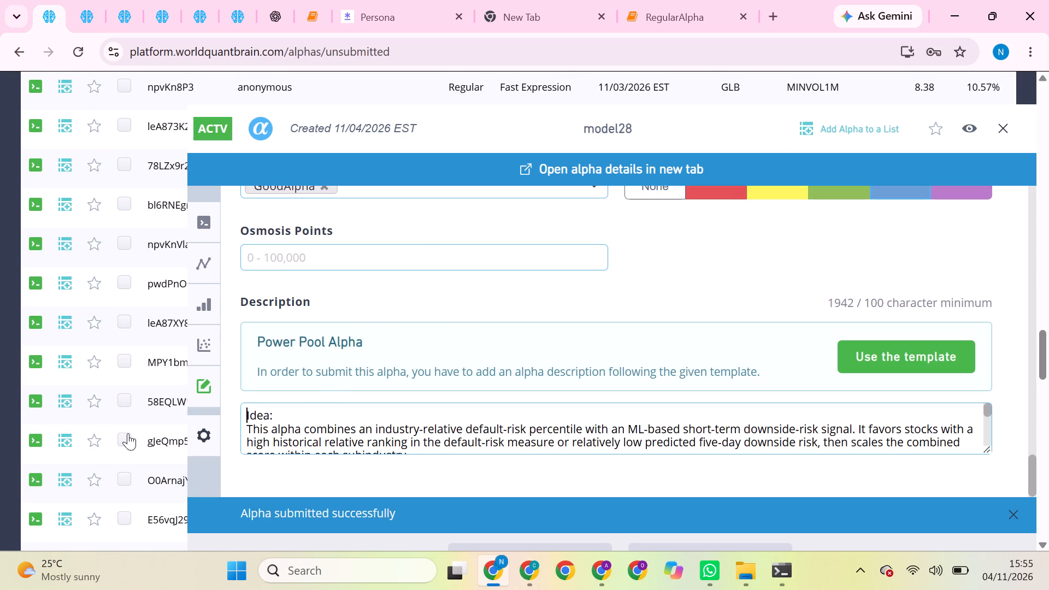
{"action": "scroll", "coordinate": [104, 430], "scroll_direction": "up", "scroll_amount": 7}
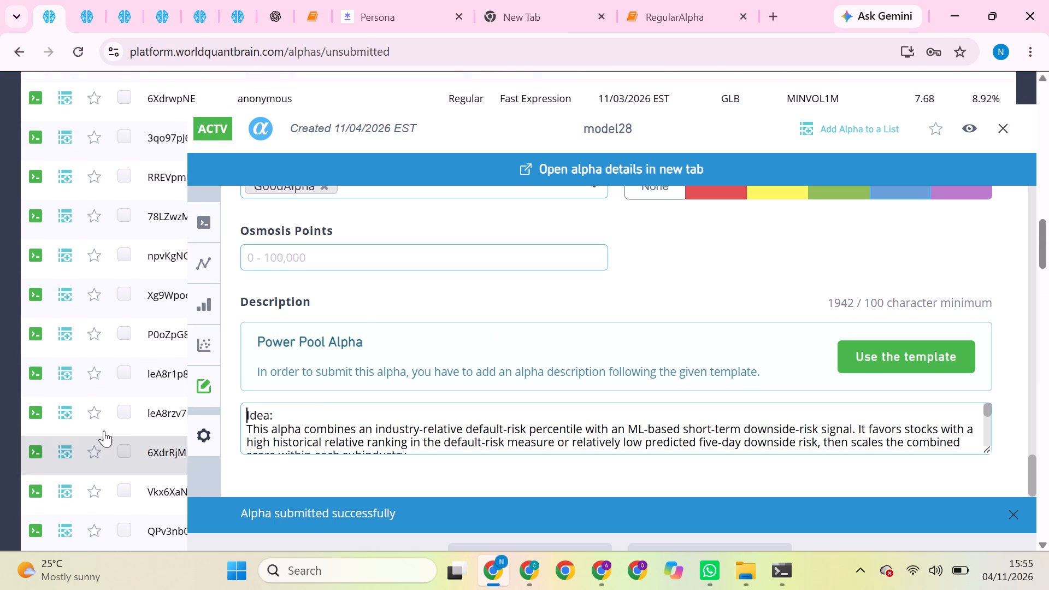
{"action": "scroll", "coordinate": [104, 430], "scroll_direction": "up", "scroll_amount": 2}
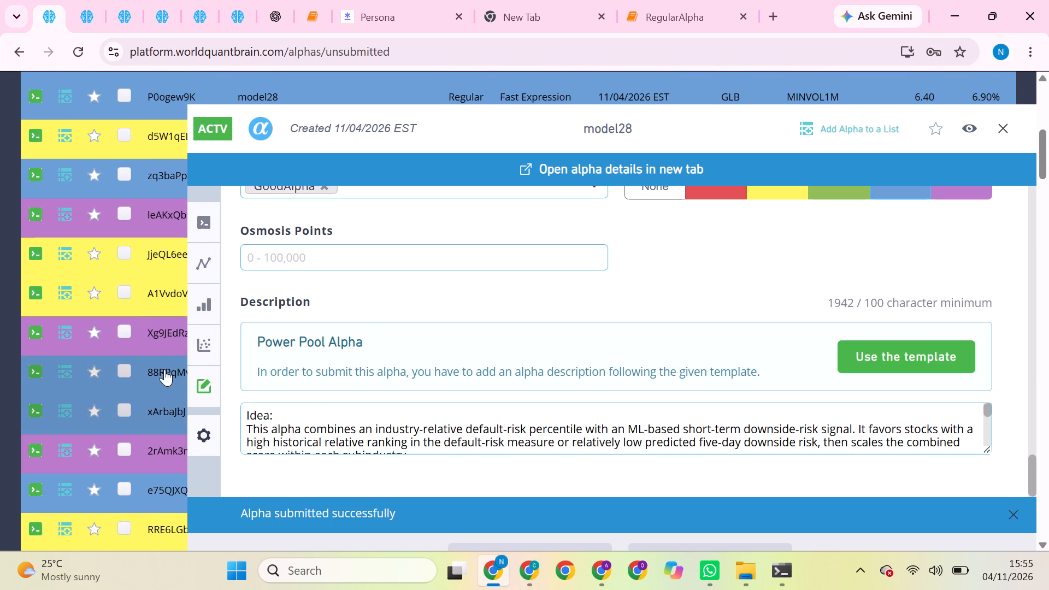
{"action": "left_click", "coordinate": [164, 369]}
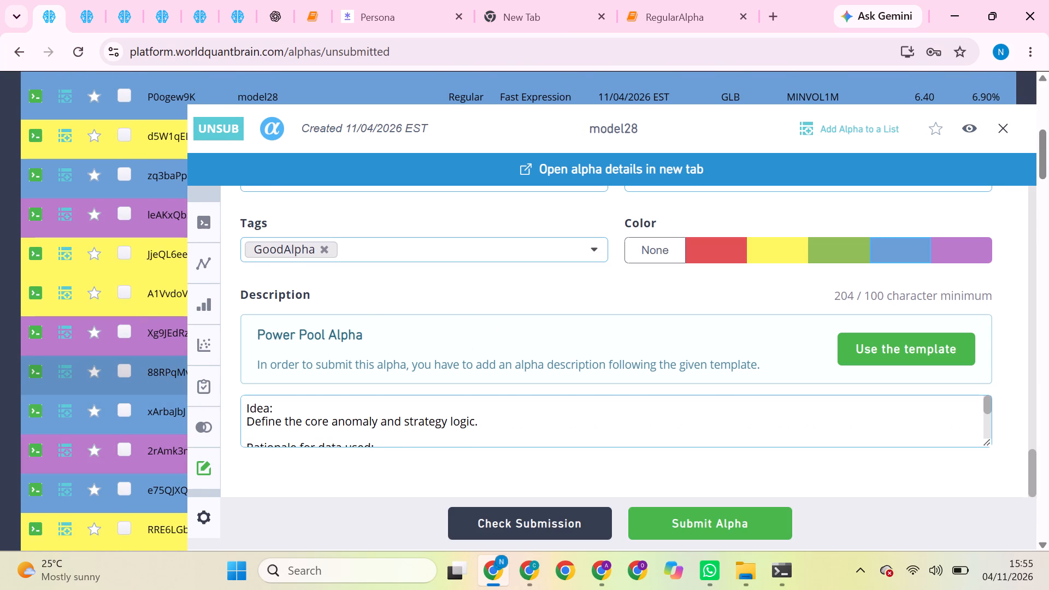
{"action": "scroll", "coordinate": [532, 362], "scroll_direction": "up", "scroll_amount": 7}
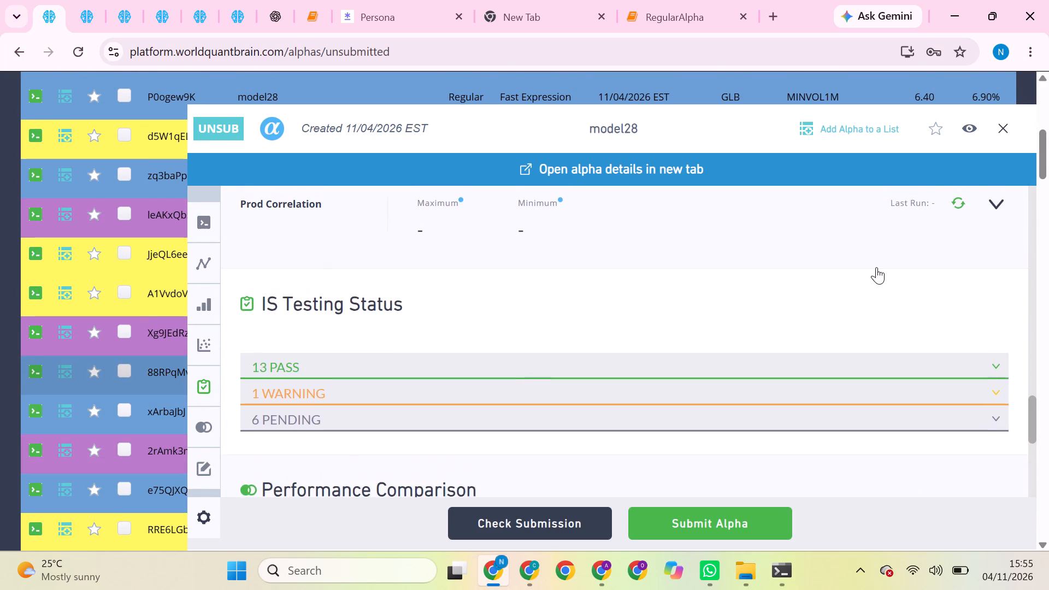
{"action": "scroll", "coordinate": [876, 267], "scroll_direction": "up", "scroll_amount": 2}
{"action": "left_click", "coordinate": [959, 318]}
{"action": "scroll", "coordinate": [959, 318], "scroll_direction": "up", "scroll_amount": 1}
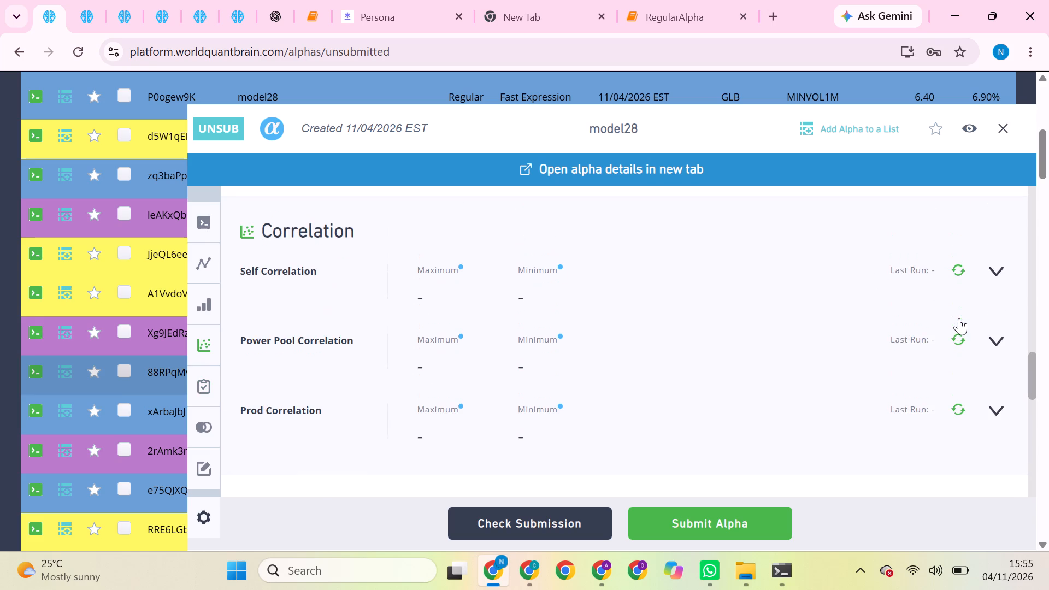
{"action": "left_click", "coordinate": [959, 338]}
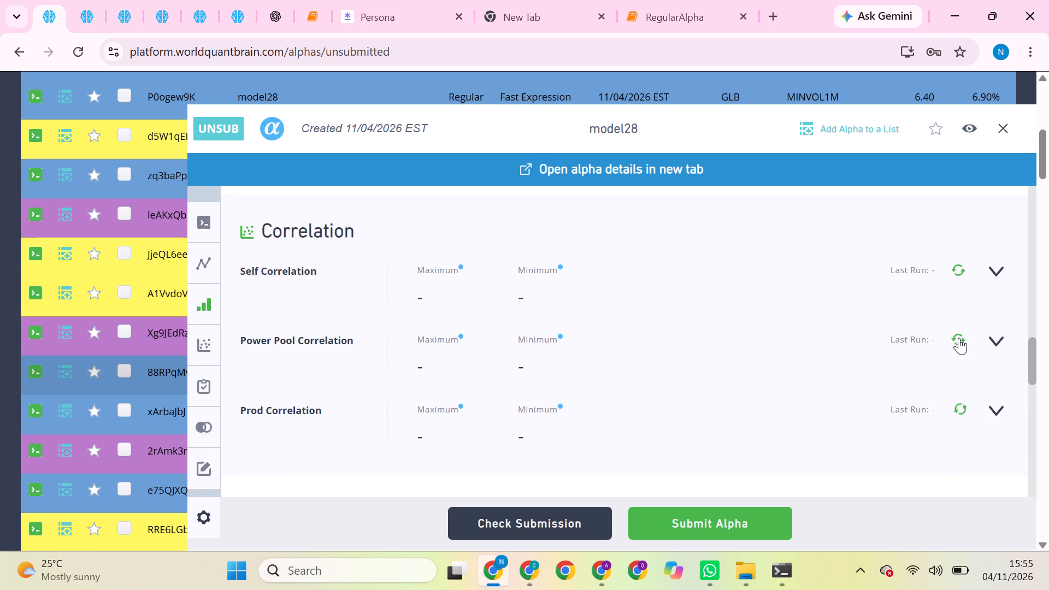
{"action": "left_click", "coordinate": [960, 274]}
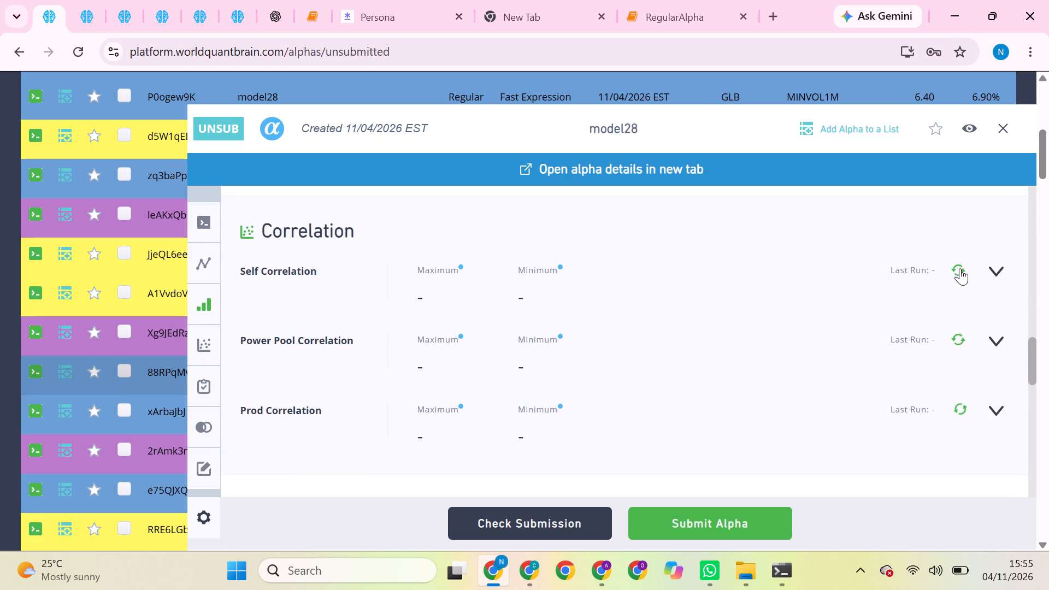
{"action": "left_click", "coordinate": [960, 268]}
{"action": "left_click", "coordinate": [960, 335]}
{"action": "left_click", "coordinate": [845, 432]}
{"action": "scroll", "coordinate": [845, 432], "scroll_direction": "down", "scroll_amount": 3}
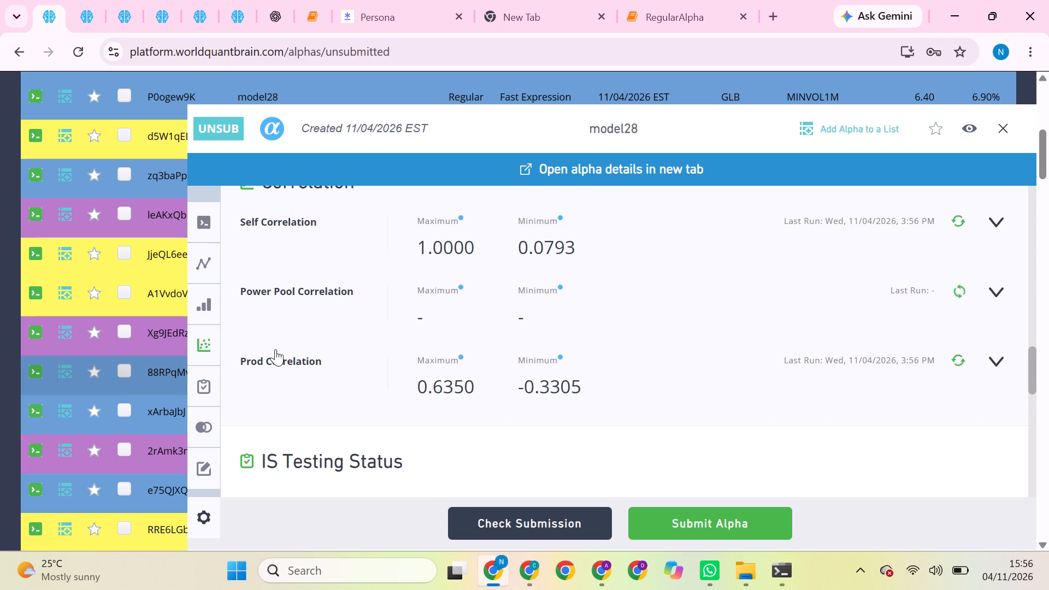
Open the model28 alpha starting zq3baPp from the unsubmitted list and run its Prod Correlation check.
{"action": "scroll", "coordinate": [172, 315], "scroll_direction": "up", "scroll_amount": 2}
{"action": "left_click", "coordinate": [177, 293]}
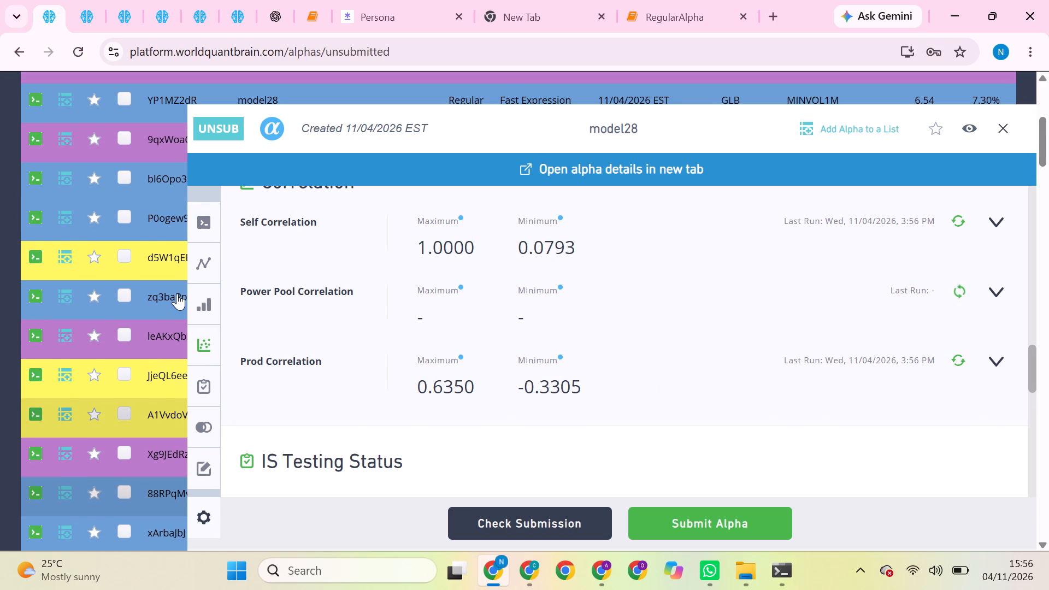
{"action": "double_click", "coordinate": [177, 293]}
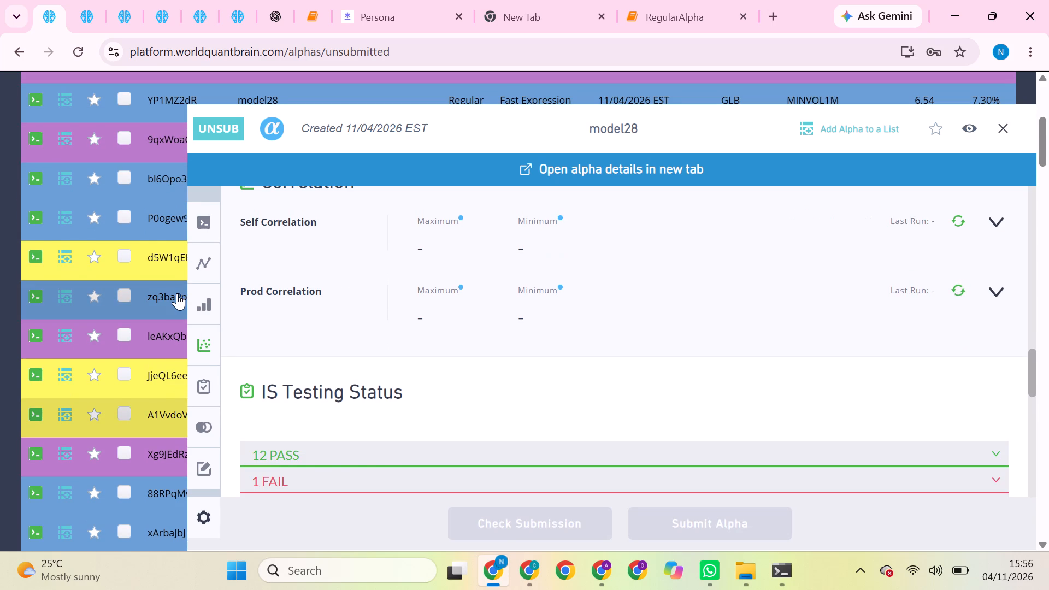
{"action": "left_click", "coordinate": [145, 293]}
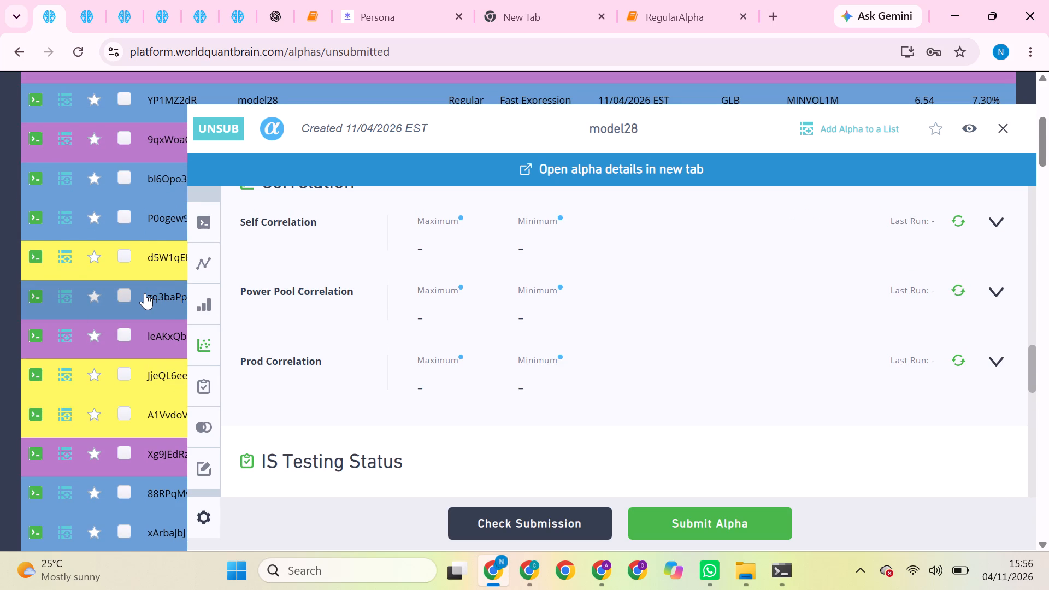
{"action": "scroll", "coordinate": [555, 329], "scroll_direction": "down", "scroll_amount": 1}
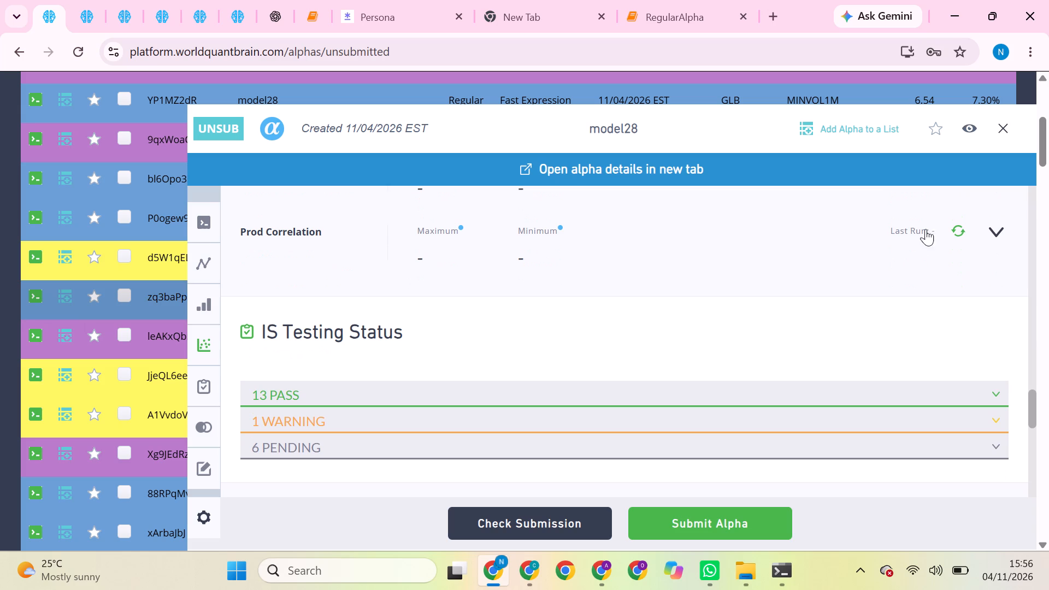
{"action": "left_click", "coordinate": [956, 236]}
{"action": "scroll", "coordinate": [956, 236], "scroll_direction": "up", "scroll_amount": 1}
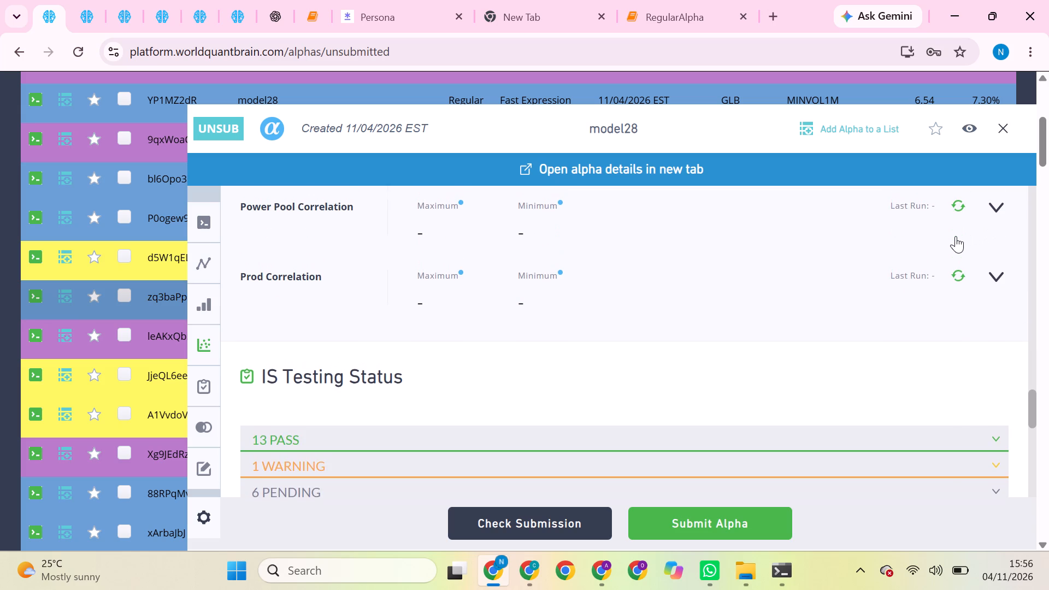
{"action": "scroll", "coordinate": [968, 249], "scroll_direction": "up", "scroll_amount": 2}
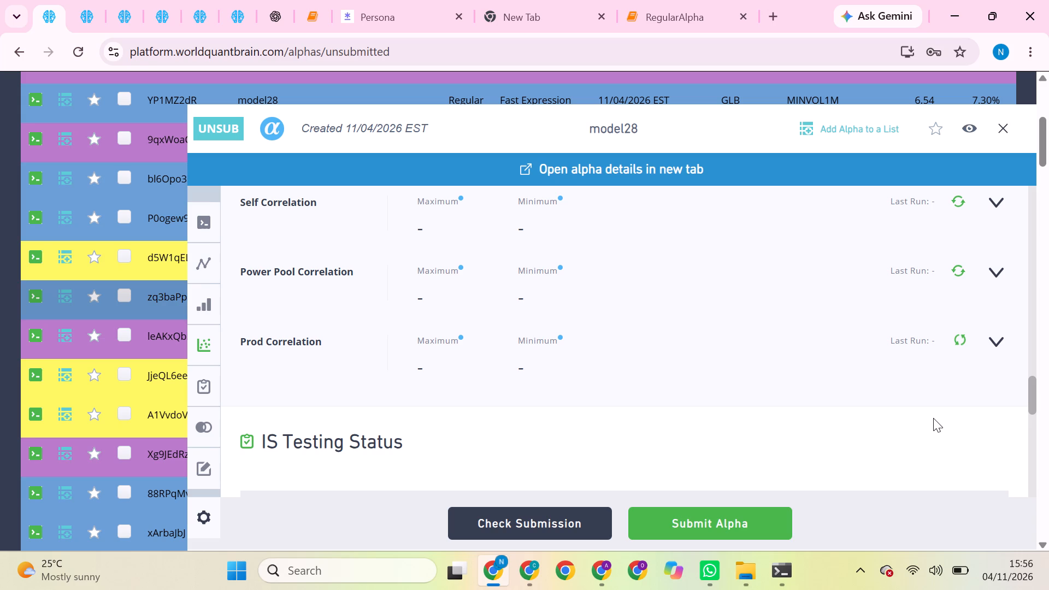
Open model28 alpha P0ogew9K and run its Prod, Power Pool and Self Correlation checks.
{"action": "left_click", "coordinate": [168, 220]}
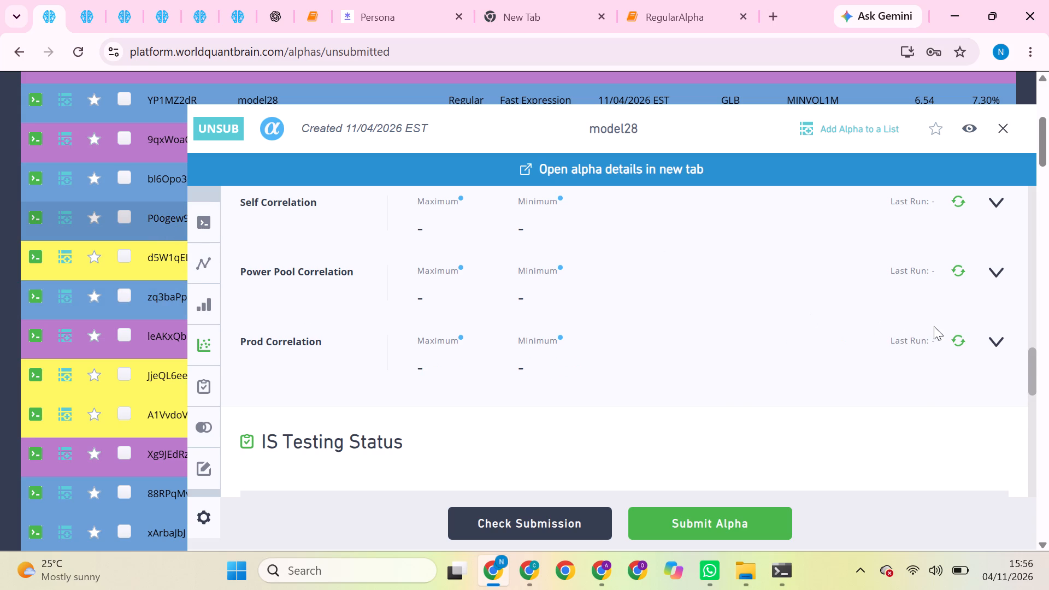
{"action": "left_click", "coordinate": [956, 341]}
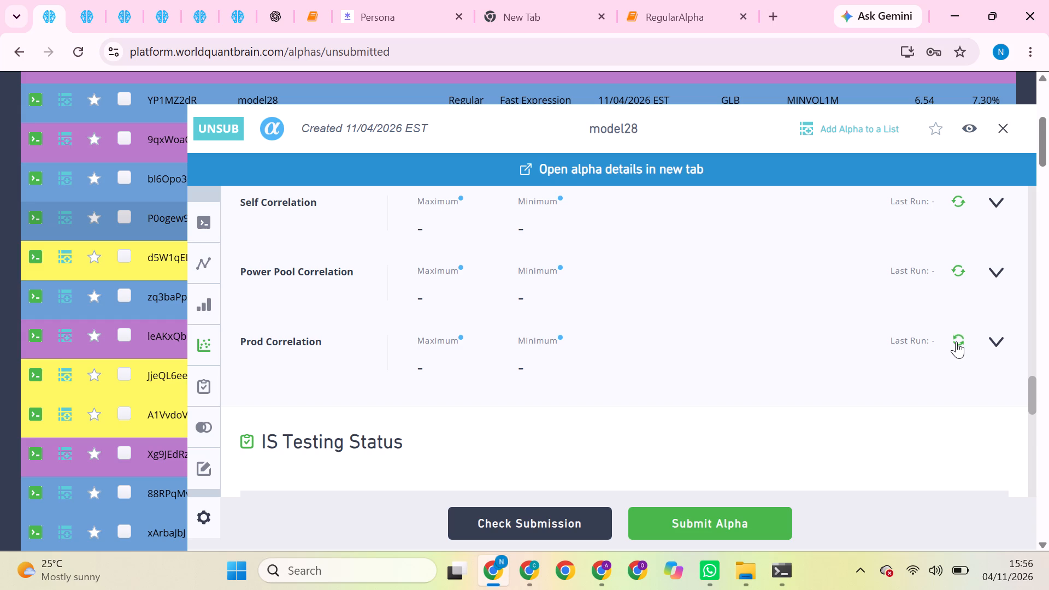
{"action": "scroll", "coordinate": [779, 375], "scroll_direction": "up", "scroll_amount": 1}
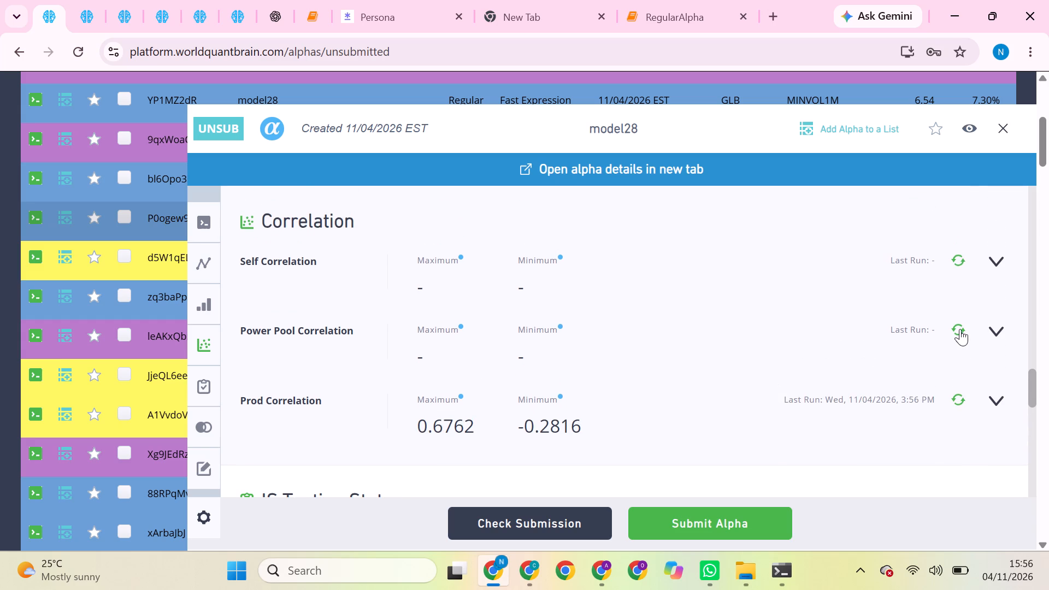
{"action": "left_click", "coordinate": [960, 329]}
{"action": "left_click", "coordinate": [959, 259]}
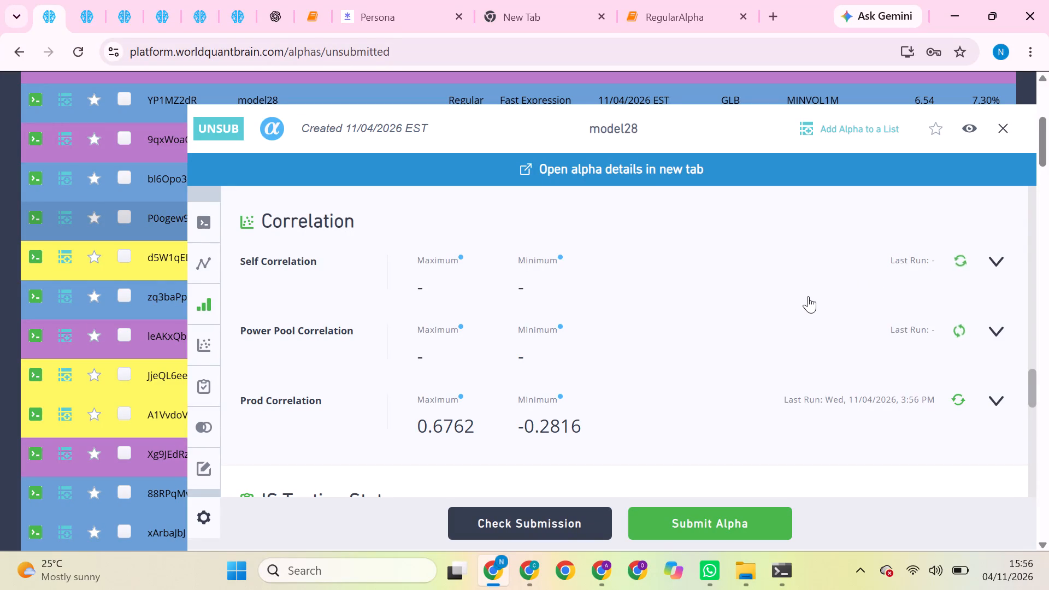
{"action": "scroll", "coordinate": [765, 373], "scroll_direction": "down", "scroll_amount": 1}
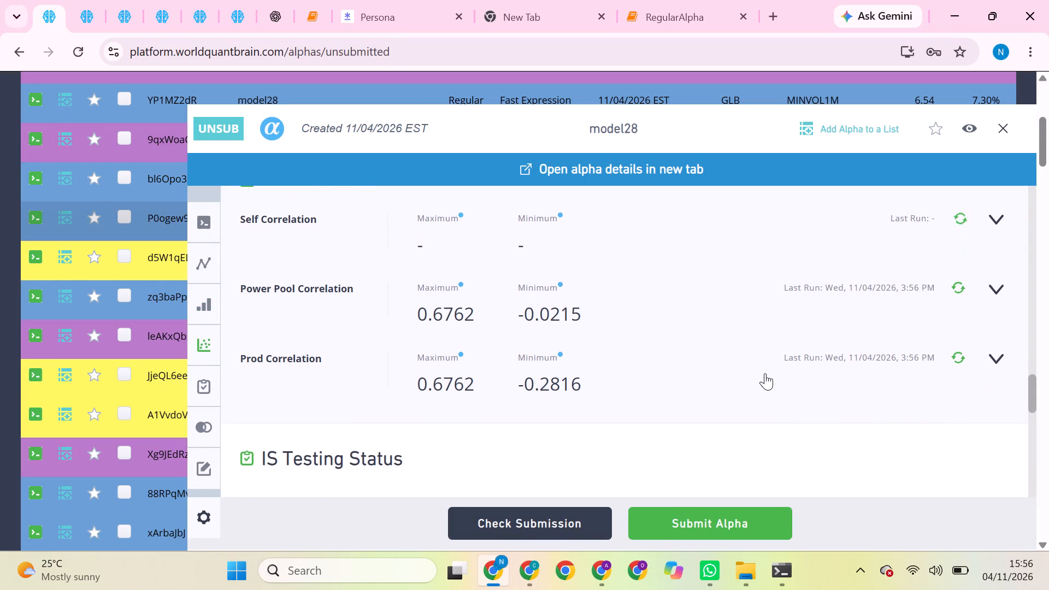
{"action": "scroll", "coordinate": [765, 373], "scroll_direction": "up", "scroll_amount": 1}
{"action": "scroll", "coordinate": [765, 373], "scroll_direction": "down", "scroll_amount": 1}
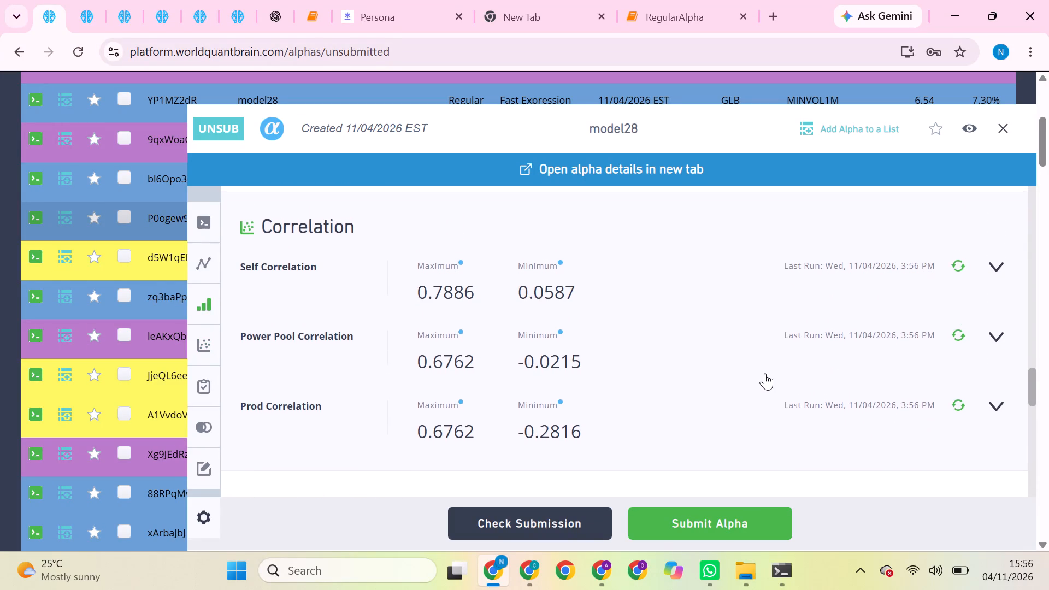
{"action": "scroll", "coordinate": [765, 373], "scroll_direction": "down", "scroll_amount": 1}
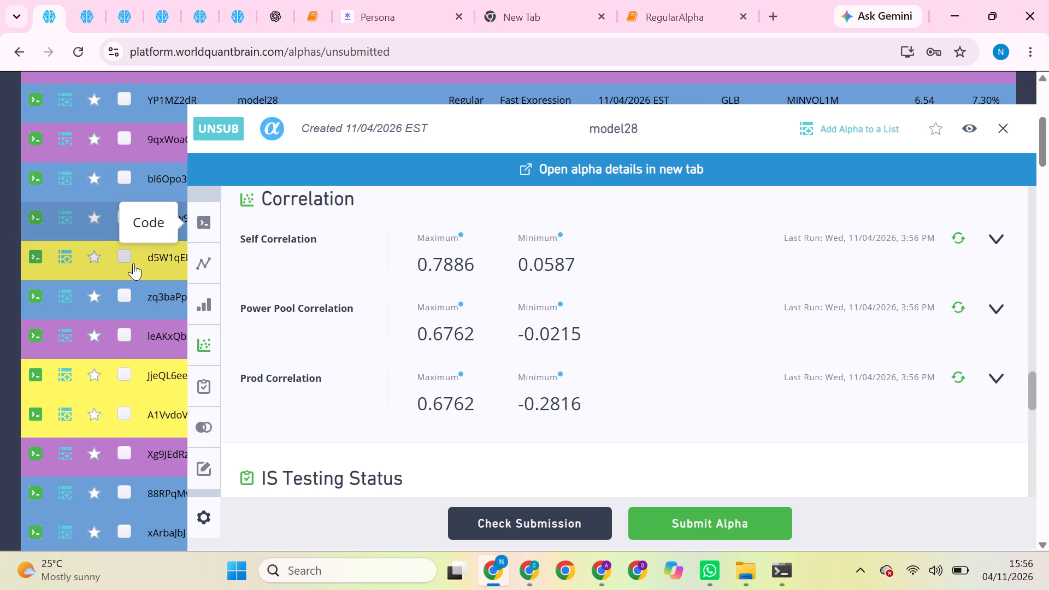
Open model28 alpha bl6Opo3p and run its Prod, Power Pool and Self Correlation checks.
{"action": "scroll", "coordinate": [133, 263], "scroll_direction": "up", "scroll_amount": 1}
{"action": "left_click", "coordinate": [168, 205]}
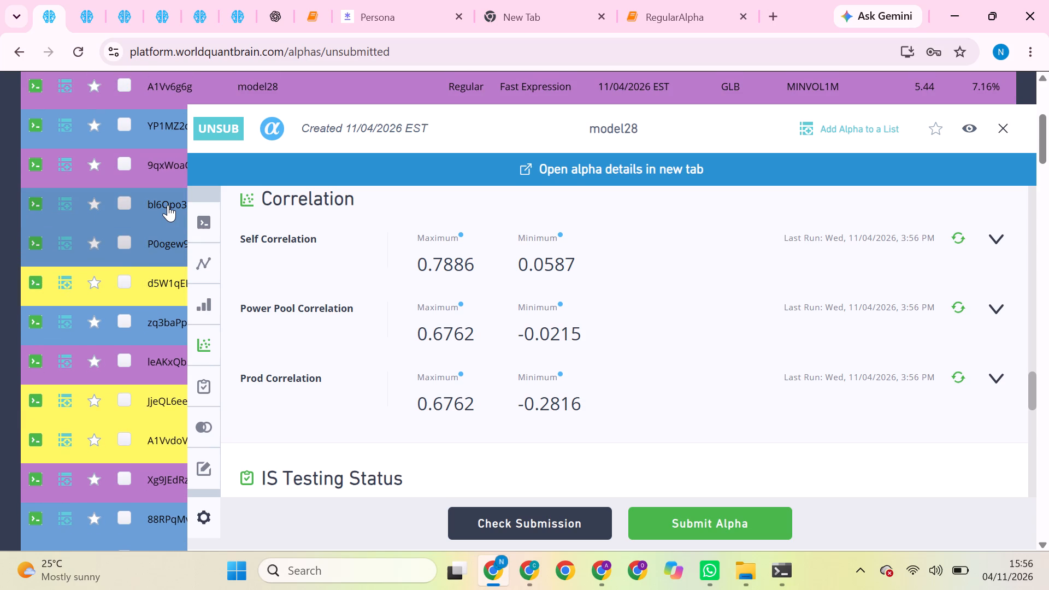
{"action": "left_click", "coordinate": [957, 378]}
{"action": "scroll", "coordinate": [957, 378], "scroll_direction": "up", "scroll_amount": 1}
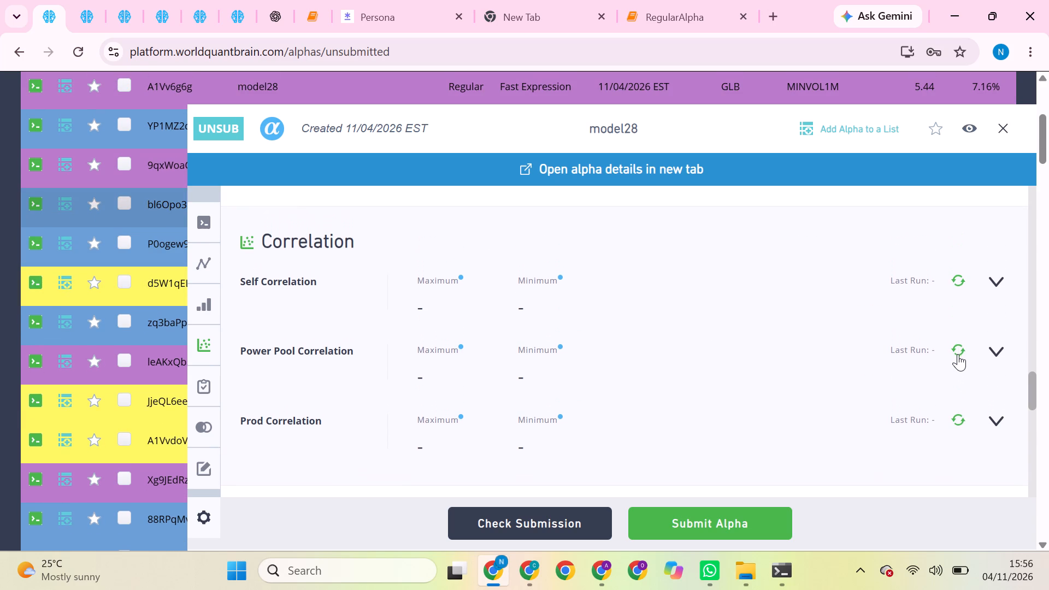
{"action": "left_click", "coordinate": [959, 353]}
{"action": "left_click", "coordinate": [960, 283]}
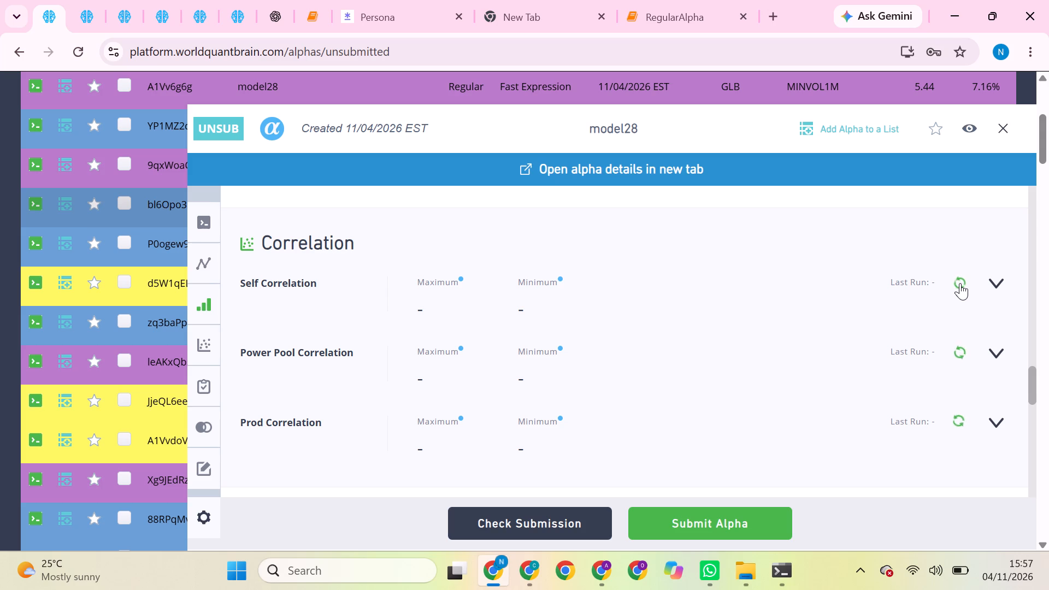
{"action": "scroll", "coordinate": [906, 400], "scroll_direction": "down", "scroll_amount": 1}
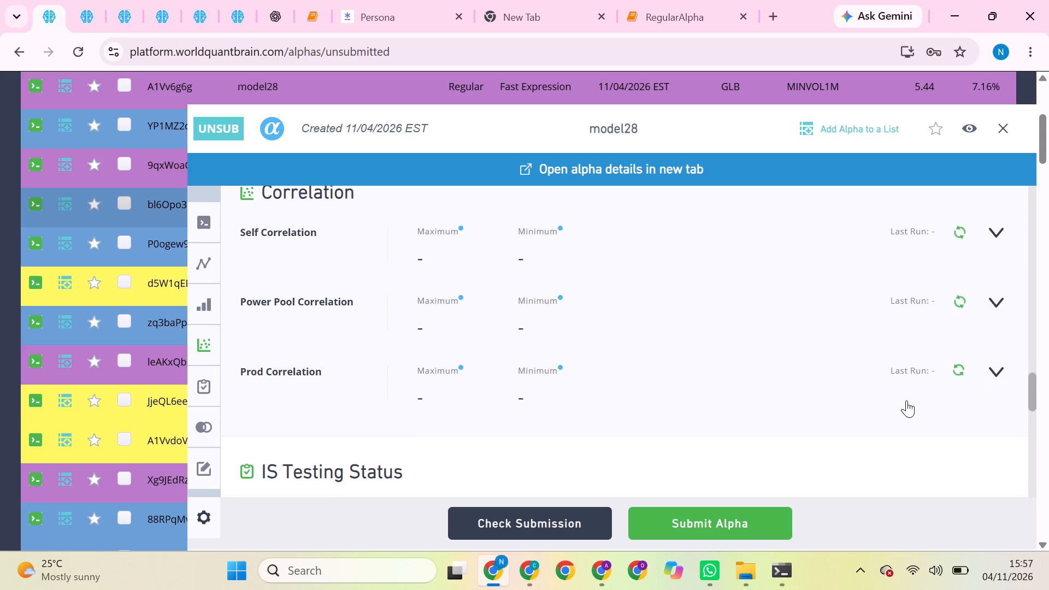
{"action": "scroll", "coordinate": [832, 386], "scroll_direction": "up", "scroll_amount": 1}
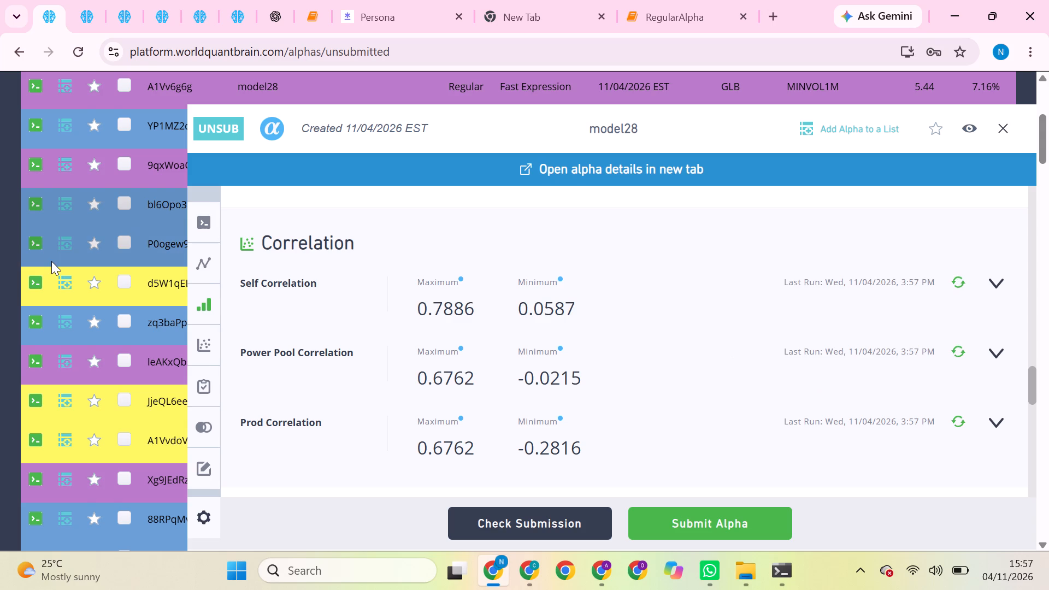
Open model28 alpha YP1MZ2dR and expand the WARNING entries in its IS Testing Status.
{"action": "scroll", "coordinate": [51, 261], "scroll_direction": "up", "scroll_amount": 1}
{"action": "scroll", "coordinate": [209, 269], "scroll_direction": "up", "scroll_amount": 1}
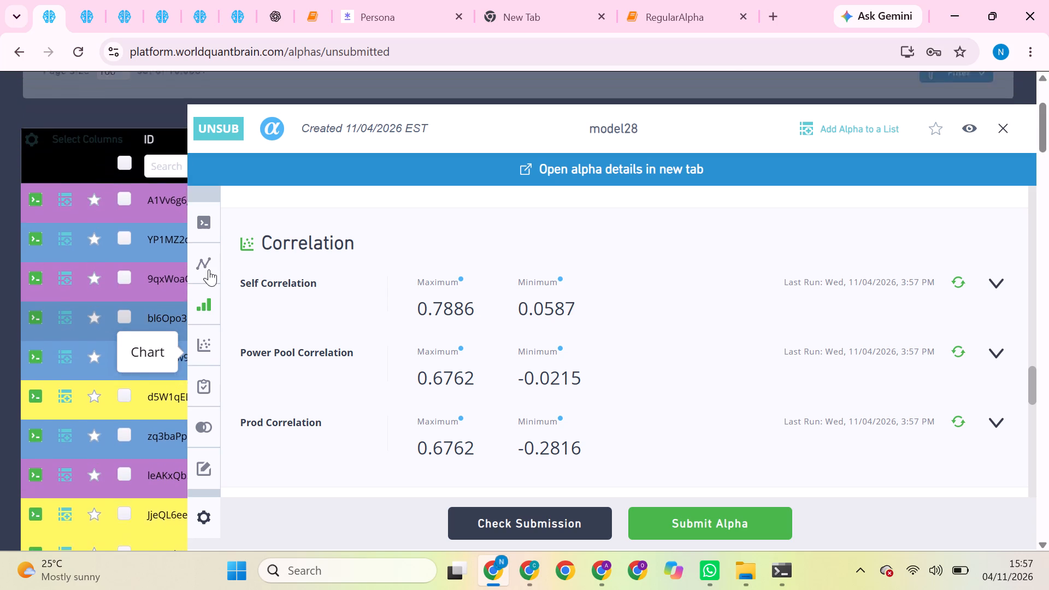
{"action": "scroll", "coordinate": [209, 269], "scroll_direction": "up", "scroll_amount": 1}
{"action": "left_click", "coordinate": [166, 254]}
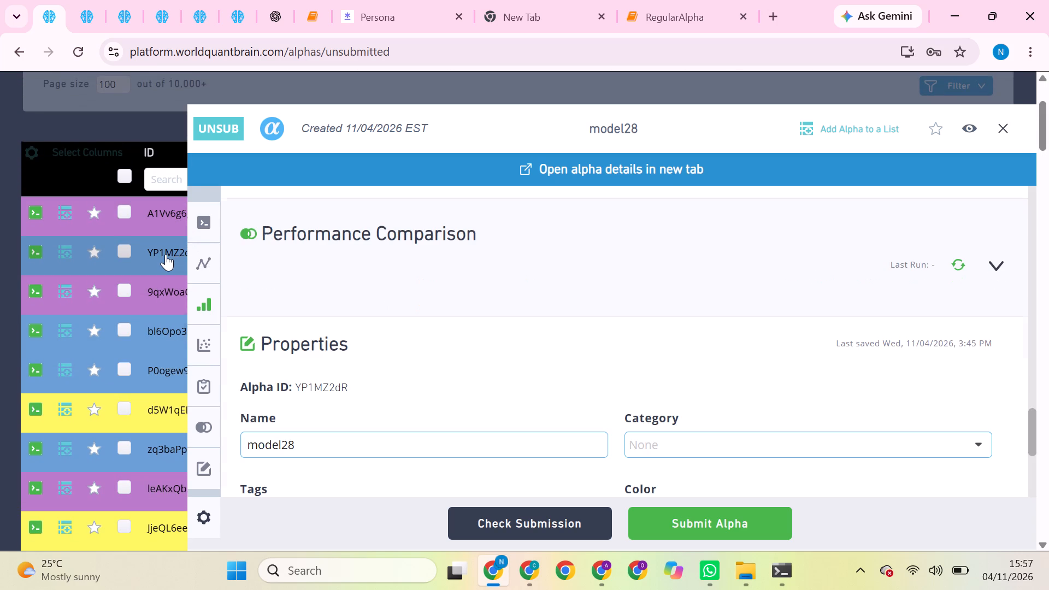
{"action": "scroll", "coordinate": [538, 300], "scroll_direction": "up", "scroll_amount": 3}
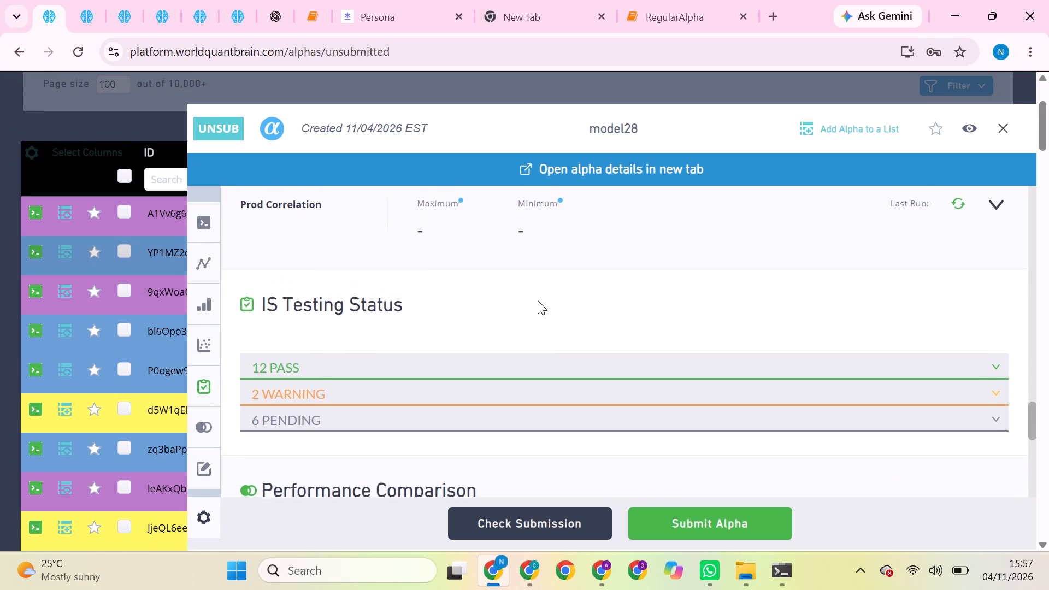
{"action": "left_click", "coordinate": [650, 400]}
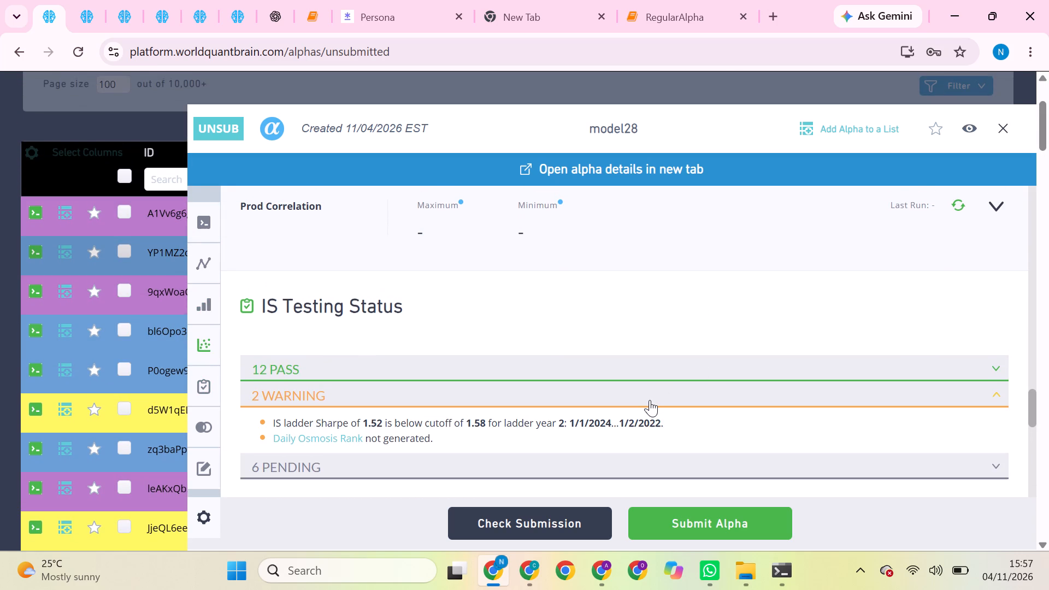
Reopen model28 alpha bl6Opo3p and review its correlation results, investability-constrained data, IS Testing Status and properties.
{"action": "left_click", "coordinate": [160, 329]}
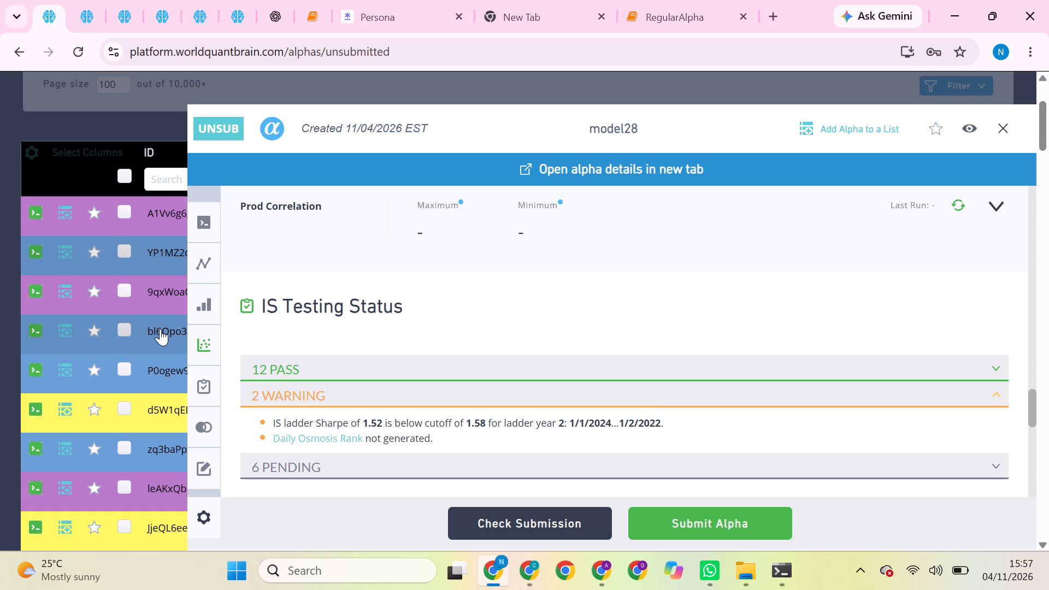
{"action": "scroll", "coordinate": [589, 353], "scroll_direction": "up", "scroll_amount": 2}
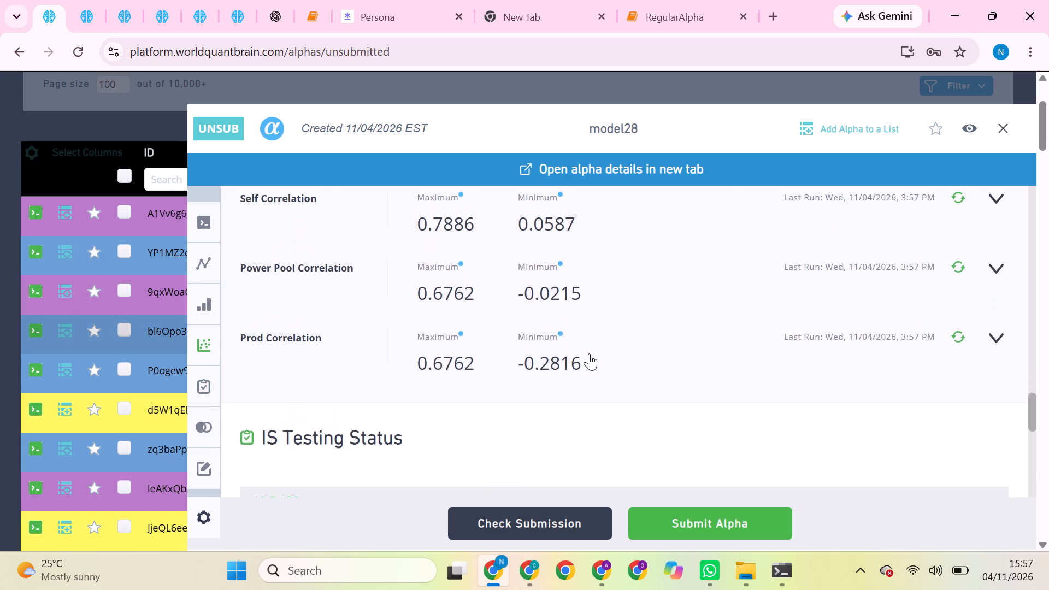
{"action": "scroll", "coordinate": [589, 353], "scroll_direction": "down", "scroll_amount": 1}
{"action": "scroll", "coordinate": [589, 353], "scroll_direction": "up", "scroll_amount": 3}
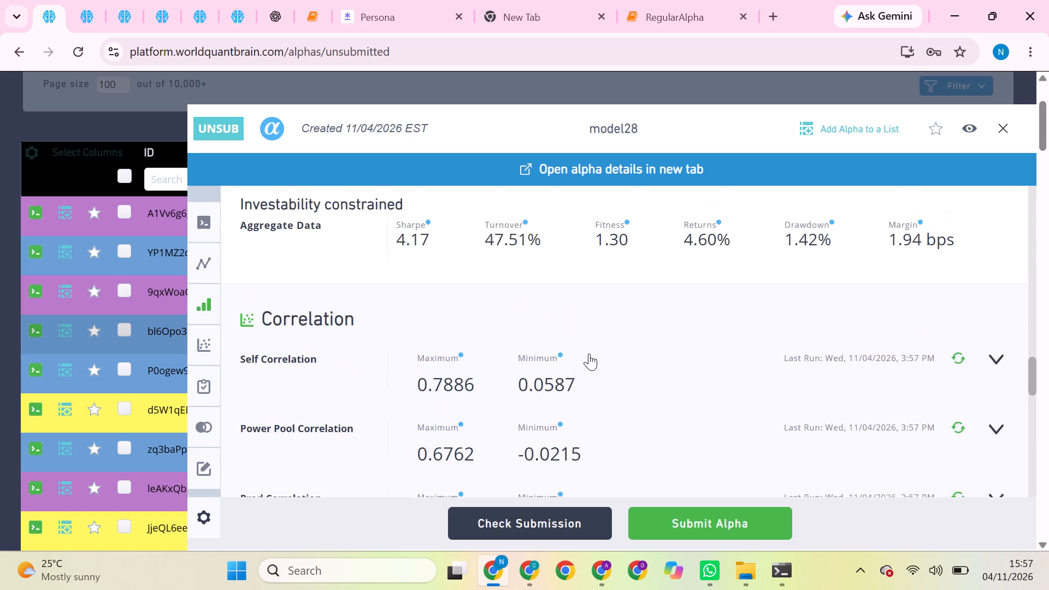
{"action": "scroll", "coordinate": [589, 353], "scroll_direction": "down", "scroll_amount": 5}
{"action": "scroll", "coordinate": [589, 353], "scroll_direction": "up", "scroll_amount": 1}
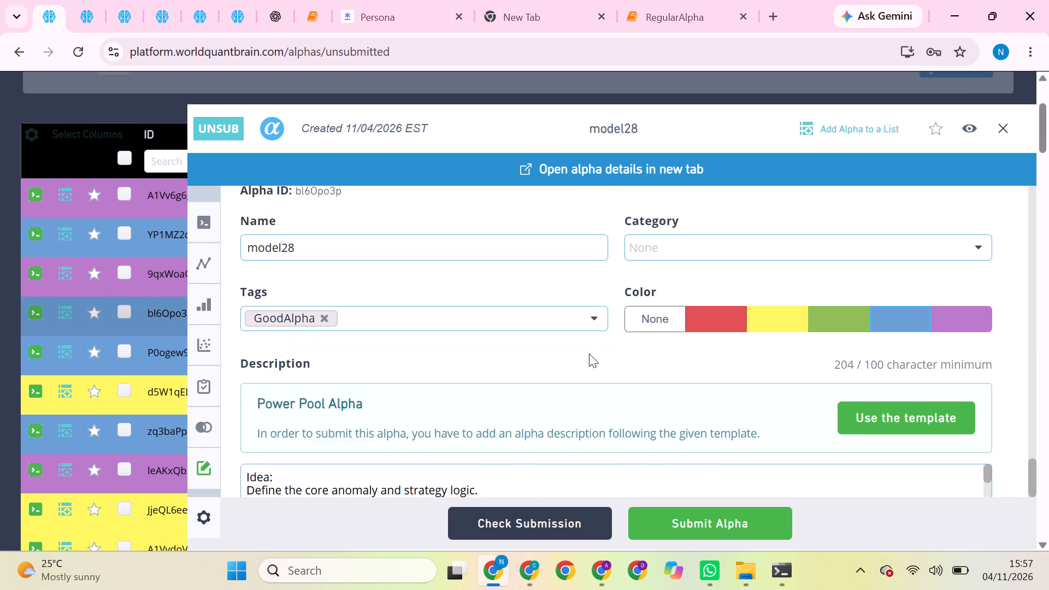
{"action": "scroll", "coordinate": [589, 353], "scroll_direction": "up", "scroll_amount": 4}
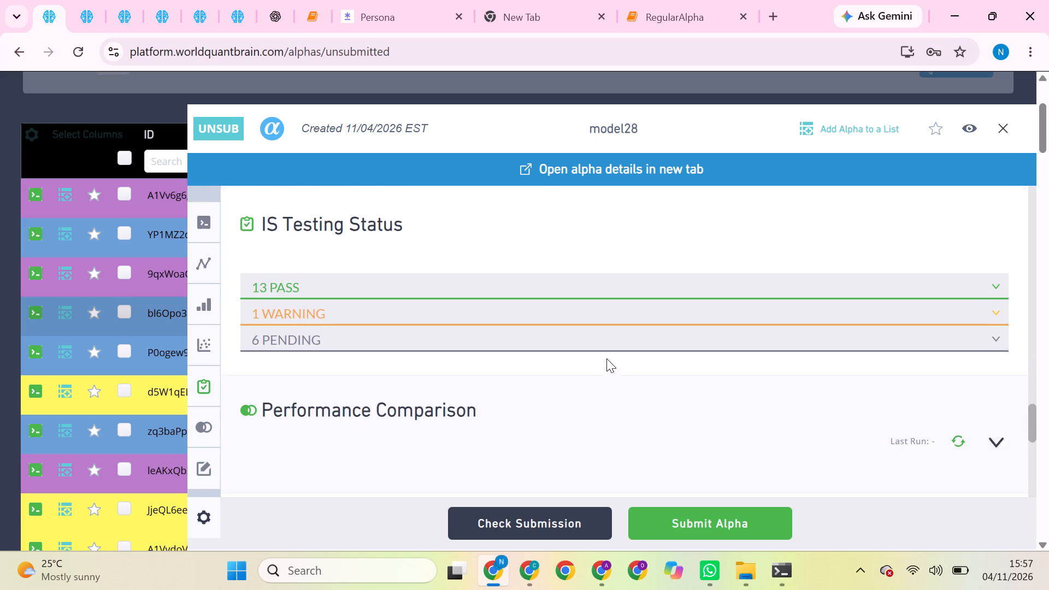
{"action": "scroll", "coordinate": [606, 358], "scroll_direction": "up", "scroll_amount": 2}
{"action": "scroll", "coordinate": [606, 358], "scroll_direction": "down", "scroll_amount": 1}
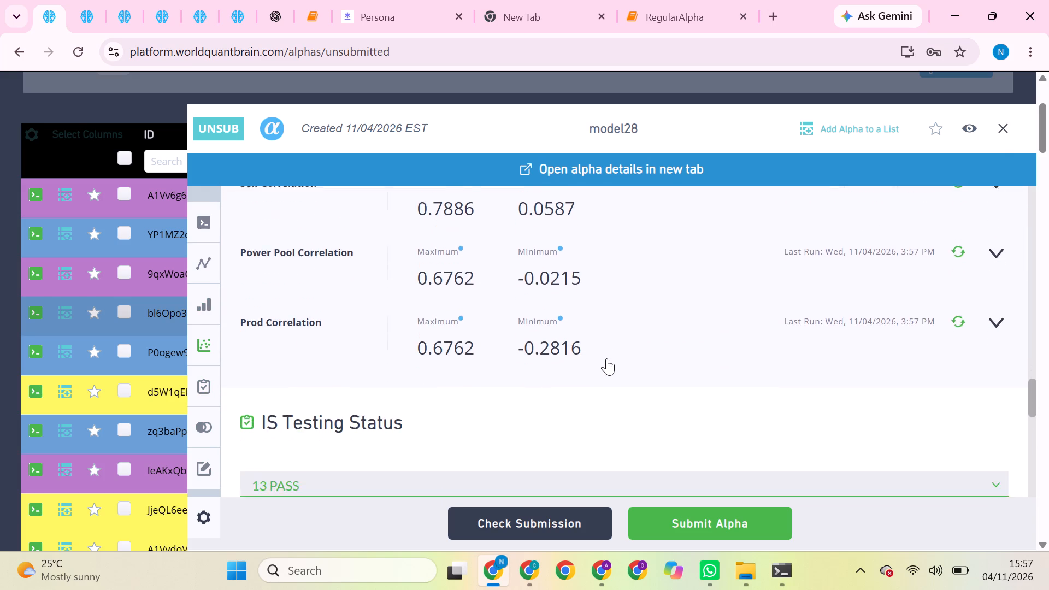
{"action": "scroll", "coordinate": [606, 358], "scroll_direction": "down", "scroll_amount": 2}
{"action": "scroll", "coordinate": [721, 323], "scroll_direction": "up", "scroll_amount": 3}
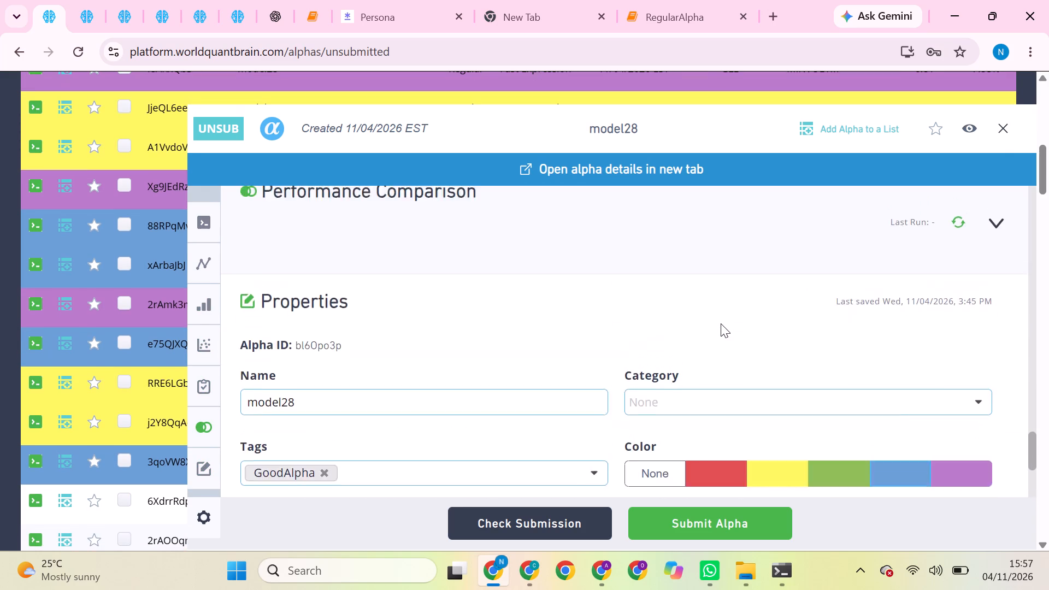
Clone alpha bl6Opo3p into a new simulation from its Code section.
{"action": "scroll", "coordinate": [721, 323], "scroll_direction": "up", "scroll_amount": 6}
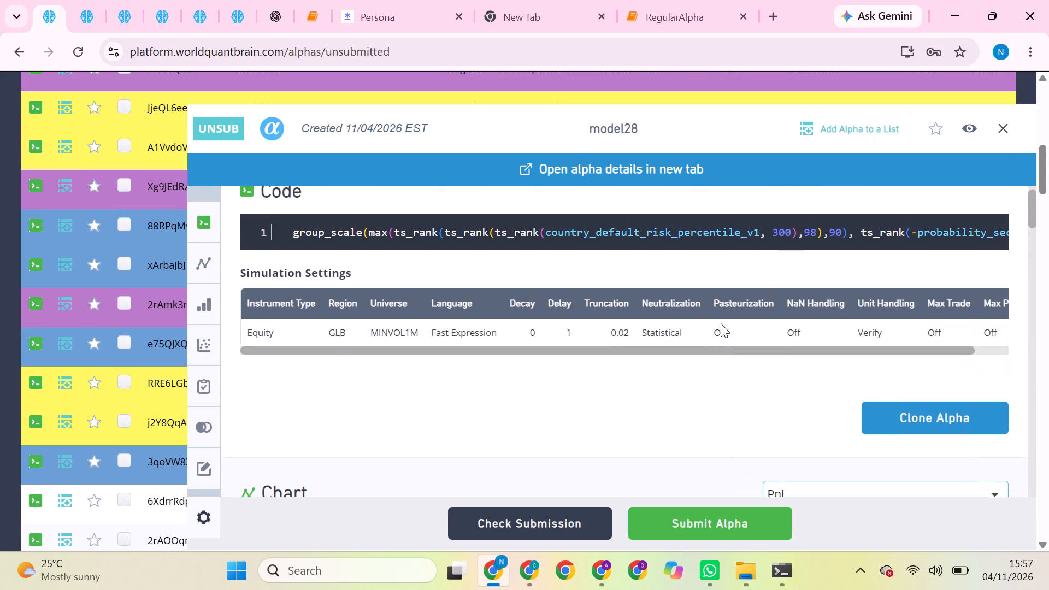
{"action": "left_click", "coordinate": [950, 406]}
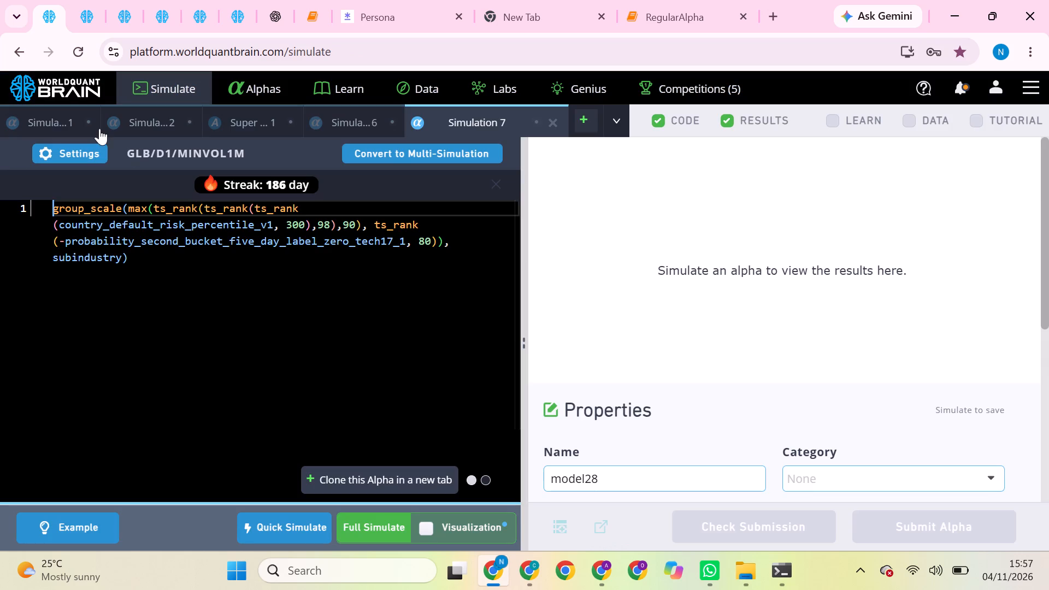
Set the cloned alpha's truncation to 0.01 and neutralization to Fast Factors, and run a full simulation with these settings.
{"action": "left_click", "coordinate": [87, 143]}
{"action": "scroll", "coordinate": [200, 362], "scroll_direction": "down", "scroll_amount": 1}
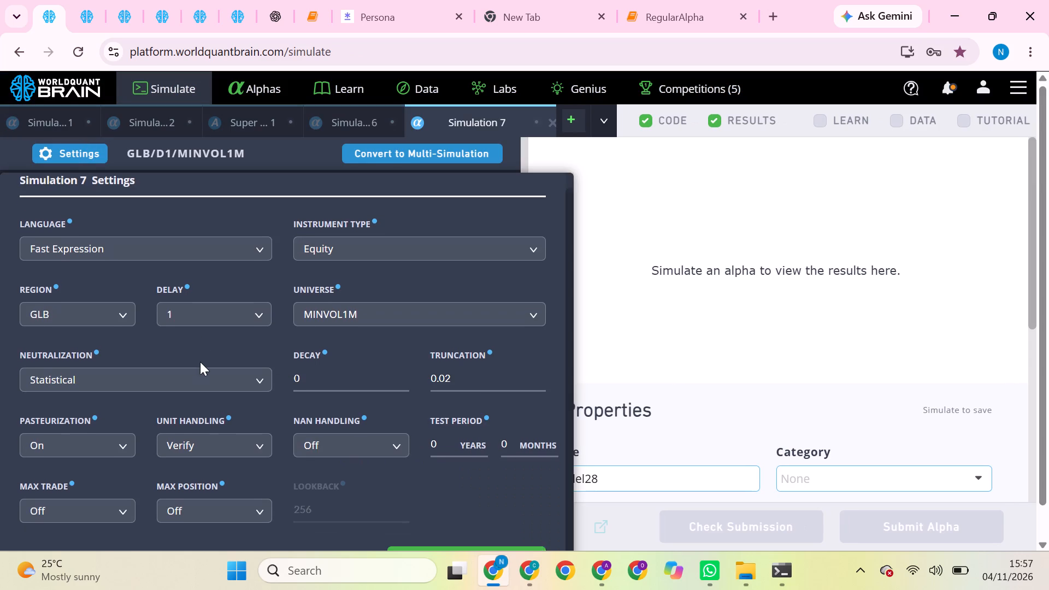
{"action": "scroll", "coordinate": [200, 362], "scroll_direction": "down", "scroll_amount": 2}
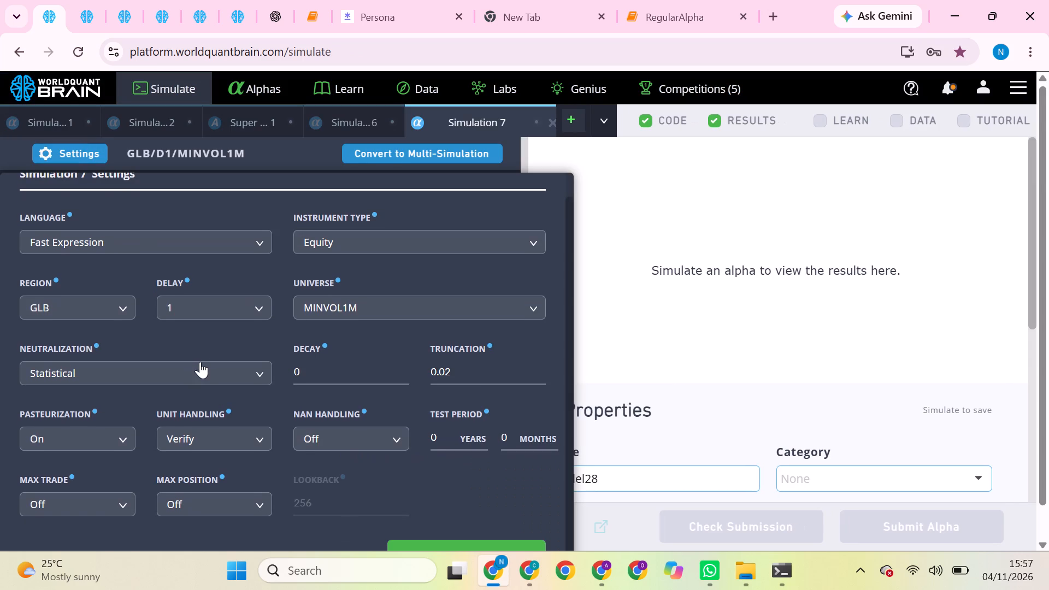
{"action": "left_click", "coordinate": [464, 369]}
{"action": "key", "text": "BackSpace"}
{"action": "key", "text": "1"}
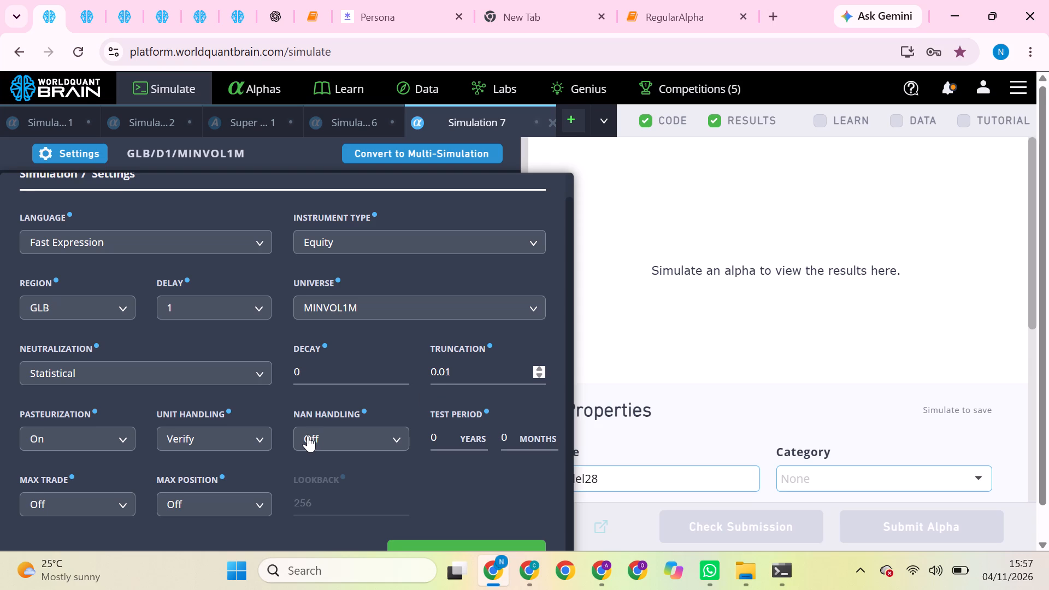
{"action": "scroll", "coordinate": [308, 436], "scroll_direction": "down", "scroll_amount": 1}
{"action": "left_click", "coordinate": [216, 371]}
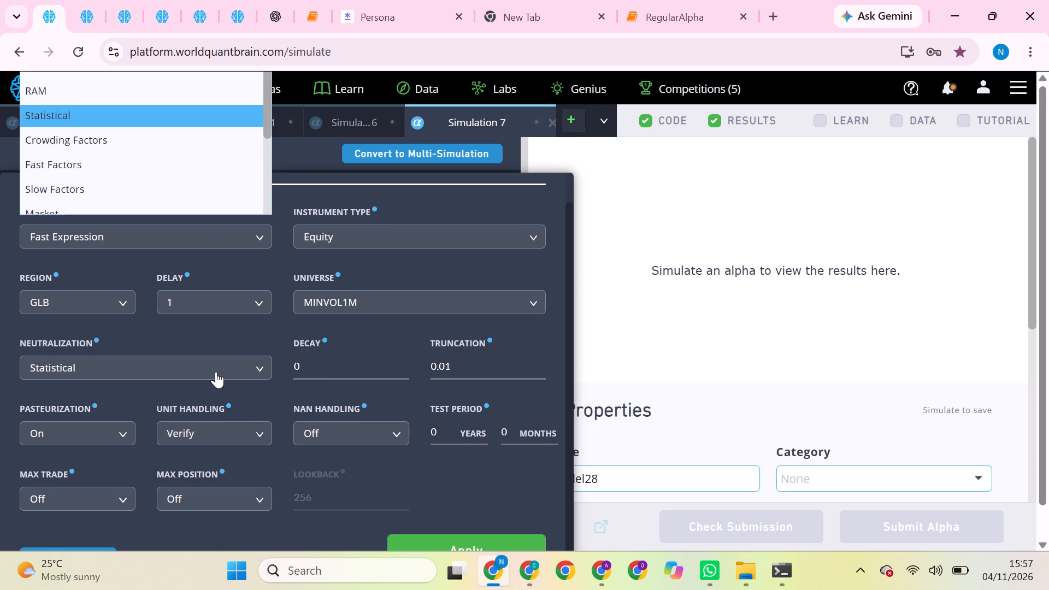
{"action": "left_click", "coordinate": [98, 164]}
{"action": "scroll", "coordinate": [250, 371], "scroll_direction": "down", "scroll_amount": 2}
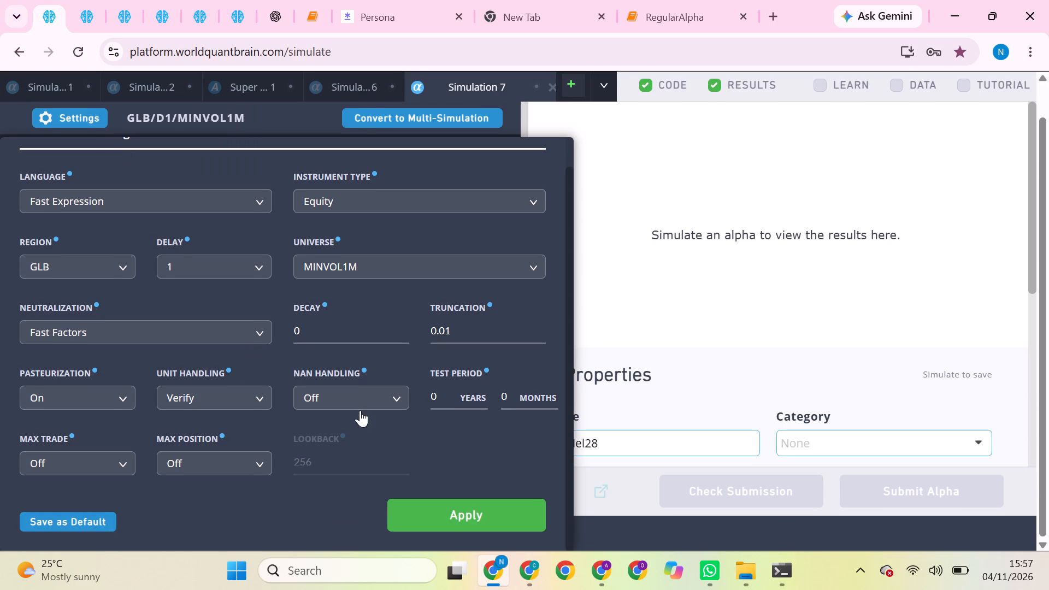
{"action": "left_click", "coordinate": [454, 520]}
{"action": "left_click", "coordinate": [398, 530]}
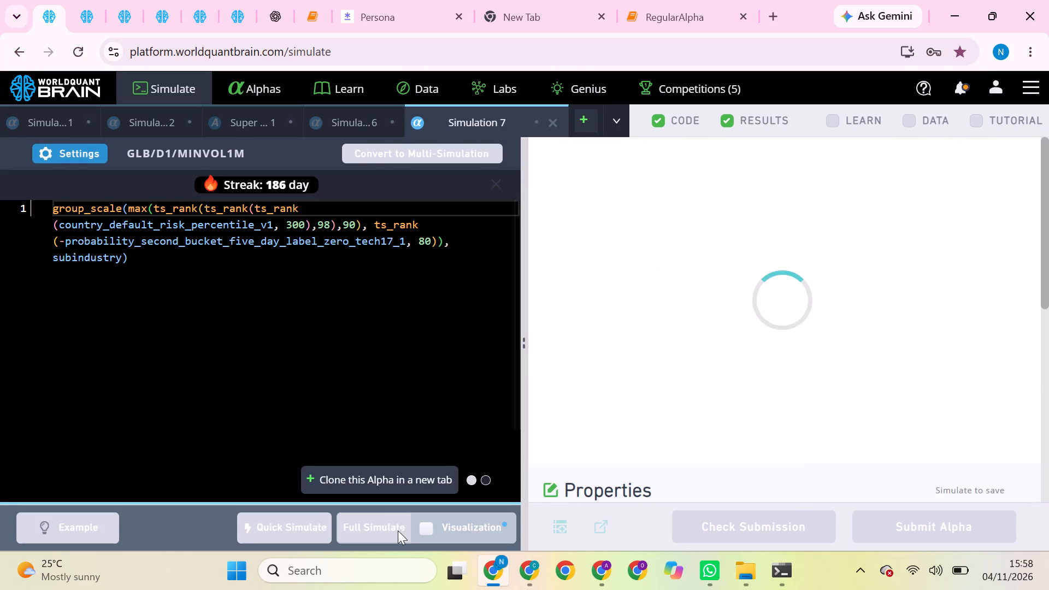
Skip the Simulate screen's welcome tour in another open BRAIN browser tab.
{"action": "left_click", "coordinate": [66, 0]}
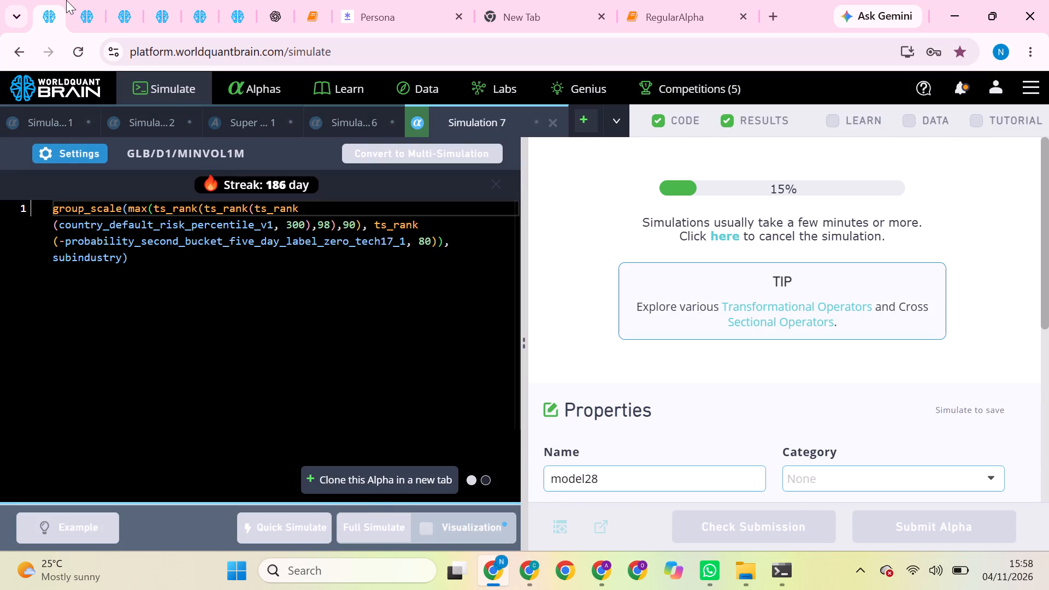
{"action": "left_click", "coordinate": [84, 3]}
{"action": "left_click", "coordinate": [128, 4]}
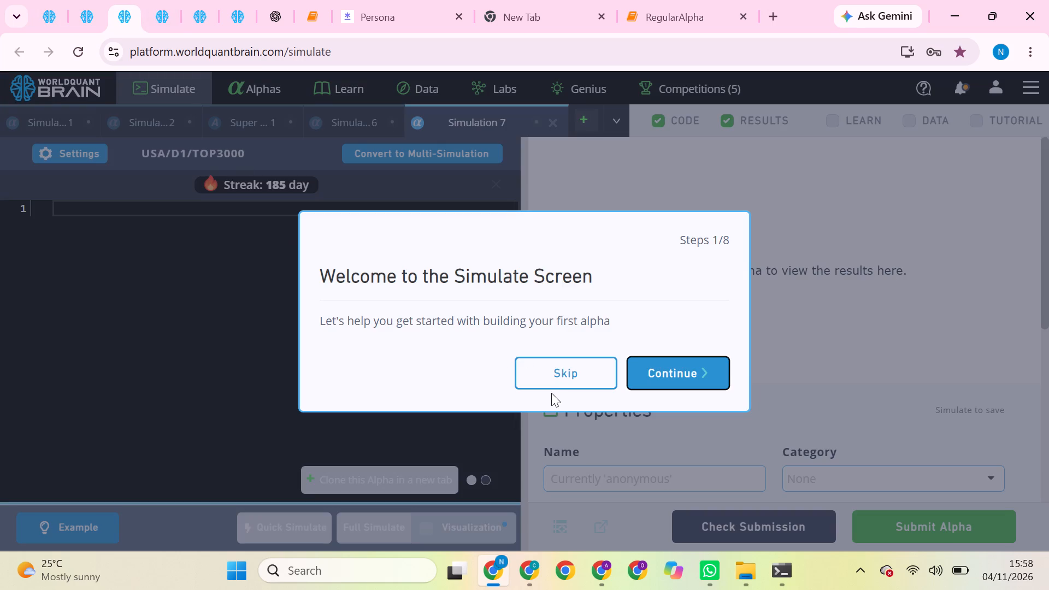
{"action": "left_click", "coordinate": [551, 393]}
{"action": "left_click", "coordinate": [556, 379]}
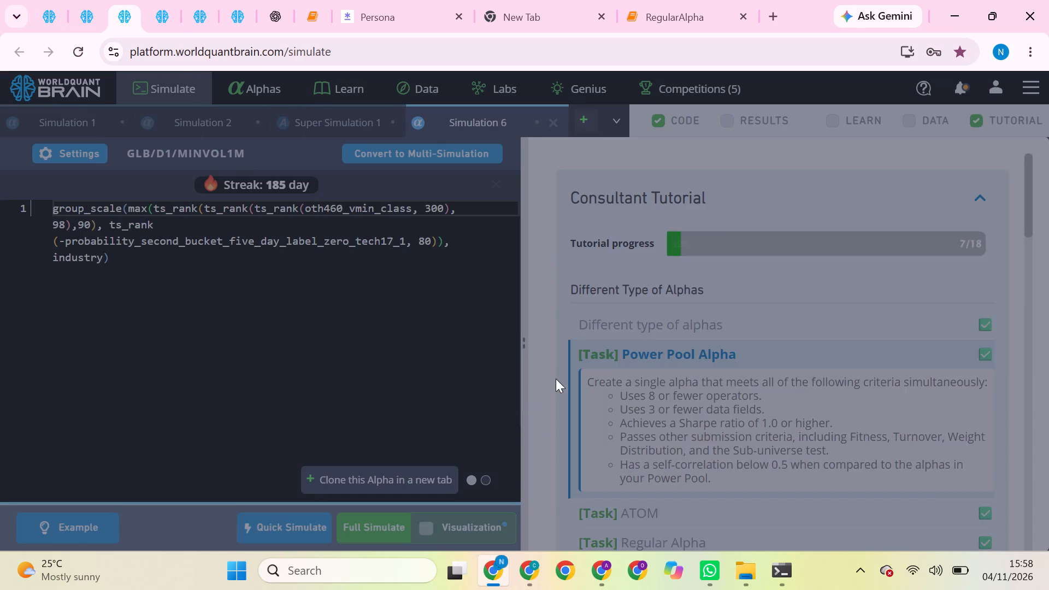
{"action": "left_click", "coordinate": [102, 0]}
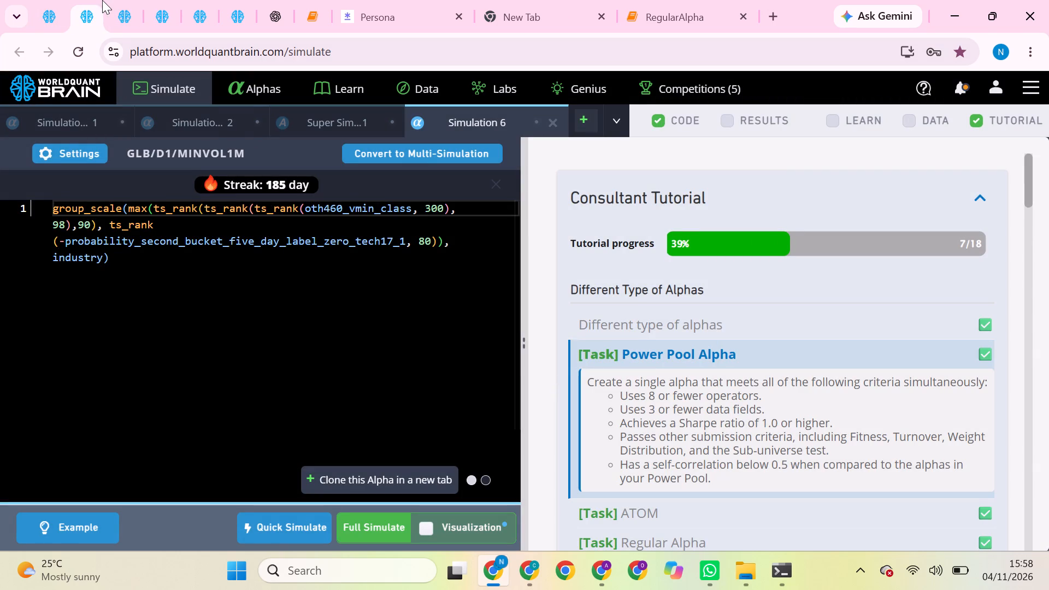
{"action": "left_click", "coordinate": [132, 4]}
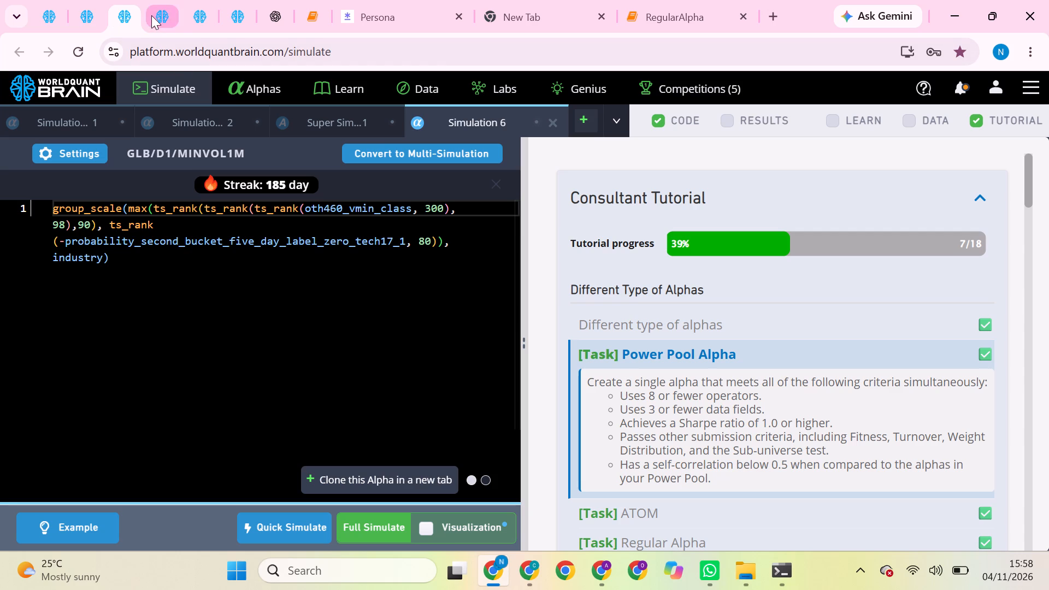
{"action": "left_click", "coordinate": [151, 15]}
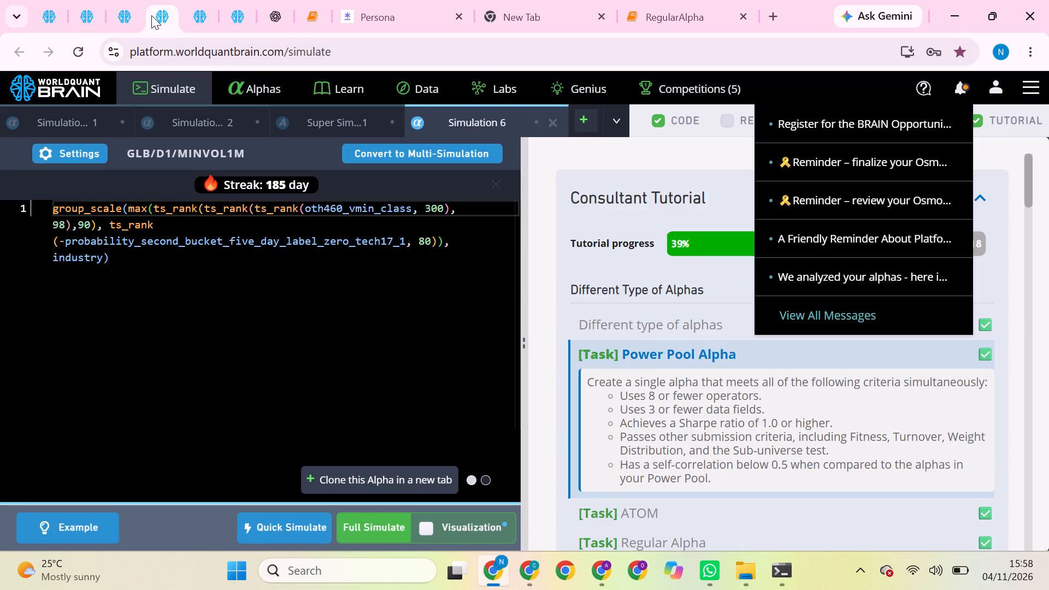
Switch to the RegularAlpha Jupyter notebook and change the multi-simulation's alpha_list slice to [20:40].
{"action": "left_click", "coordinate": [300, 1]}
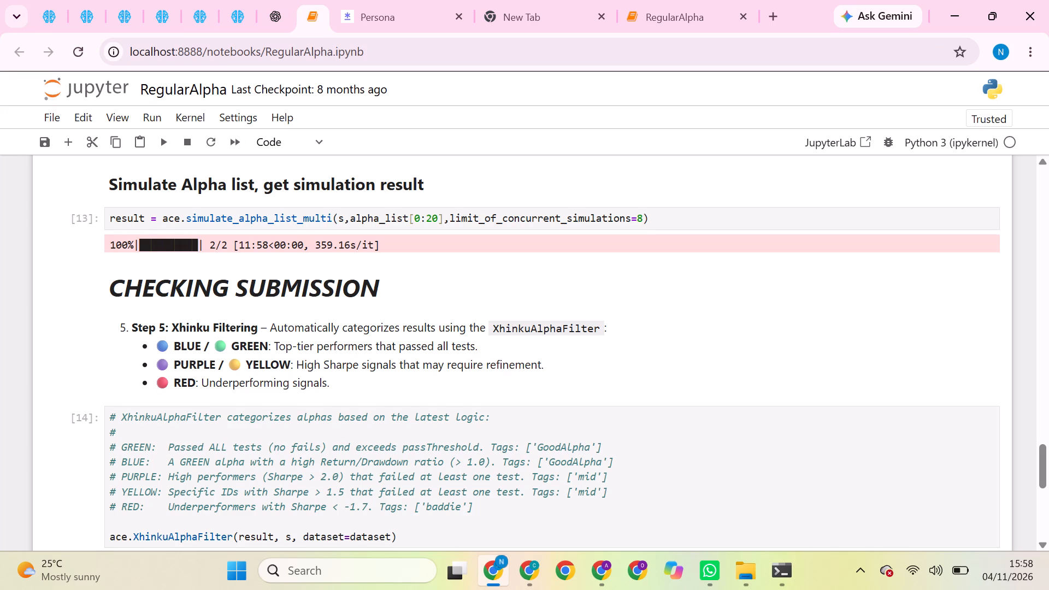
{"action": "scroll", "coordinate": [346, 241], "scroll_direction": "up", "scroll_amount": 1}
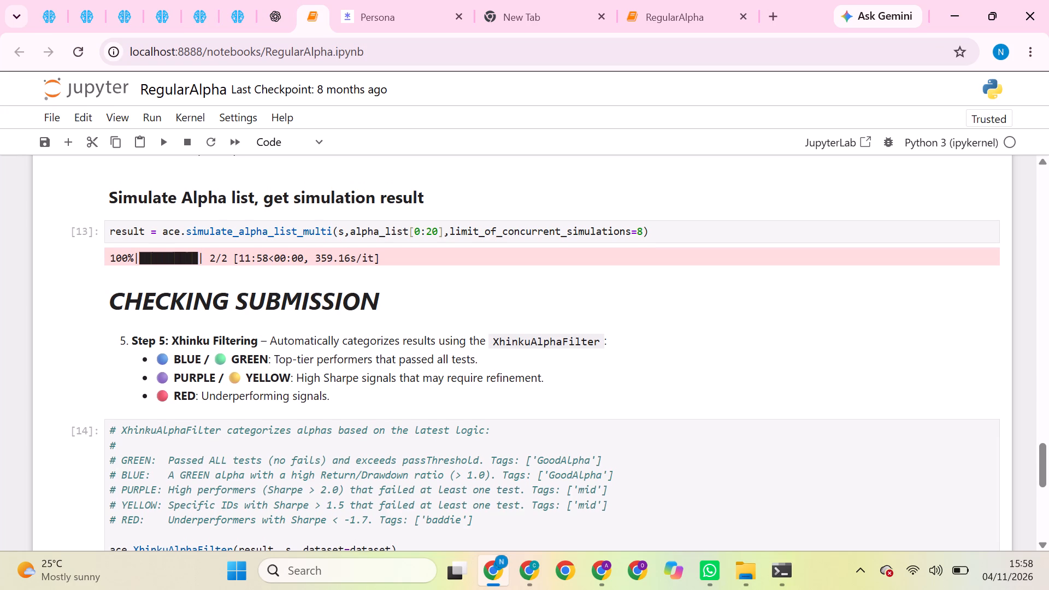
{"action": "left_click", "coordinate": [415, 229]}
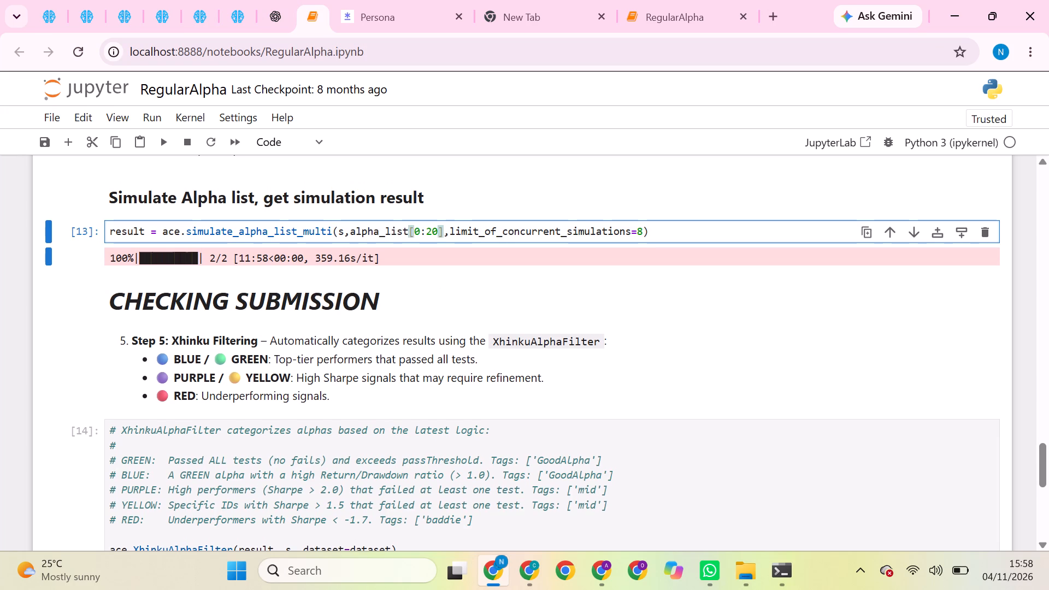
{"action": "key", "text": "2"}
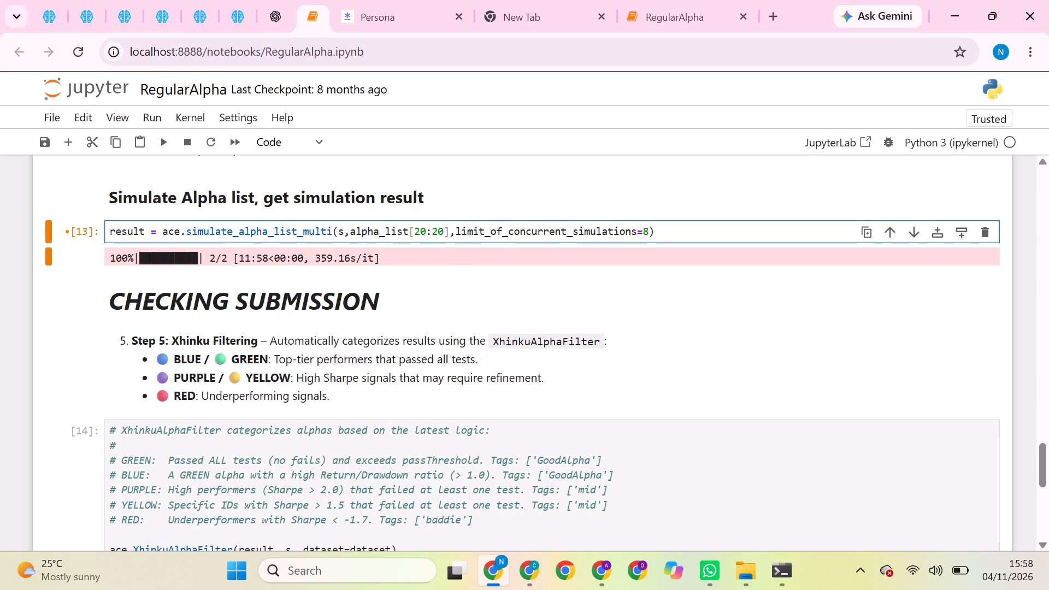
{"action": "left_click", "coordinate": [438, 230]}
{"action": "key", "text": "BackSpace"}
{"action": "key", "text": "4"}
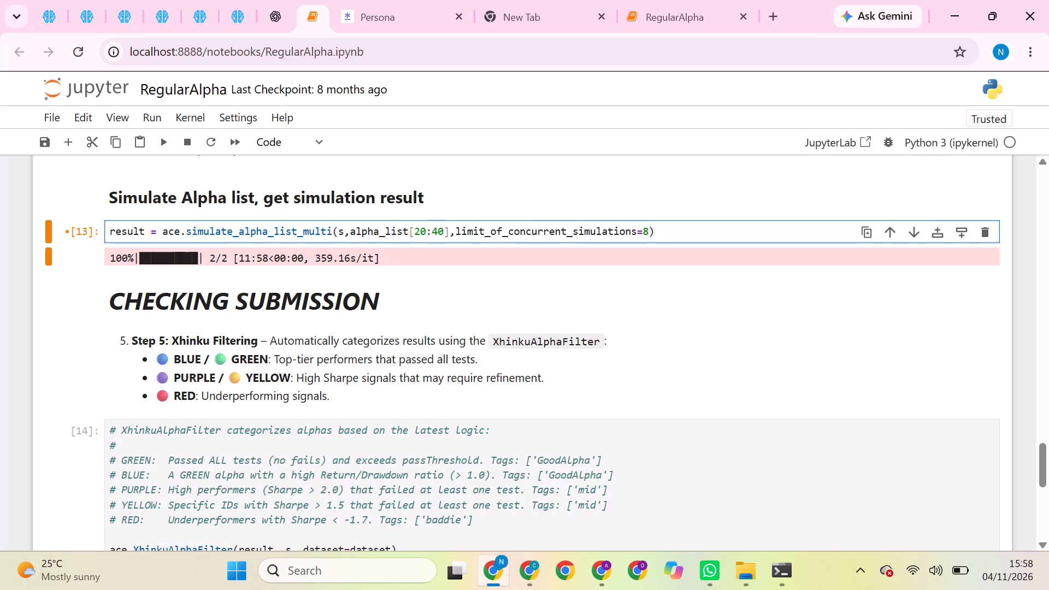
Restart the notebook's kernel and run all cells.
{"action": "scroll", "coordinate": [373, 255], "scroll_direction": "up", "scroll_amount": 5}
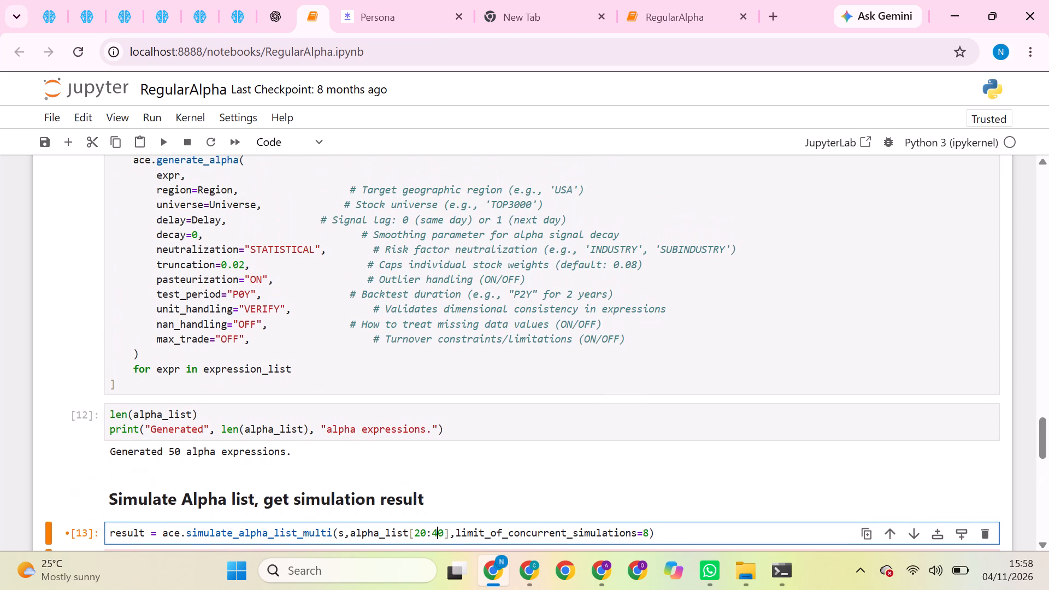
{"action": "left_click", "coordinate": [195, 116]}
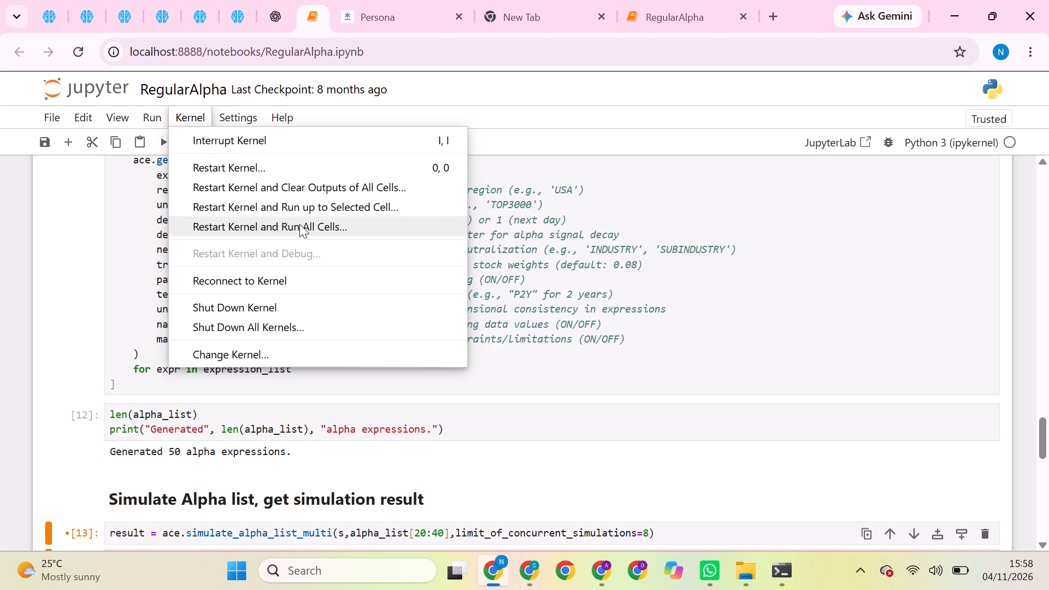
{"action": "left_click", "coordinate": [300, 225]}
{"action": "left_click", "coordinate": [684, 364]}
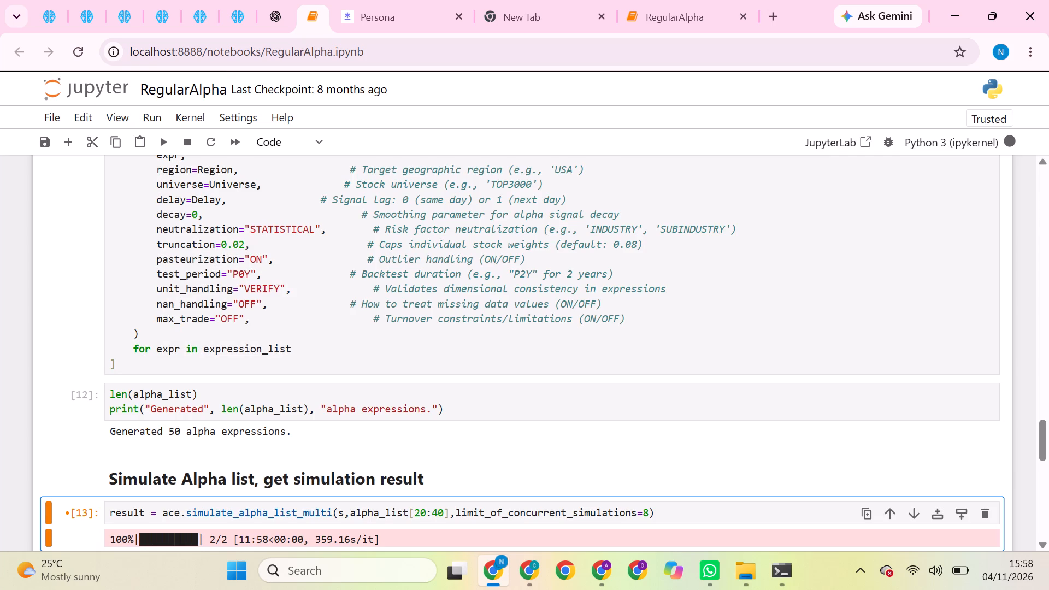
In the second BRAIN browser tab, close Simulation 6, Super Simulation 1, Simulation 2 and Simulation 1, discarding unsimulated code.
{"action": "left_click", "coordinate": [40, 2]}
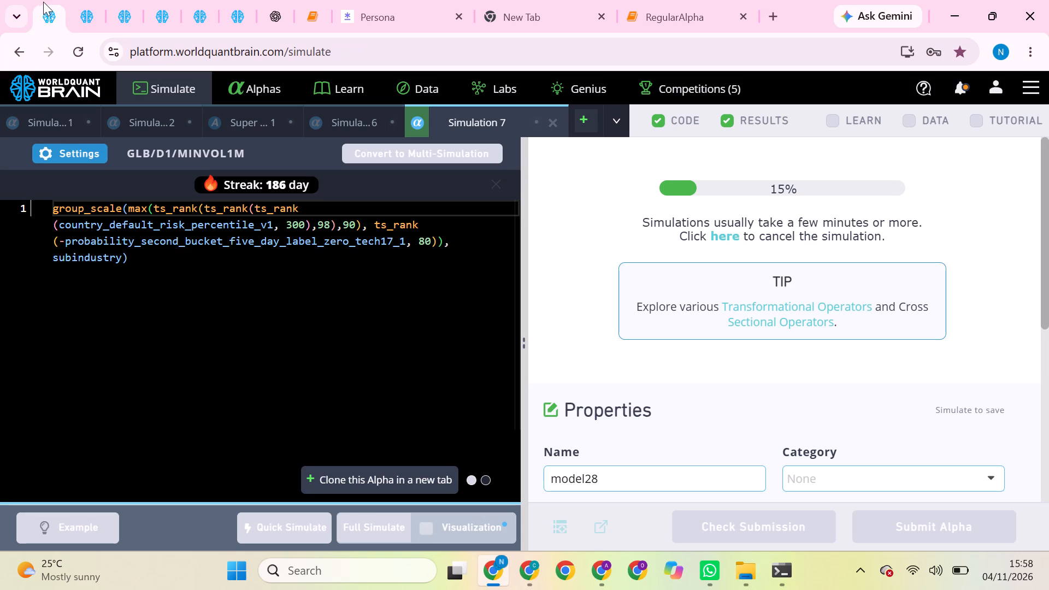
{"action": "left_click", "coordinate": [92, 10]}
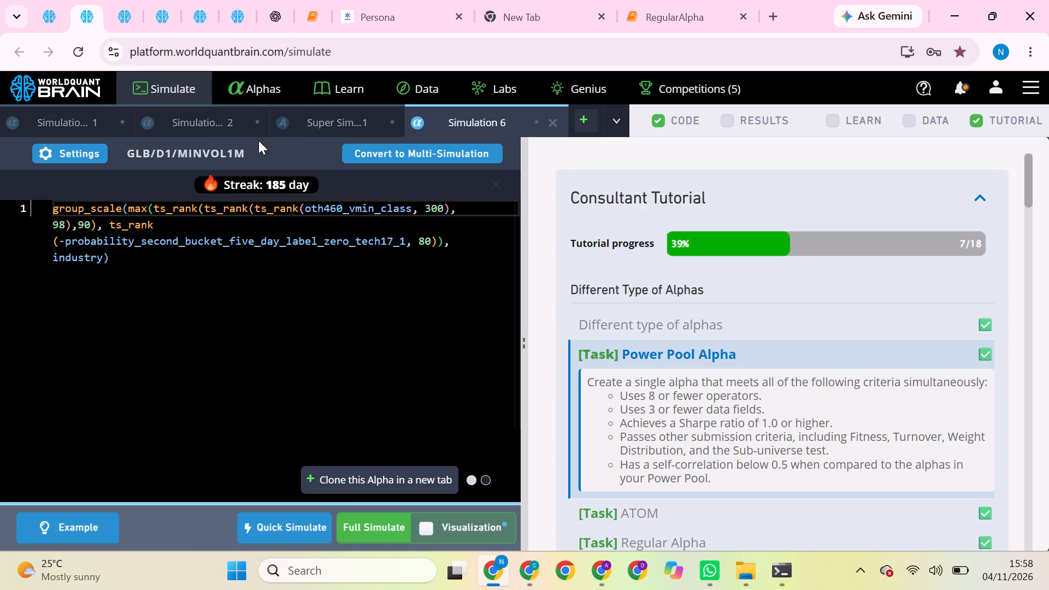
{"action": "left_click", "coordinate": [553, 122]}
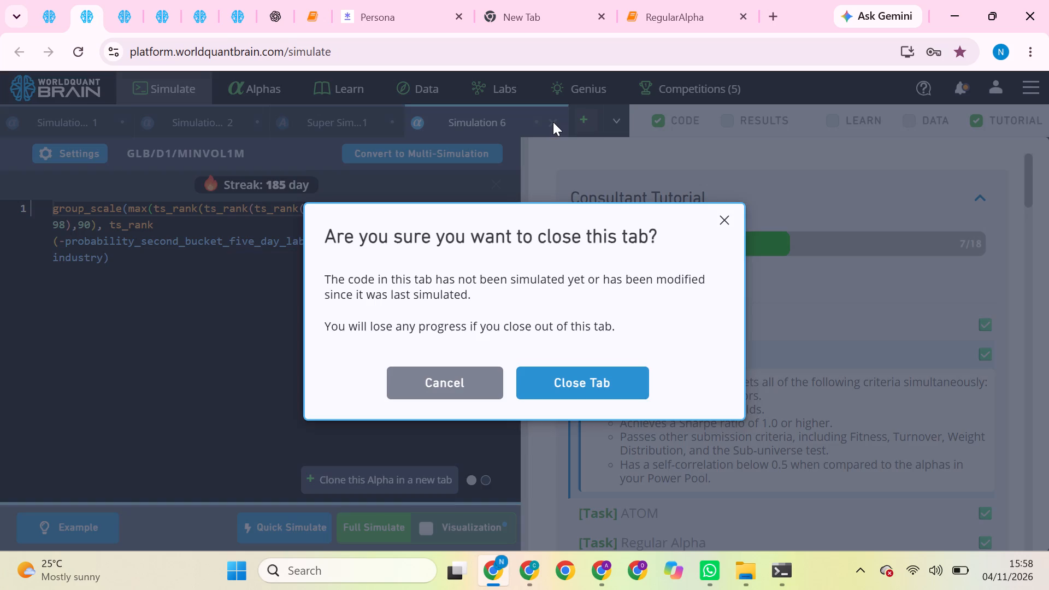
{"action": "left_click", "coordinate": [584, 391]}
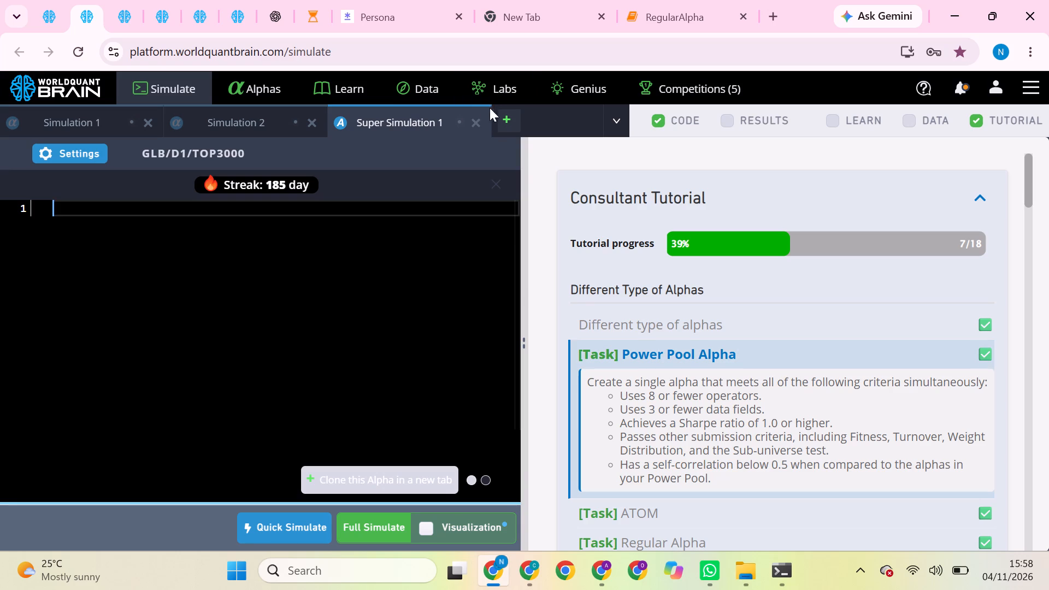
{"action": "left_click", "coordinate": [478, 120]}
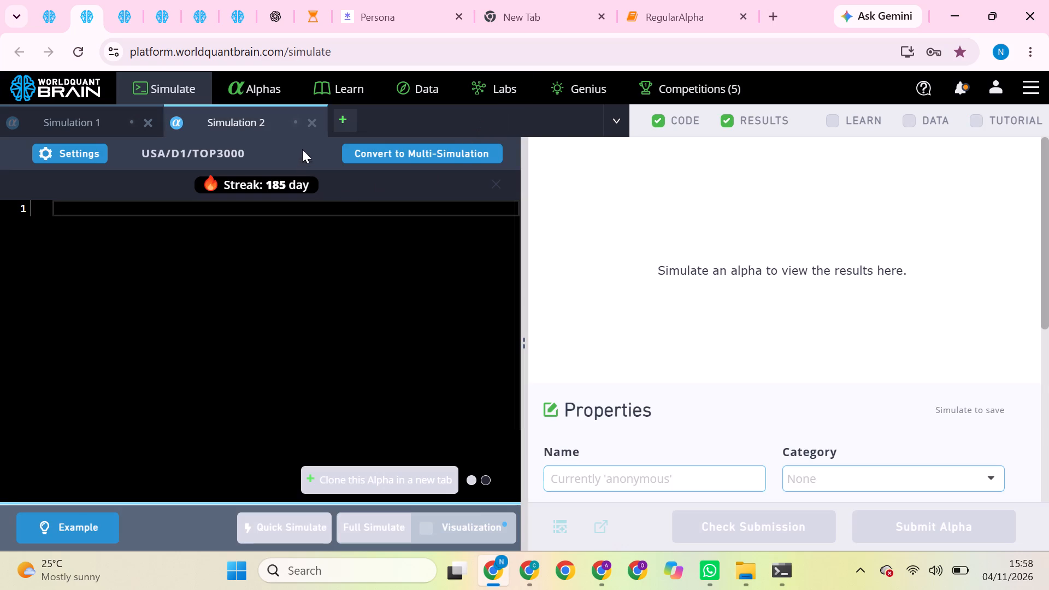
{"action": "left_click", "coordinate": [316, 125]}
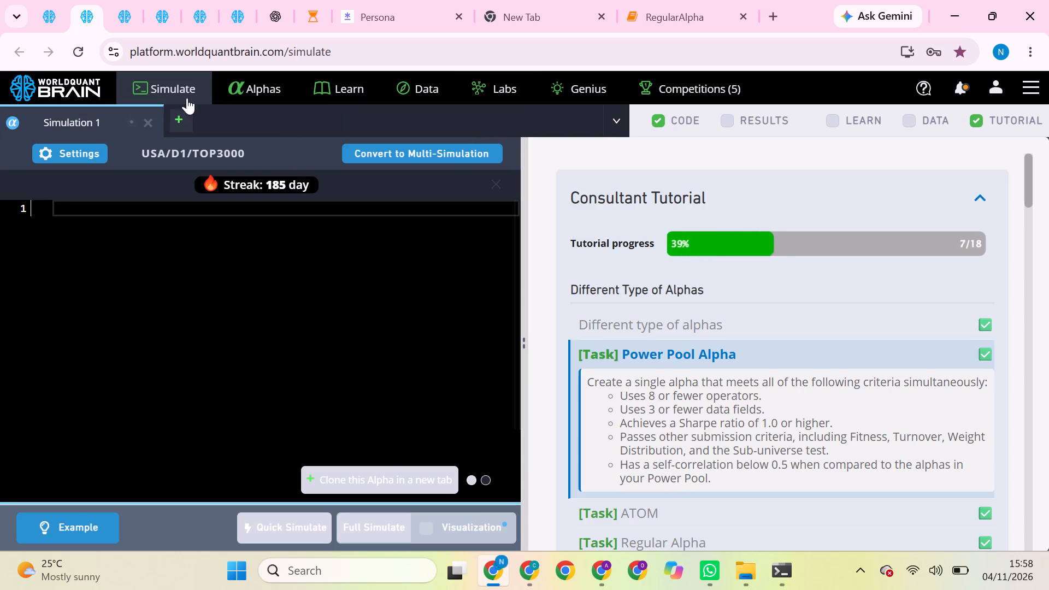
{"action": "left_click", "coordinate": [149, 119]}
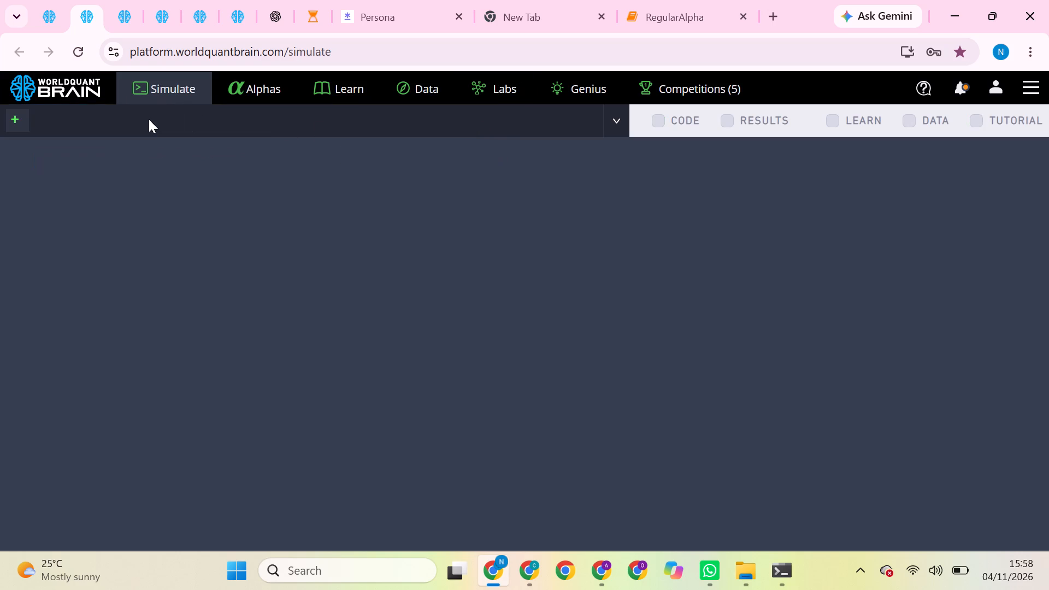
Open the list of submitted alphas and look through its most recent entries.
{"action": "left_click", "coordinate": [272, 88]}
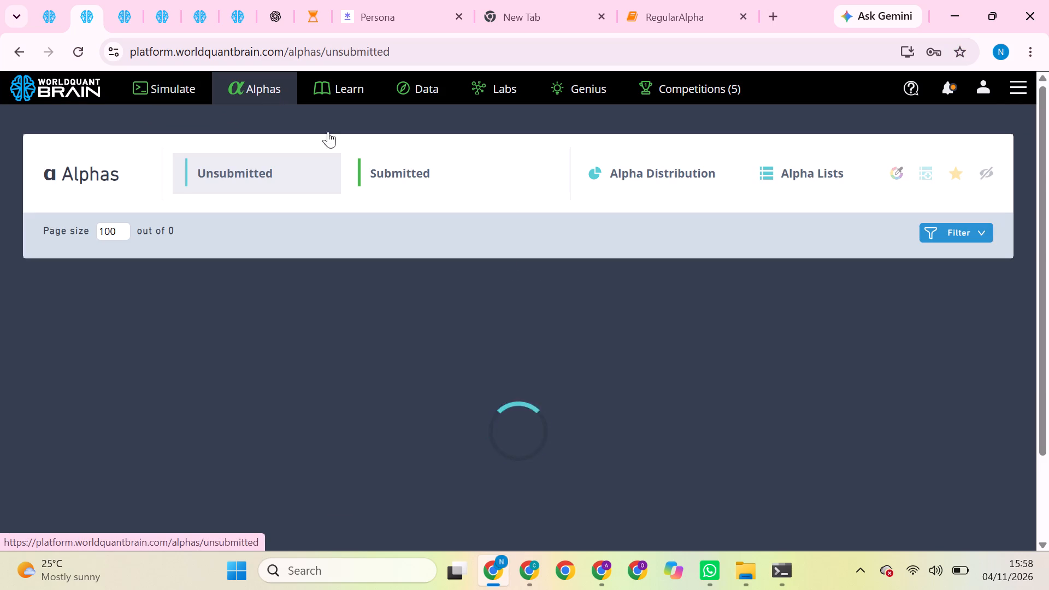
{"action": "left_click", "coordinate": [389, 169]}
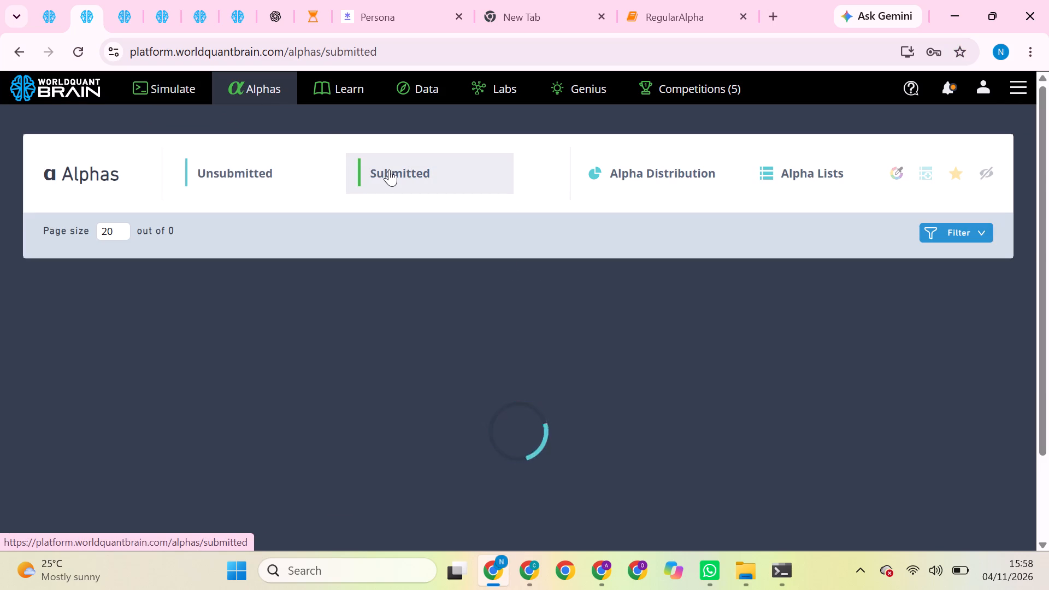
{"action": "scroll", "coordinate": [482, 309], "scroll_direction": "down", "scroll_amount": 2}
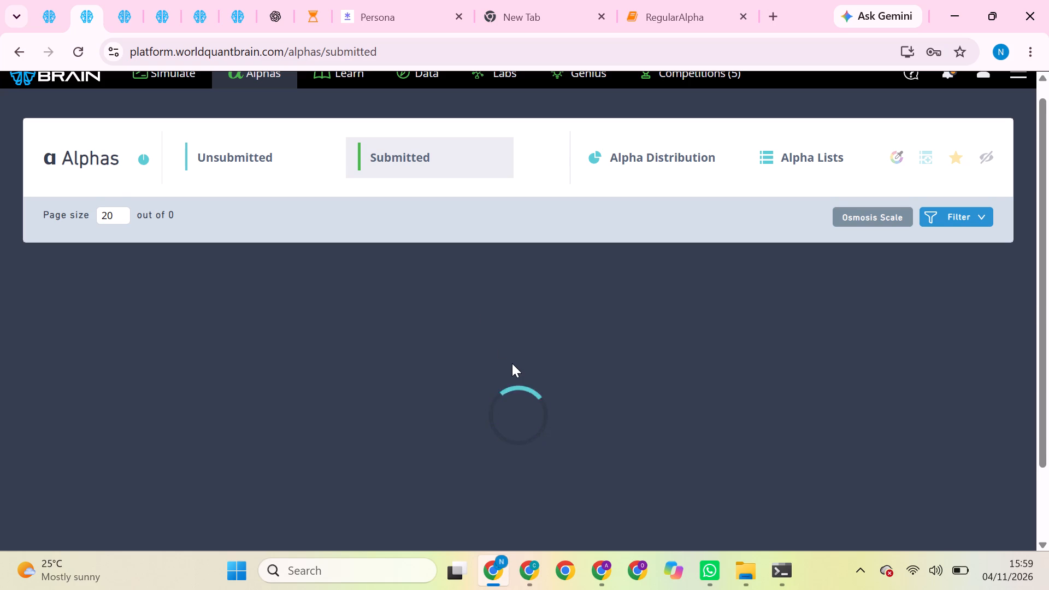
{"action": "scroll", "coordinate": [512, 363], "scroll_direction": "down", "scroll_amount": 1}
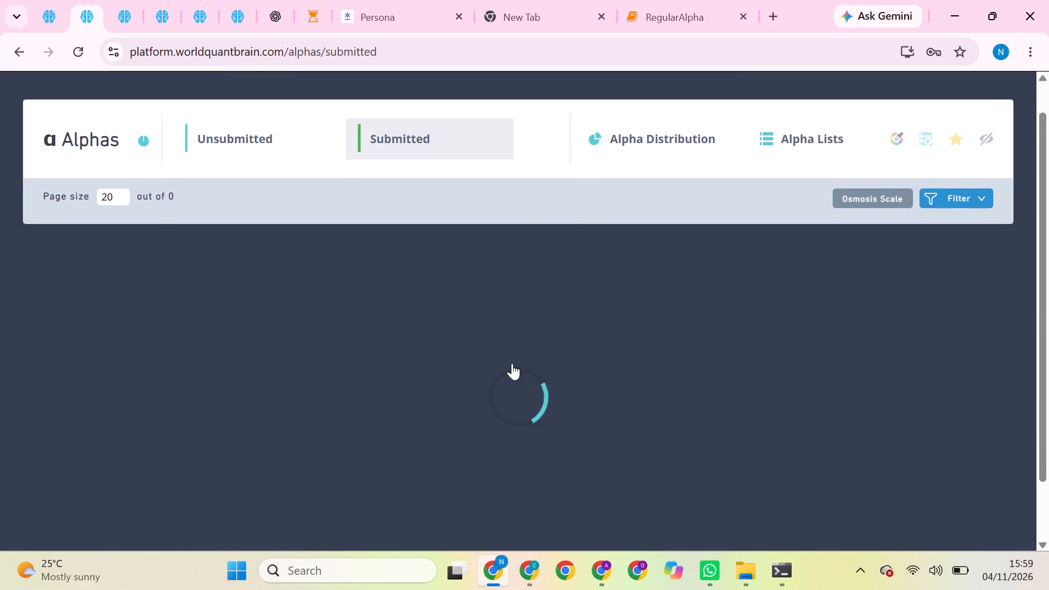
{"action": "scroll", "coordinate": [512, 363], "scroll_direction": "down", "scroll_amount": 1}
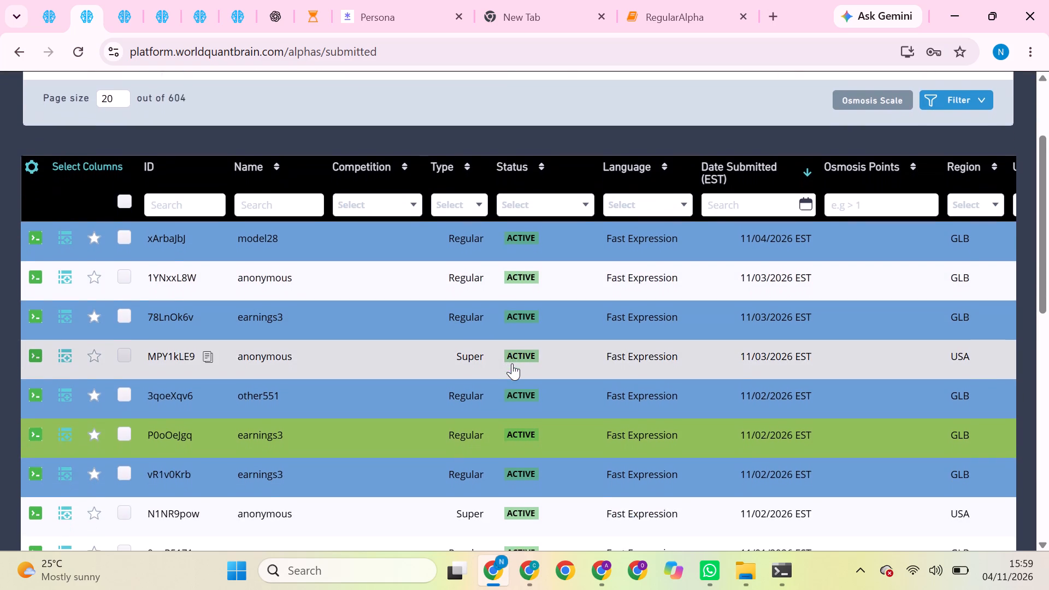
Open the submitted USA super alpha MPY1kLE9, review its expressions and simulation settings, and clone it for simulation.
{"action": "scroll", "coordinate": [512, 363], "scroll_direction": "down", "scroll_amount": 1}
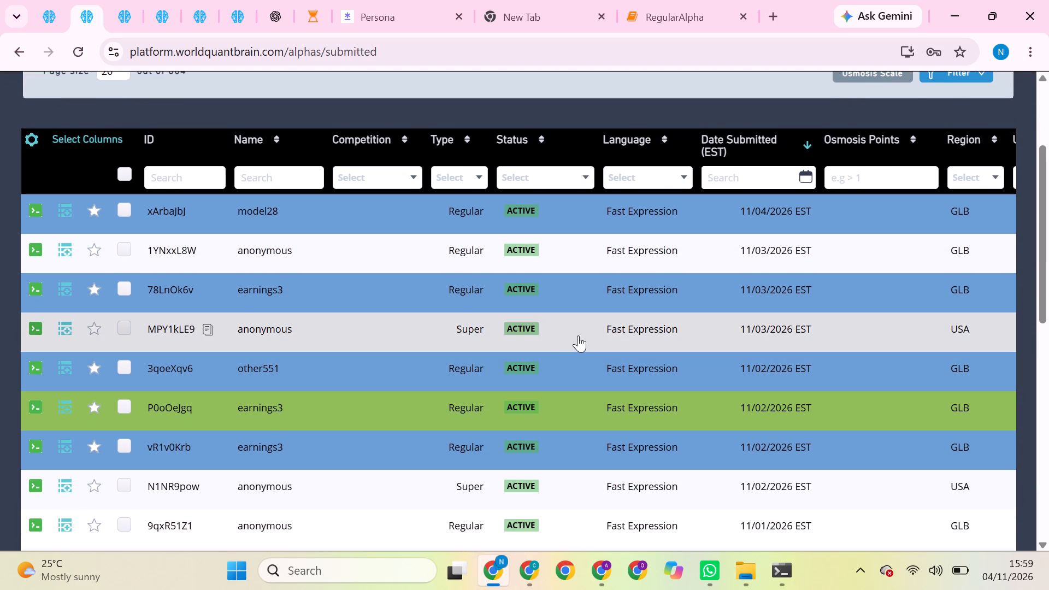
{"action": "left_click", "coordinate": [668, 331]}
{"action": "scroll", "coordinate": [727, 378], "scroll_direction": "down", "scroll_amount": 2}
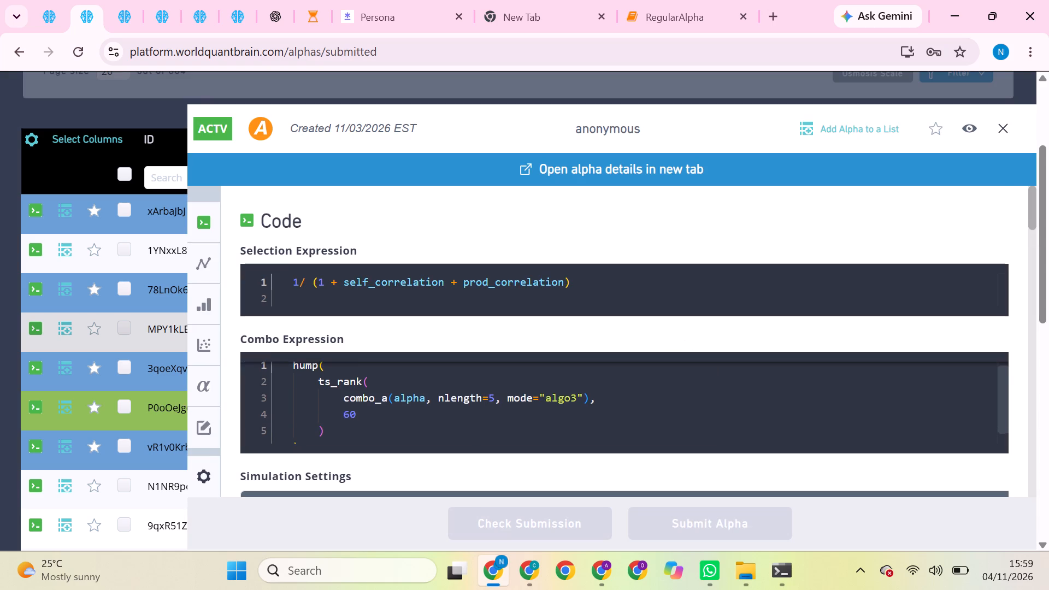
{"action": "scroll", "coordinate": [727, 378], "scroll_direction": "down", "scroll_amount": 4}
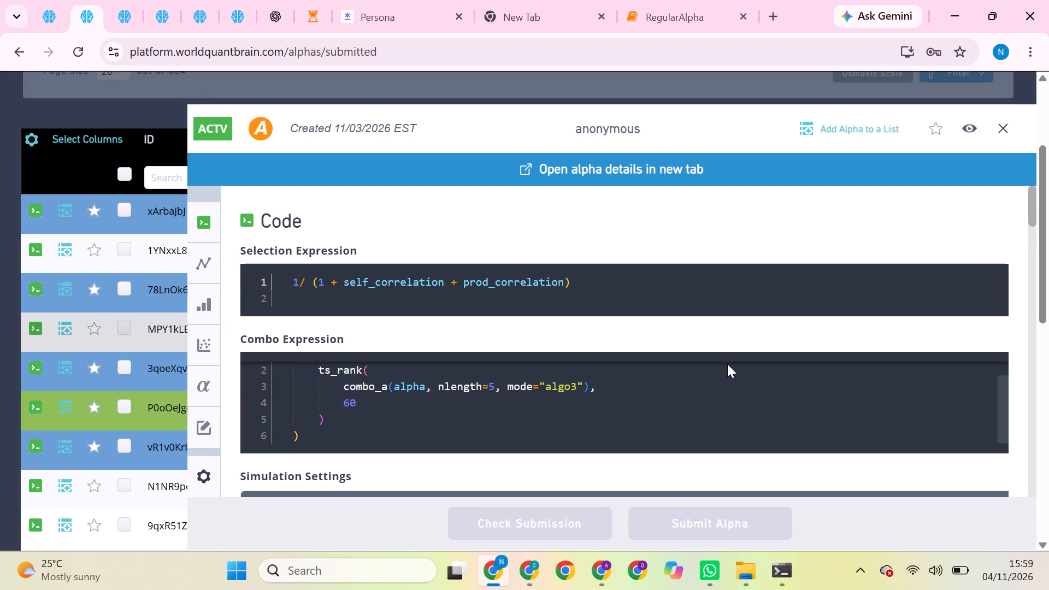
{"action": "scroll", "coordinate": [727, 364], "scroll_direction": "down", "scroll_amount": 1}
{"action": "left_click", "coordinate": [742, 322]}
{"action": "scroll", "coordinate": [742, 322], "scroll_direction": "down", "scroll_amount": 1}
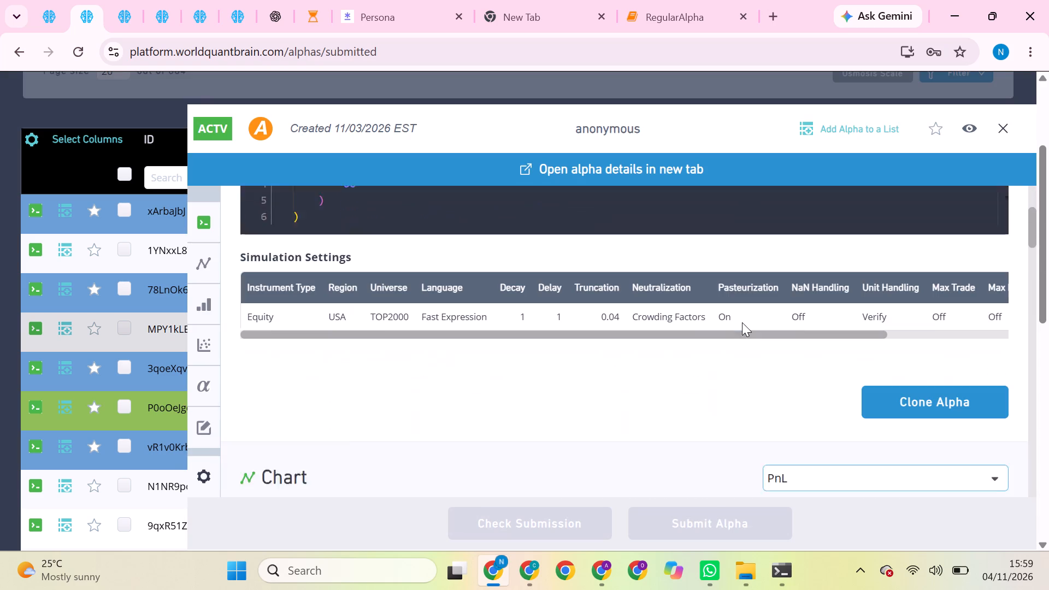
{"action": "scroll", "coordinate": [742, 322], "scroll_direction": "down", "scroll_amount": 1}
{"action": "left_click", "coordinate": [916, 320]}
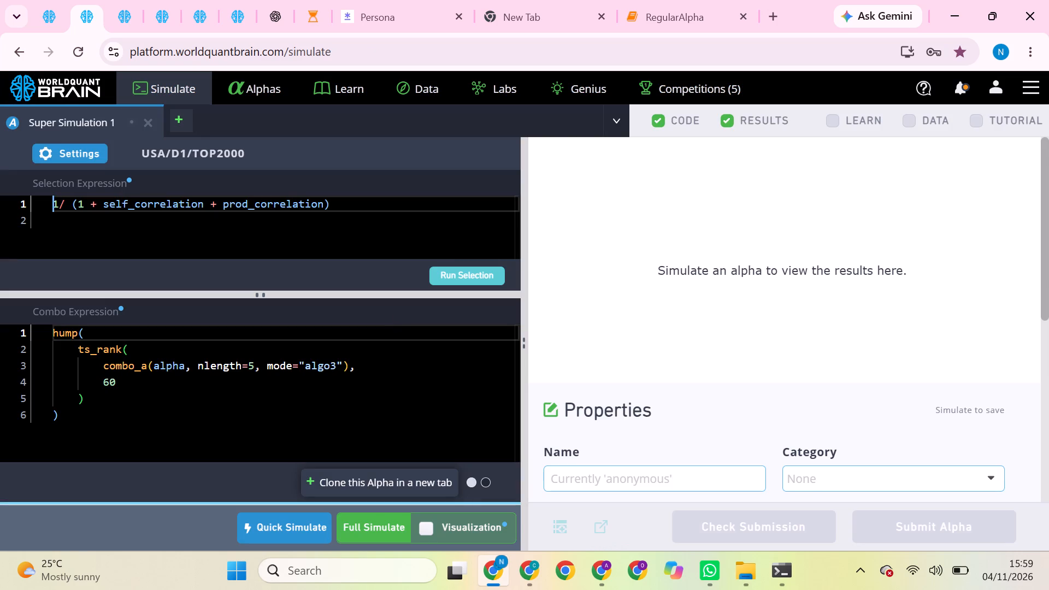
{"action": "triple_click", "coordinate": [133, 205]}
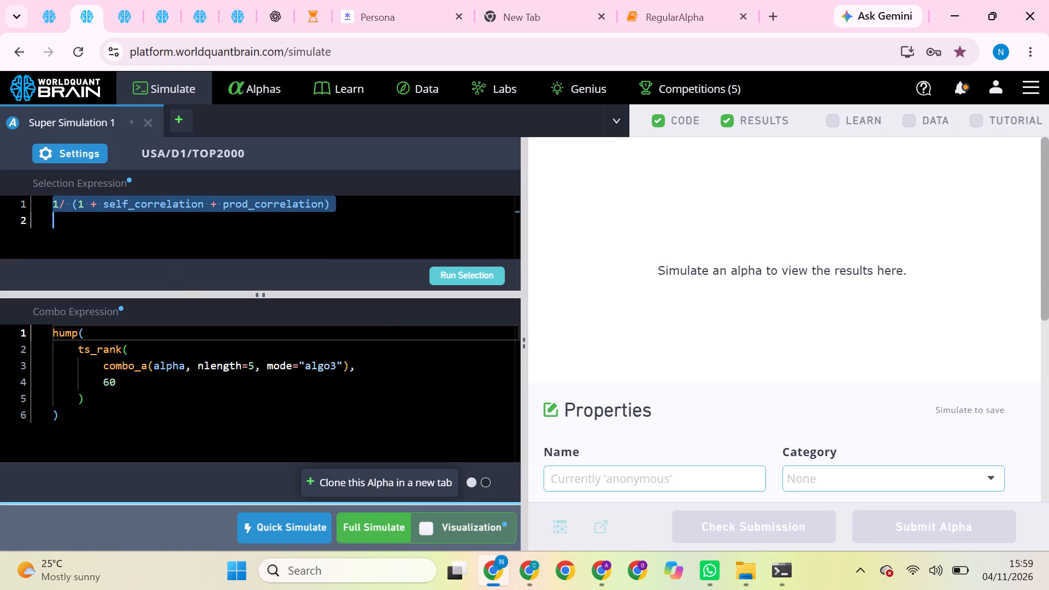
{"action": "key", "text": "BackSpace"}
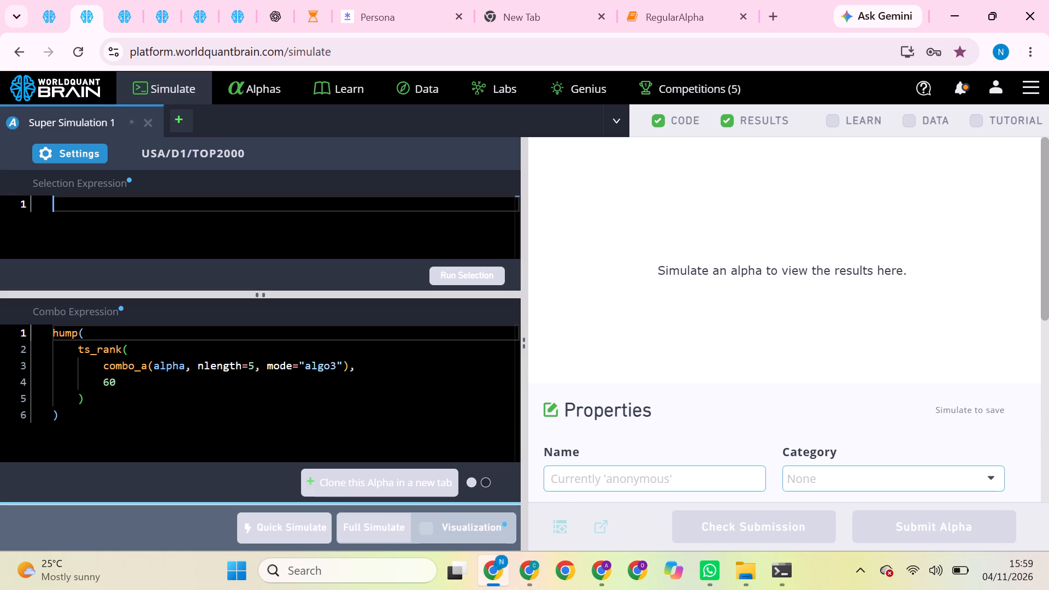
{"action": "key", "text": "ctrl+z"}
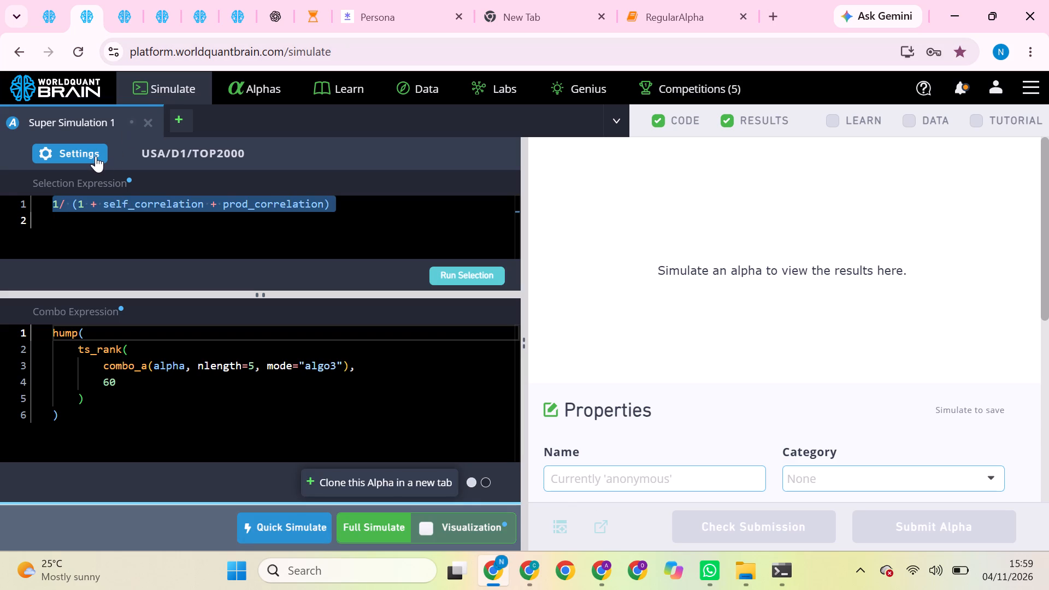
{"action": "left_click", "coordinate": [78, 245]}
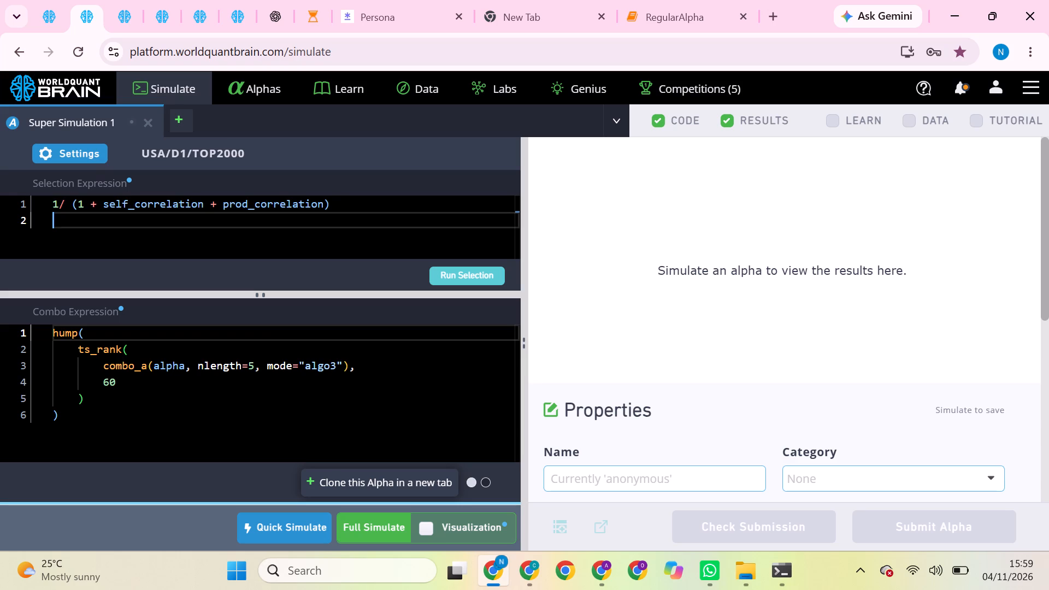
In Super Simulation 1's settings, set neutralization to Slow Factors and decay to 3, and apply them.
{"action": "left_click", "coordinate": [97, 147]}
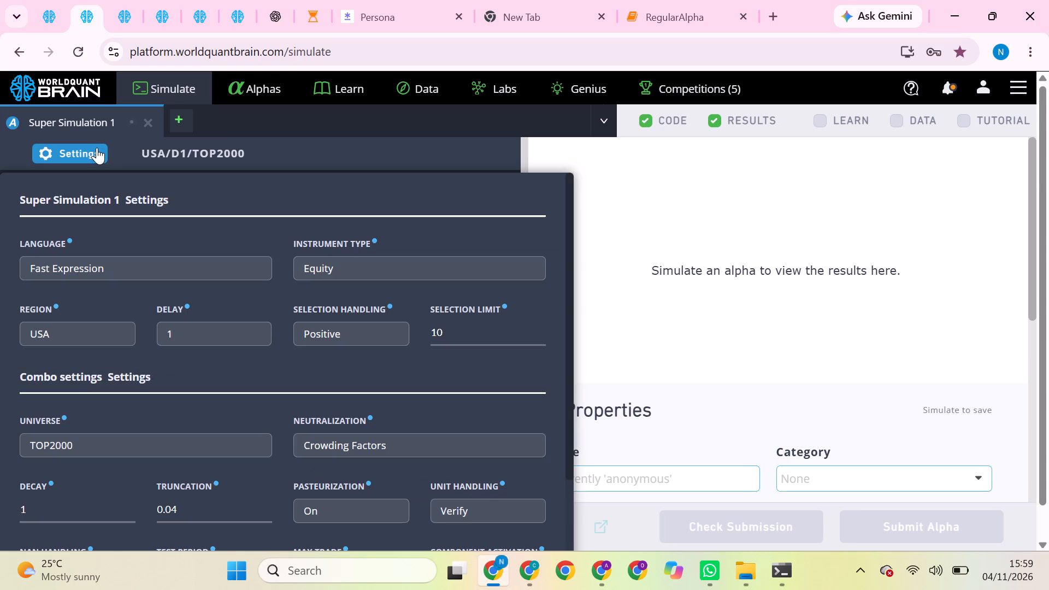
{"action": "scroll", "coordinate": [204, 306], "scroll_direction": "down", "scroll_amount": 1}
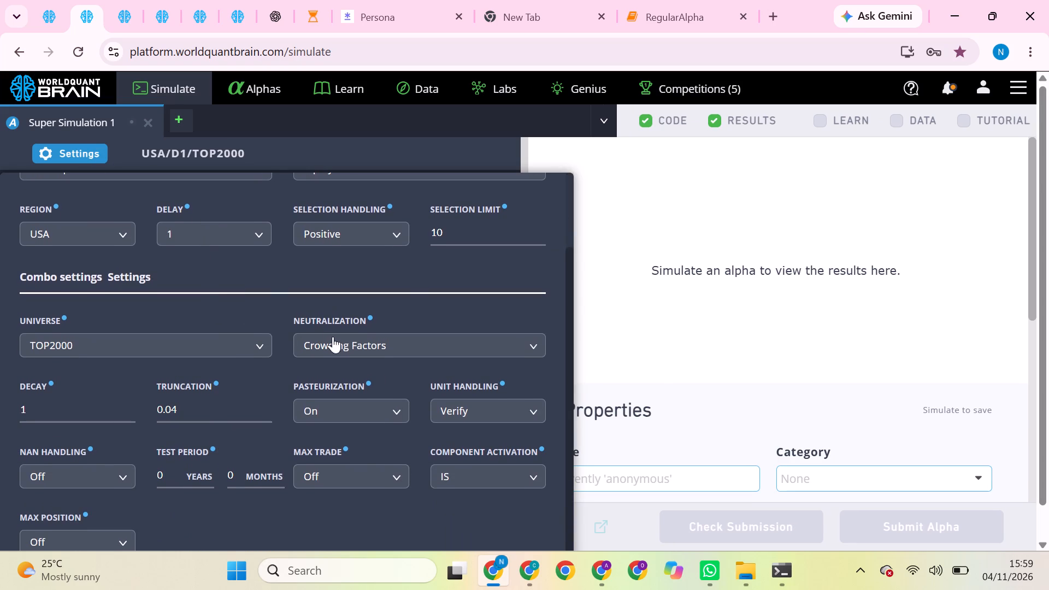
{"action": "left_click", "coordinate": [337, 343]}
{"action": "scroll", "coordinate": [345, 492], "scroll_direction": "down", "scroll_amount": 3}
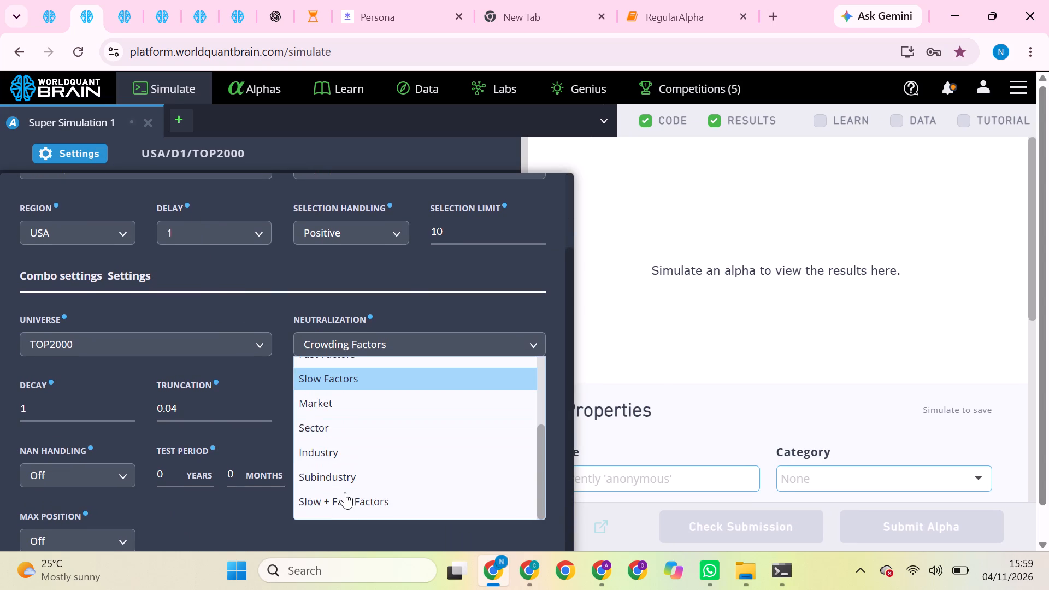
{"action": "left_click", "coordinate": [344, 379]}
{"action": "left_click", "coordinate": [100, 409]}
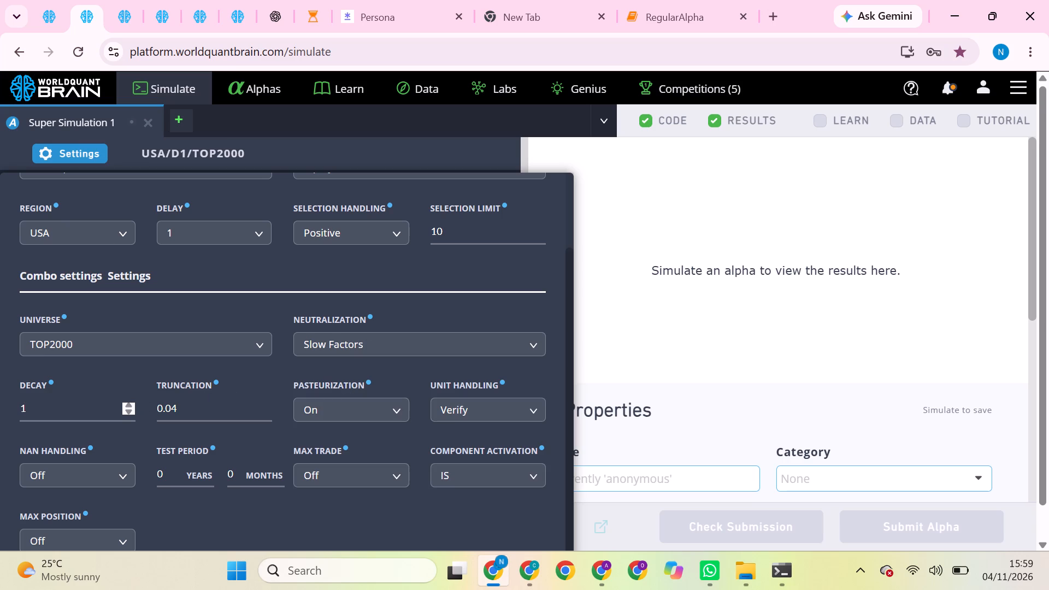
{"action": "key", "text": "BackSpace"}
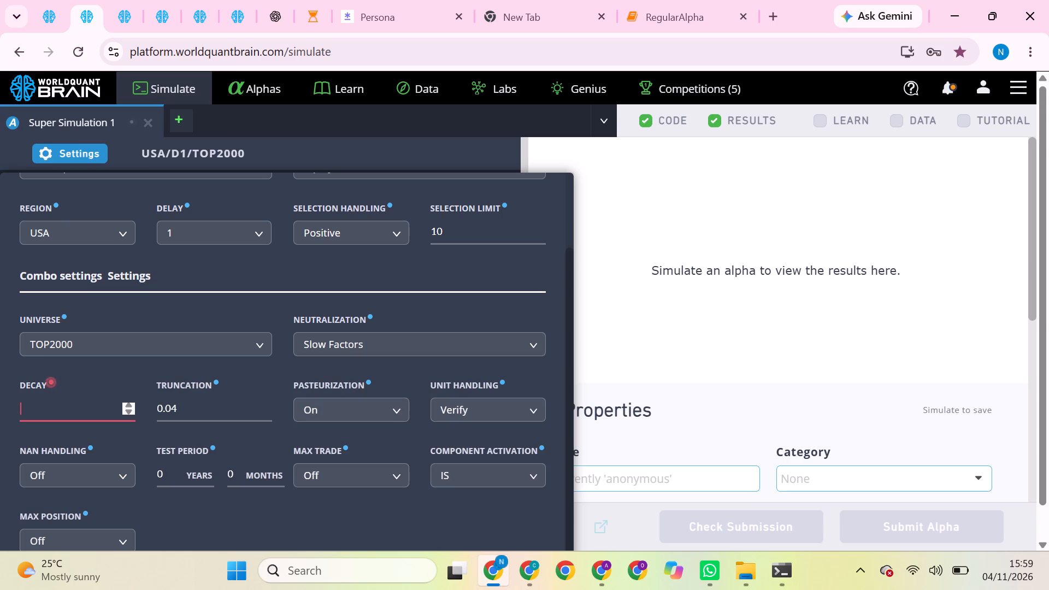
{"action": "key", "text": "3"}
{"action": "scroll", "coordinate": [317, 457], "scroll_direction": "down", "scroll_amount": 1}
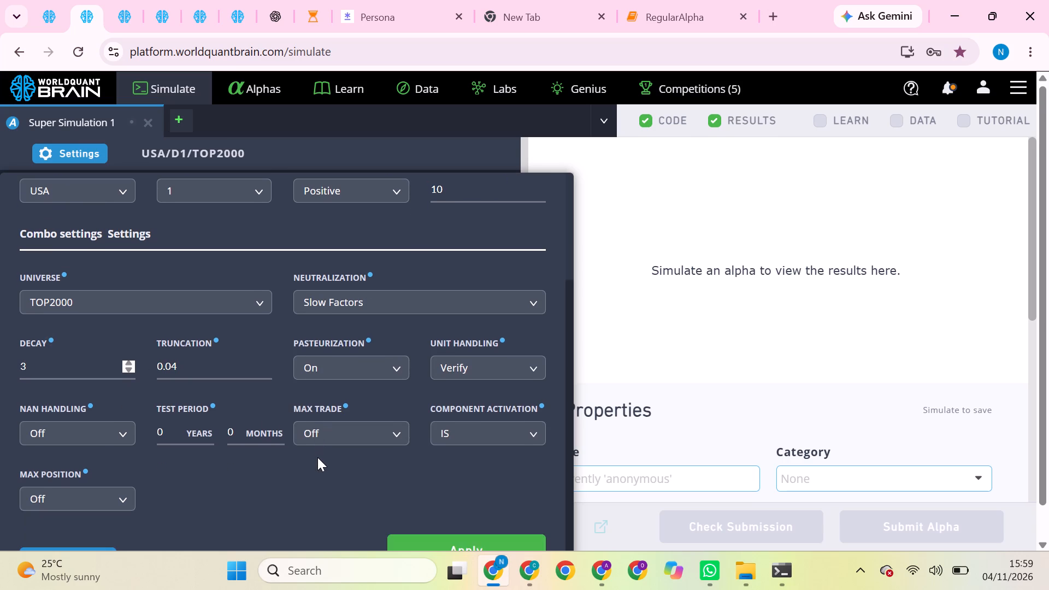
{"action": "scroll", "coordinate": [317, 457], "scroll_direction": "down", "scroll_amount": 2}
{"action": "left_click", "coordinate": [443, 510]}
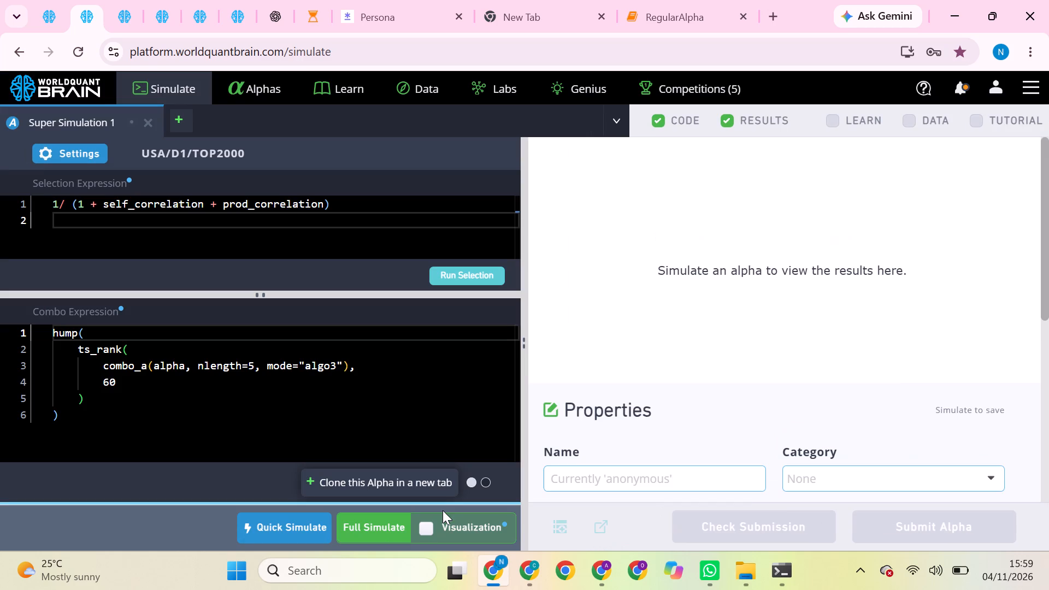
Run the selection expression and start a full simulation of Super Simulation 1.
{"action": "left_click", "coordinate": [467, 282]}
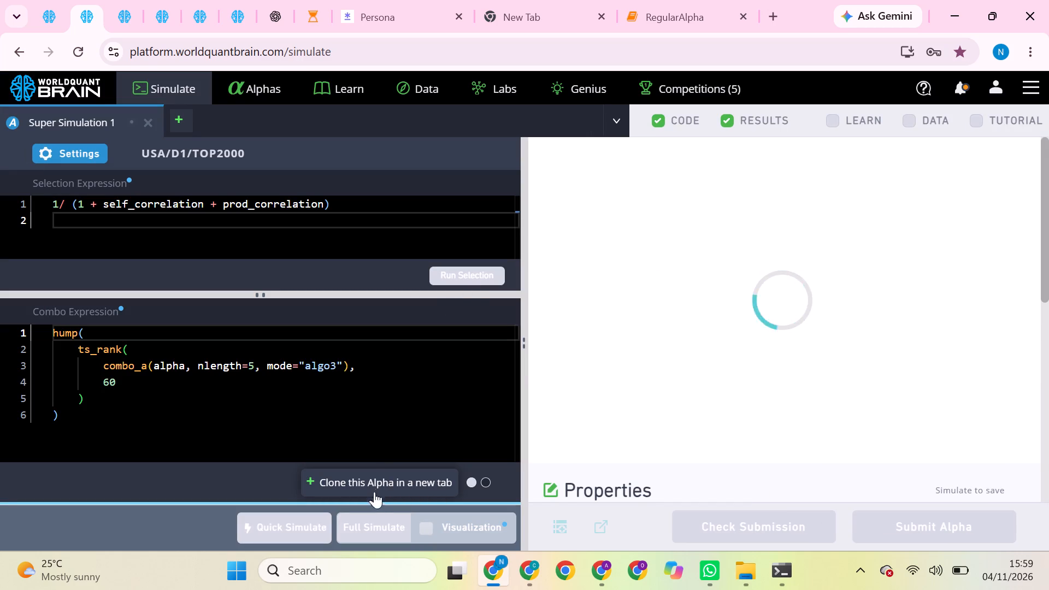
{"action": "left_click", "coordinate": [371, 521]}
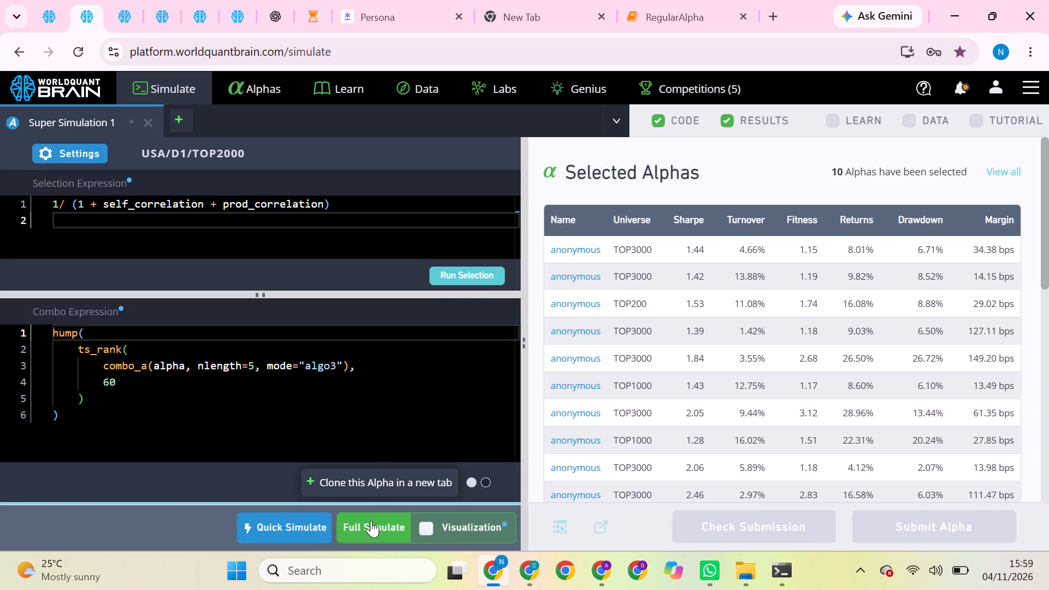
{"action": "left_click", "coordinate": [371, 517]}
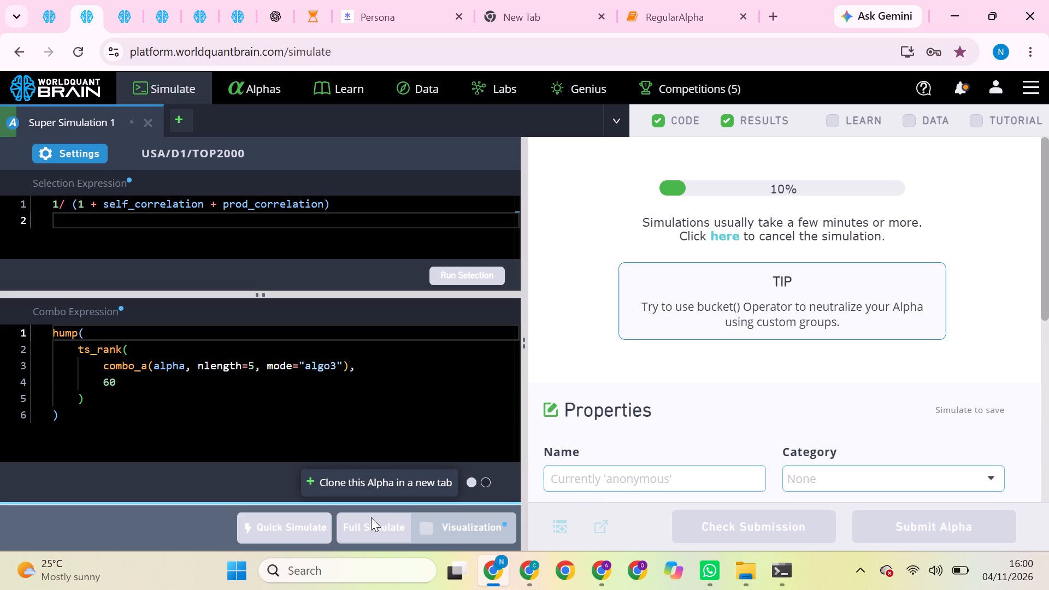
Check the progress of Super Simulation 1, Simulation 7 and the RegularAlpha notebook's multi-simulation.
{"action": "left_click", "coordinate": [39, 0]}
{"action": "left_click", "coordinate": [76, 3]}
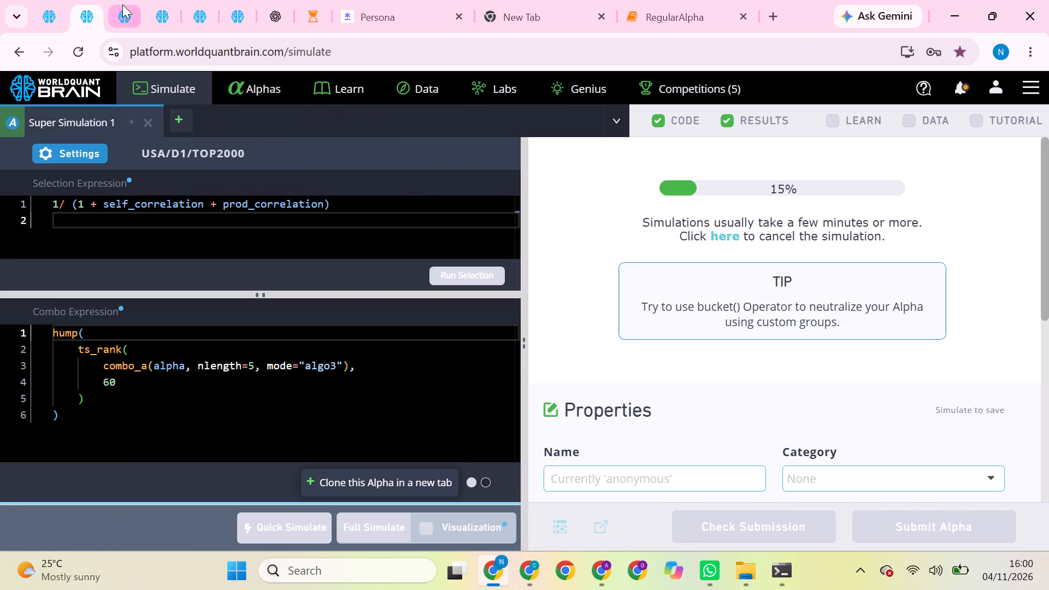
{"action": "left_click", "coordinate": [122, 4]}
{"action": "left_click", "coordinate": [107, 2]}
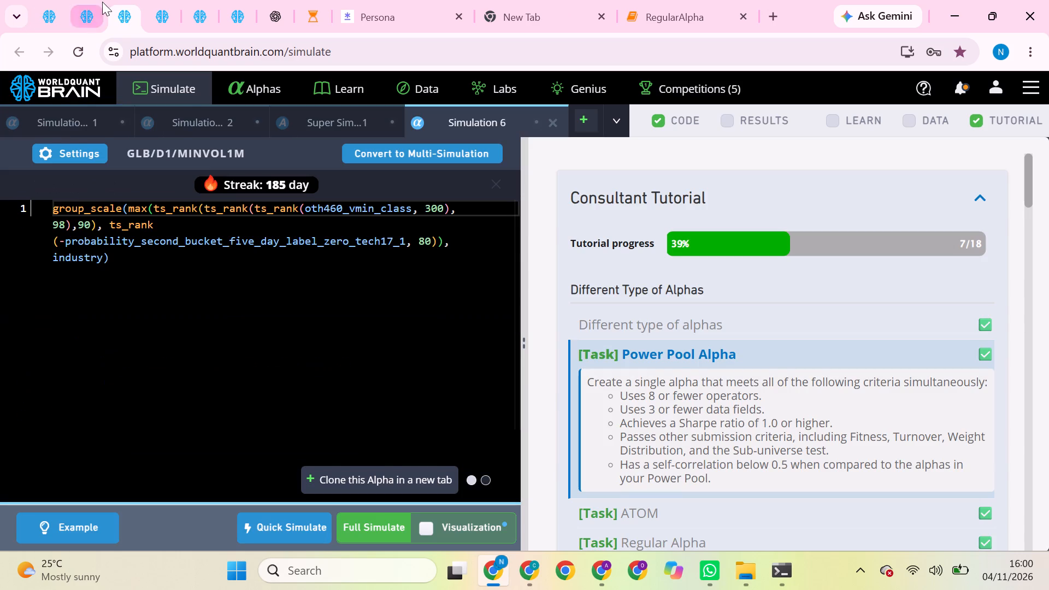
{"action": "left_click", "coordinate": [102, 2]}
{"action": "left_click", "coordinate": [57, 5]}
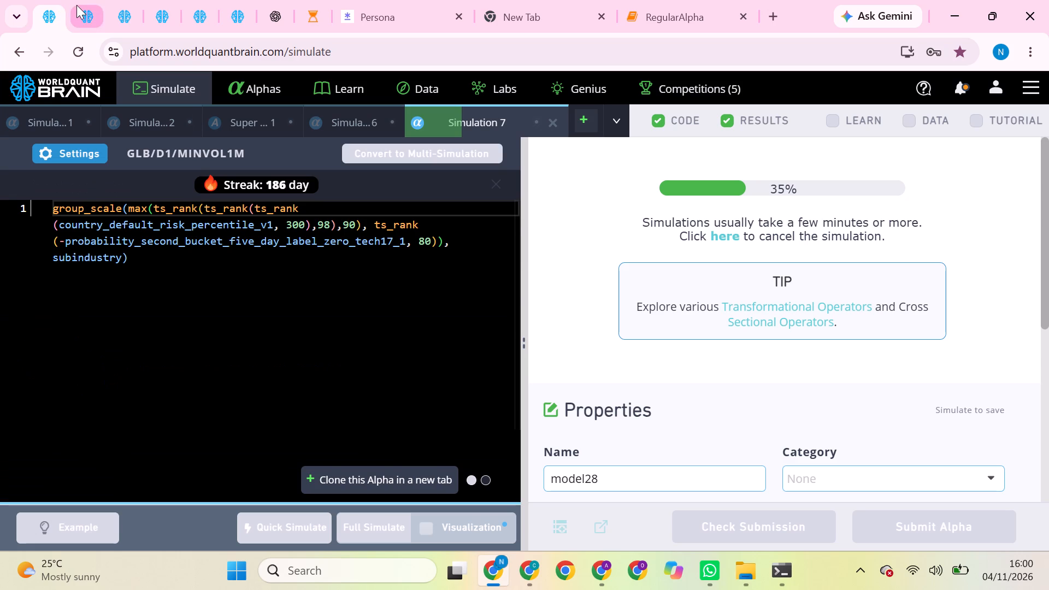
{"action": "left_click", "coordinate": [76, 5]}
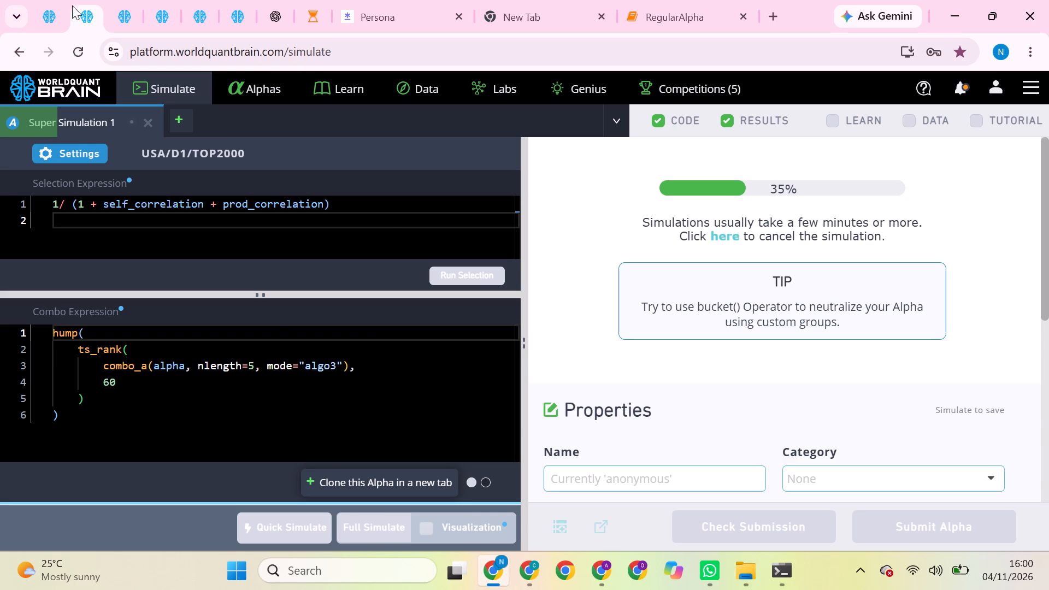
{"action": "left_click", "coordinate": [52, 7]}
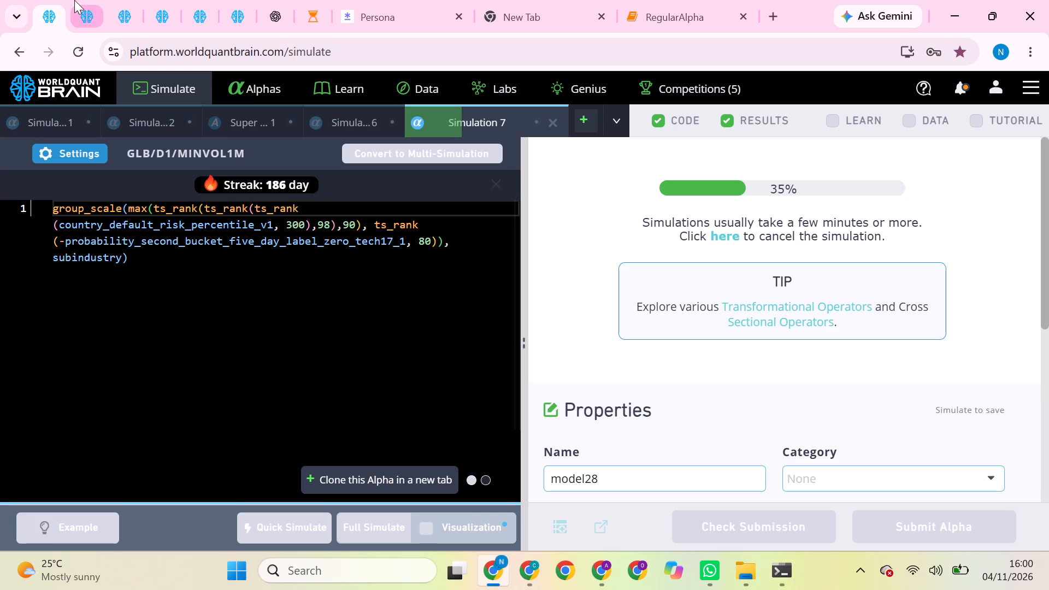
{"action": "left_click", "coordinate": [74, 0]}
{"action": "left_click", "coordinate": [132, 0]}
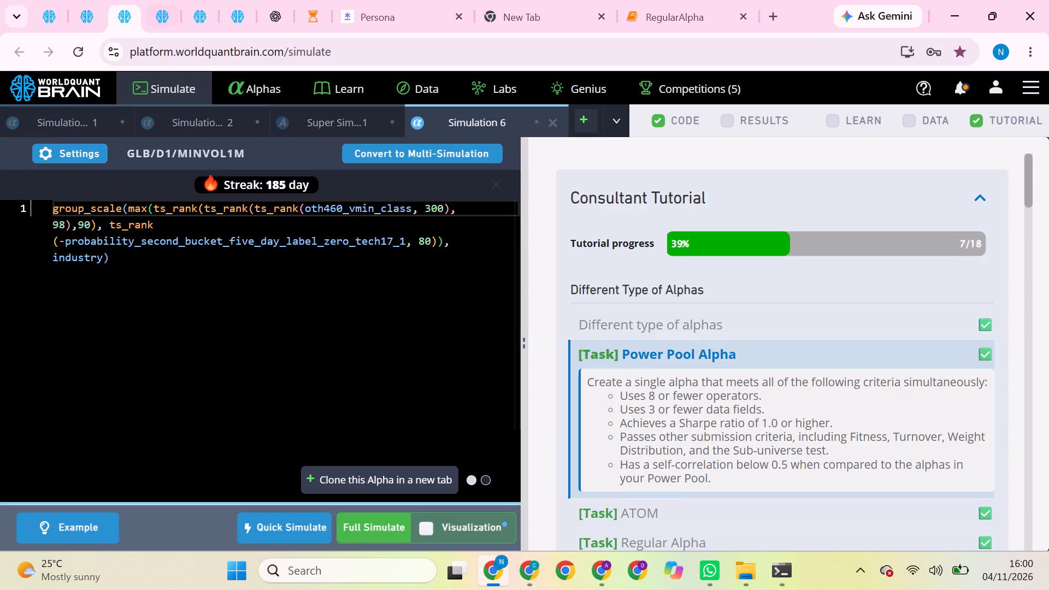
{"action": "left_click", "coordinate": [310, 4]}
{"action": "scroll", "coordinate": [372, 309], "scroll_direction": "up", "scroll_amount": 1}
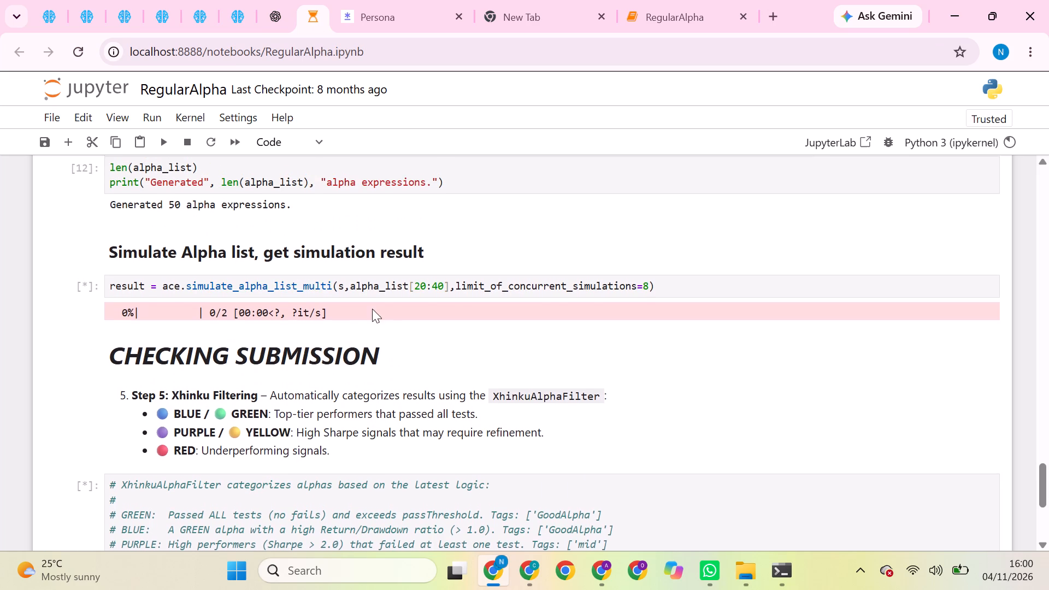
{"action": "scroll", "coordinate": [372, 309], "scroll_direction": "up", "scroll_amount": 1}
{"action": "left_click", "coordinate": [45, 0]}
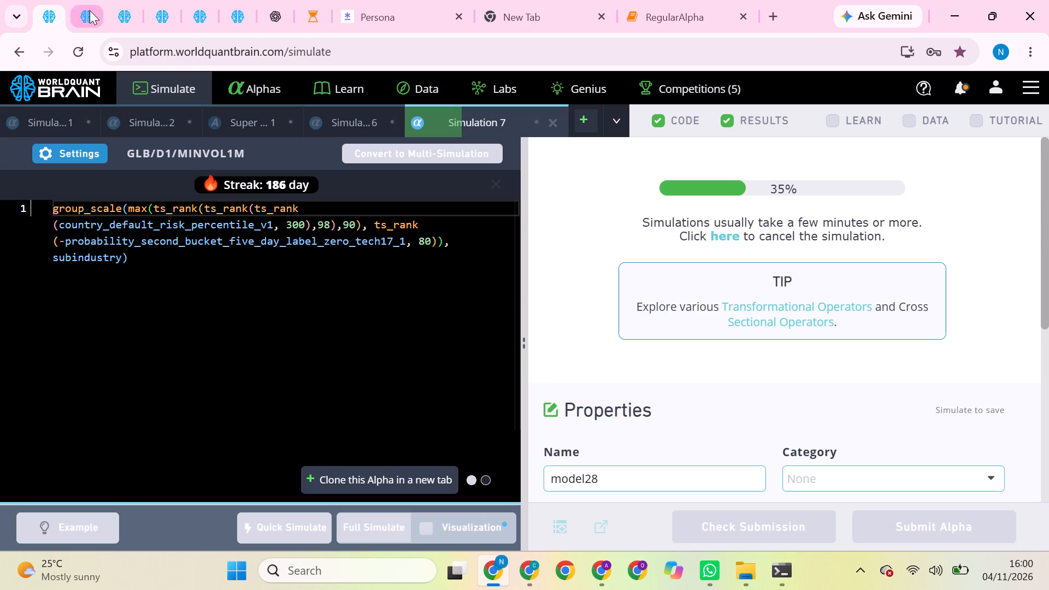
{"action": "left_click", "coordinate": [90, 10]}
{"action": "scroll", "coordinate": [257, 397], "scroll_direction": "down", "scroll_amount": 1}
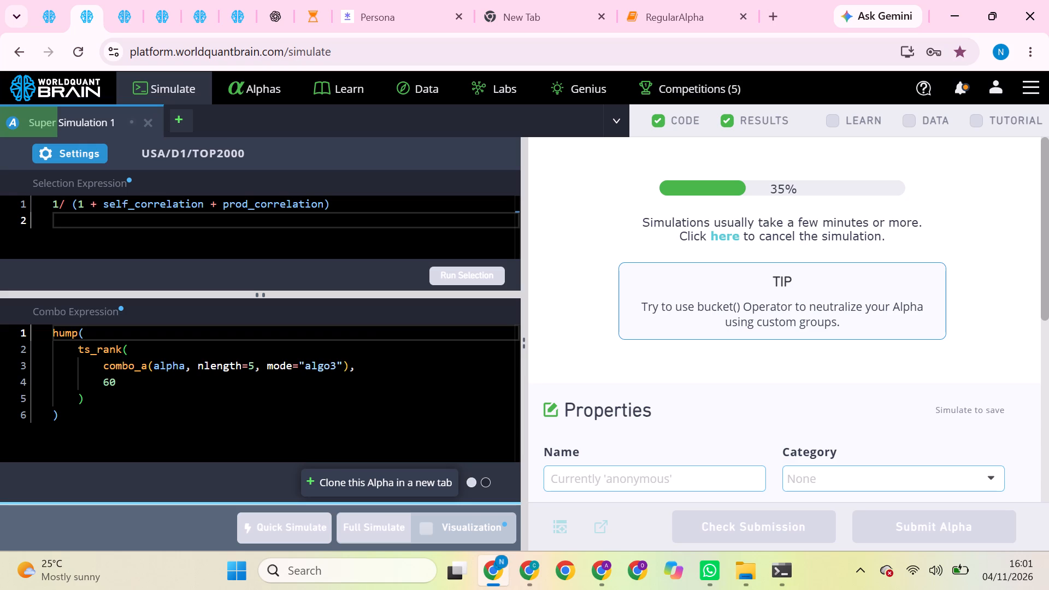
{"action": "double_click", "coordinate": [64, 5]}
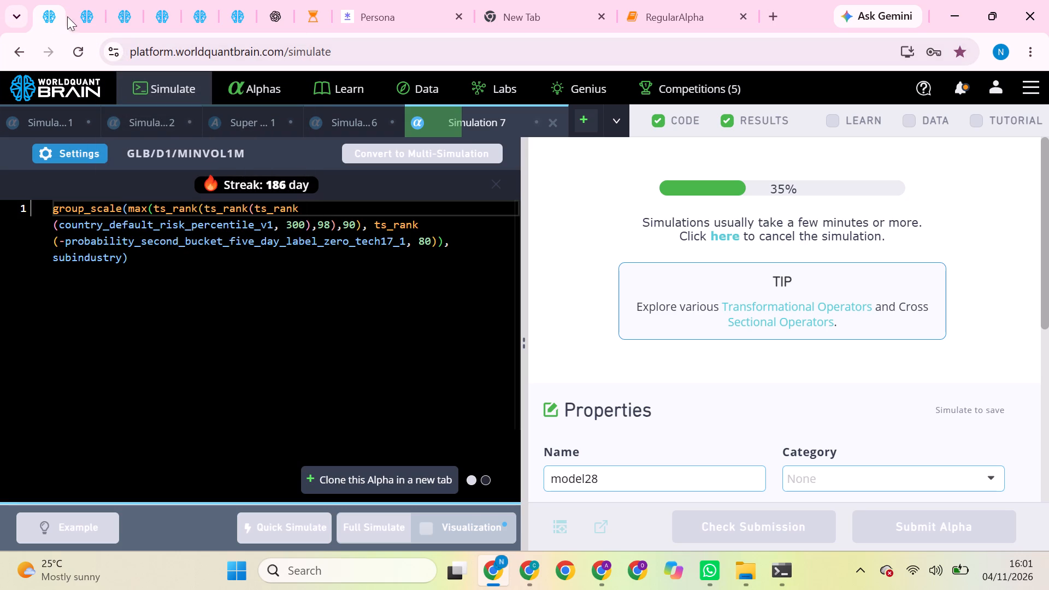
In Super Simulation 1's results, dismiss the Power Pool Alpha tutorial checks and run the Prod Correlation calculation.
{"action": "left_click", "coordinate": [85, 2]}
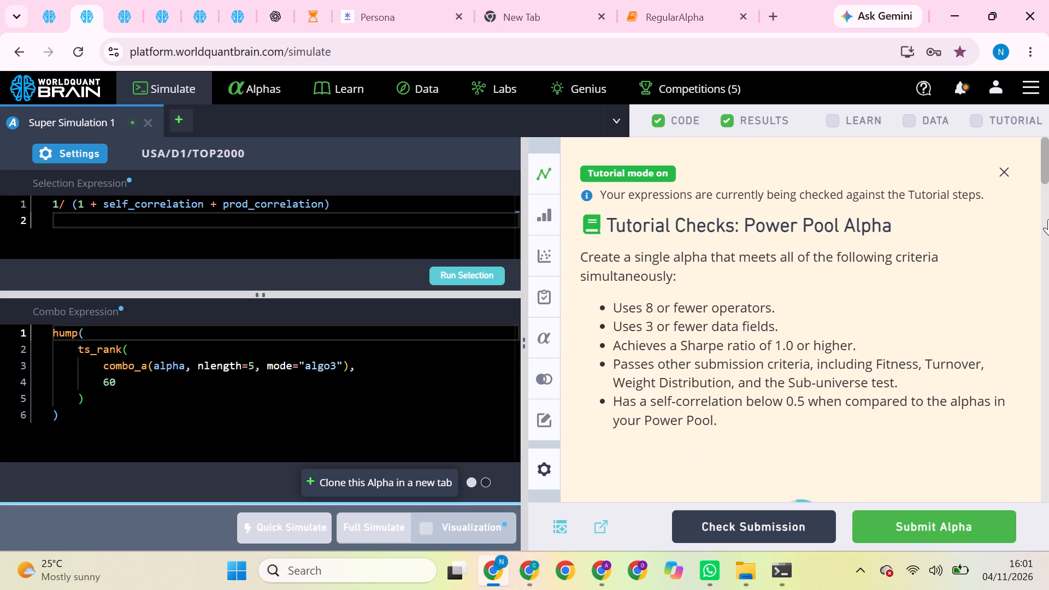
{"action": "left_click", "coordinate": [1006, 167]}
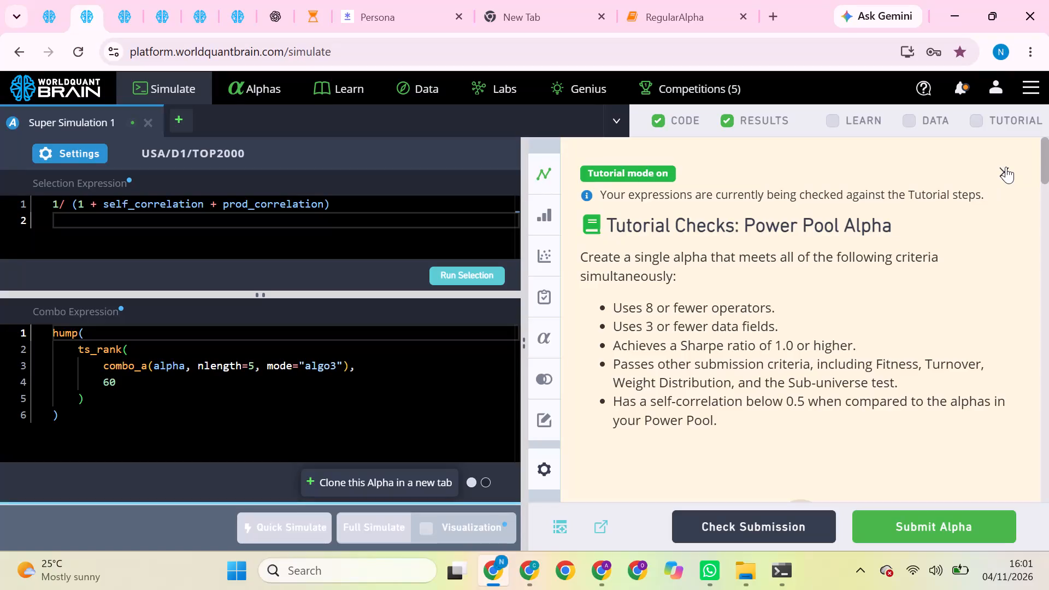
{"action": "scroll", "coordinate": [923, 251], "scroll_direction": "down", "scroll_amount": 14}
{"action": "scroll", "coordinate": [914, 281], "scroll_direction": "up", "scroll_amount": 3}
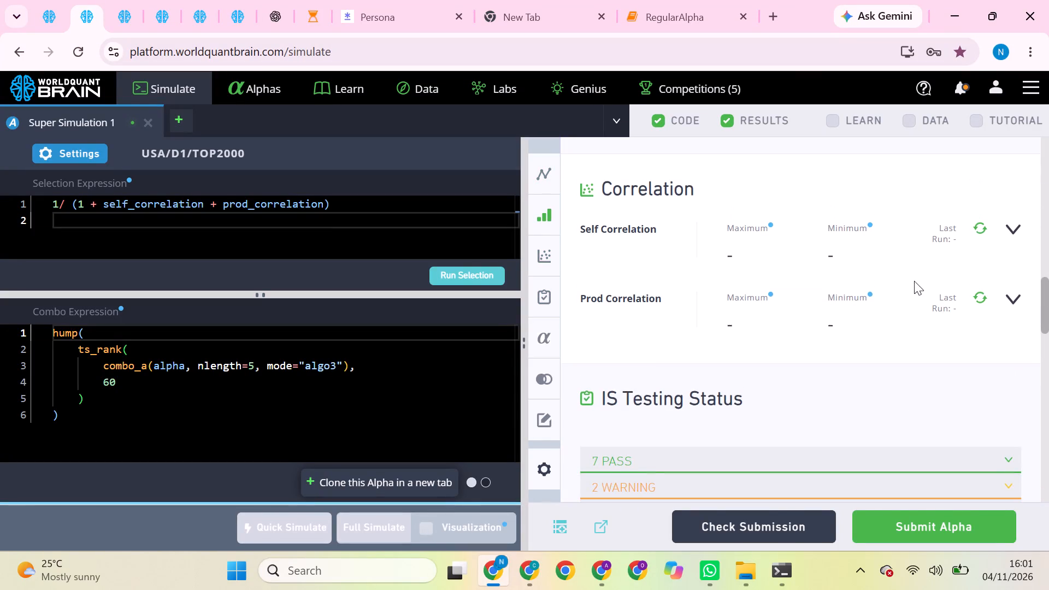
{"action": "scroll", "coordinate": [928, 279], "scroll_direction": "down", "scroll_amount": 1}
{"action": "left_click", "coordinate": [979, 211]}
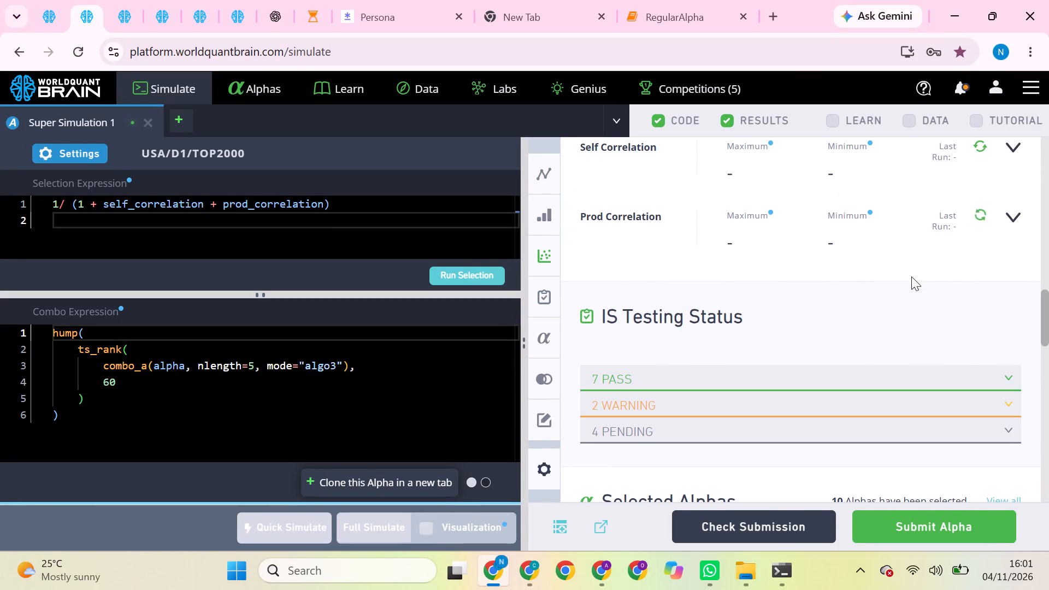
{"action": "scroll", "coordinate": [909, 279], "scroll_direction": "up", "scroll_amount": 1}
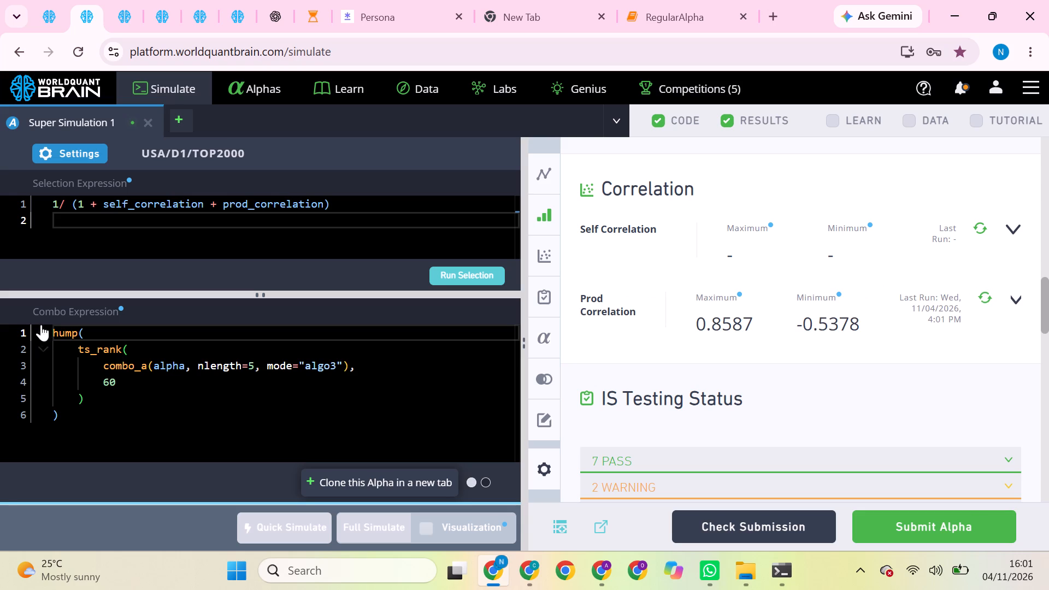
In Super Simulation 1's settings, set decay to 0 and neutralization to Subindustry, and apply them.
{"action": "scroll", "coordinate": [40, 321], "scroll_direction": "down", "scroll_amount": 1}
{"action": "left_click", "coordinate": [64, 153]}
{"action": "scroll", "coordinate": [217, 317], "scroll_direction": "down", "scroll_amount": 2}
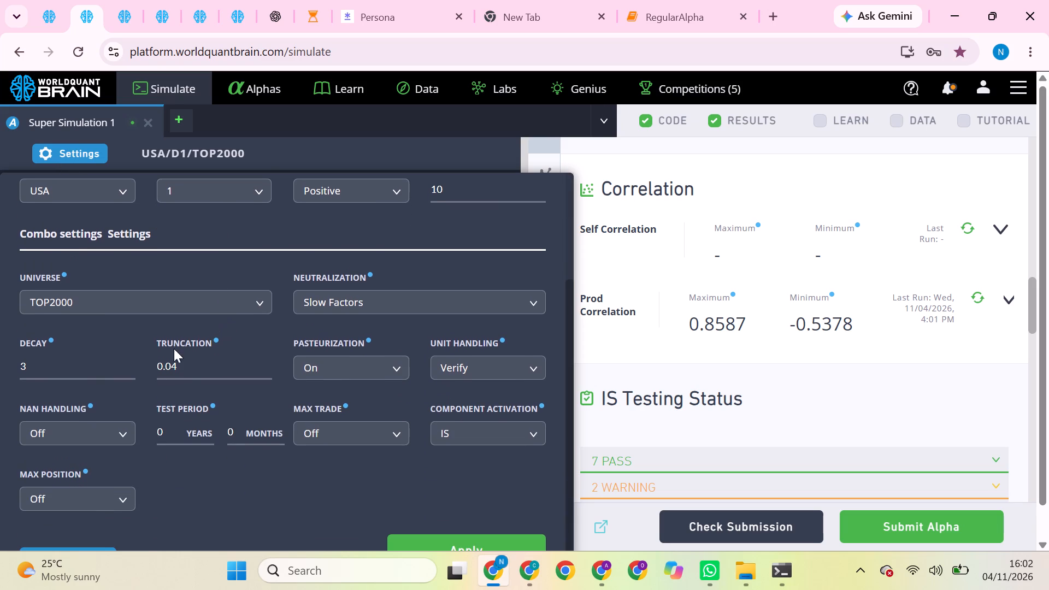
{"action": "left_click", "coordinate": [73, 362]}
{"action": "key", "text": "BackSpace"}
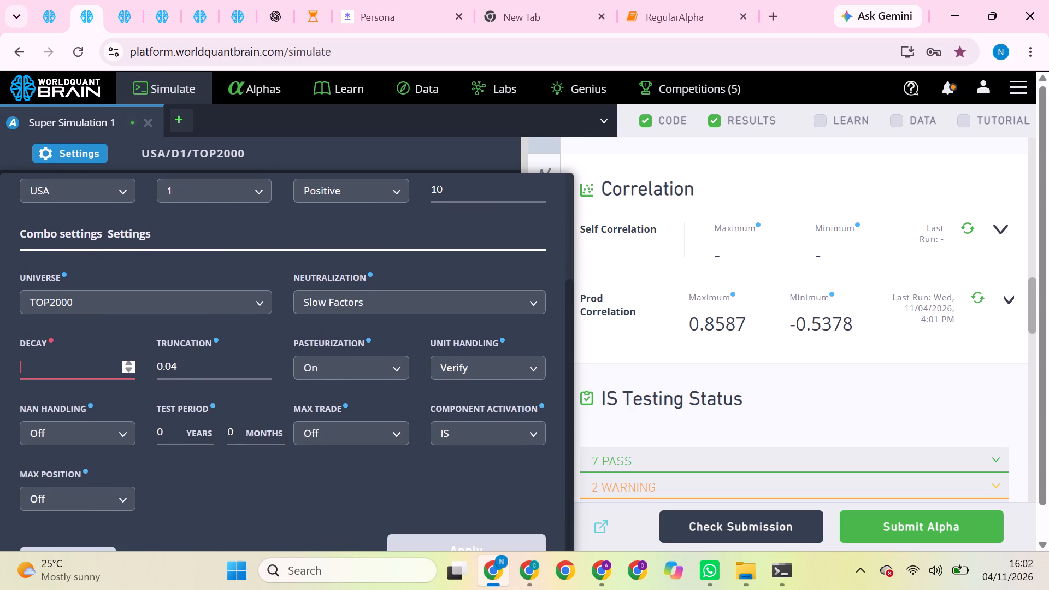
{"action": "key", "text": "0"}
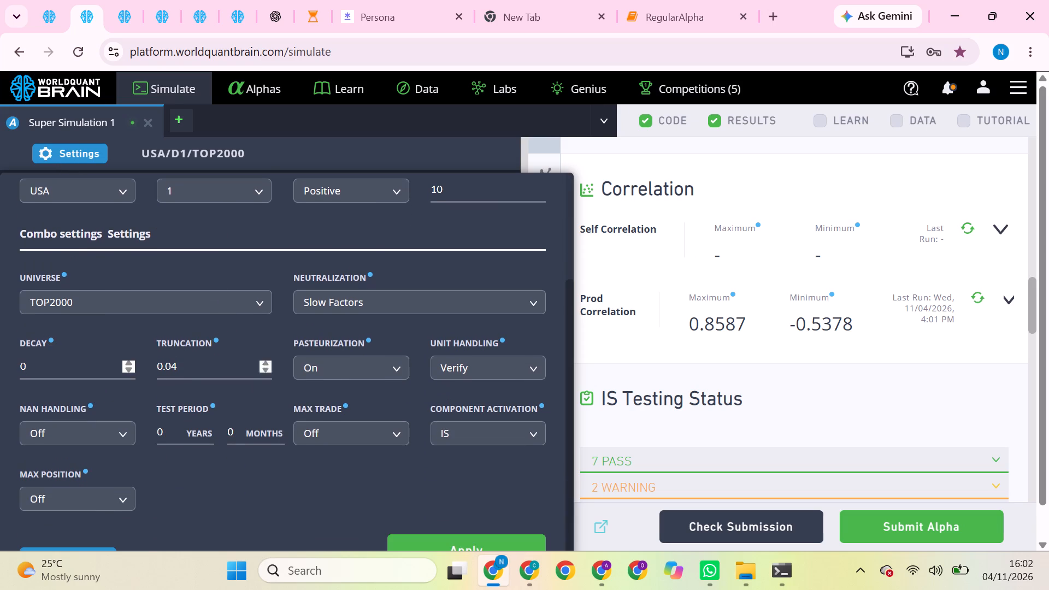
{"action": "left_click", "coordinate": [346, 296]}
{"action": "scroll", "coordinate": [327, 369], "scroll_direction": "down", "scroll_amount": 2}
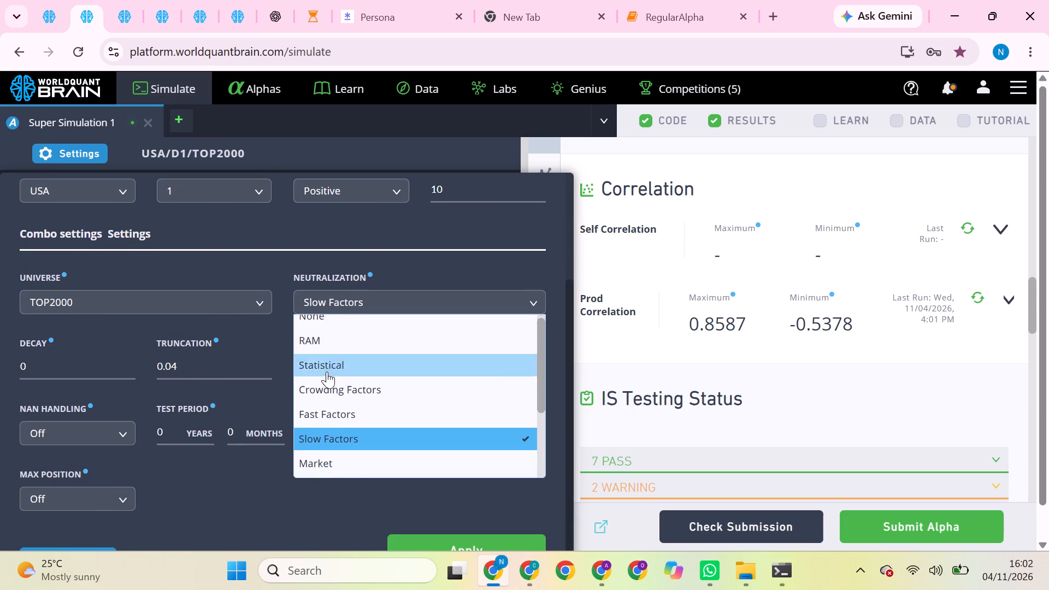
{"action": "scroll", "coordinate": [327, 371], "scroll_direction": "down", "scroll_amount": 2}
{"action": "left_click", "coordinate": [315, 434]}
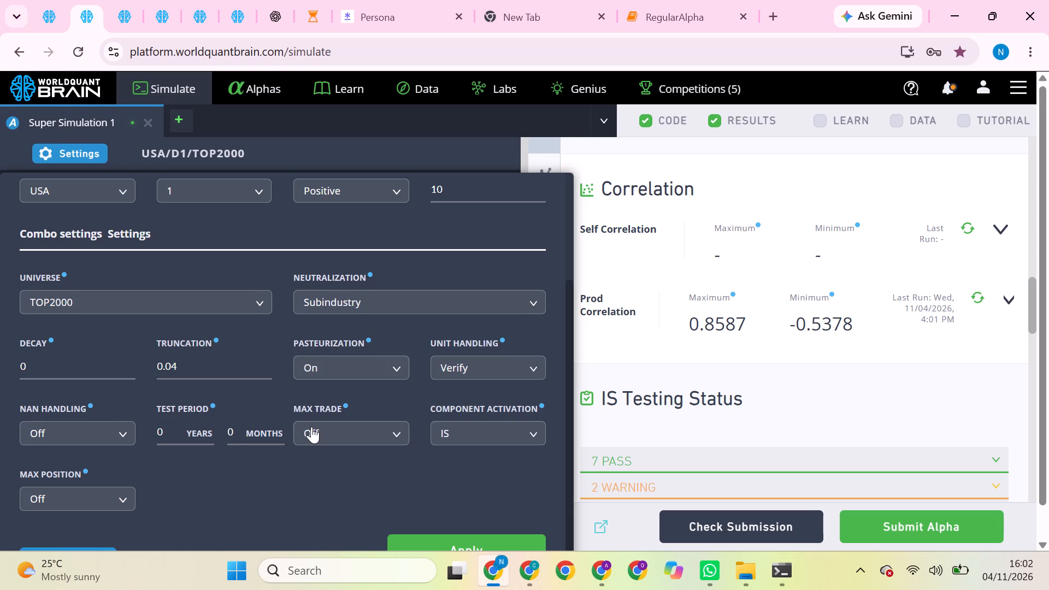
{"action": "scroll", "coordinate": [336, 419], "scroll_direction": "down", "scroll_amount": 9}
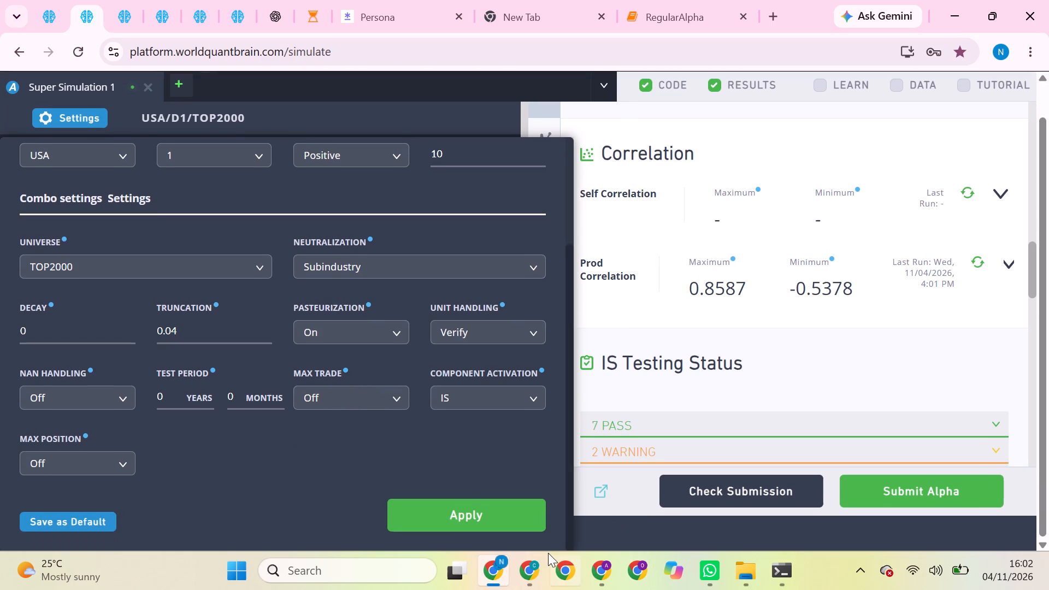
{"action": "left_click", "coordinate": [535, 522]}
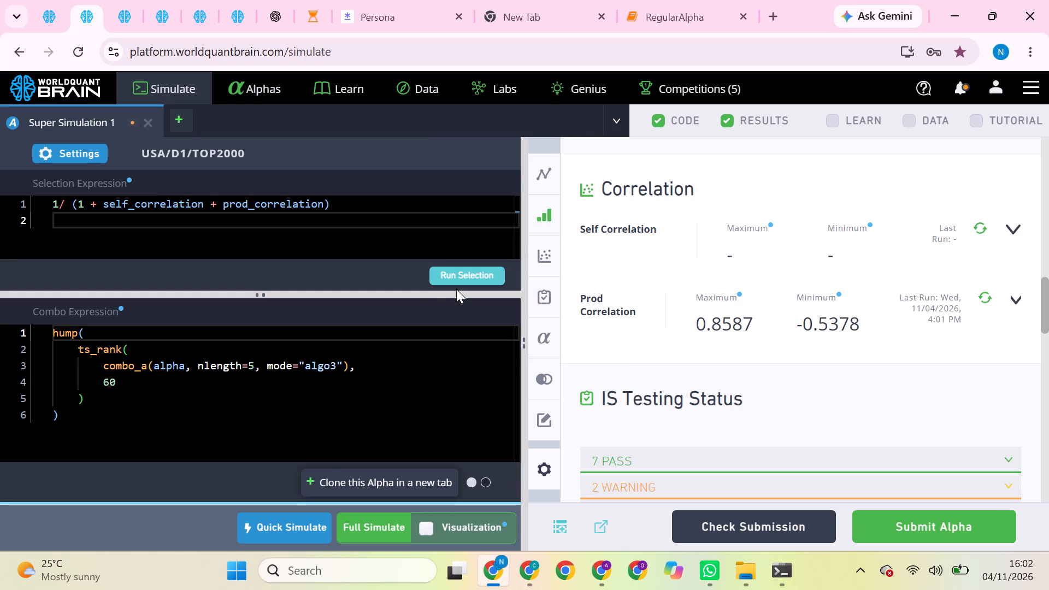
Run the selection expression and start a full simulation of Super Simulation 1.
{"action": "left_click", "coordinate": [462, 270]}
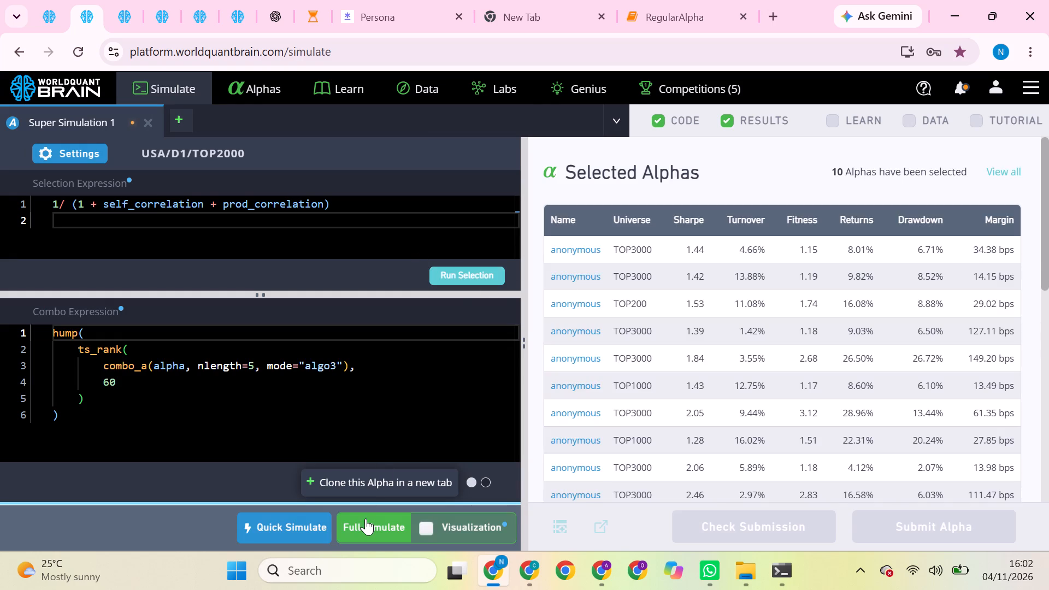
{"action": "left_click", "coordinate": [366, 518]}
Check the progress of Simulation 7, Super Simulation 1 and the RegularAlpha notebook's multi-simulation, and look at the platform message list.
{"action": "left_click", "coordinate": [51, 15]}
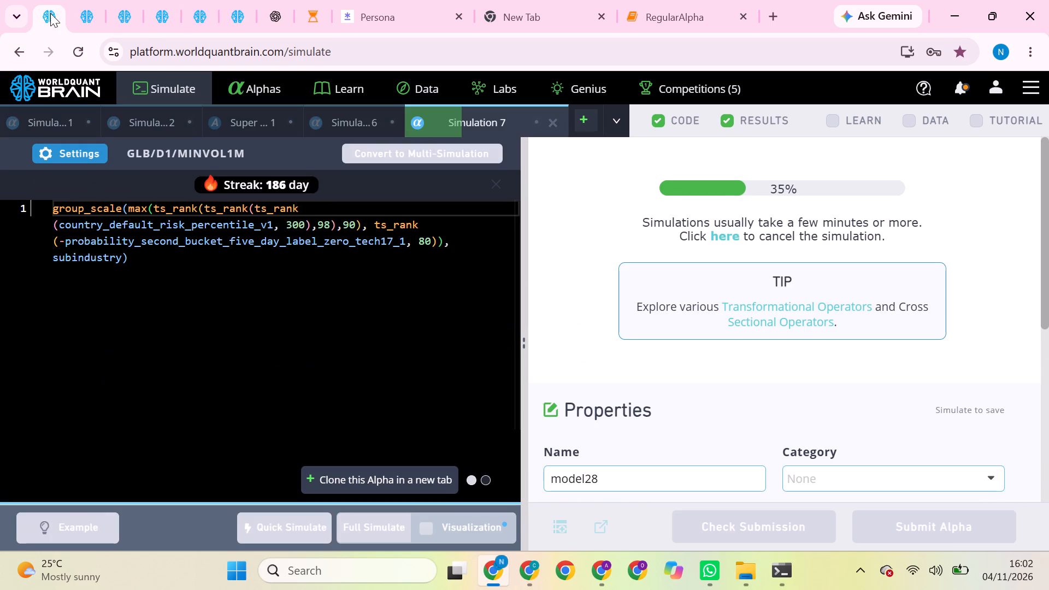
{"action": "left_click", "coordinate": [86, 17]}
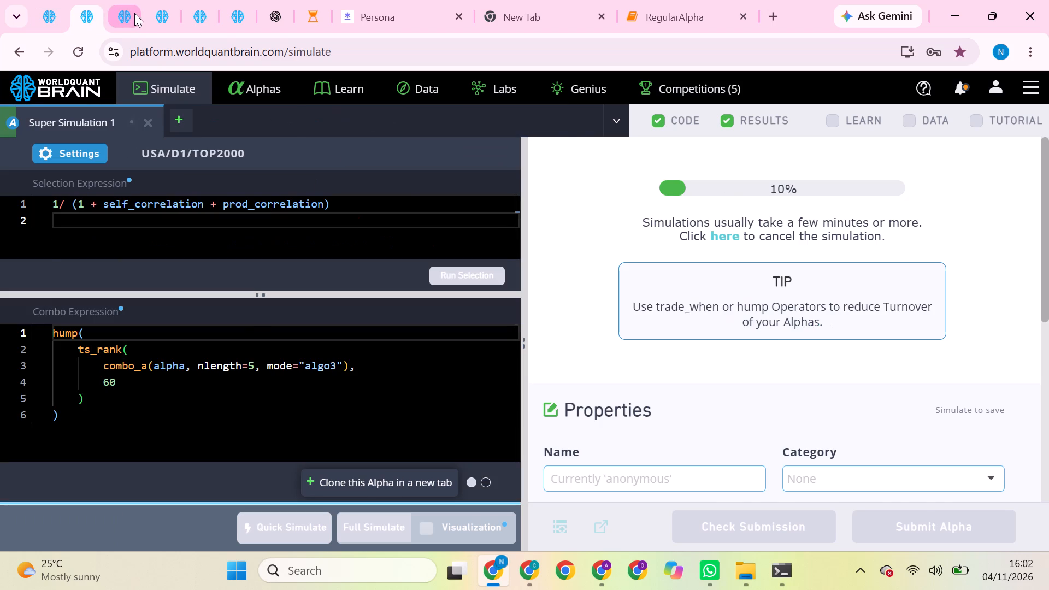
{"action": "left_click", "coordinate": [127, 9]}
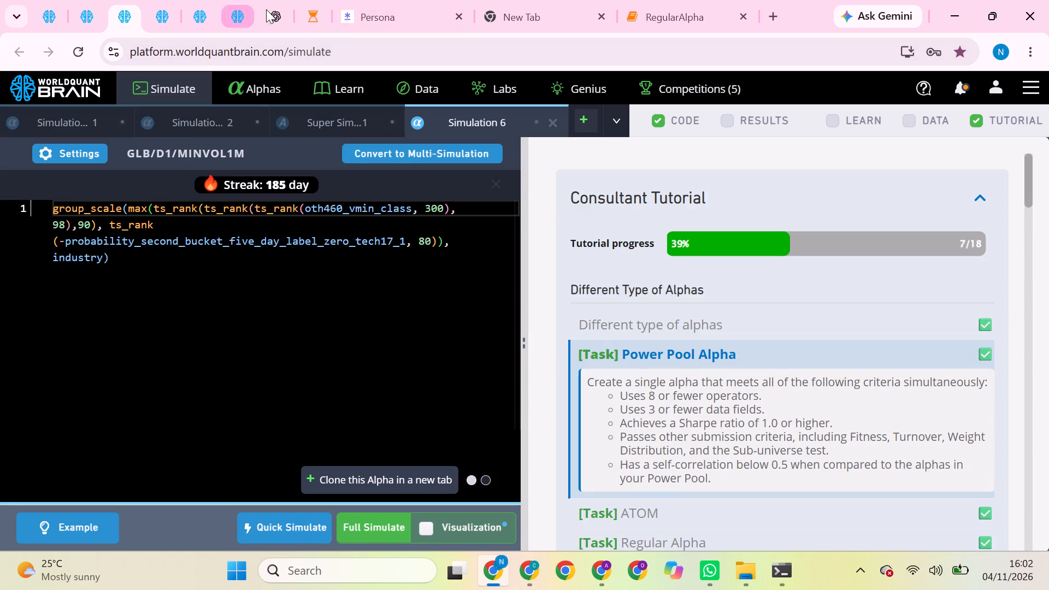
{"action": "left_click", "coordinate": [319, 10]}
{"action": "scroll", "coordinate": [303, 174], "scroll_direction": "down", "scroll_amount": 1}
{"action": "scroll", "coordinate": [45, 63], "scroll_direction": "up", "scroll_amount": 1}
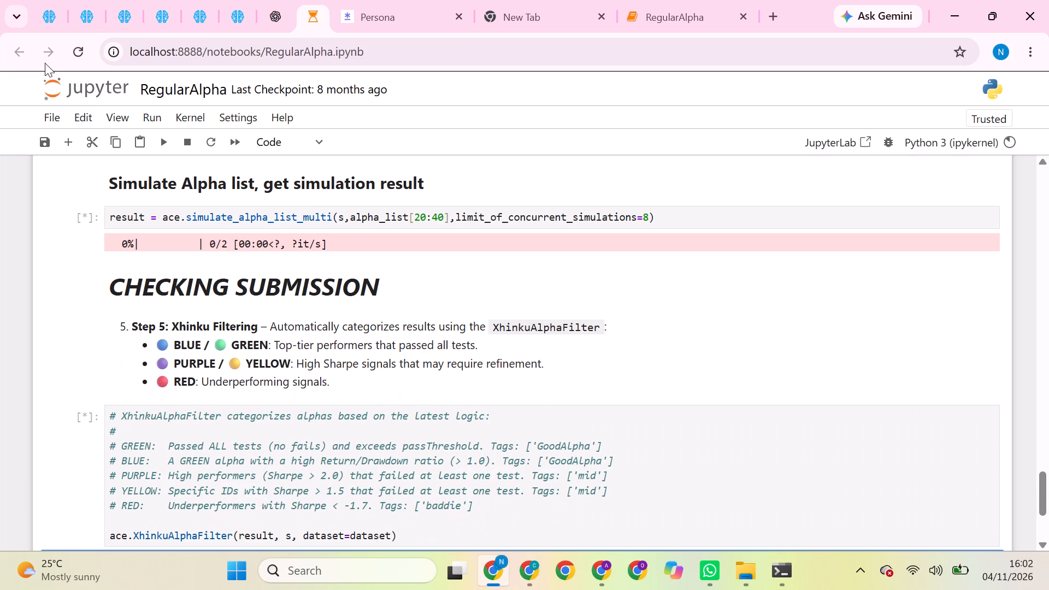
{"action": "scroll", "coordinate": [45, 63], "scroll_direction": "up", "scroll_amount": 1}
{"action": "left_click", "coordinate": [61, 0]}
{"action": "left_click", "coordinate": [82, 4]}
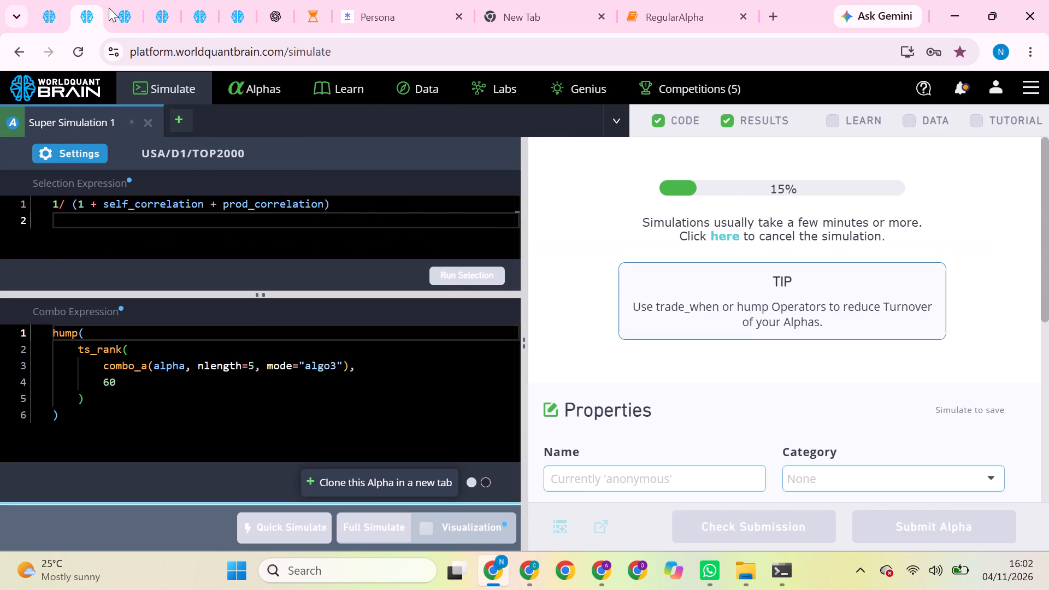
{"action": "left_click", "coordinate": [125, 10]}
{"action": "left_click", "coordinate": [153, 11]}
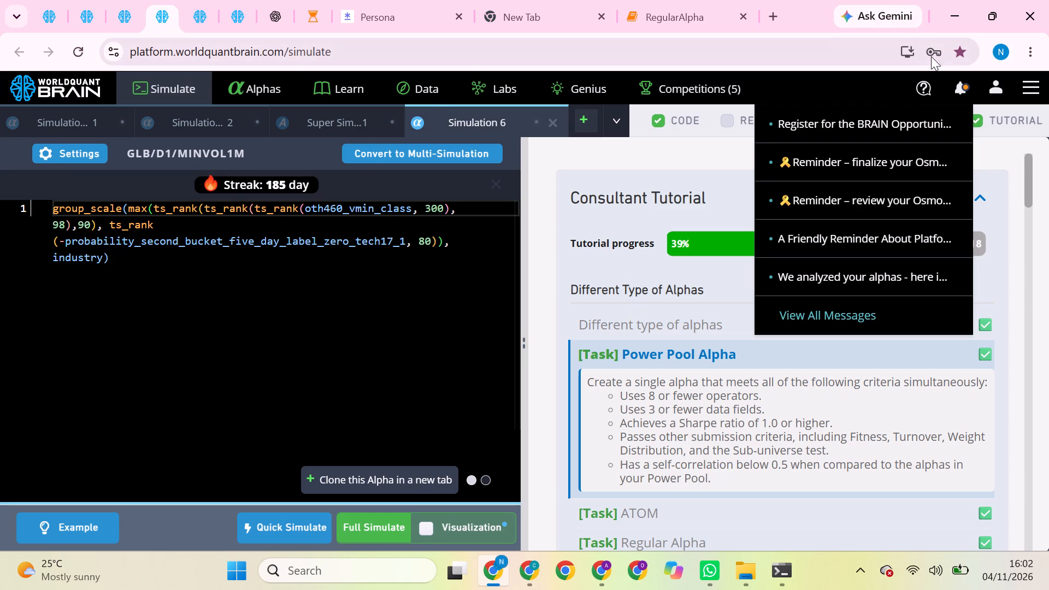
{"action": "left_click", "coordinate": [968, 85]}
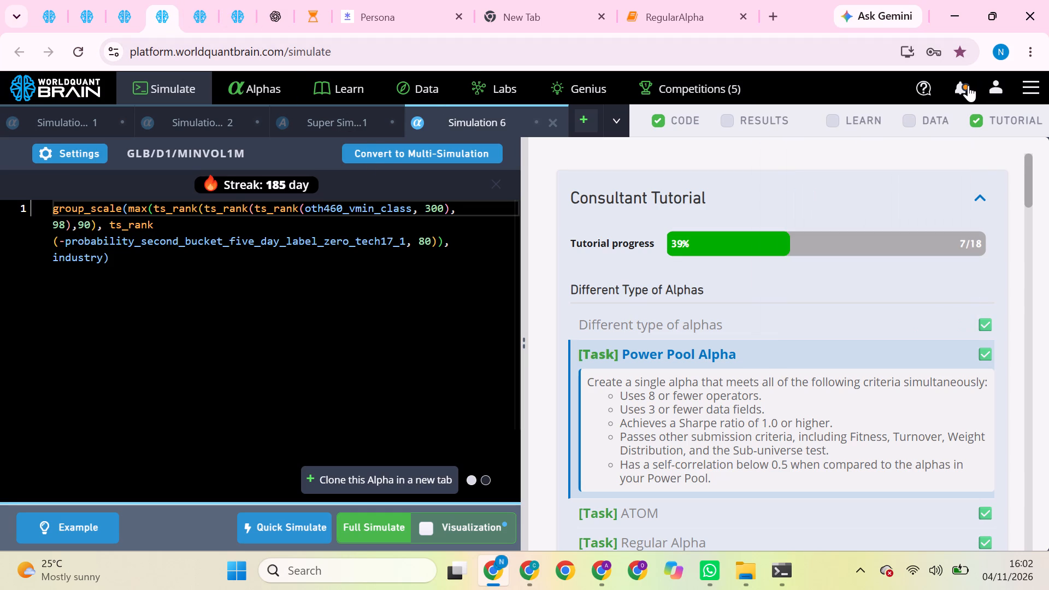
{"action": "left_click", "coordinate": [968, 85]}
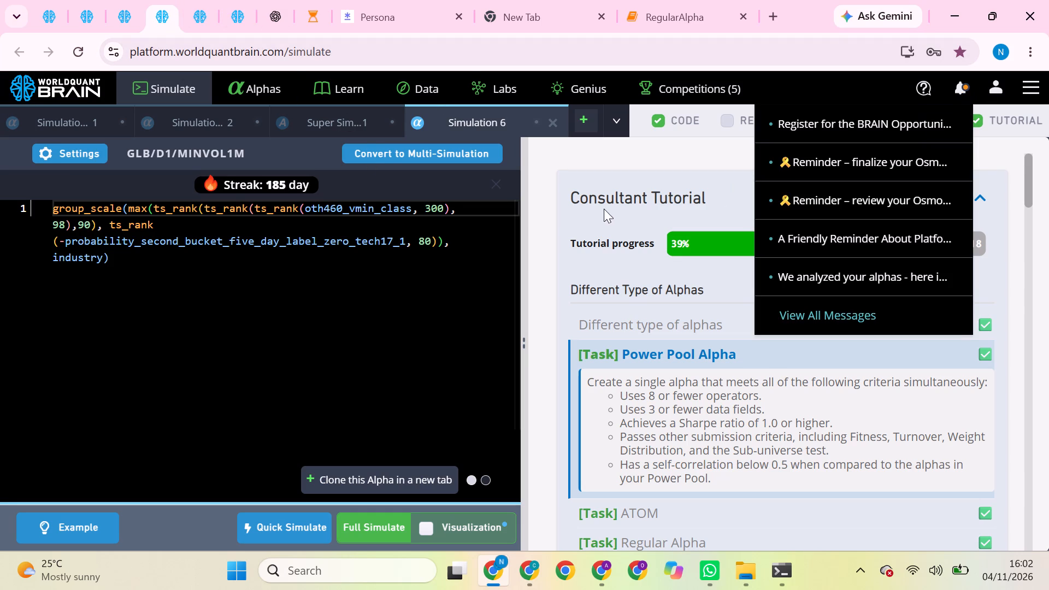
{"action": "scroll", "coordinate": [595, 212], "scroll_direction": "up", "scroll_amount": 2}
{"action": "left_click", "coordinate": [84, 4]}
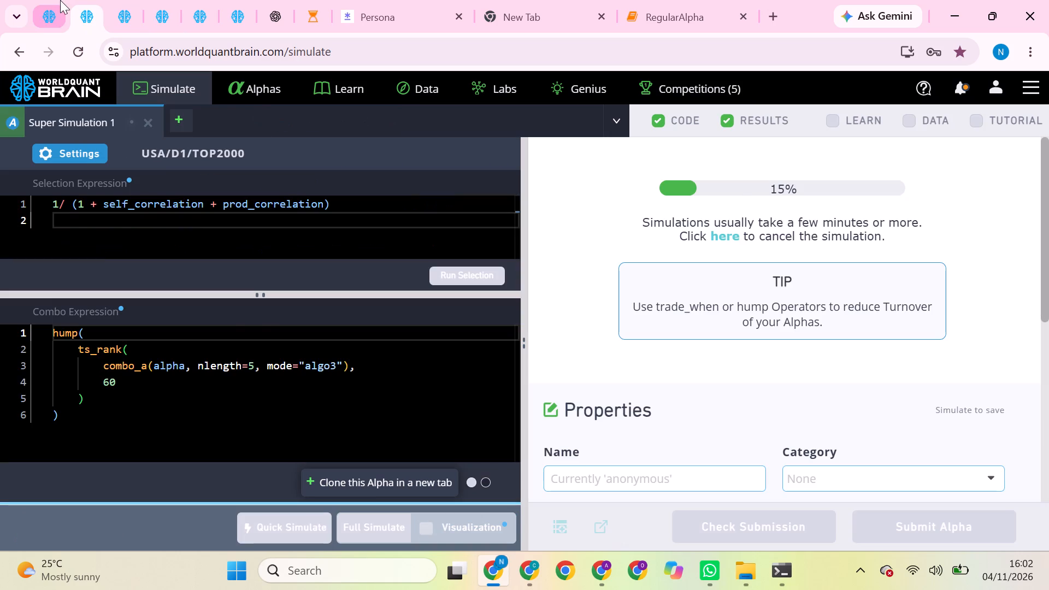
{"action": "left_click", "coordinate": [52, 0]}
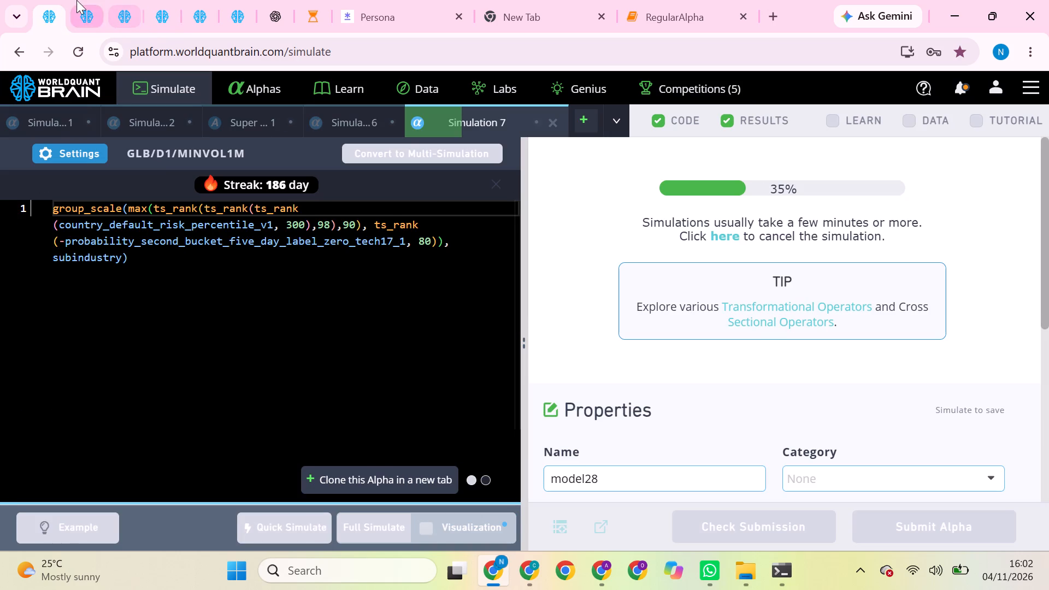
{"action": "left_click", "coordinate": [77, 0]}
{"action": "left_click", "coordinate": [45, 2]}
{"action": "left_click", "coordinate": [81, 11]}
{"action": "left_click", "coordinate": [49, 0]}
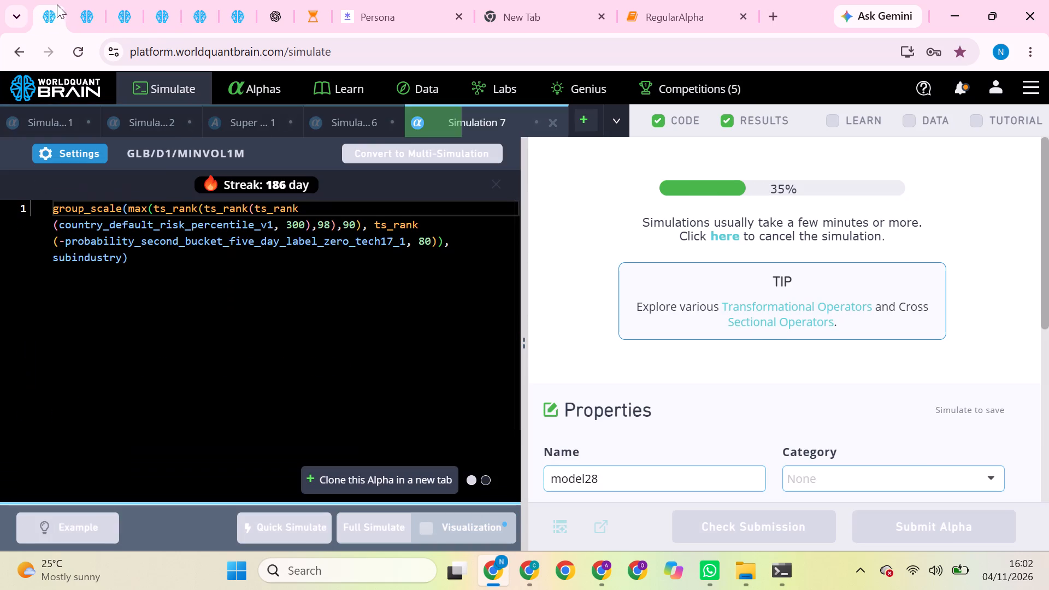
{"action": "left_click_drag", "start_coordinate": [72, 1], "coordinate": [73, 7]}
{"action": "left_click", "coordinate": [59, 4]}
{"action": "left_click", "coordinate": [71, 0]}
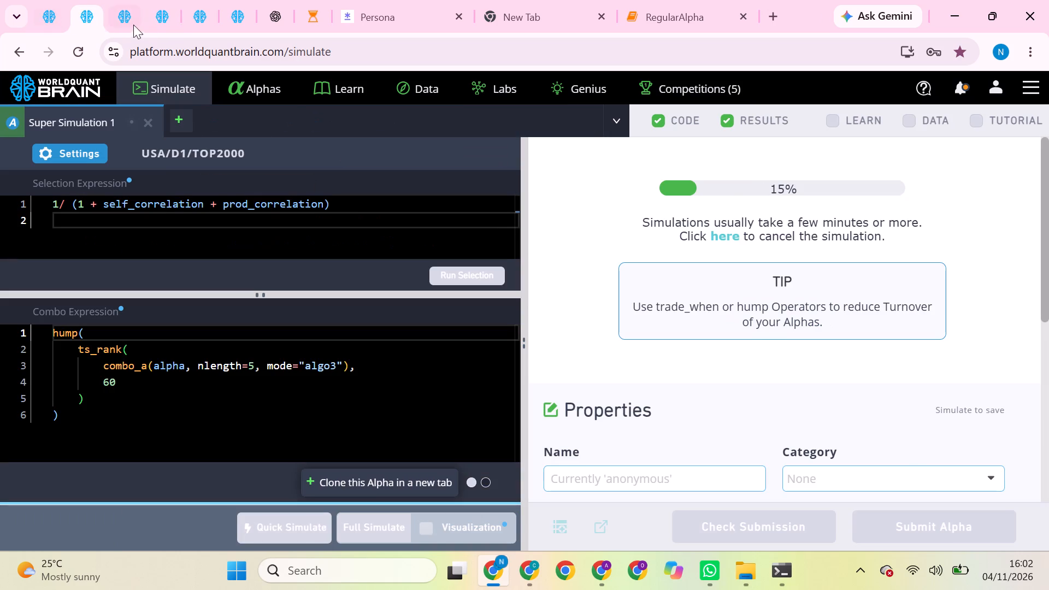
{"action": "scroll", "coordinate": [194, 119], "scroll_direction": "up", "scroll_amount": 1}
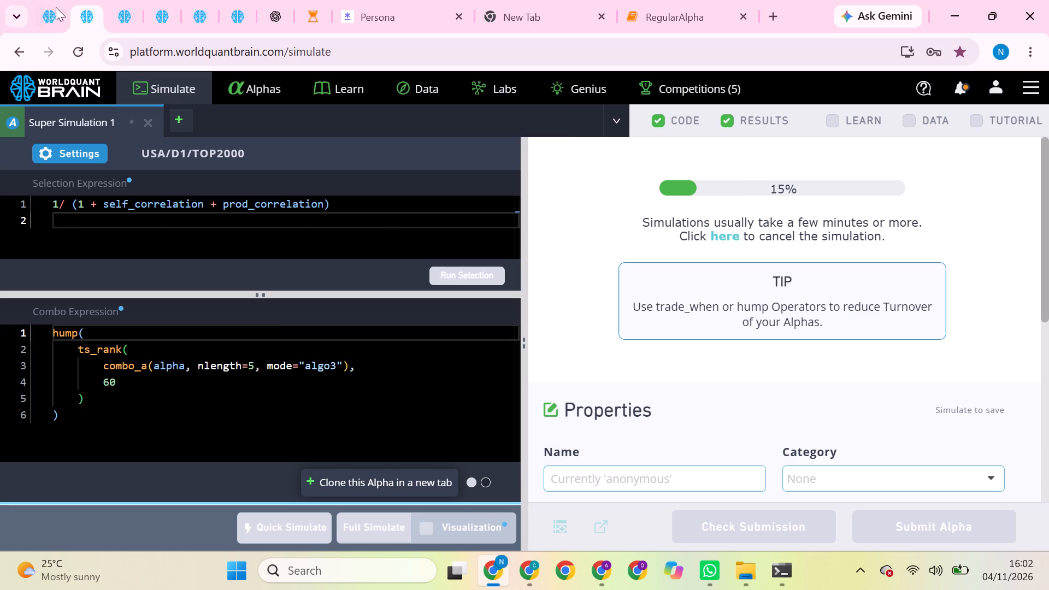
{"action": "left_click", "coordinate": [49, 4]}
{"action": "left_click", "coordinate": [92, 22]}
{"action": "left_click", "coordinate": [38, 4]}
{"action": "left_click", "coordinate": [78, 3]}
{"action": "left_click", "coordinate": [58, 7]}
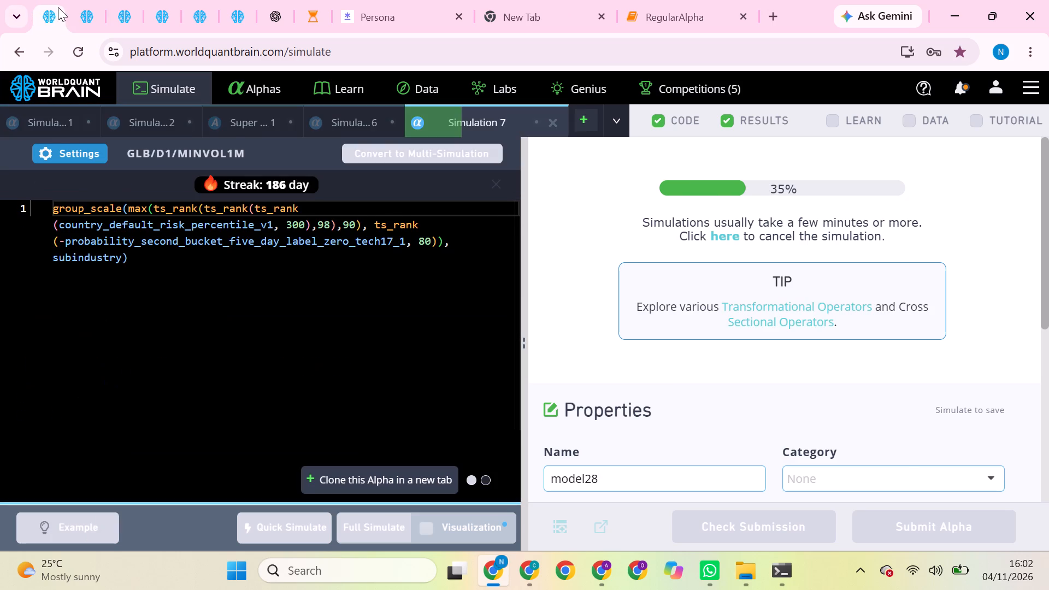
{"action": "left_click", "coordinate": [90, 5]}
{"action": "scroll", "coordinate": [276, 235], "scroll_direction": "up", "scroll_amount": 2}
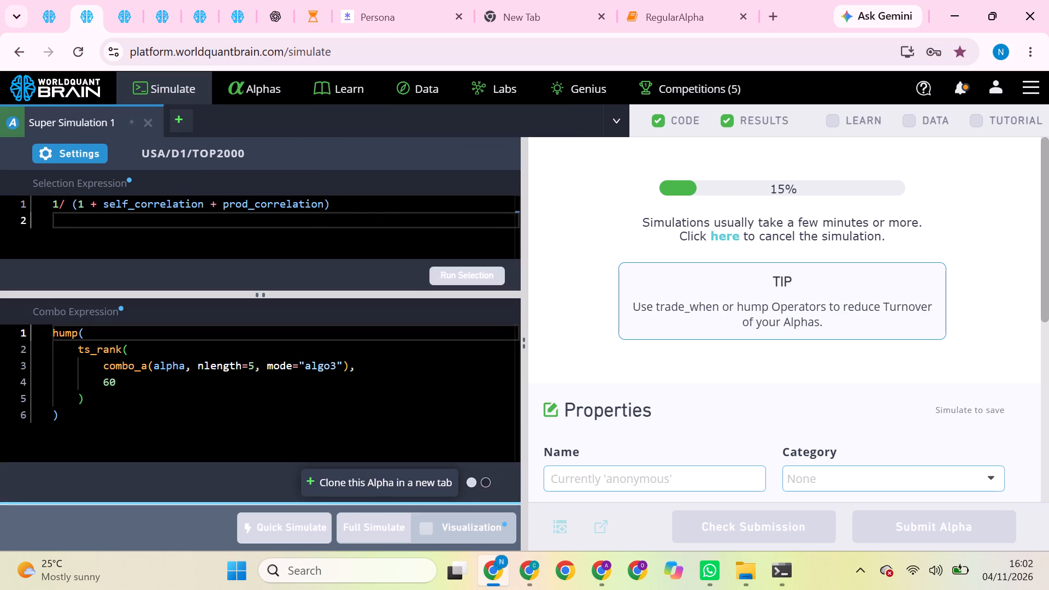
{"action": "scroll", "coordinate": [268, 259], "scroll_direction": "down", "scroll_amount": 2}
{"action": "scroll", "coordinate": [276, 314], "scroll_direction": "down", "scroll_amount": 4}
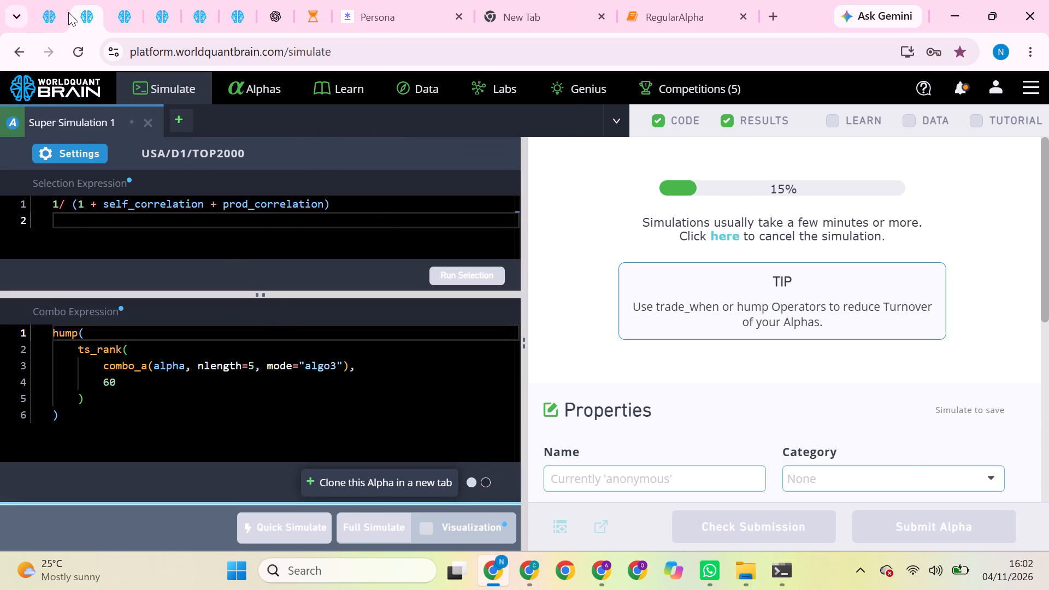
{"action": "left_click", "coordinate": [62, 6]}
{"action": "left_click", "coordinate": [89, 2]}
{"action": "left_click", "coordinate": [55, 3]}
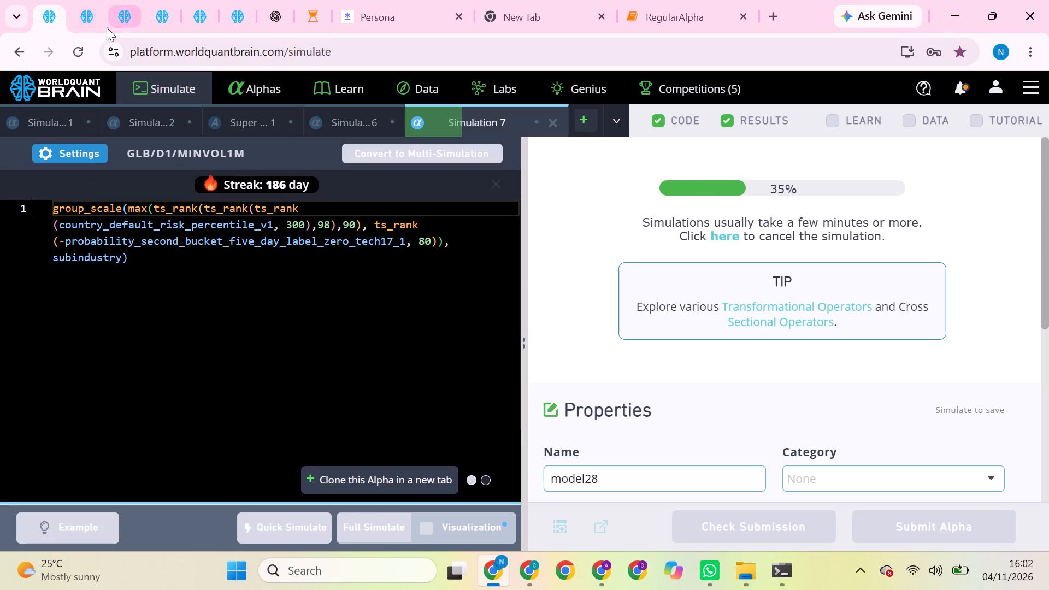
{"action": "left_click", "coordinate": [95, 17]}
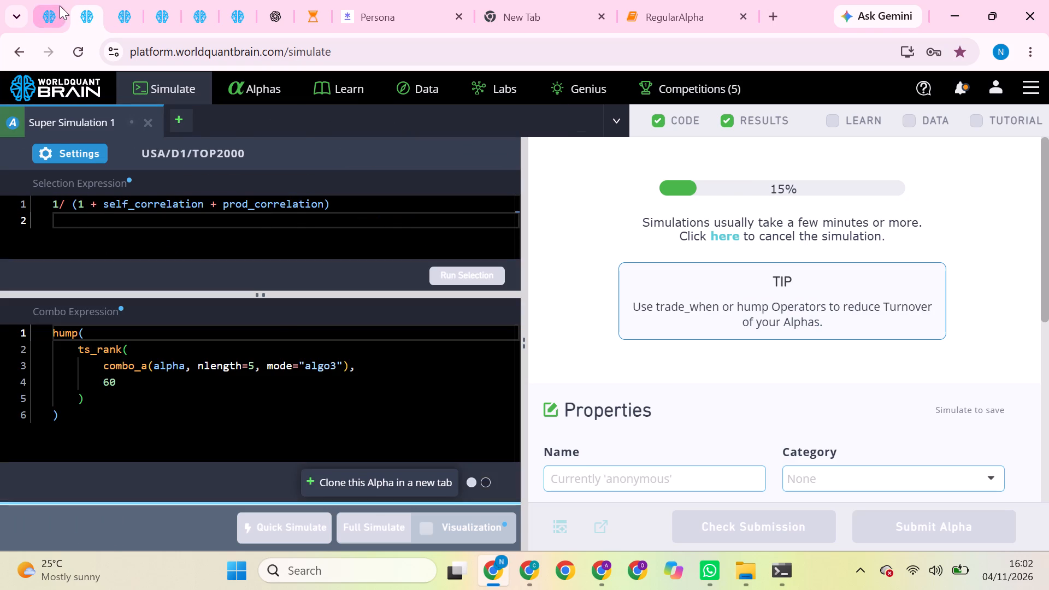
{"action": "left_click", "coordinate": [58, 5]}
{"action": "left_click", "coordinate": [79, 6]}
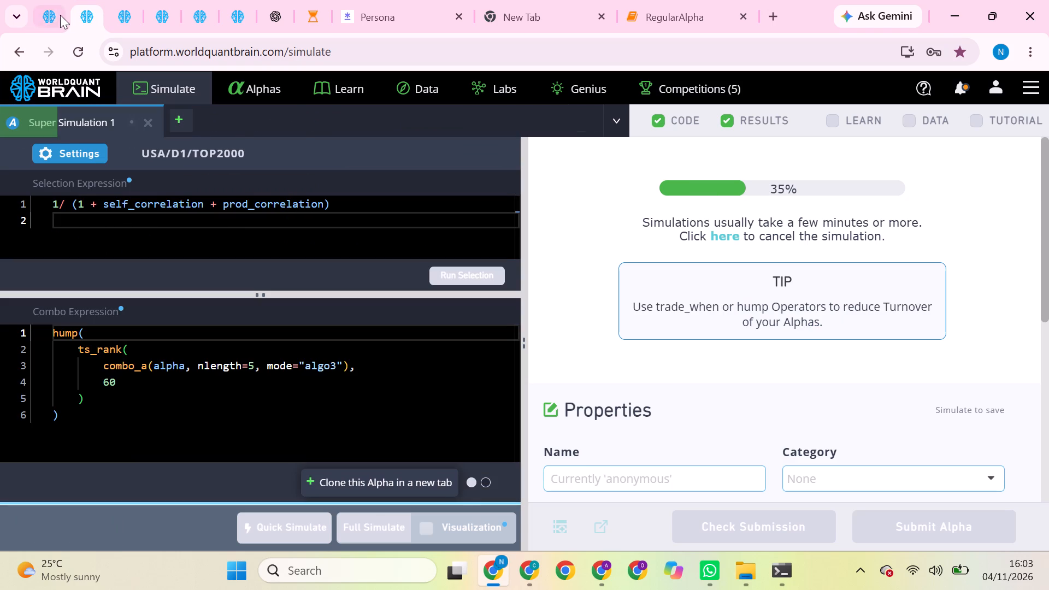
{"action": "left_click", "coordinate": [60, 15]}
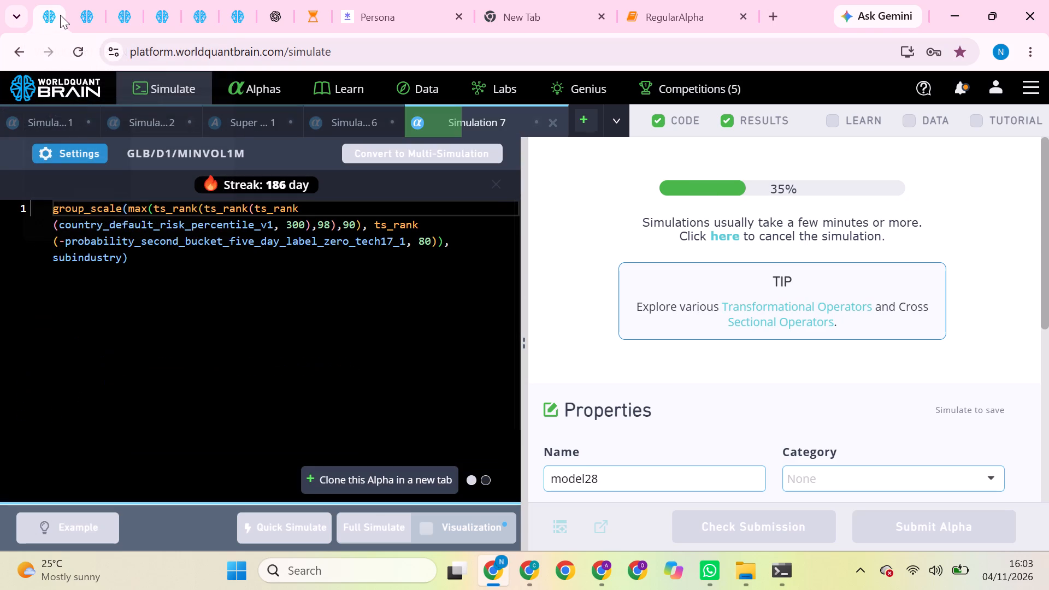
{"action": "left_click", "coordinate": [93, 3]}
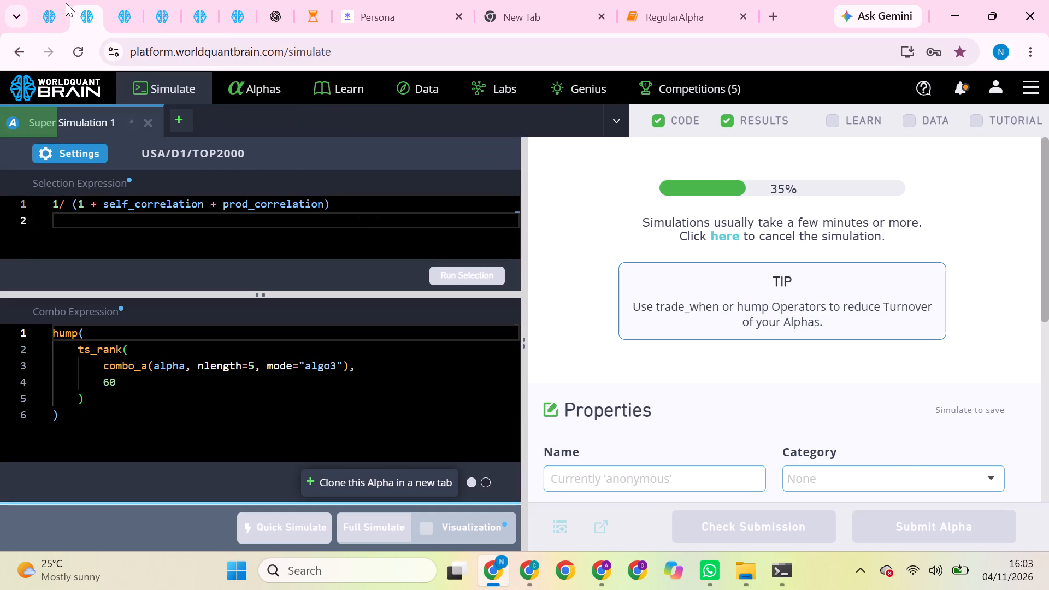
Move the browser tab containing Simulation 7 into its own window and maximize that window.
{"action": "left_click_drag", "start_coordinate": [42, 0], "coordinate": [2, 286]}
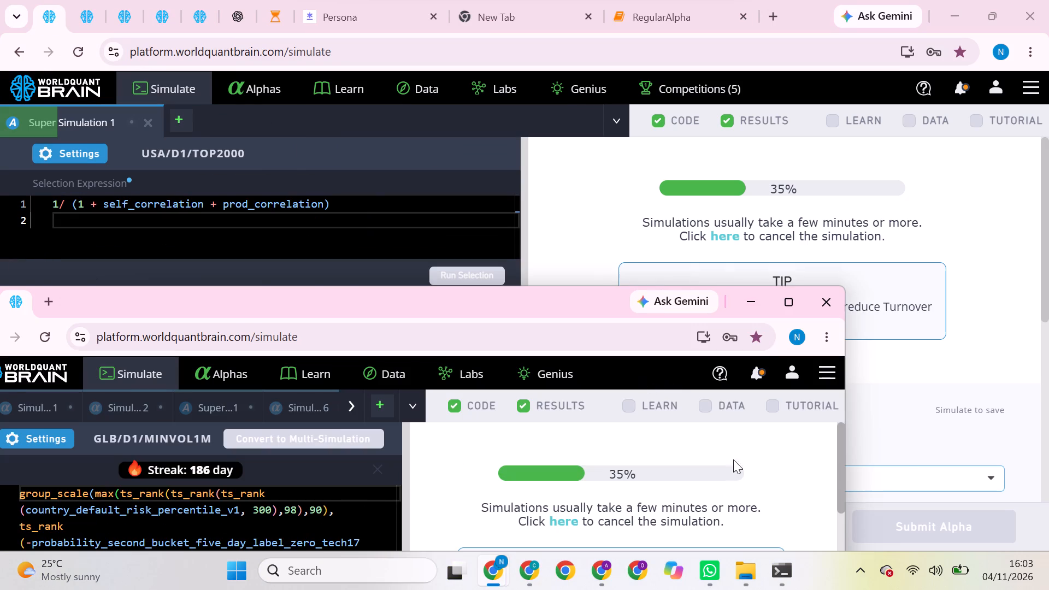
{"action": "left_click", "coordinate": [787, 301]}
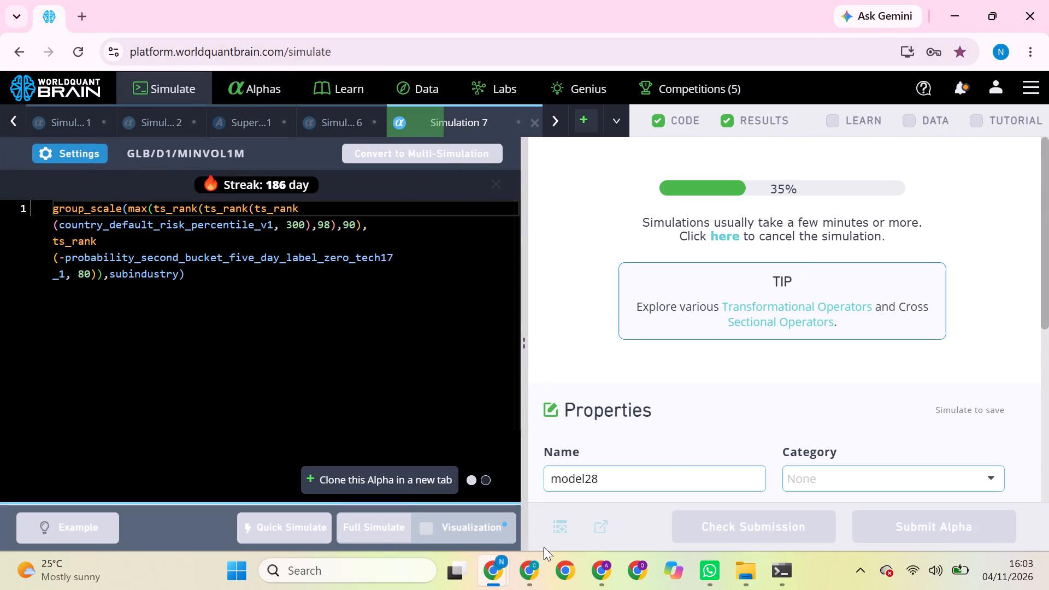
In the window containing Simulation 7, close Simulation 6, Super Simulation 1, Simulation 2 and Simulation 1, discarding unsimulated code.
{"action": "left_click", "coordinate": [499, 564]}
{"action": "left_click", "coordinate": [447, 508]}
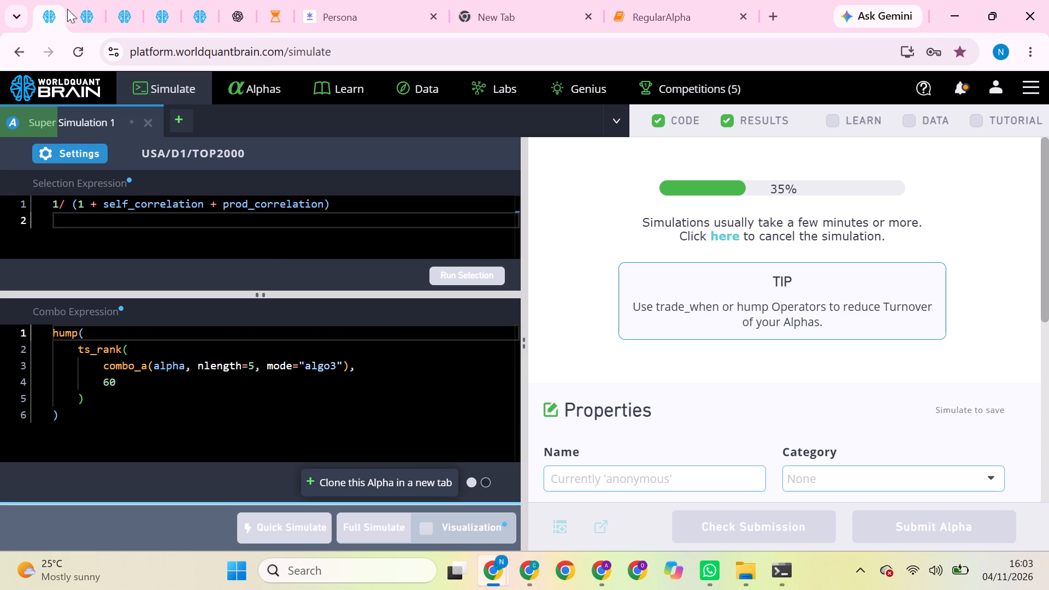
{"action": "left_click", "coordinate": [502, 574]}
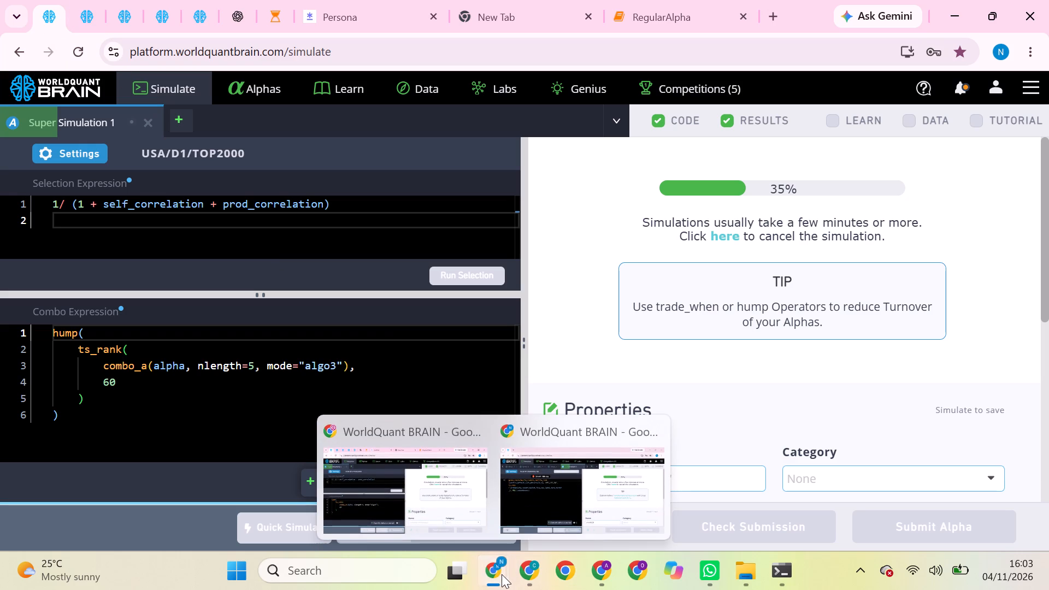
{"action": "left_click", "coordinate": [524, 496]}
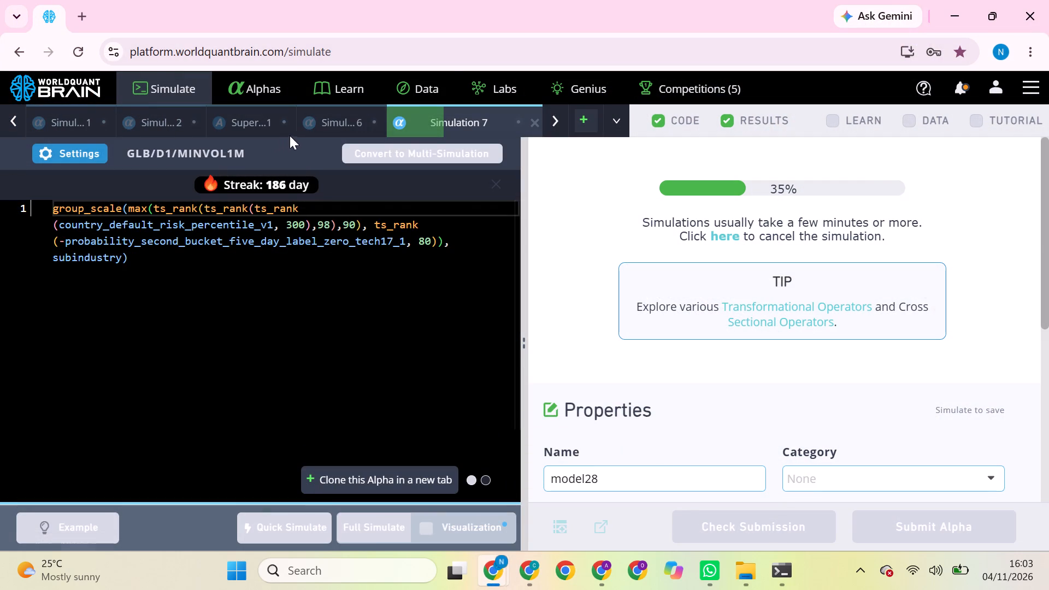
{"action": "left_click", "coordinate": [362, 115]}
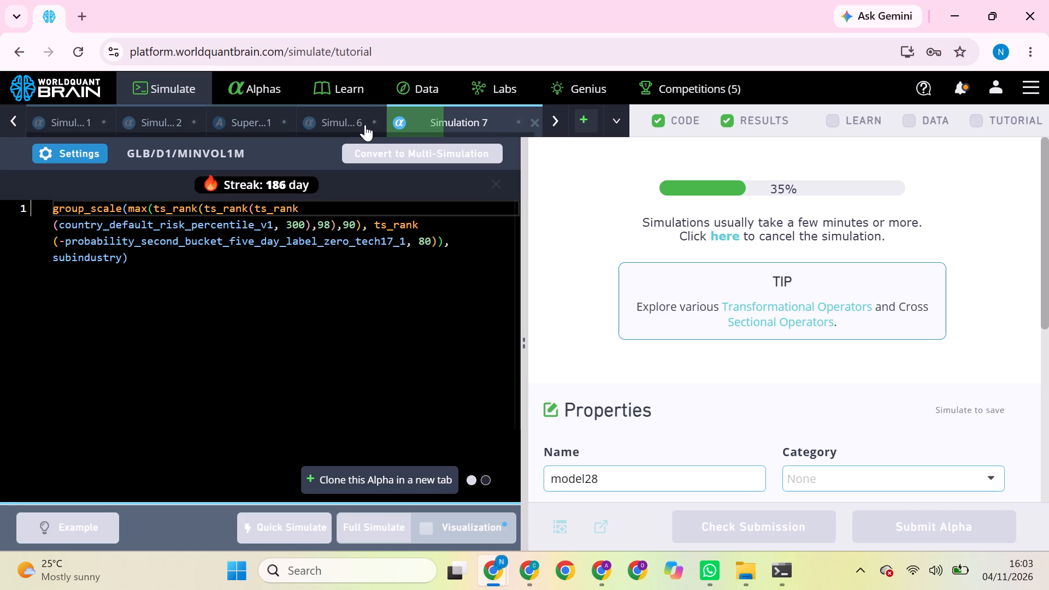
{"action": "left_click", "coordinate": [446, 121]}
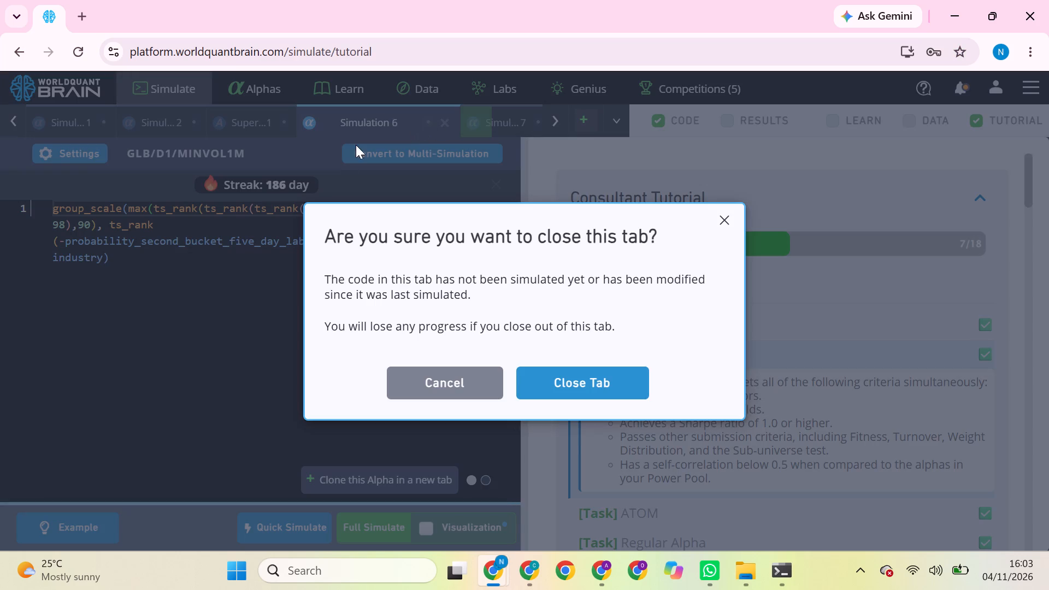
{"action": "left_click", "coordinate": [558, 368]}
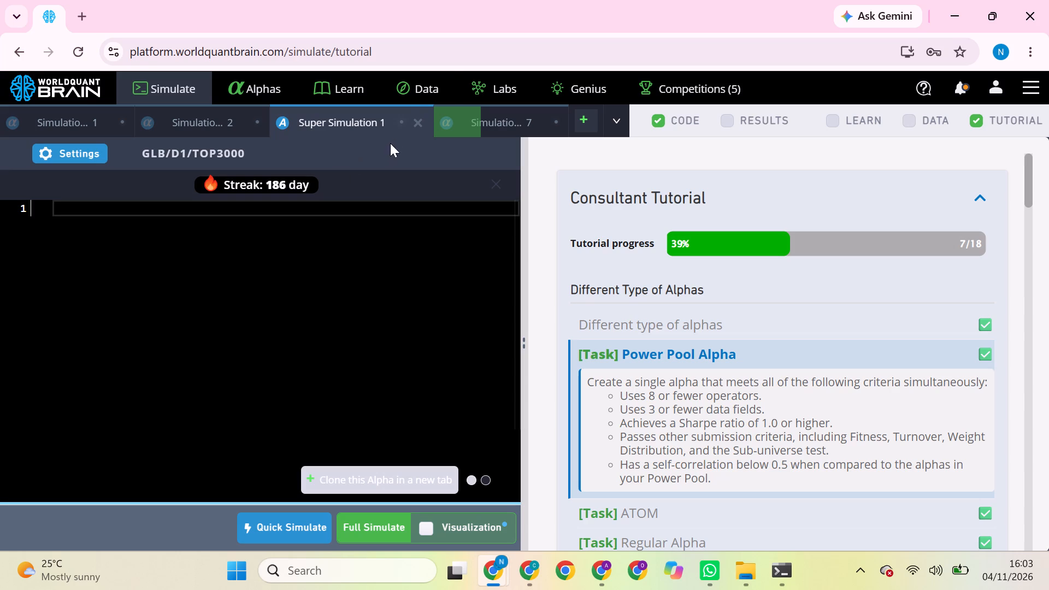
{"action": "left_click", "coordinate": [415, 119]}
{"action": "left_click", "coordinate": [311, 117]}
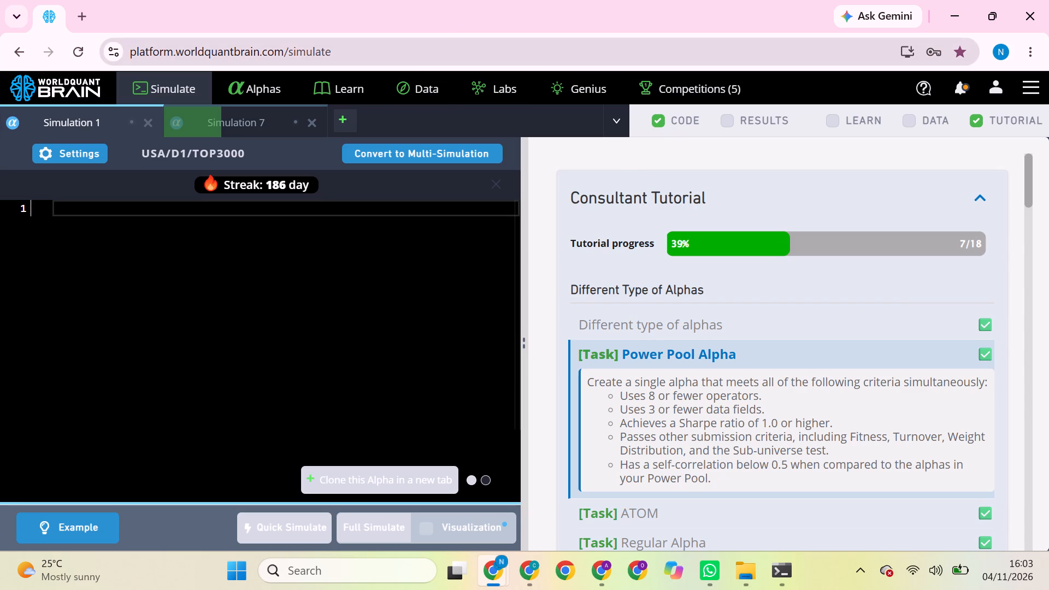
{"action": "left_click", "coordinate": [151, 123]}
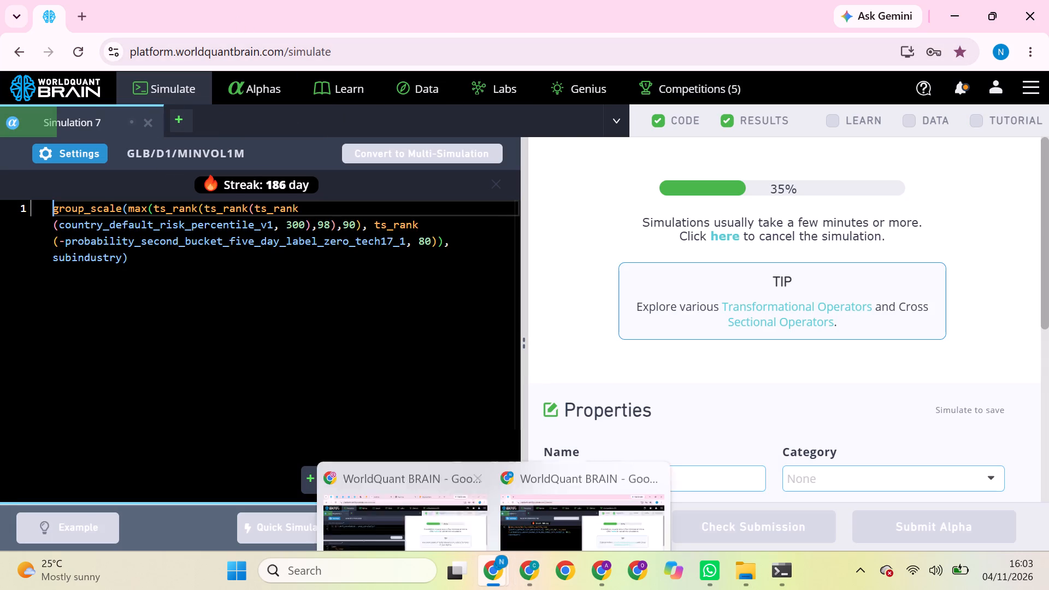
In the other browser window, change the numerator of Super Simulation 1's selection expression to 2.
{"action": "left_click", "coordinate": [499, 570]}
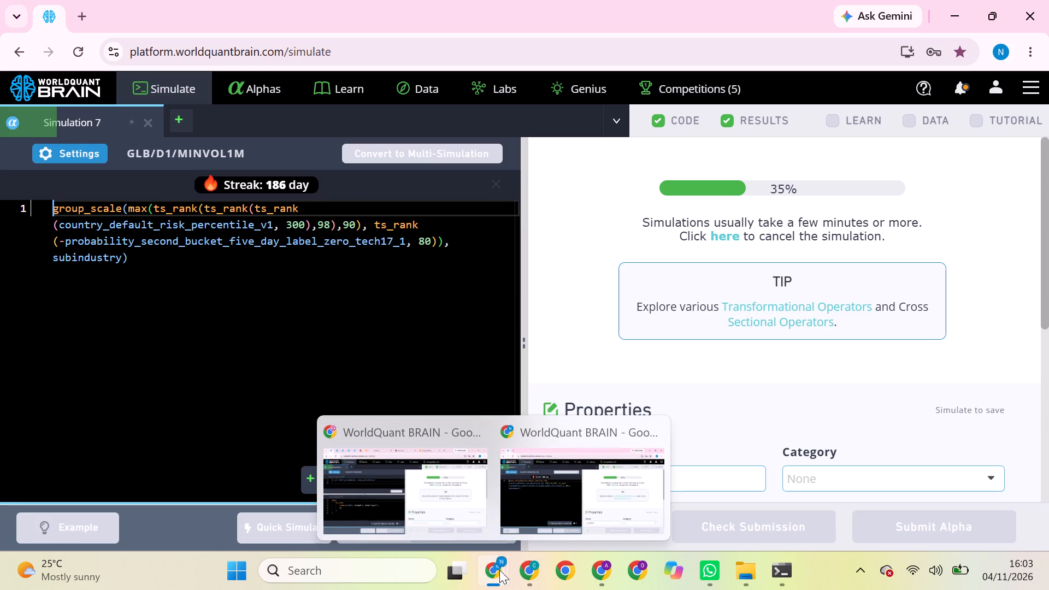
{"action": "left_click", "coordinate": [413, 481]}
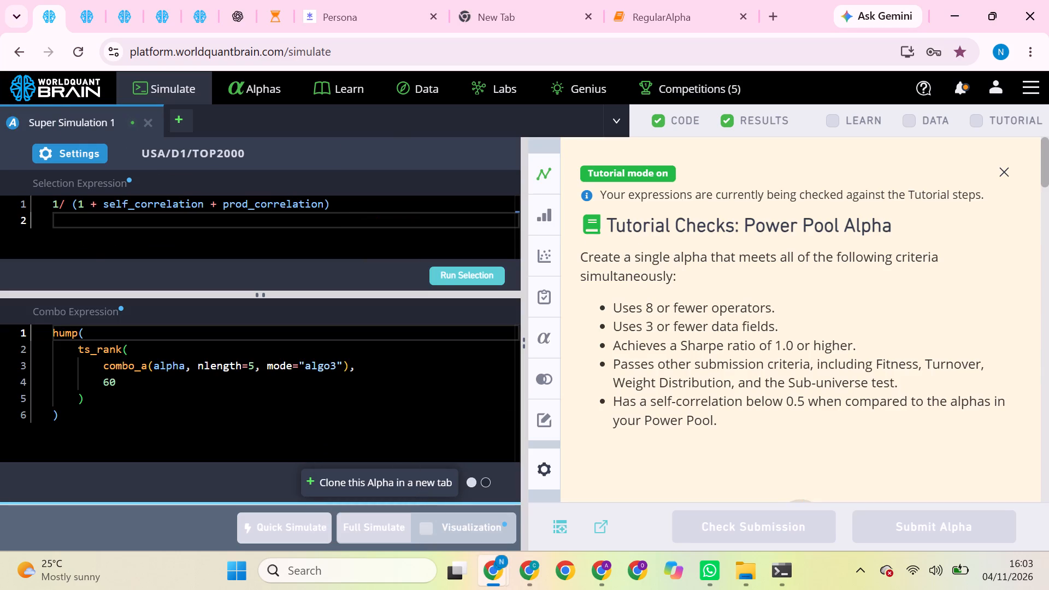
{"action": "left_click", "coordinate": [59, 199]}
{"action": "key", "text": "BackSpace"}
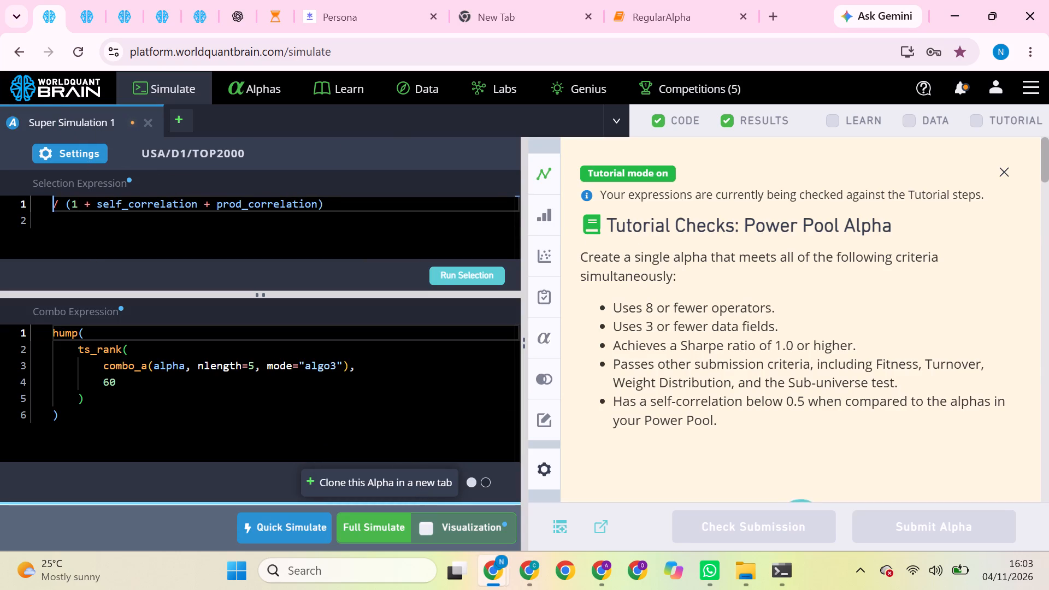
{"action": "key", "text": "2"}
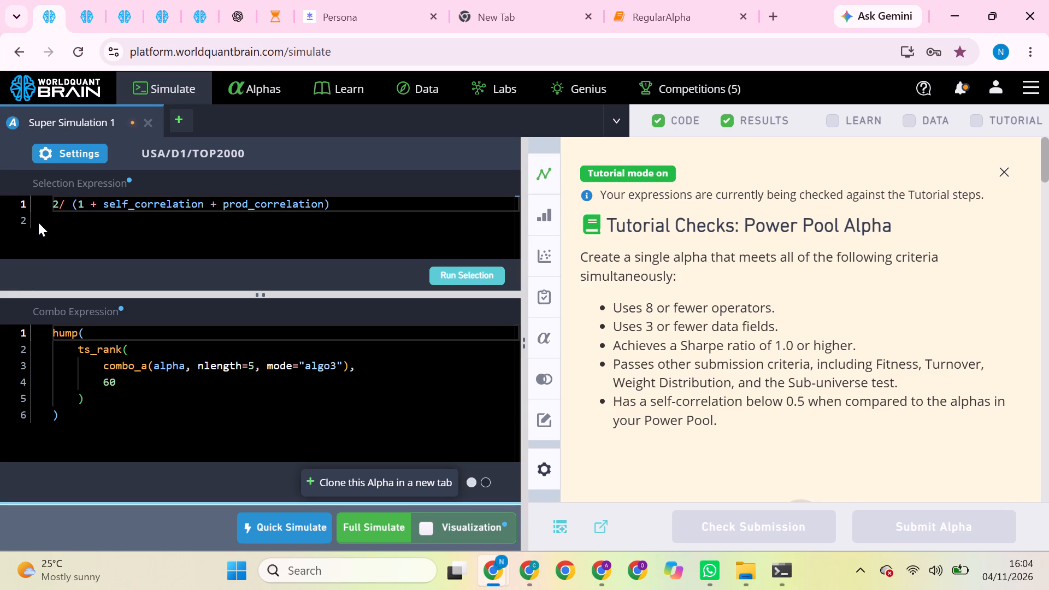
Set Super Simulation 1's neutralization to Slow + Fast Factors, apply the settings, and start a full simulation.
{"action": "left_click", "coordinate": [70, 147]}
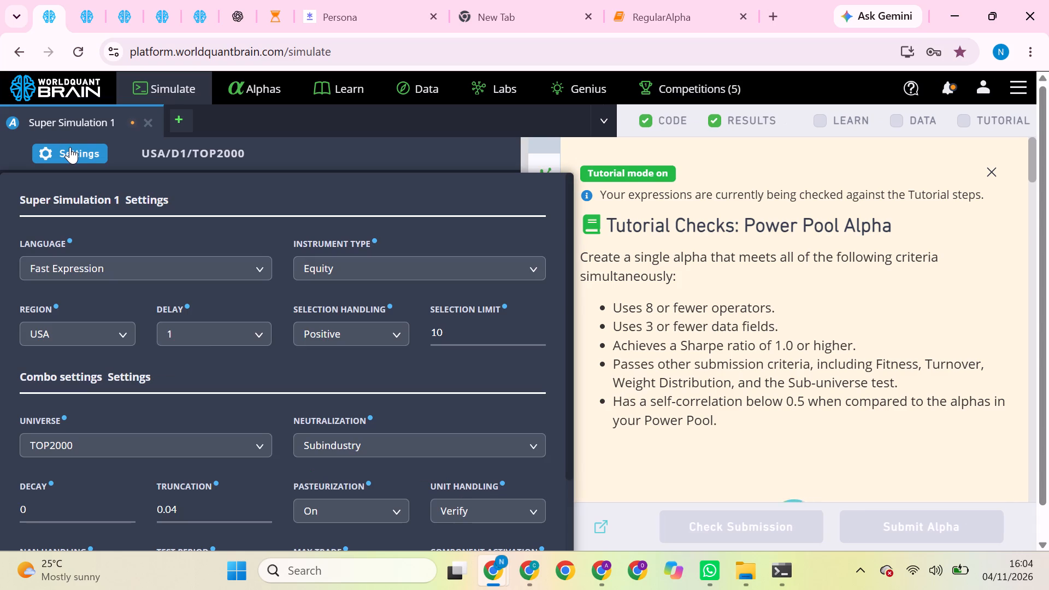
{"action": "left_click", "coordinate": [344, 445]}
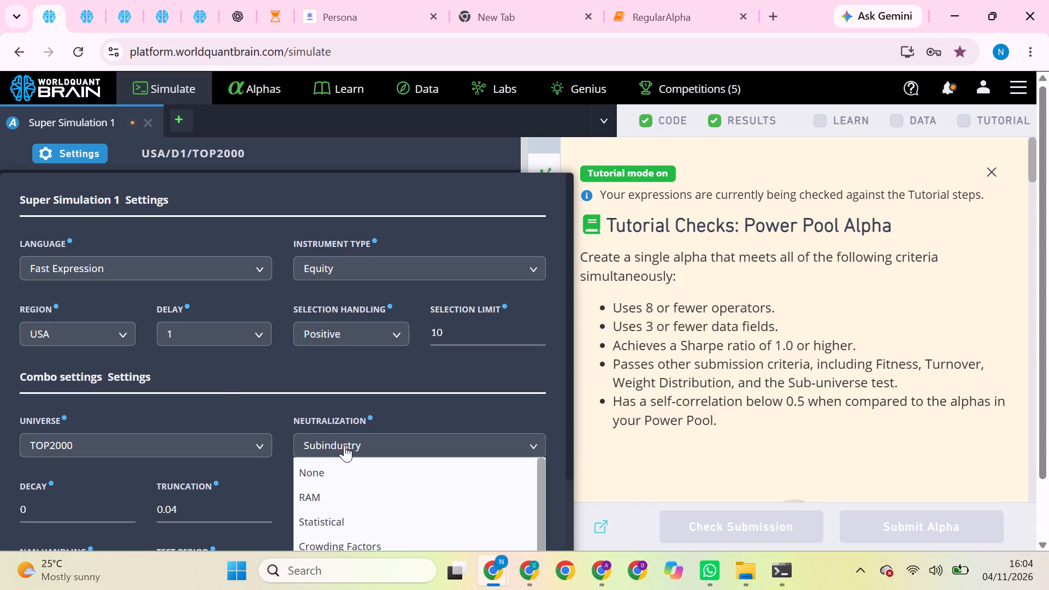
{"action": "scroll", "coordinate": [366, 522], "scroll_direction": "down", "scroll_amount": 4}
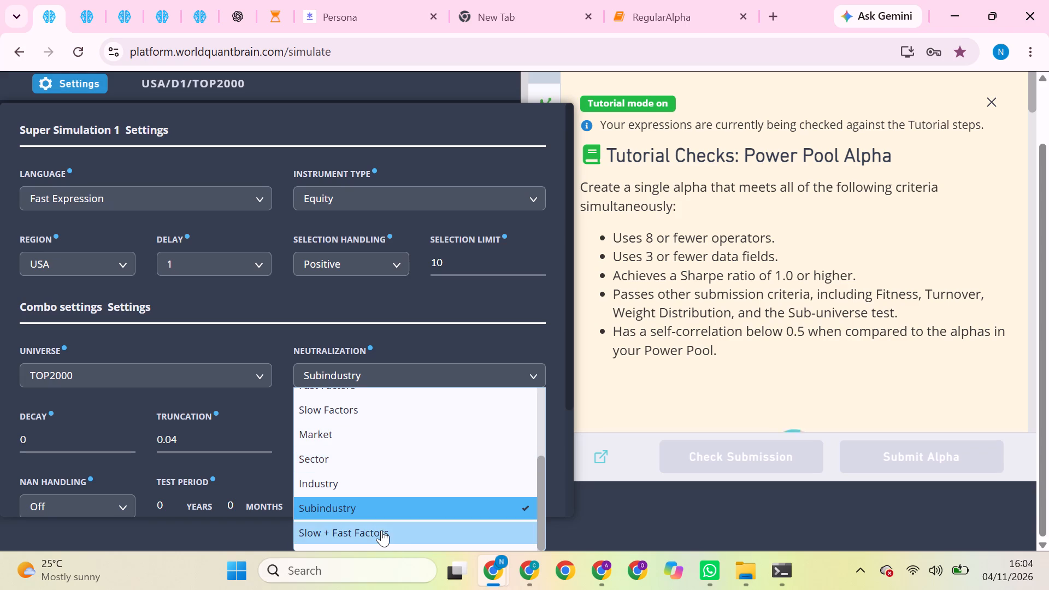
{"action": "left_click", "coordinate": [381, 530]}
{"action": "scroll", "coordinate": [381, 530], "scroll_direction": "down", "scroll_amount": 4}
{"action": "left_click", "coordinate": [410, 519]}
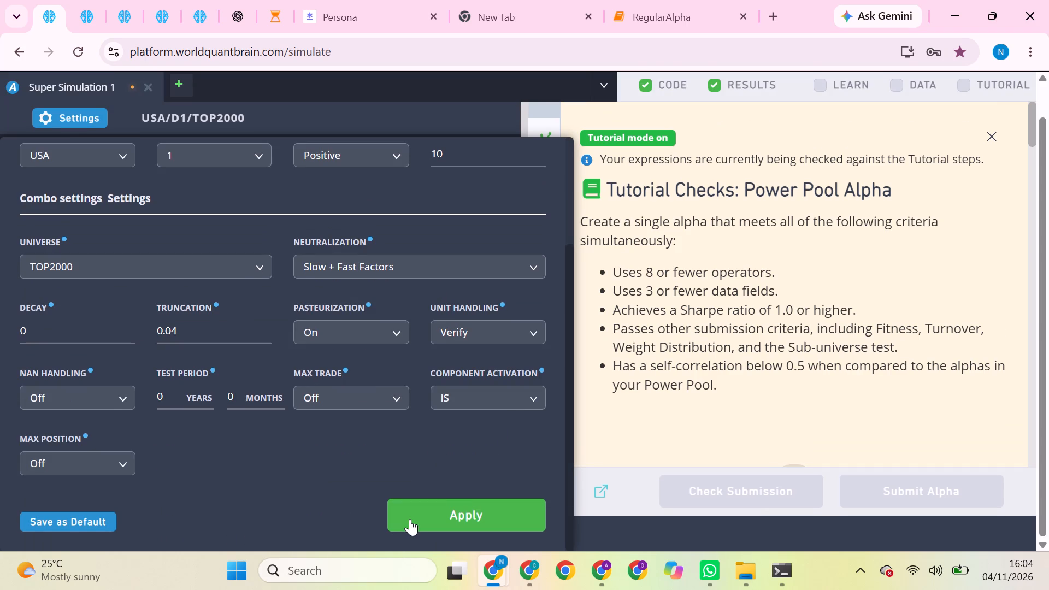
{"action": "double_click", "coordinate": [410, 519]}
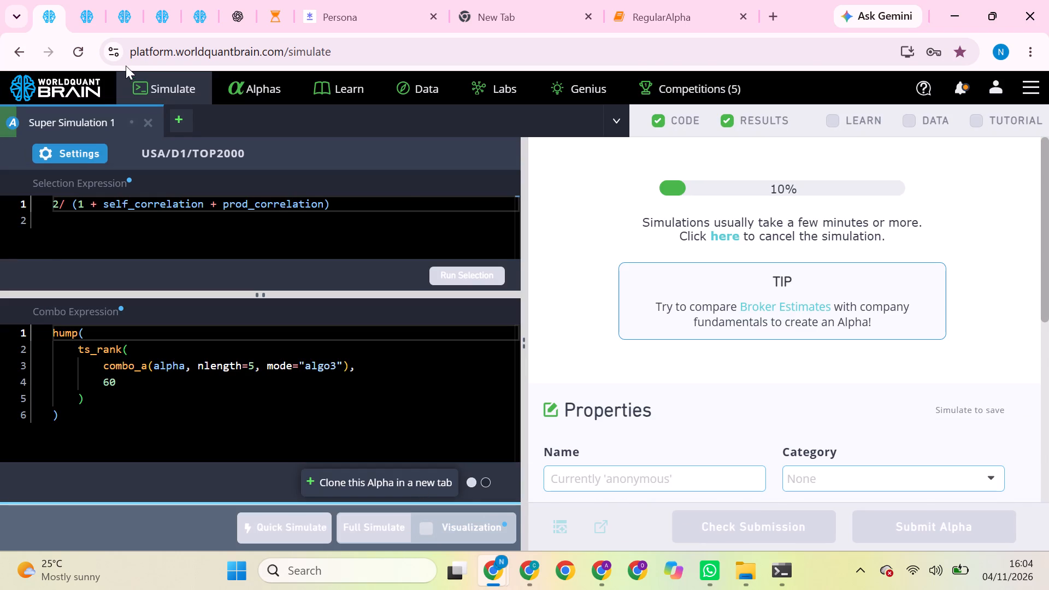
Check the progress of the multi-simulation in the RegularAlpha notebook.
{"action": "left_click", "coordinate": [92, 8]}
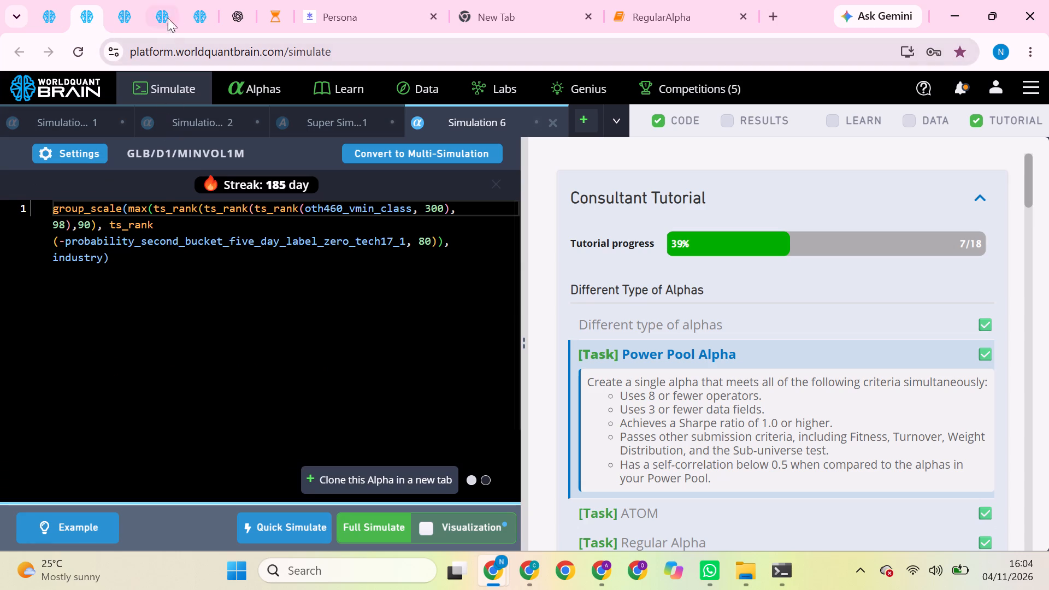
{"action": "left_click", "coordinate": [273, 15]}
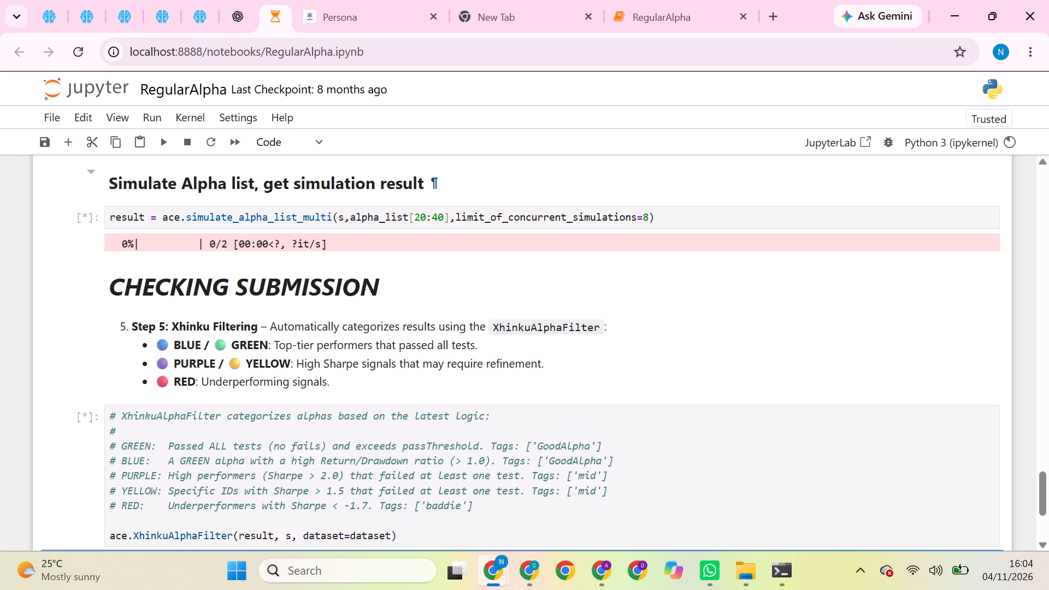
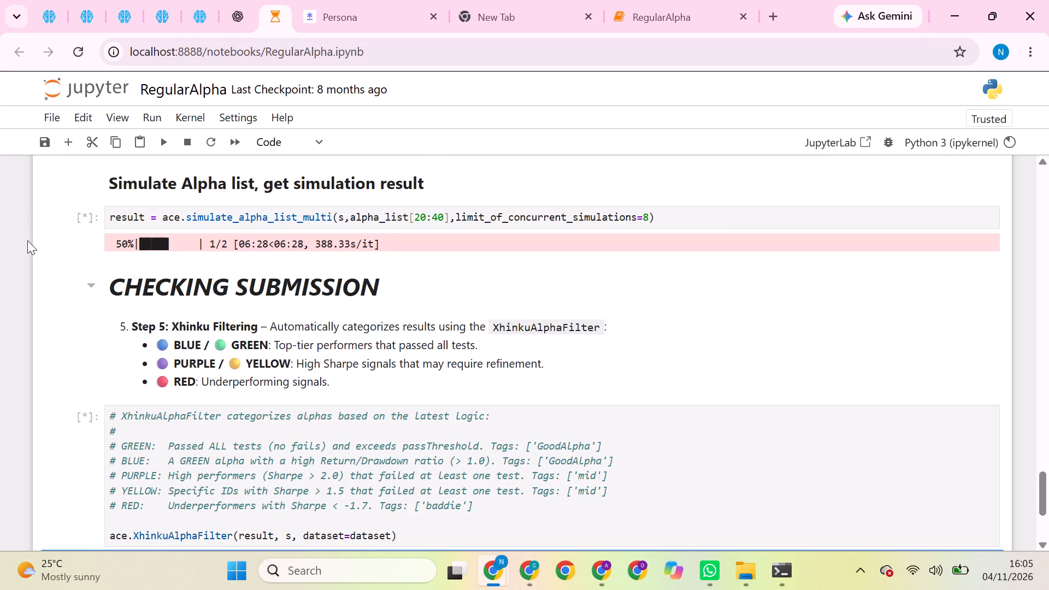
Open the unsubmitted alphas list, reload it, and look through the most recently created alphas.
{"action": "left_click", "coordinate": [50, 1]}
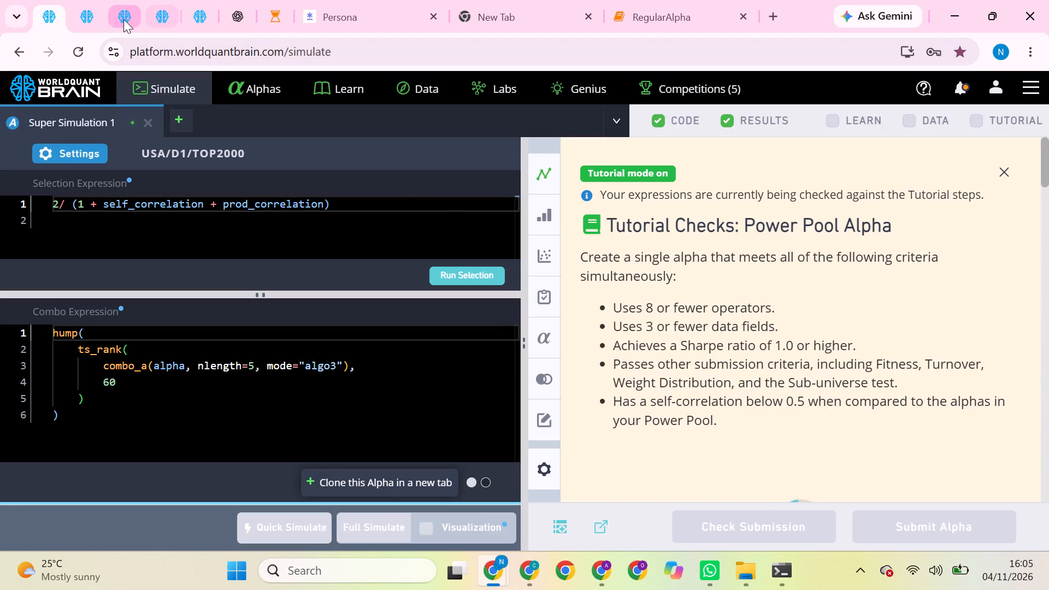
{"action": "left_click", "coordinate": [91, 8]}
{"action": "left_click", "coordinate": [125, 22]}
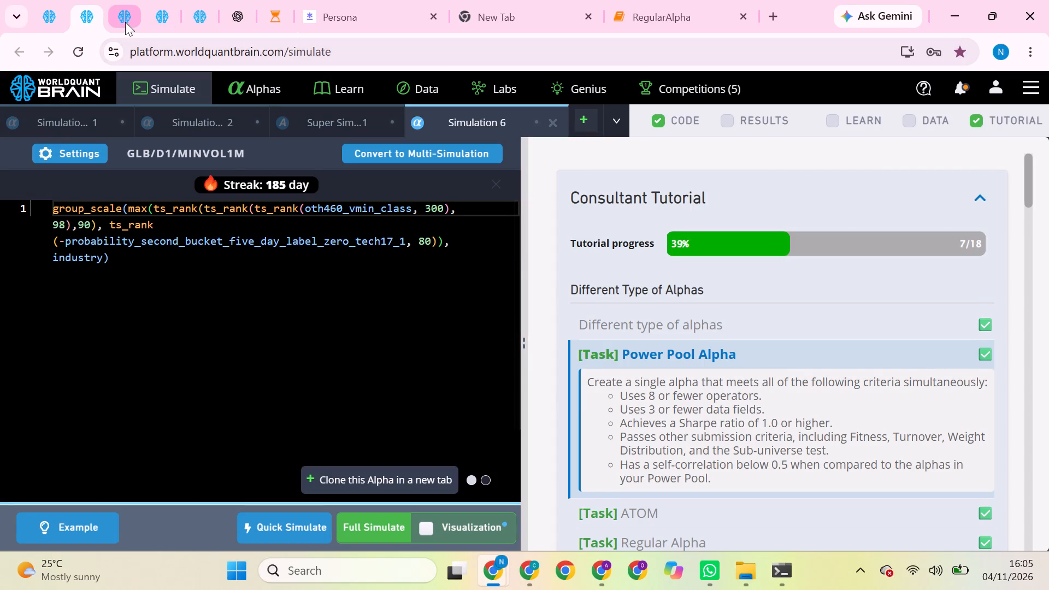
{"action": "left_click", "coordinate": [257, 96]}
{"action": "scroll", "coordinate": [399, 275], "scroll_direction": "down", "scroll_amount": 1}
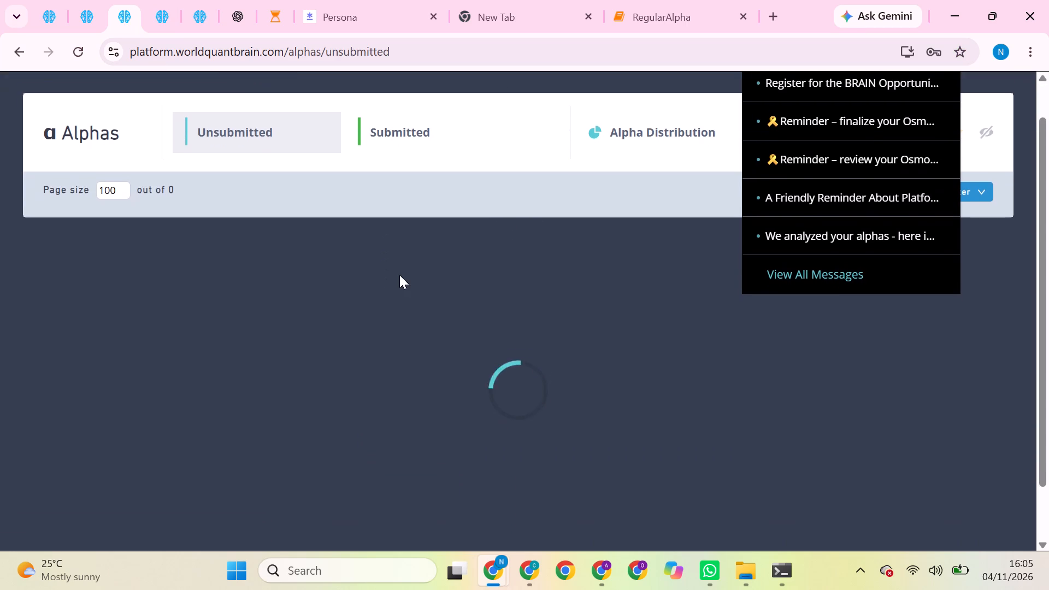
{"action": "scroll", "coordinate": [399, 275], "scroll_direction": "down", "scroll_amount": 1}
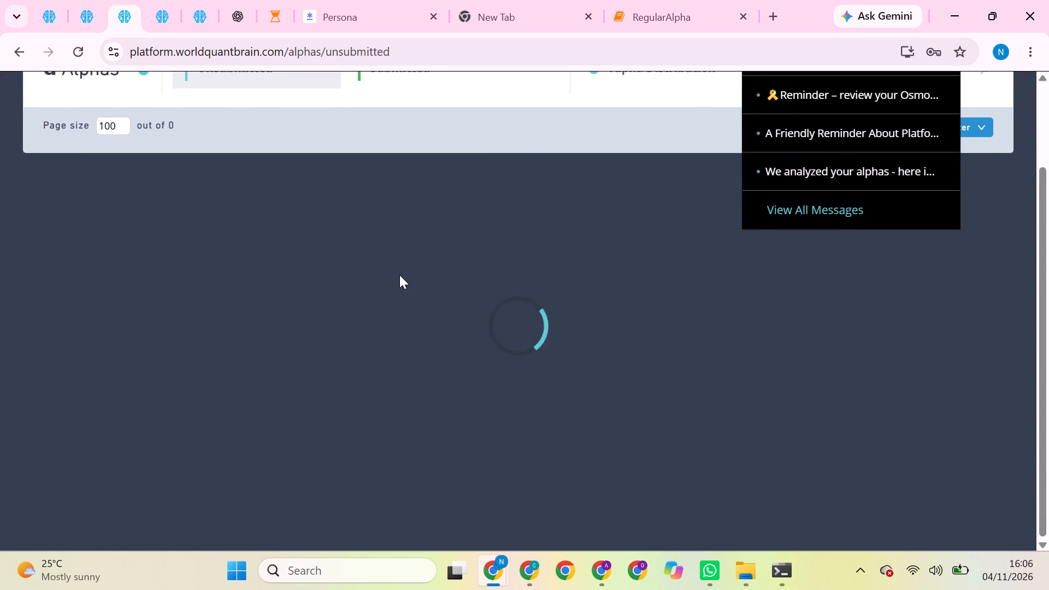
{"action": "scroll", "coordinate": [399, 275], "scroll_direction": "up", "scroll_amount": 1}
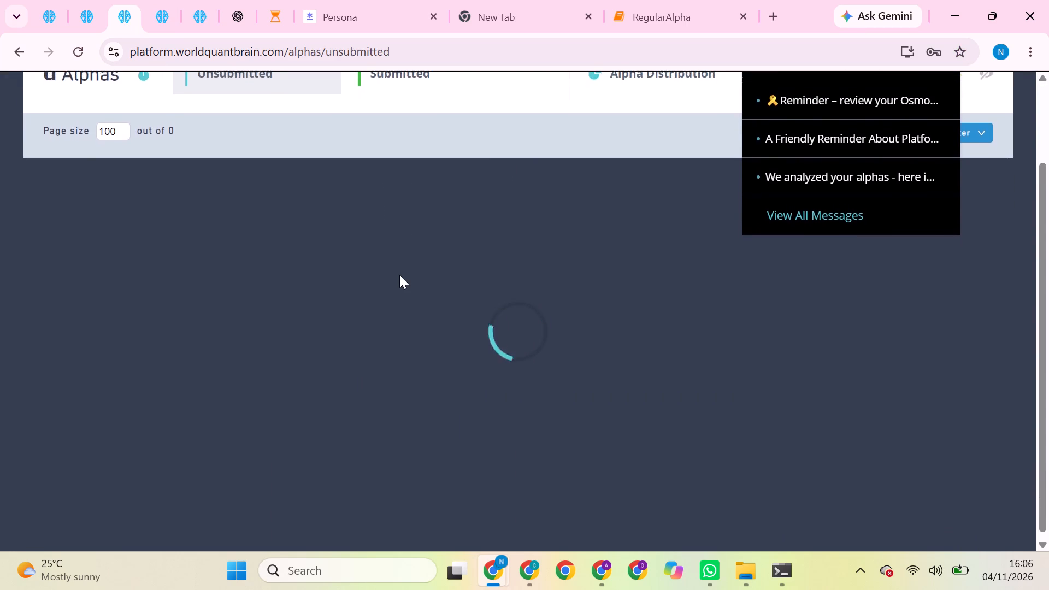
{"action": "scroll", "coordinate": [399, 275], "scroll_direction": "up", "scroll_amount": 1}
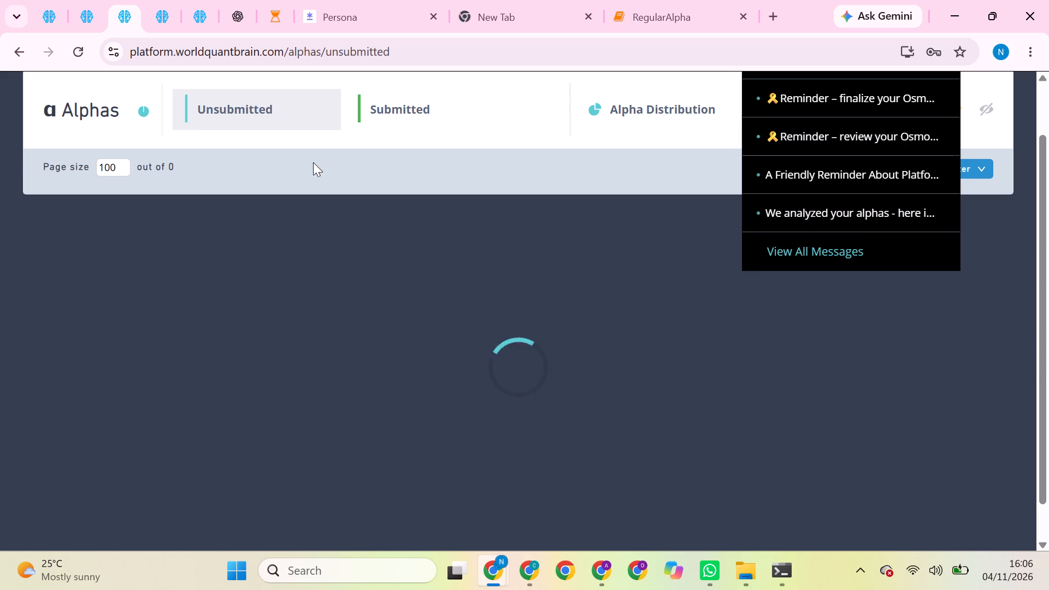
{"action": "scroll", "coordinate": [368, 331], "scroll_direction": "down", "scroll_amount": 2}
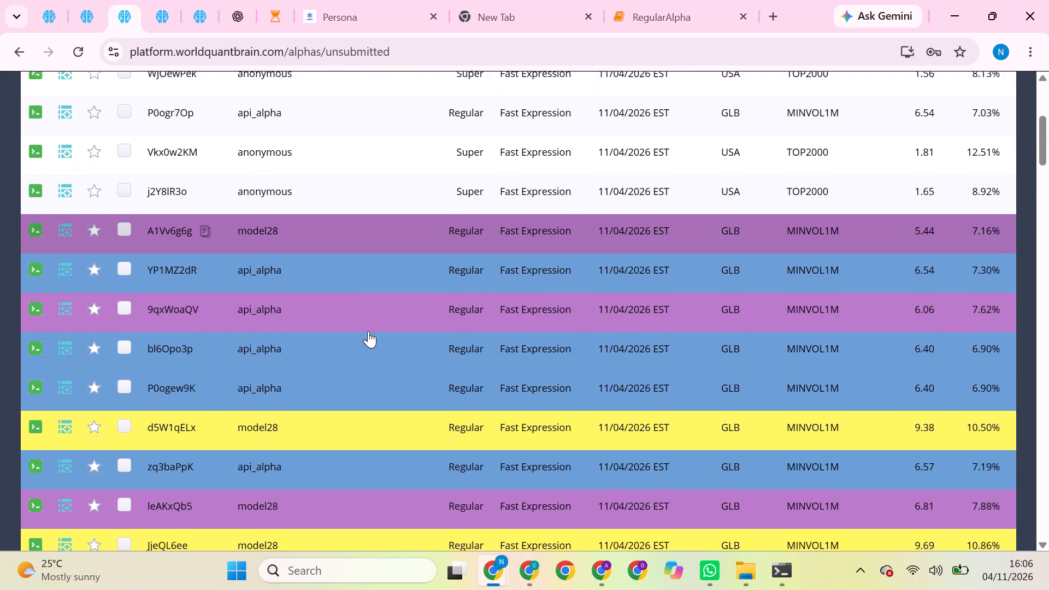
{"action": "scroll", "coordinate": [368, 331], "scroll_direction": "down", "scroll_amount": 5}
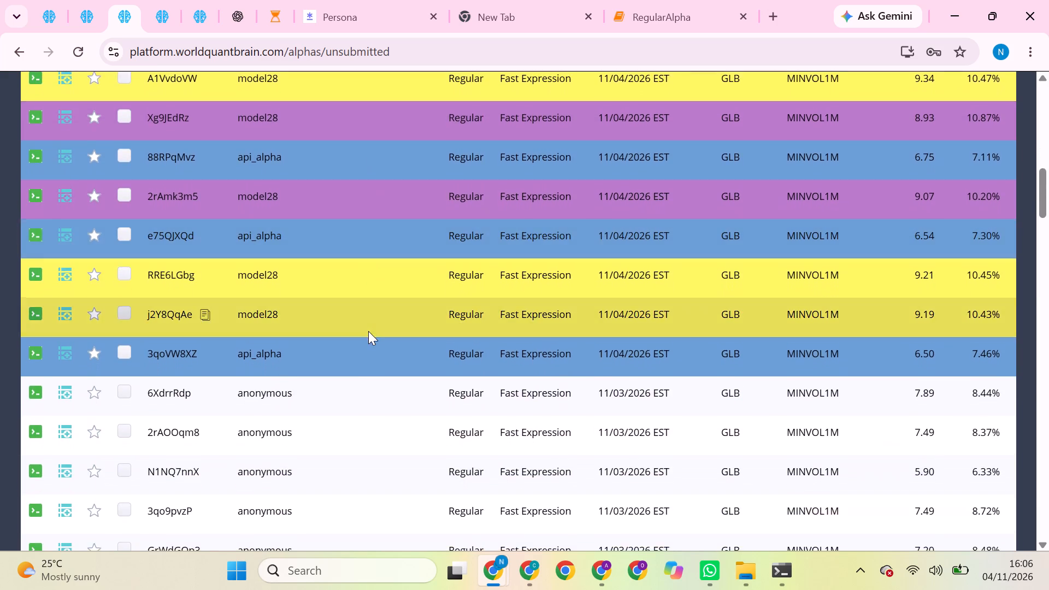
{"action": "scroll", "coordinate": [368, 331], "scroll_direction": "down", "scroll_amount": 1}
{"action": "scroll", "coordinate": [368, 331], "scroll_direction": "up", "scroll_amount": 6}
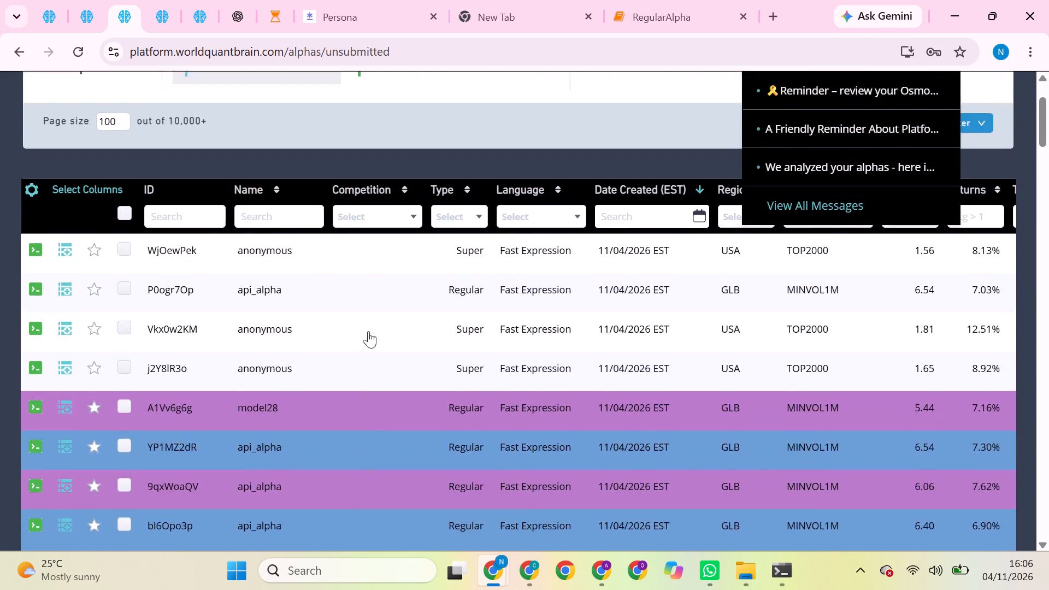
{"action": "scroll", "coordinate": [368, 331], "scroll_direction": "up", "scroll_amount": 1}
{"action": "scroll", "coordinate": [368, 331], "scroll_direction": "down", "scroll_amount": 2}
{"action": "scroll", "coordinate": [368, 331], "scroll_direction": "up", "scroll_amount": 2}
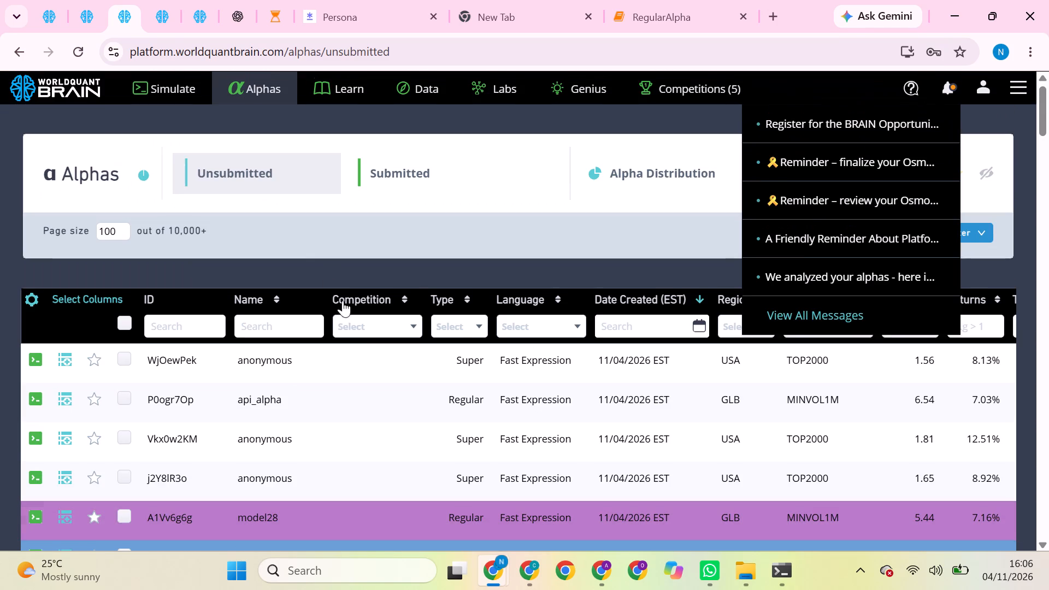
{"action": "triple_click", "coordinate": [259, 169]}
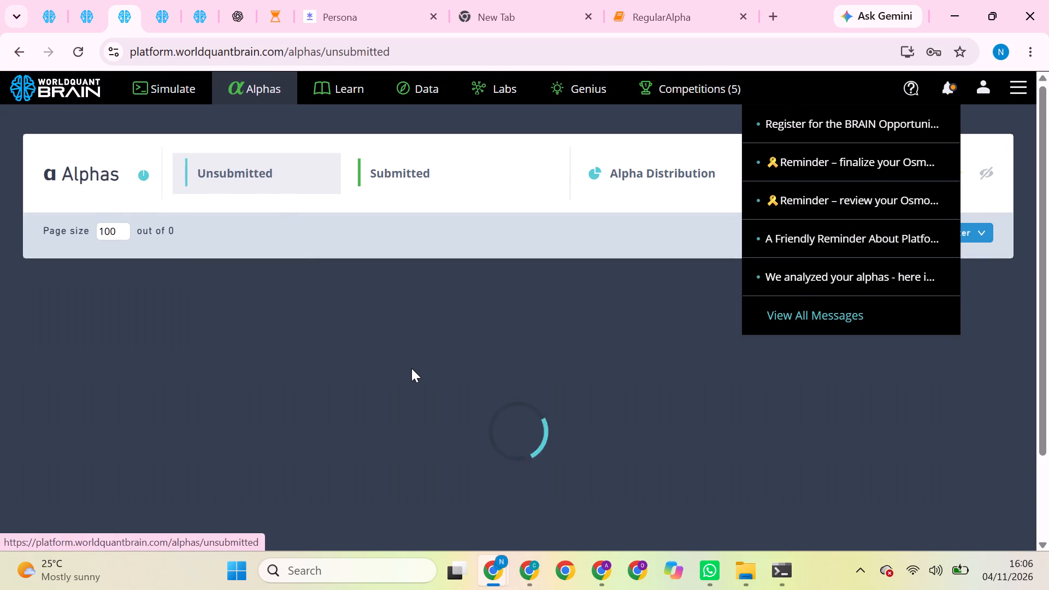
{"action": "scroll", "coordinate": [411, 368], "scroll_direction": "down", "scroll_amount": 2}
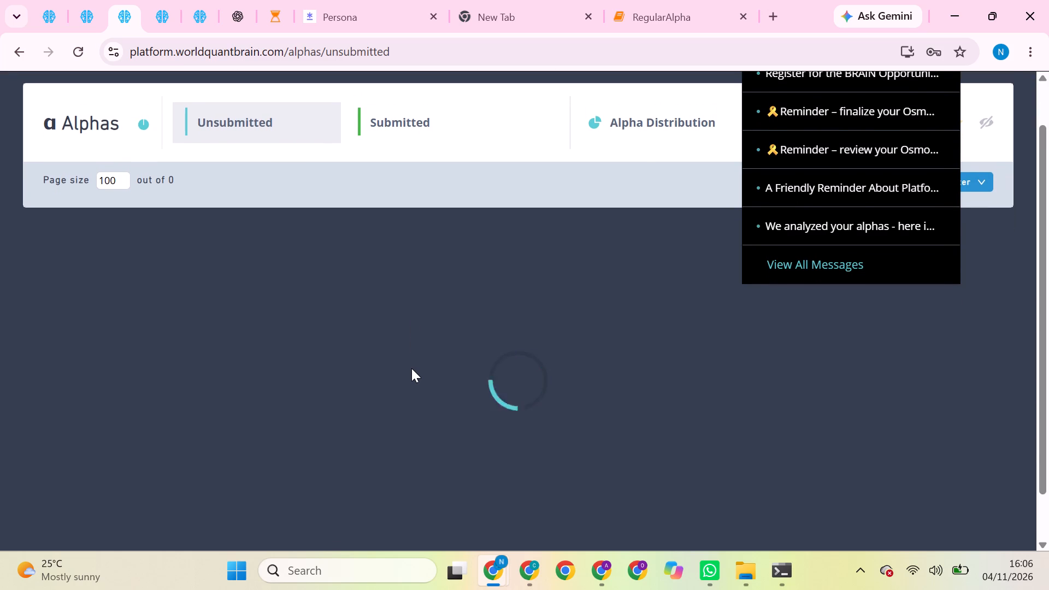
{"action": "scroll", "coordinate": [411, 368], "scroll_direction": "down", "scroll_amount": 2}
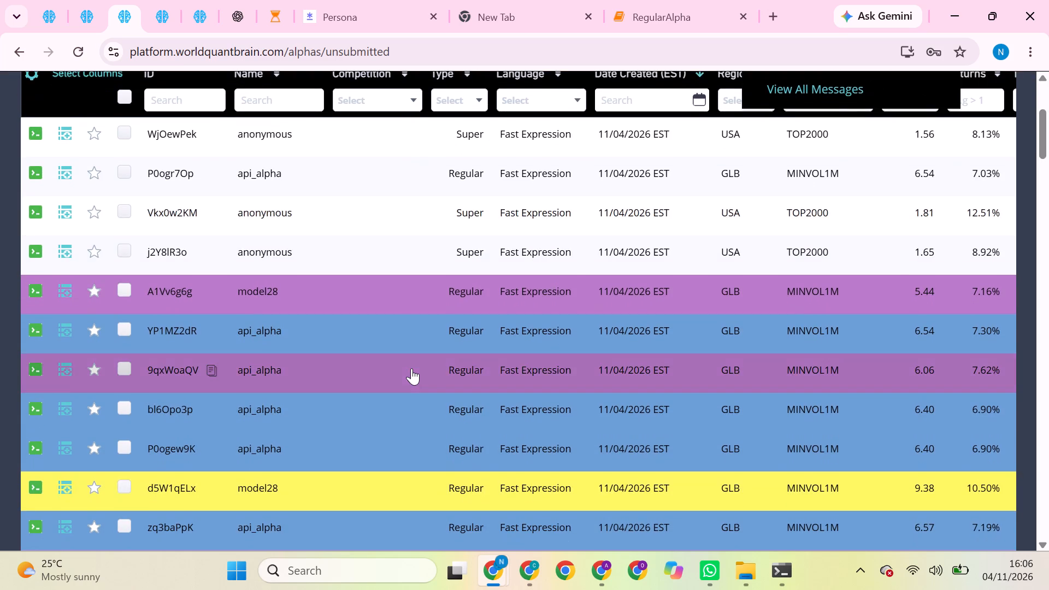
{"action": "scroll", "coordinate": [411, 368], "scroll_direction": "down", "scroll_amount": 4}
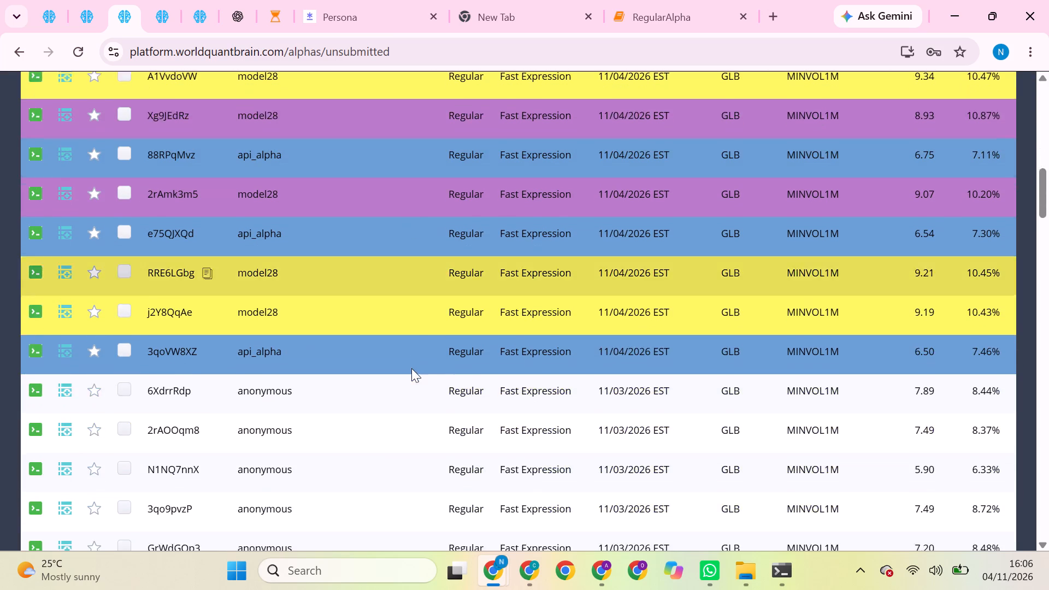
{"action": "scroll", "coordinate": [411, 368], "scroll_direction": "down", "scroll_amount": 1}
{"action": "scroll", "coordinate": [410, 264], "scroll_direction": "up", "scroll_amount": 4}
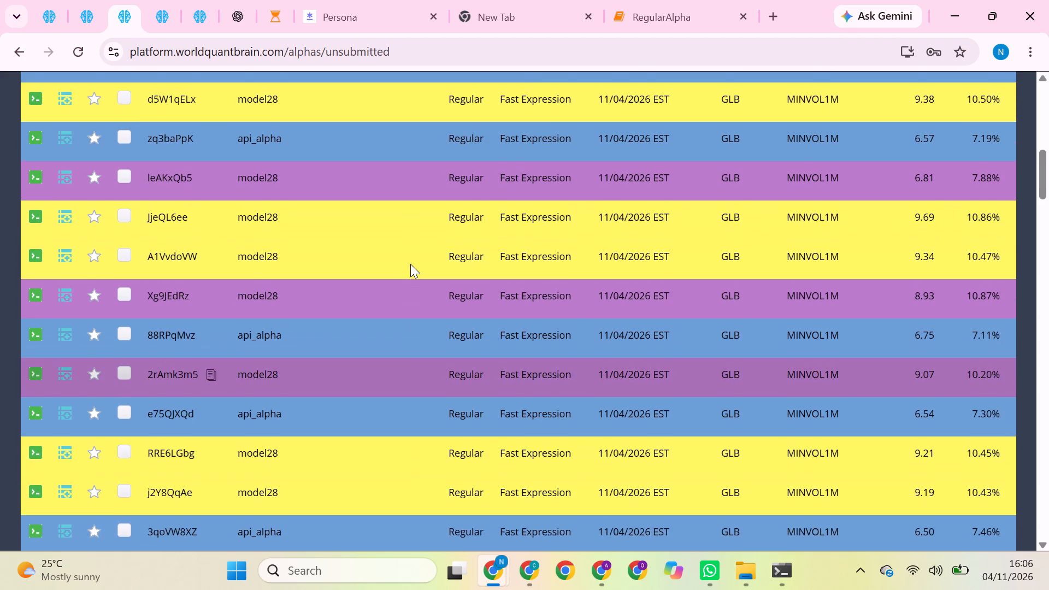
{"action": "scroll", "coordinate": [410, 264], "scroll_direction": "up", "scroll_amount": 4}
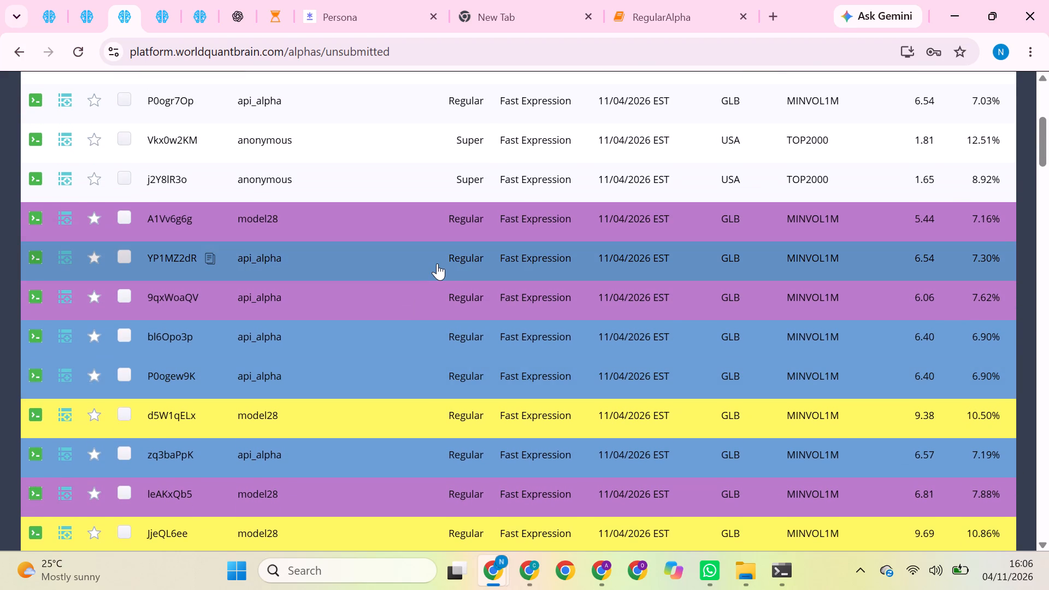
Examine the IS testing status of alphas YP1MZ2dR and bl6Opo3p.
{"action": "left_click", "coordinate": [437, 263]}
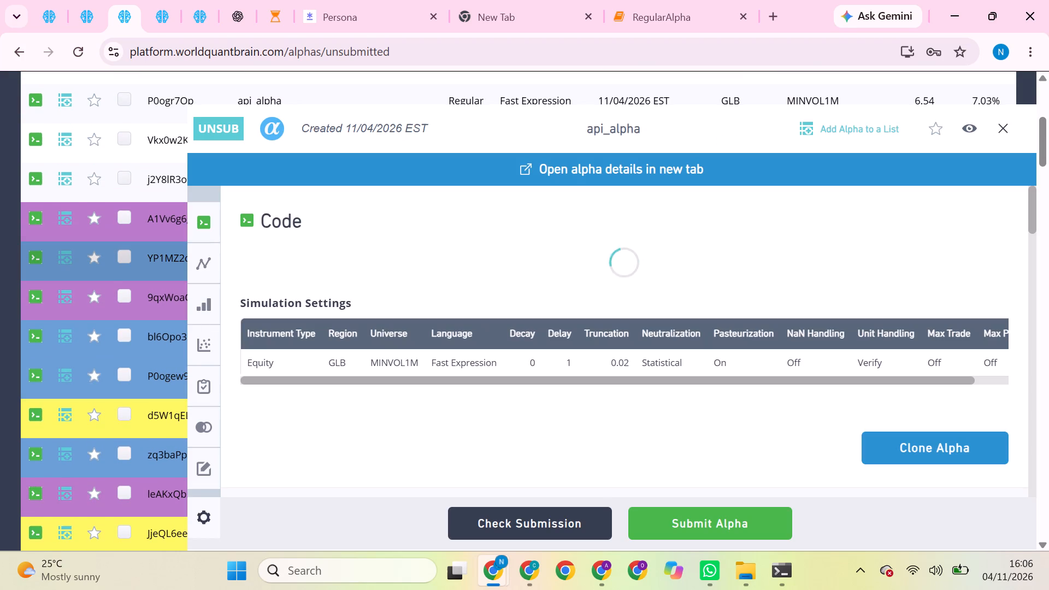
{"action": "scroll", "coordinate": [510, 363], "scroll_direction": "down", "scroll_amount": 4}
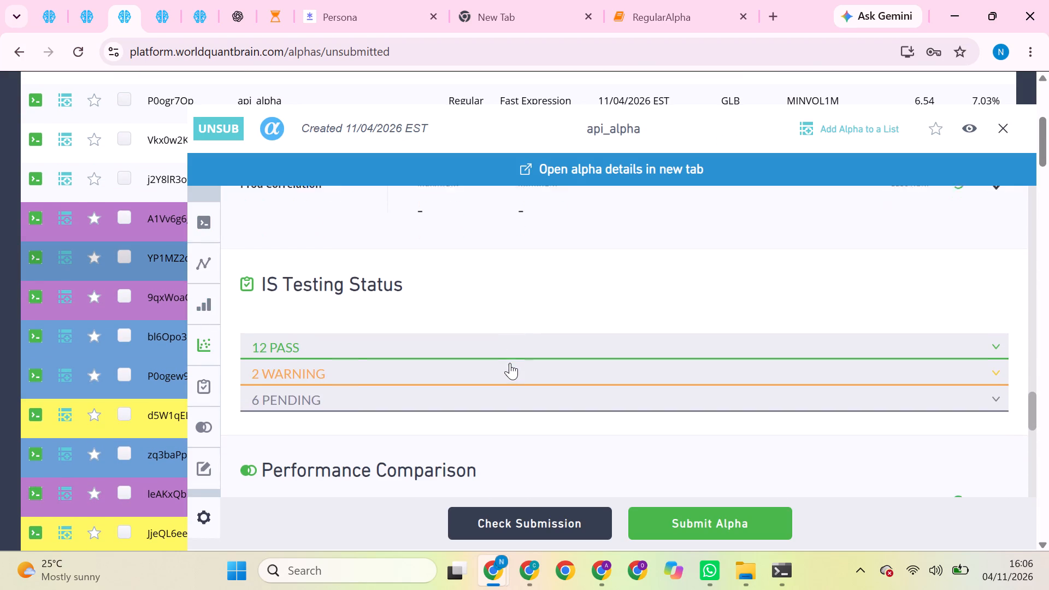
{"action": "scroll", "coordinate": [510, 363], "scroll_direction": "down", "scroll_amount": 1}
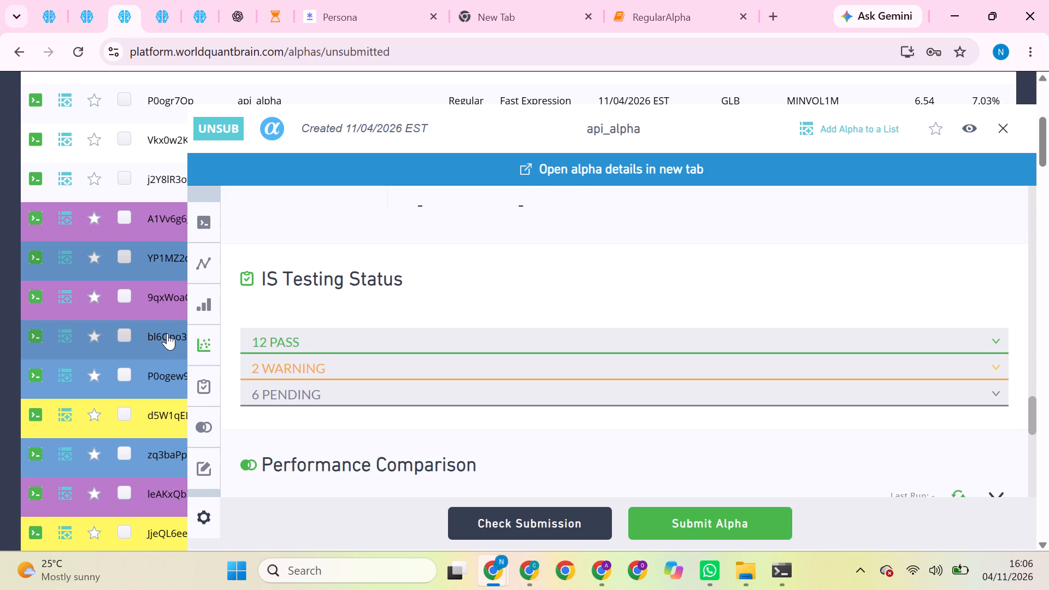
{"action": "left_click", "coordinate": [167, 333]}
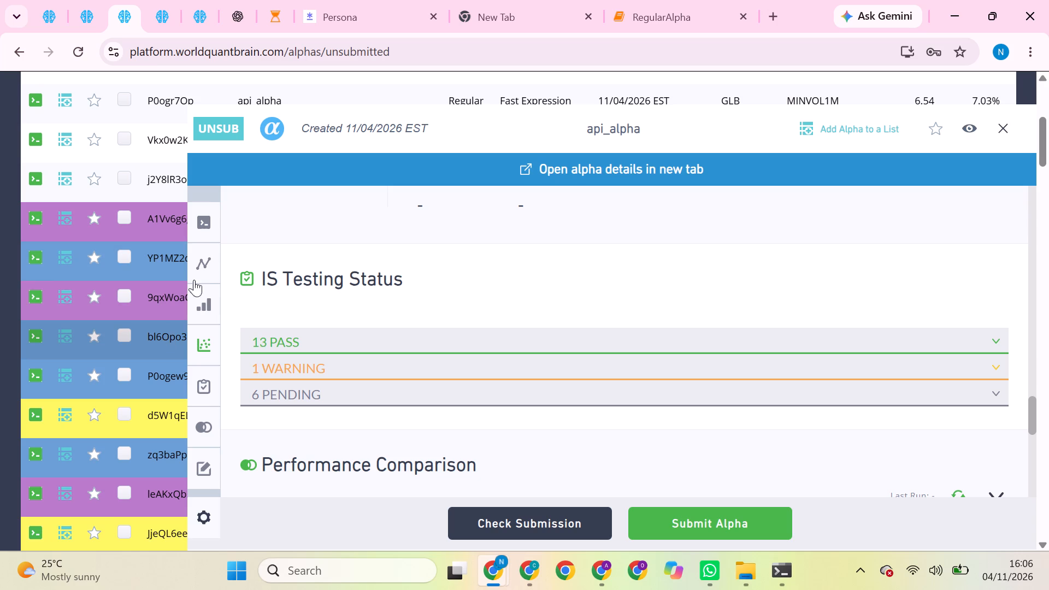
Check the progress of the multi-simulation in the RegularAlpha notebook.
{"action": "left_click", "coordinate": [282, 3]}
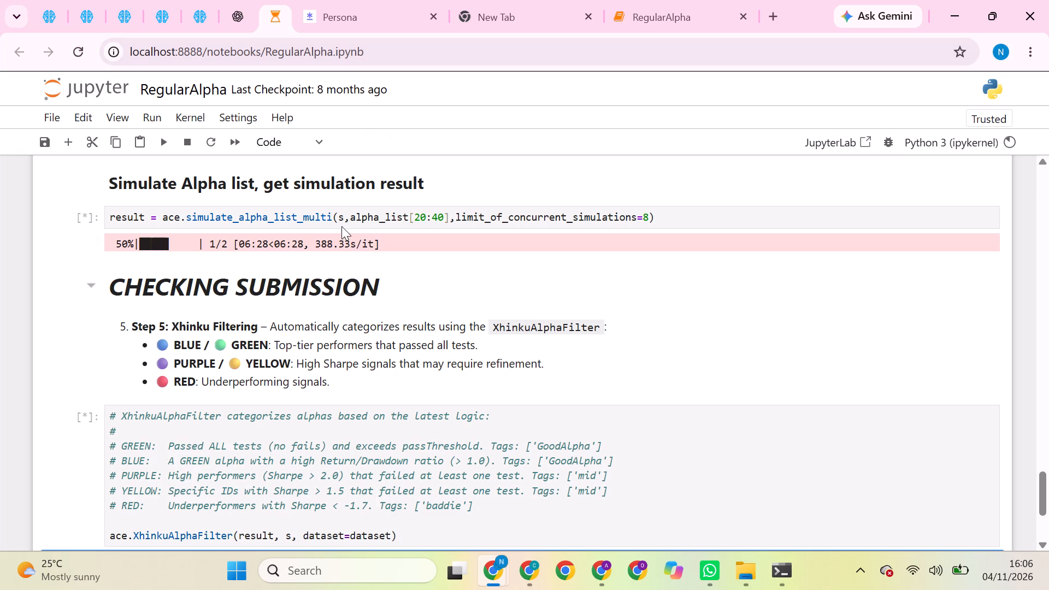
Set Super Simulation 1's universe to TOP3000 and apply the settings.
{"action": "left_click", "coordinate": [57, 4]}
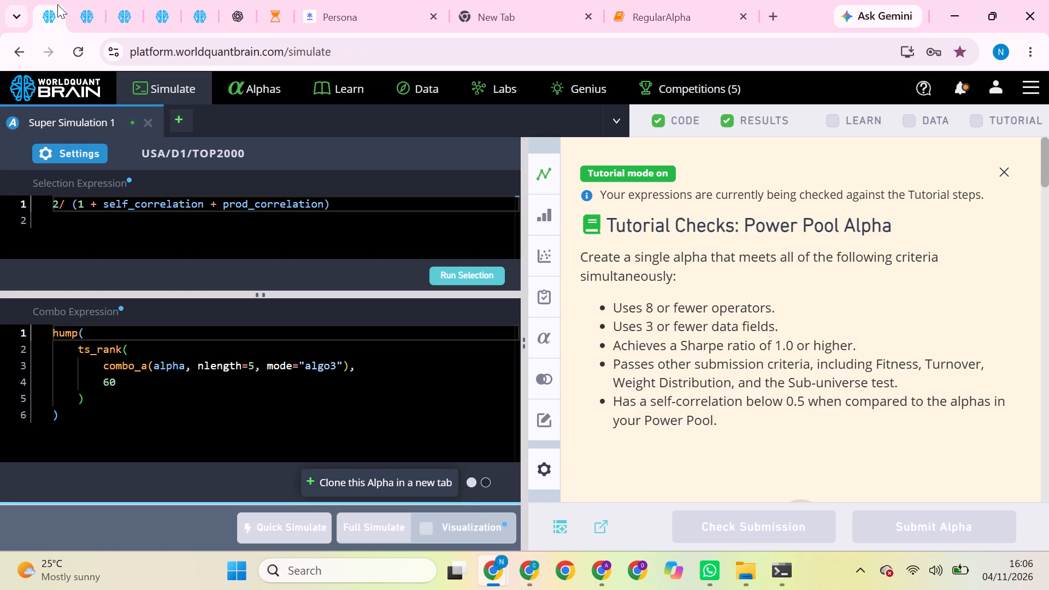
{"action": "left_click", "coordinate": [96, 160]}
{"action": "left_click", "coordinate": [172, 434]}
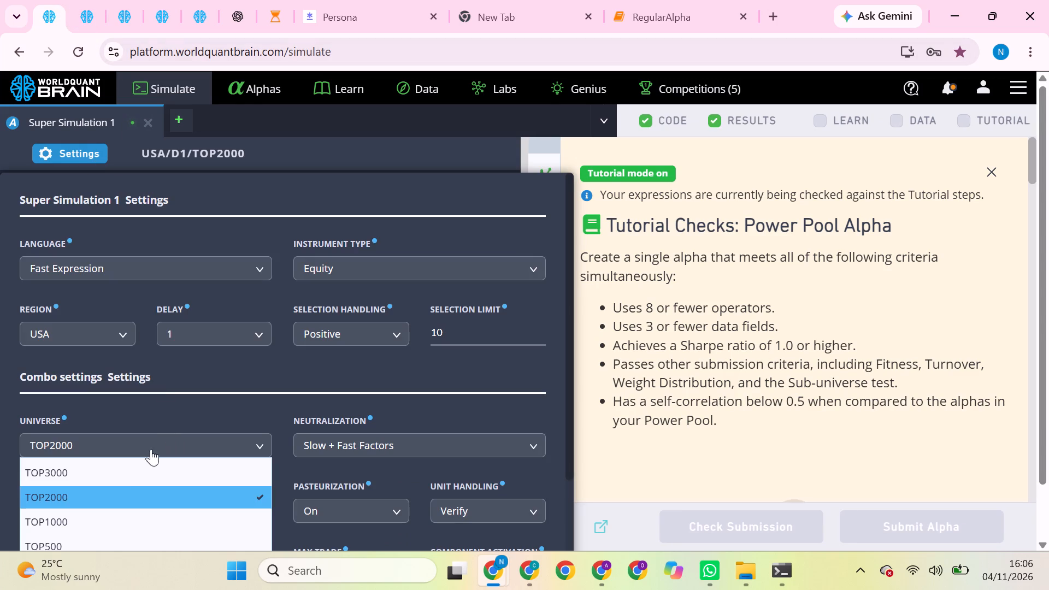
{"action": "left_click", "coordinate": [116, 472]}
{"action": "scroll", "coordinate": [341, 471], "scroll_direction": "down", "scroll_amount": 3}
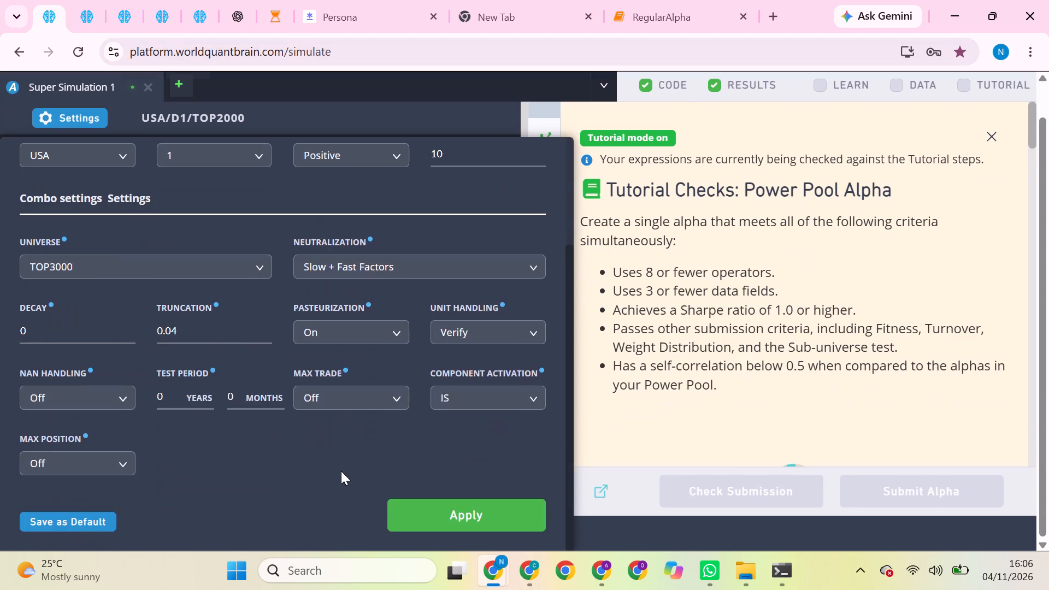
{"action": "scroll", "coordinate": [341, 471], "scroll_direction": "down", "scroll_amount": 1}
{"action": "left_click", "coordinate": [458, 506]}
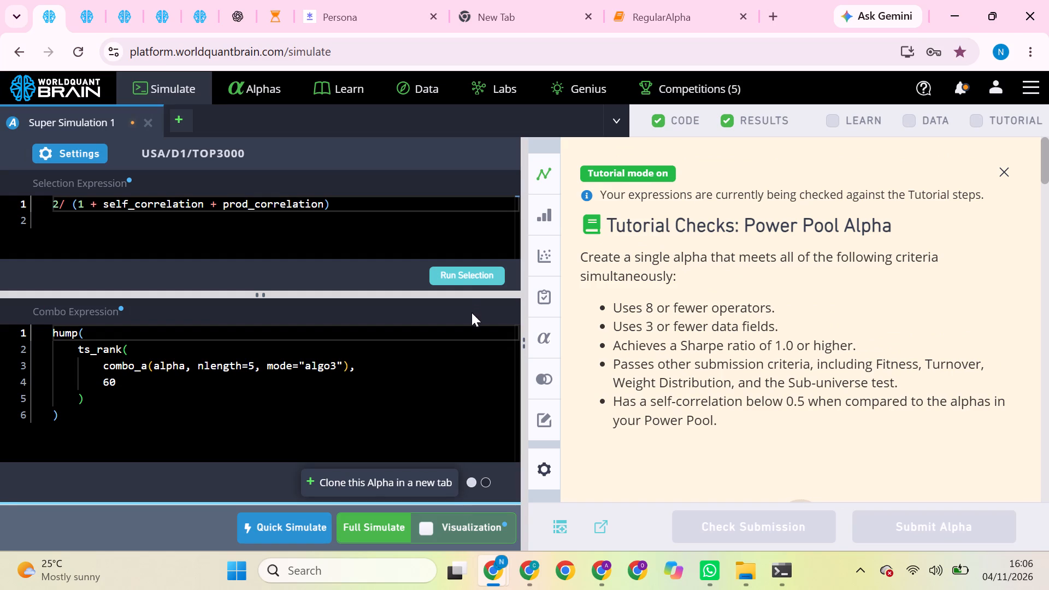
Run Super Simulation 1's selection and start a full simulation.
{"action": "left_click", "coordinate": [464, 270]}
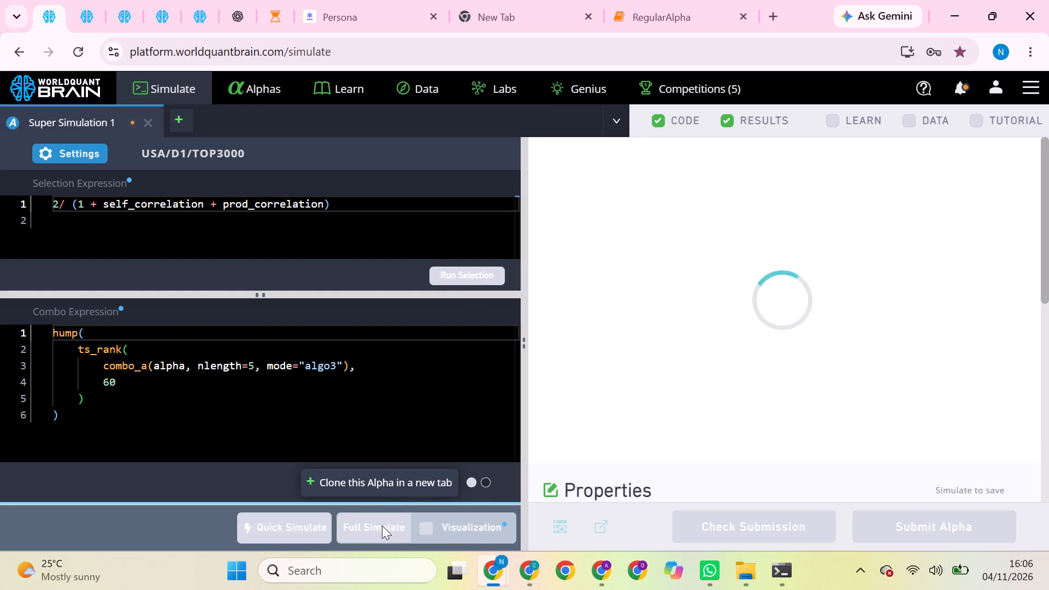
{"action": "left_click", "coordinate": [382, 526]}
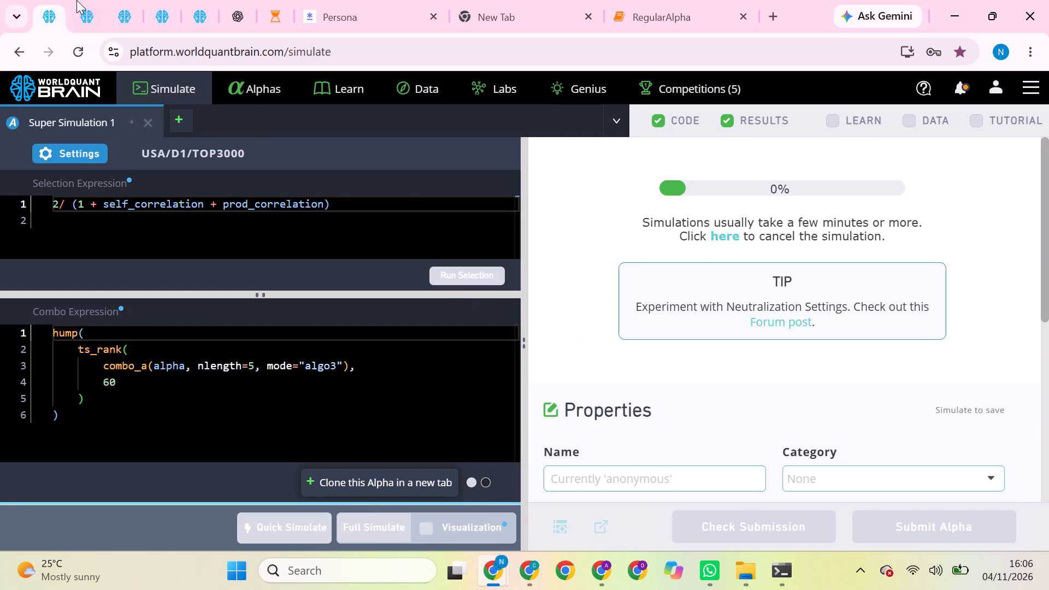
Monitor the progress of Super Simulation 1's full simulation.
{"action": "left_click", "coordinate": [75, 0]}
{"action": "left_click", "coordinate": [58, 2]}
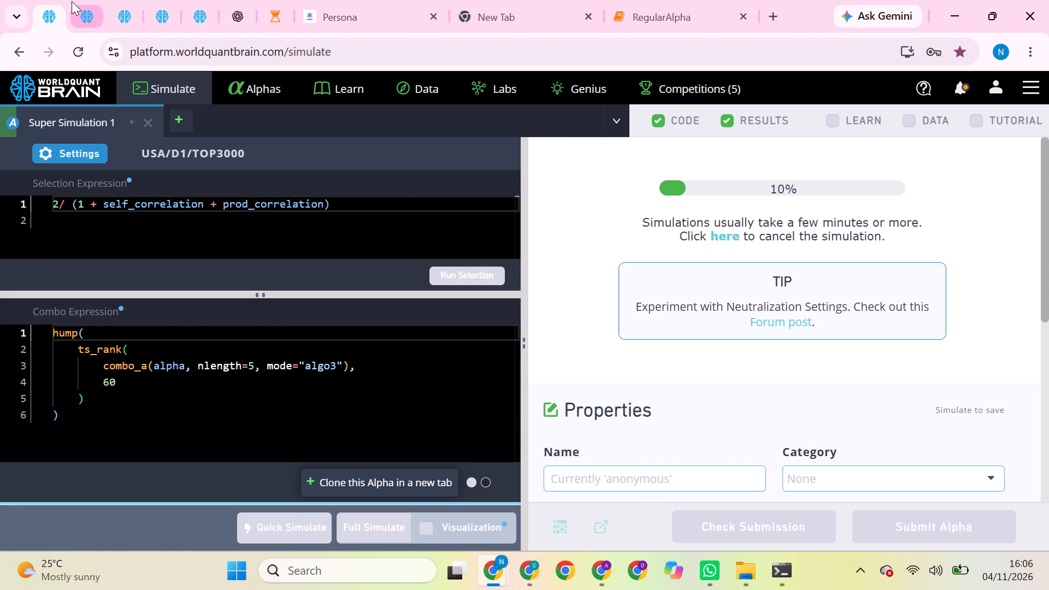
{"action": "left_click", "coordinate": [72, 1]}
{"action": "left_click", "coordinate": [51, 2]}
{"action": "scroll", "coordinate": [380, 356], "scroll_direction": "down", "scroll_amount": 3}
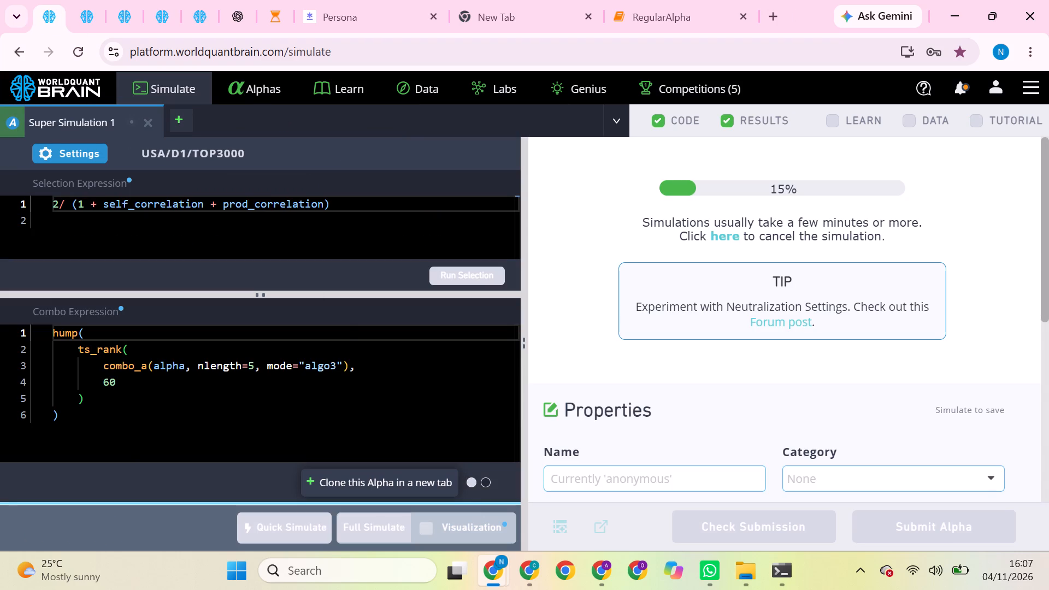
{"action": "left_click", "coordinate": [101, 0]}
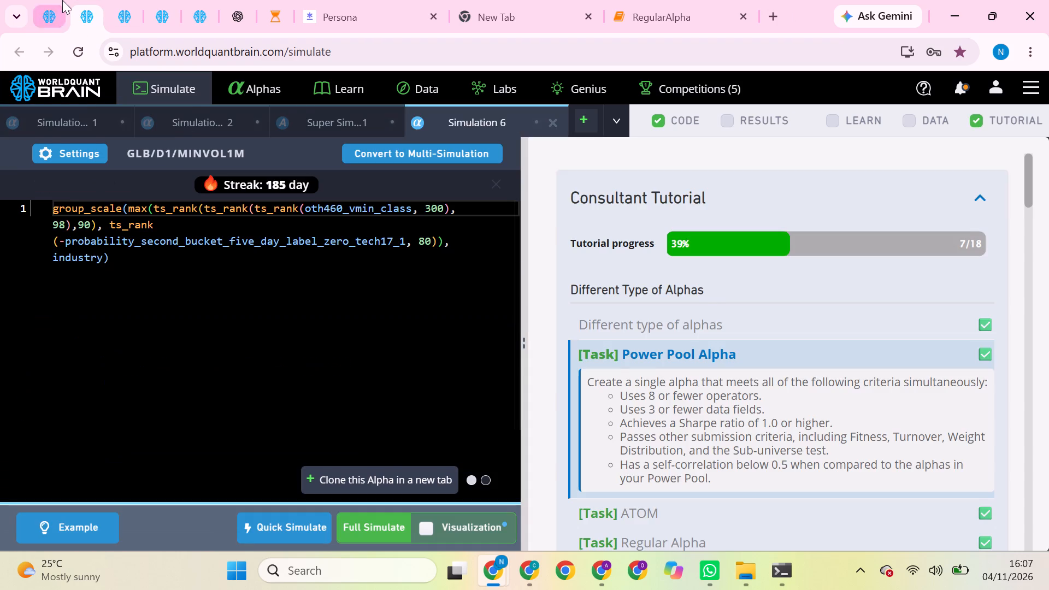
{"action": "left_click", "coordinate": [62, 0]}
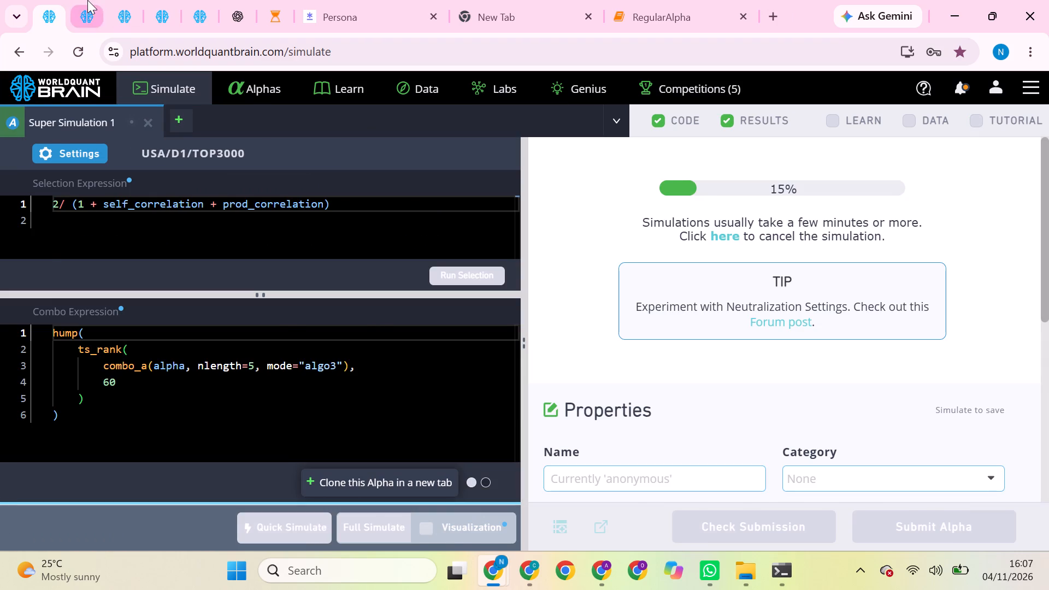
{"action": "left_click", "coordinate": [87, 0]}
{"action": "left_click", "coordinate": [52, 0]}
{"action": "left_click", "coordinate": [64, 0]}
{"action": "left_click", "coordinate": [85, 2]}
{"action": "left_click", "coordinate": [58, 0]}
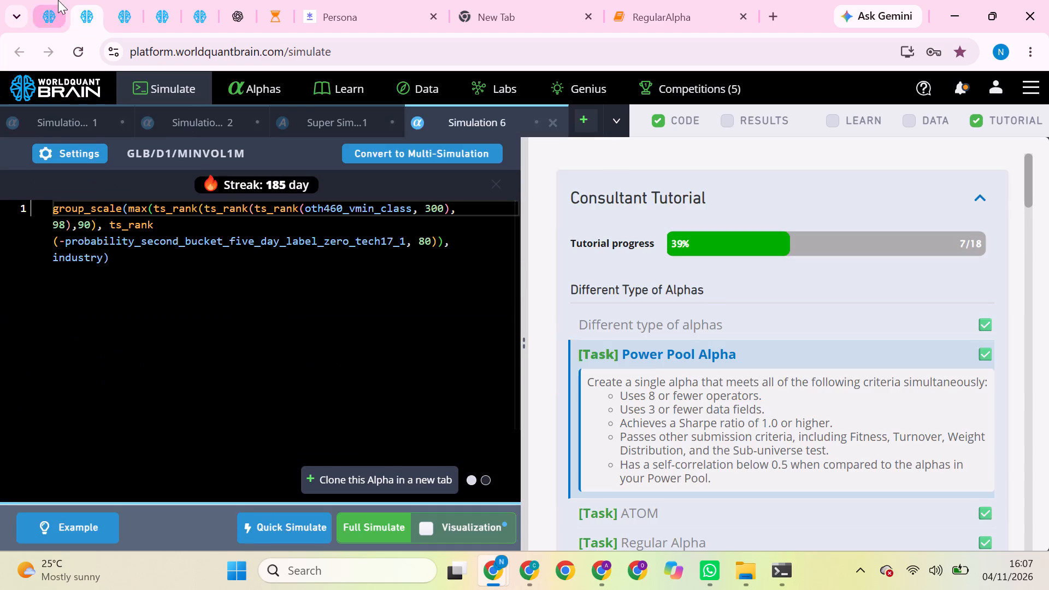
Return to the details of alpha bl6Opo3p in the unsubmitted alphas list.
{"action": "left_click", "coordinate": [108, 0]}
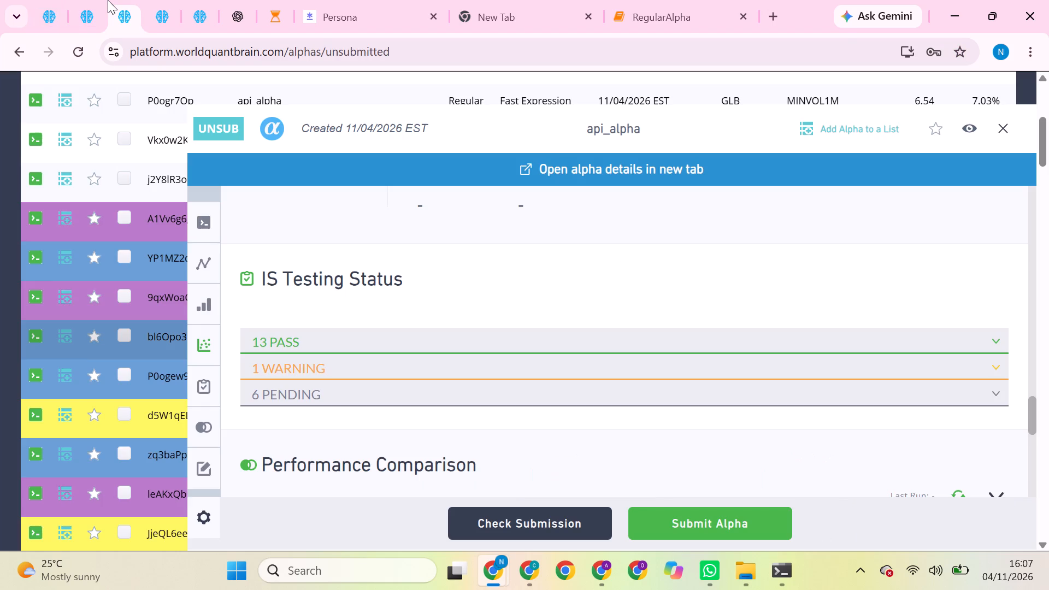
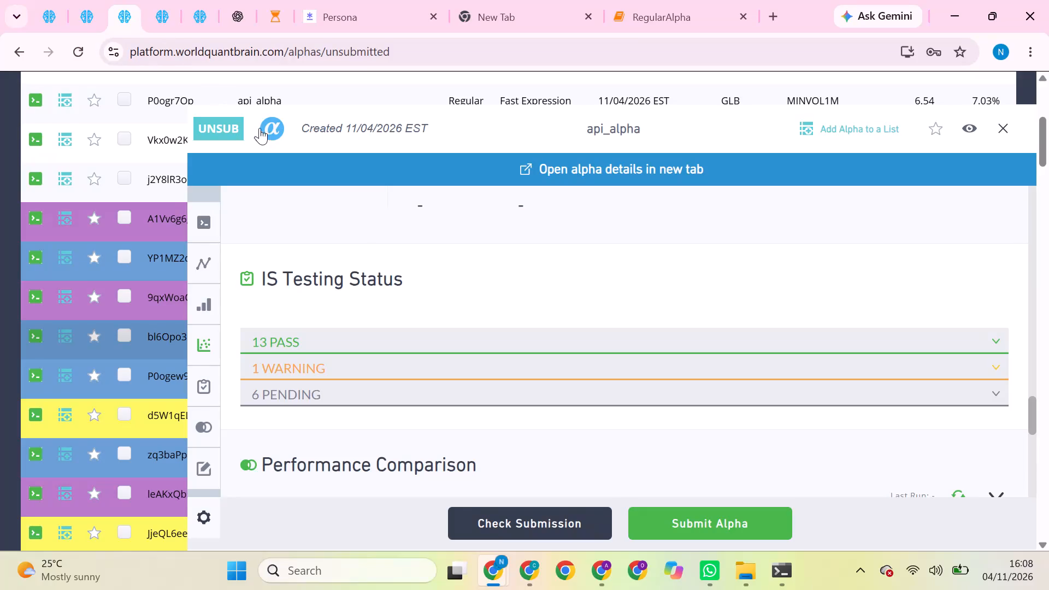
Run the Prod Correlation check for alpha bl6Opo3p and review its correlation section.
{"action": "scroll", "coordinate": [364, 225], "scroll_direction": "up", "scroll_amount": 3}
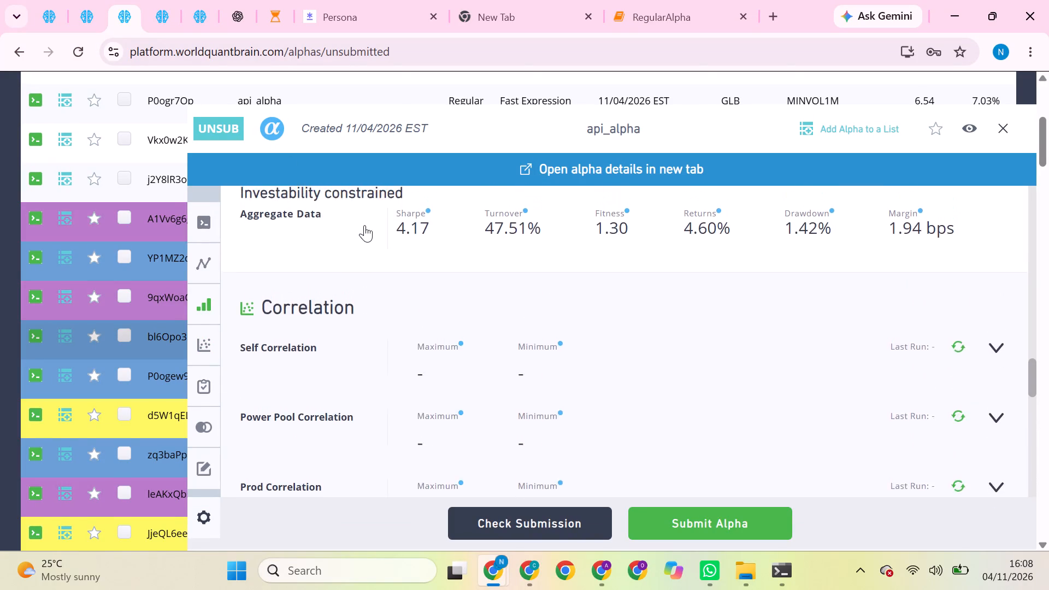
{"action": "scroll", "coordinate": [364, 225], "scroll_direction": "down", "scroll_amount": 2}
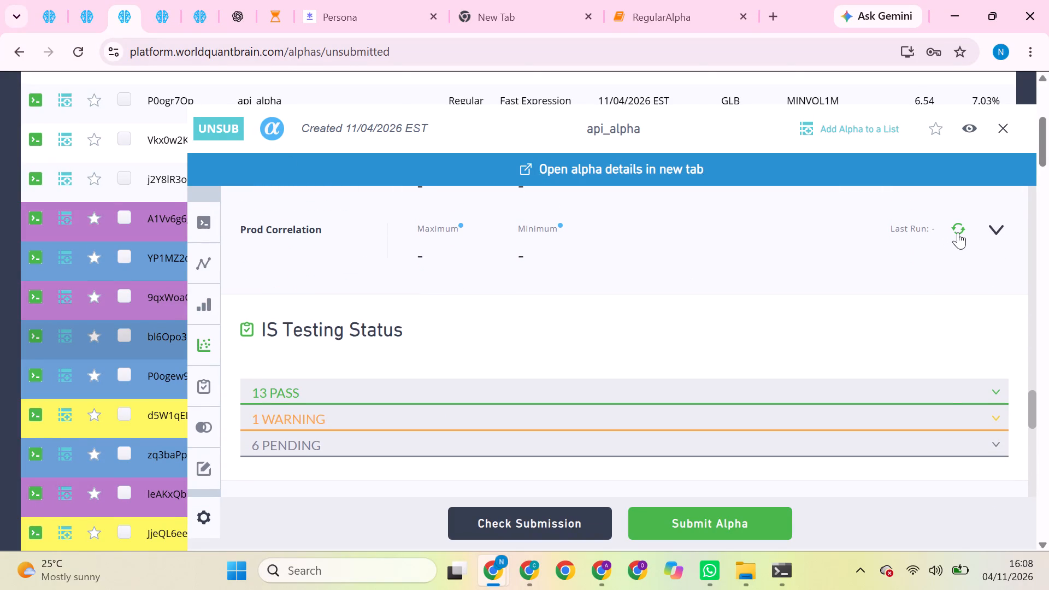
{"action": "left_click", "coordinate": [958, 232]}
{"action": "scroll", "coordinate": [910, 278], "scroll_direction": "up", "scroll_amount": 1}
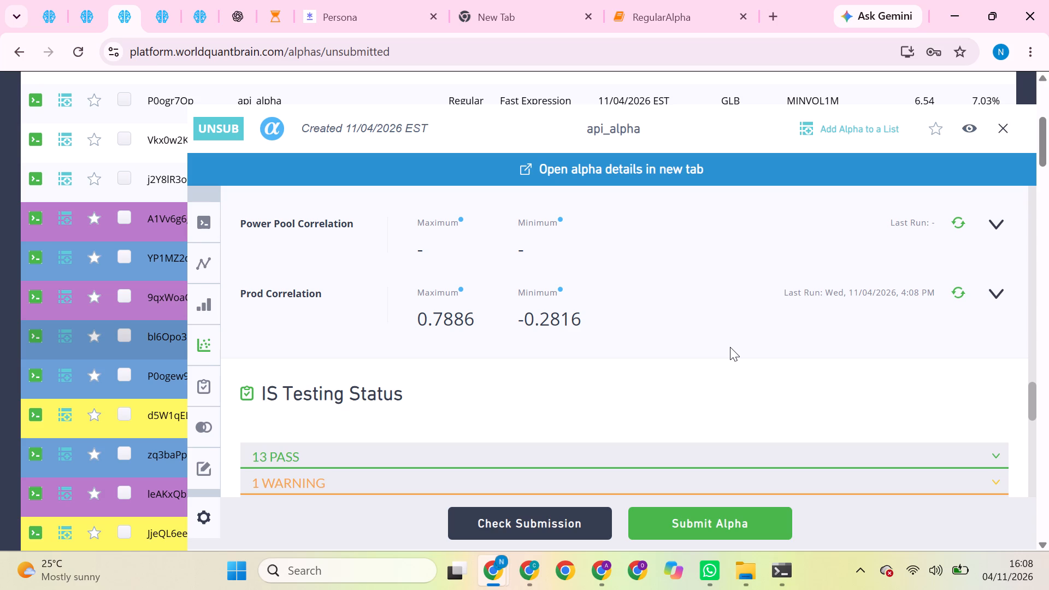
Dismiss the tutorial checks on Super Simulation 1's results, run its Prod Correlation check and review the IS testing status.
{"action": "left_click", "coordinate": [85, 0]}
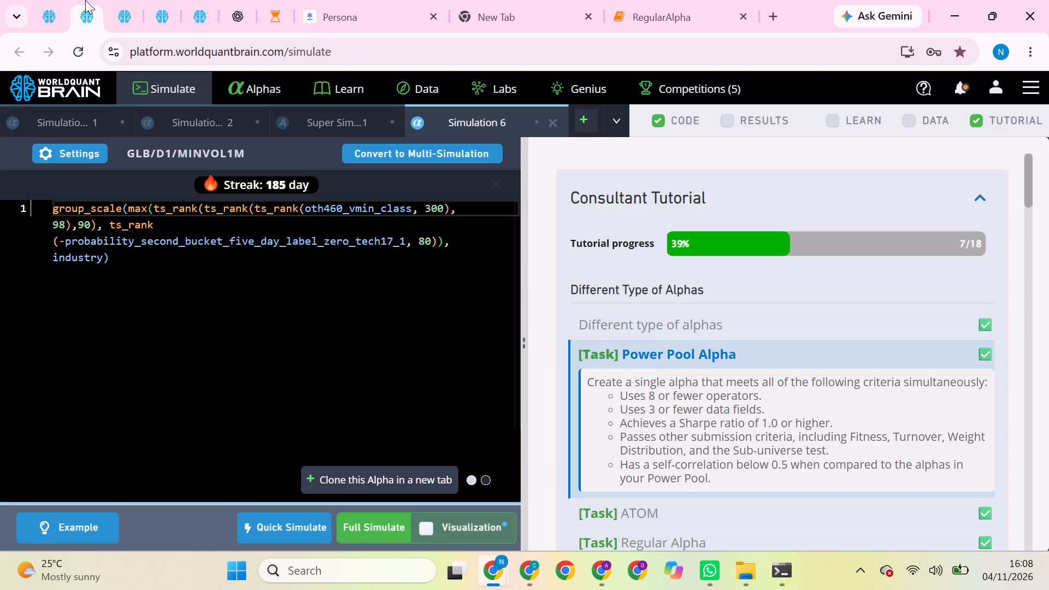
{"action": "left_click", "coordinate": [60, 1]}
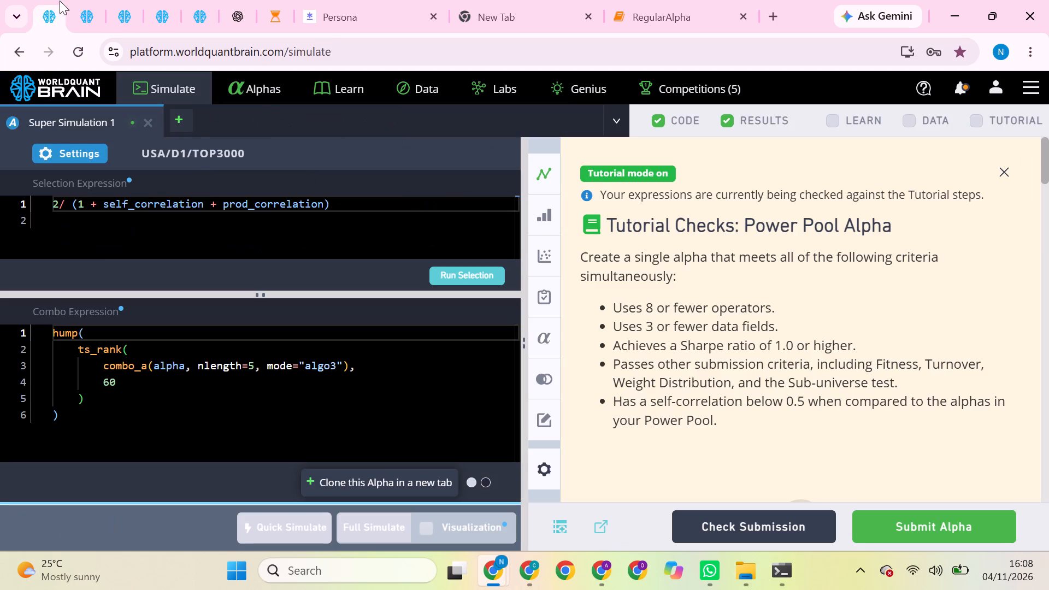
{"action": "left_click", "coordinate": [1005, 171]}
{"action": "scroll", "coordinate": [851, 304], "scroll_direction": "down", "scroll_amount": 3}
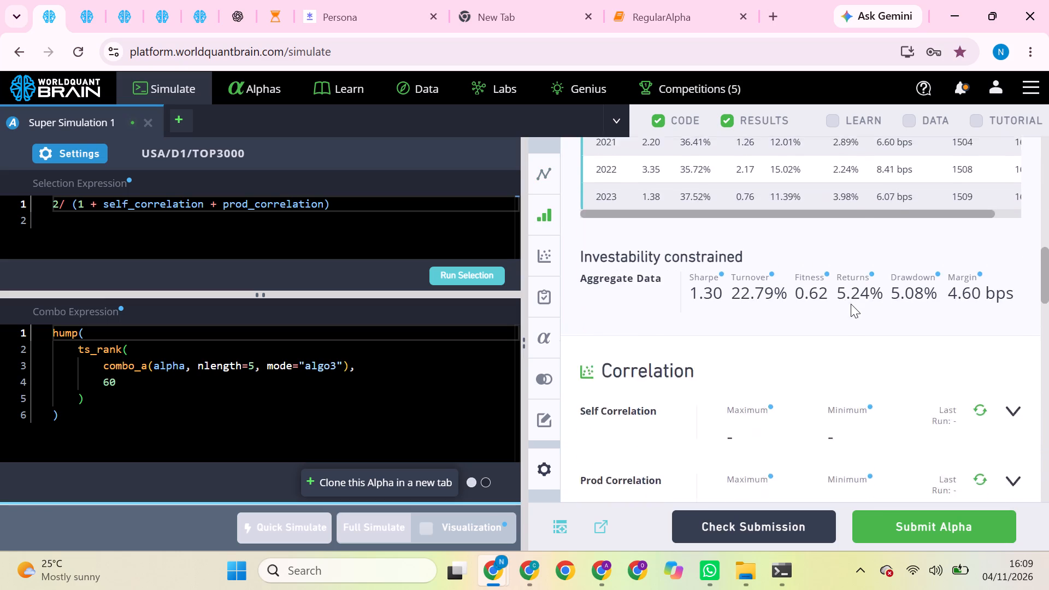
{"action": "scroll", "coordinate": [851, 304], "scroll_direction": "down", "scroll_amount": 3}
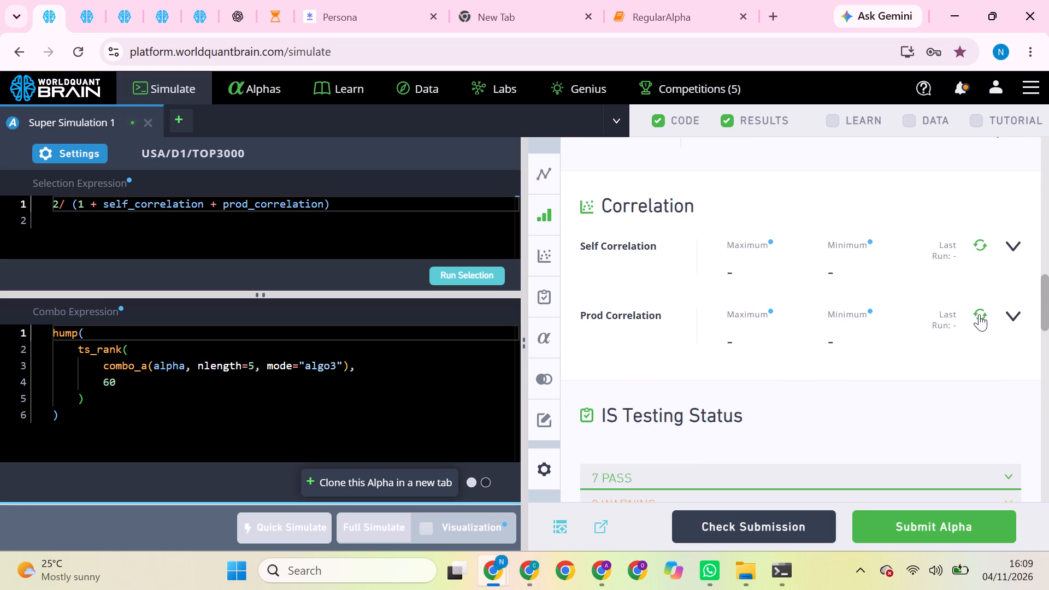
{"action": "left_click", "coordinate": [979, 314]}
{"action": "scroll", "coordinate": [986, 353], "scroll_direction": "down", "scroll_amount": 2}
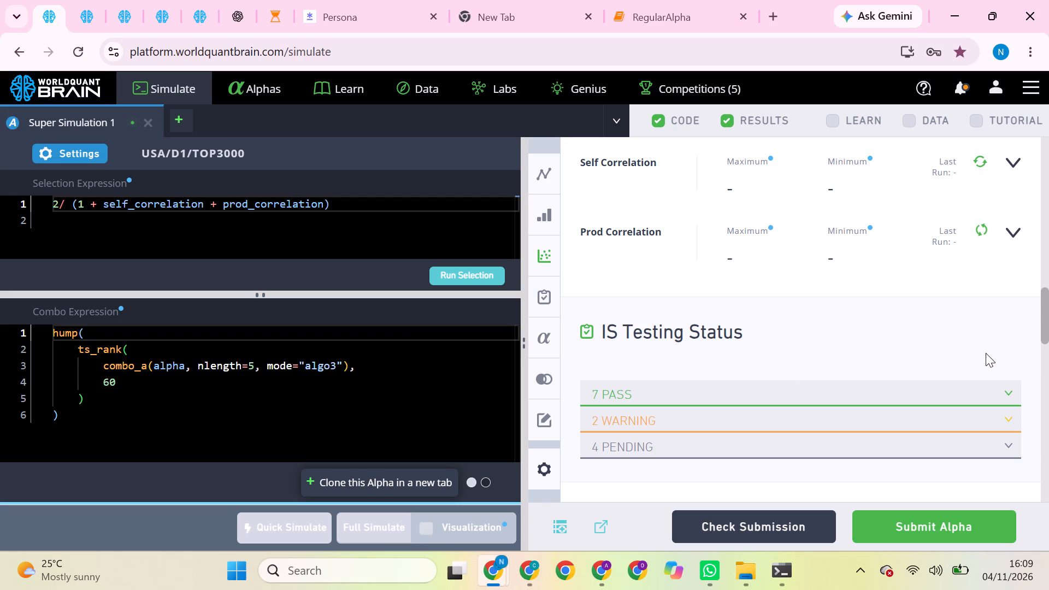
Square Super Simulation 1's combo expression by appending ^2 after the closing parenthesis of hump.
{"action": "left_click", "coordinate": [104, 410]}
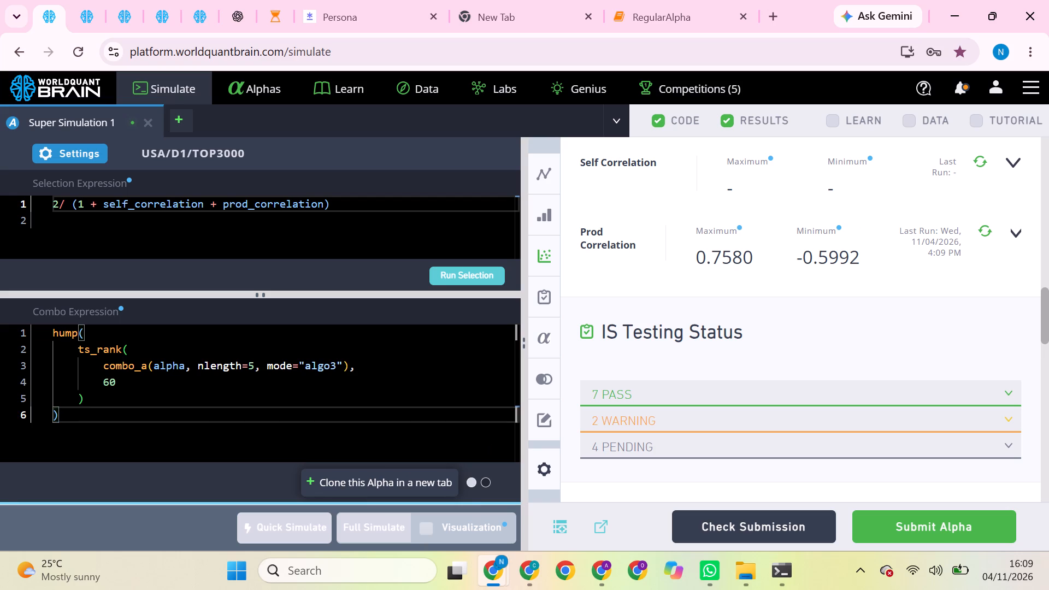
{"action": "type", "text": "^2"}
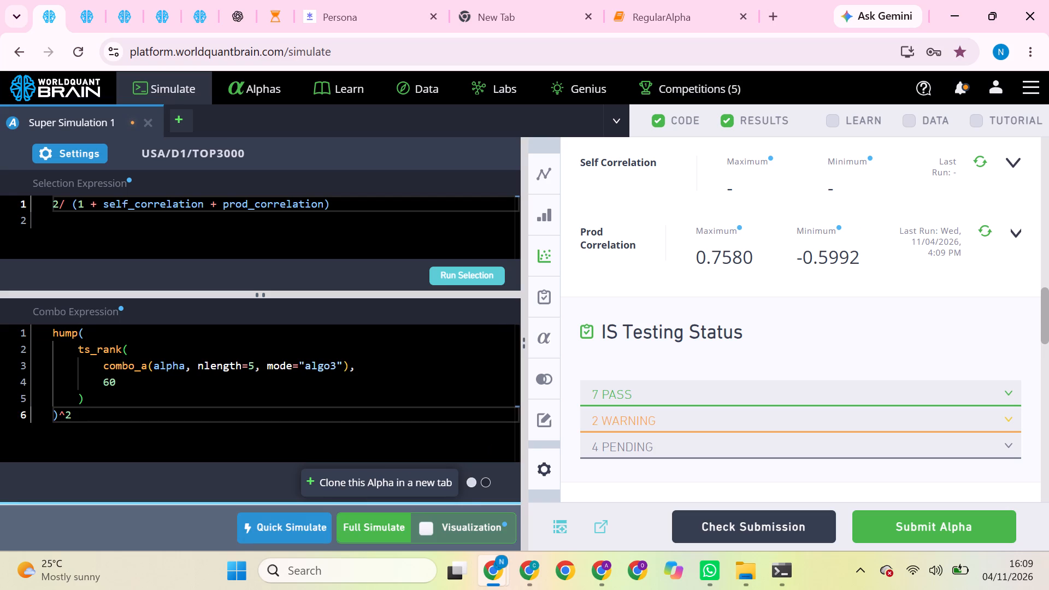
Run Super Simulation 1's selection and start a full simulation with the squared combo expression.
{"action": "left_click", "coordinate": [473, 270]}
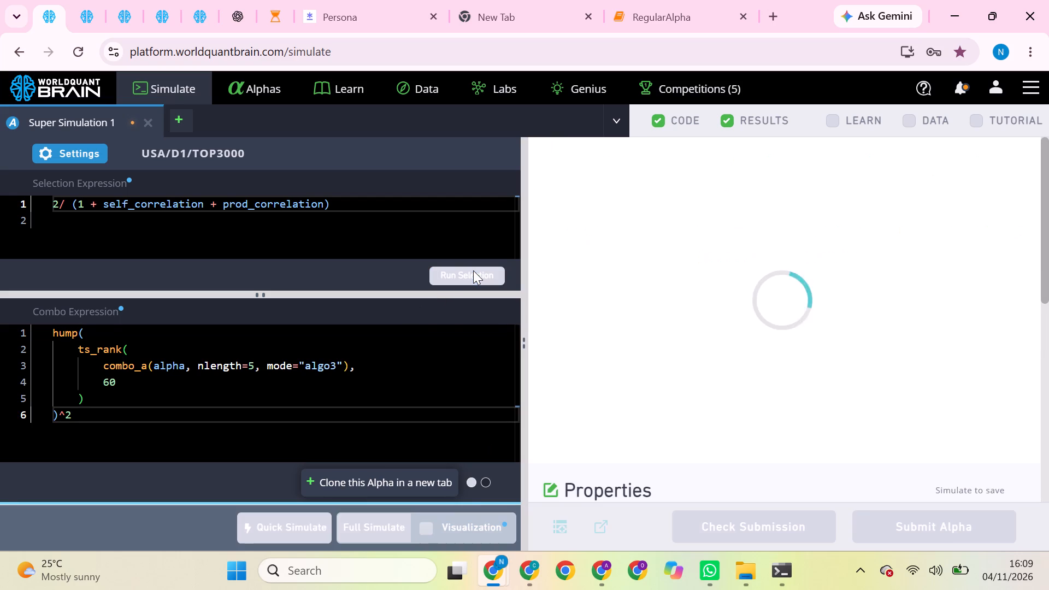
{"action": "left_click", "coordinate": [383, 529]}
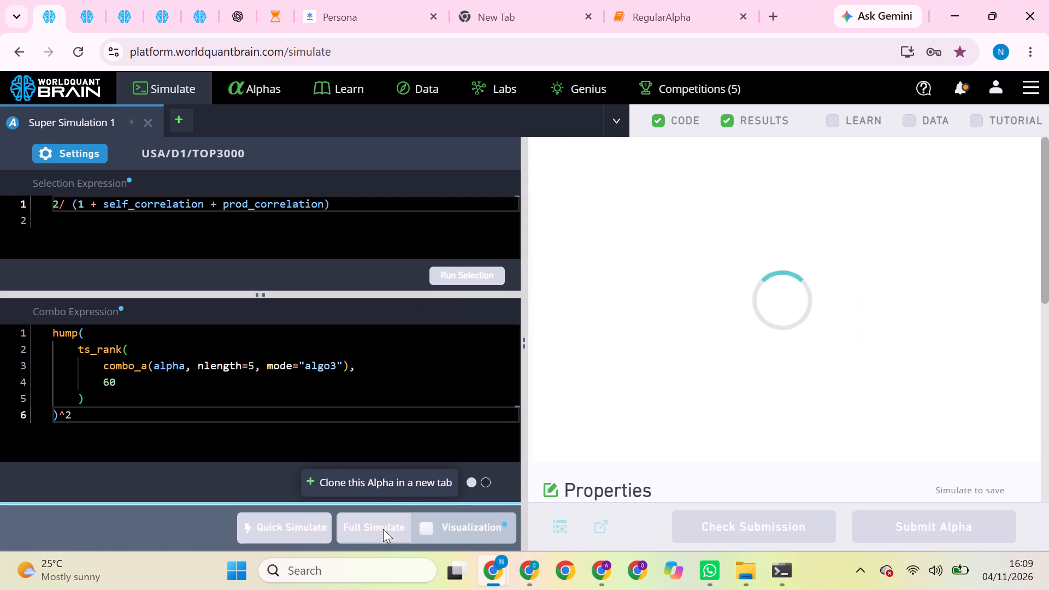
Check the progress of Super Simulation 1's full simulation.
{"action": "left_click", "coordinate": [86, 0]}
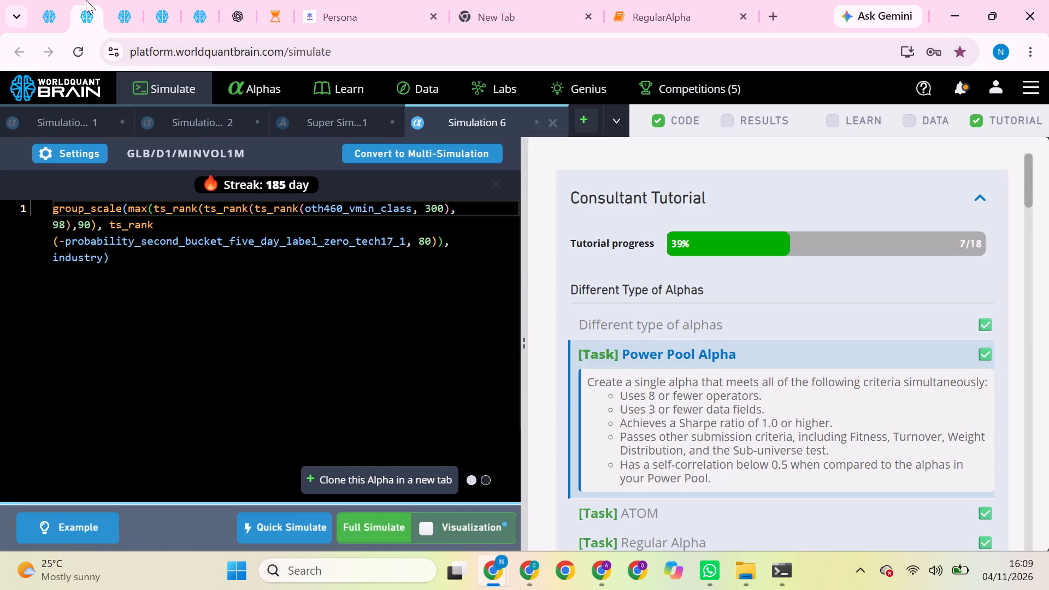
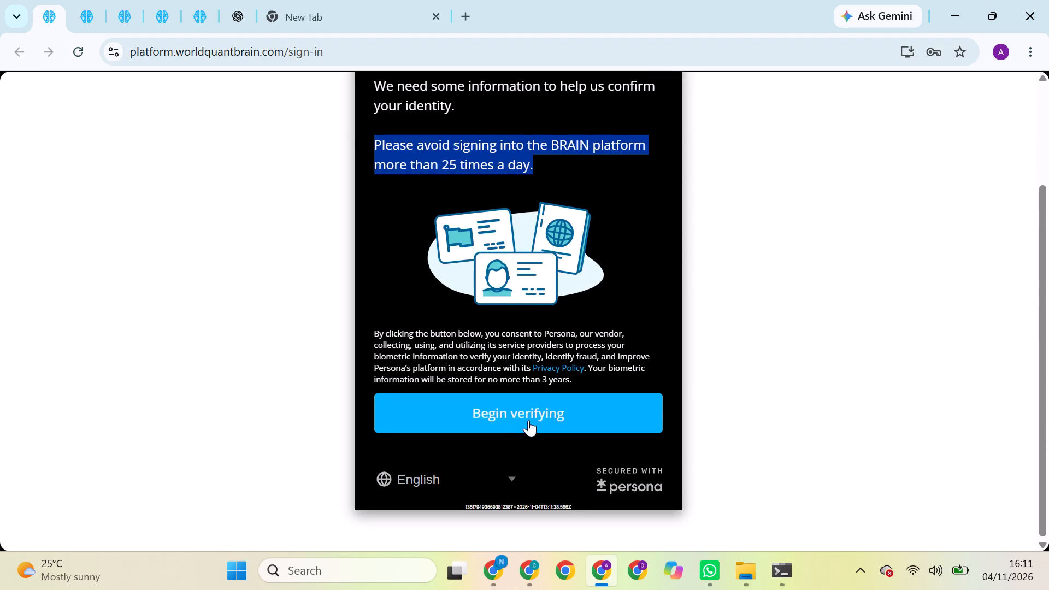
Begin the Persona identity verification for the BRAIN sign-in and choose to continue it on another device.
{"action": "left_click", "coordinate": [528, 420]}
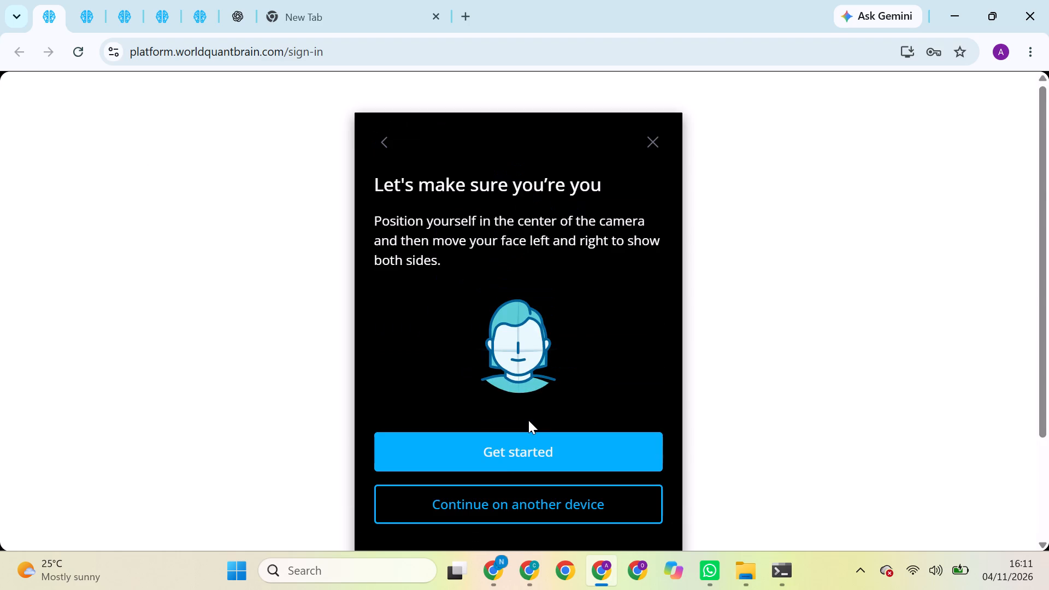
{"action": "left_click", "coordinate": [505, 492]}
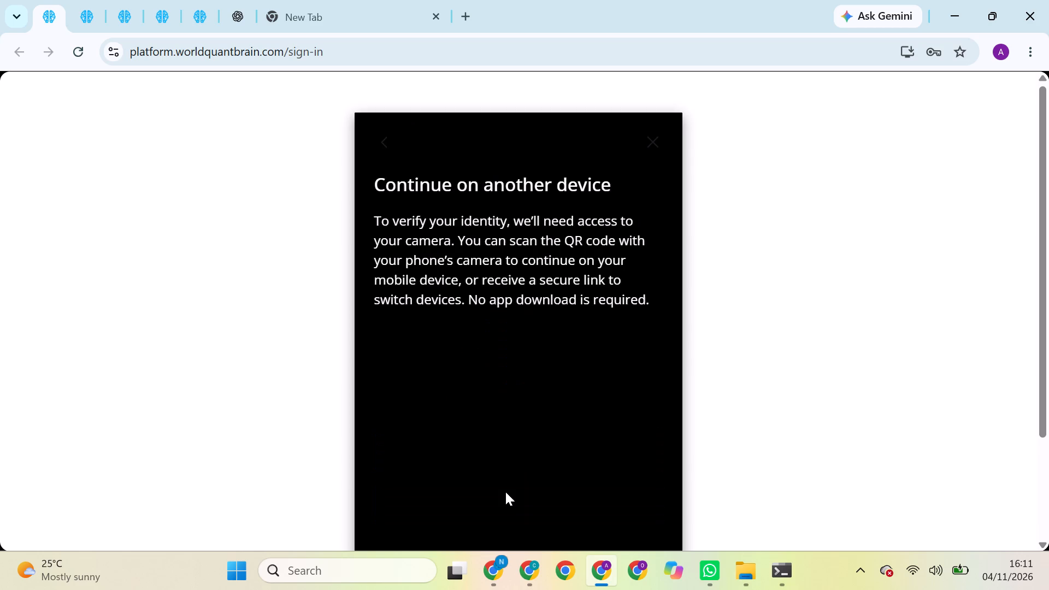
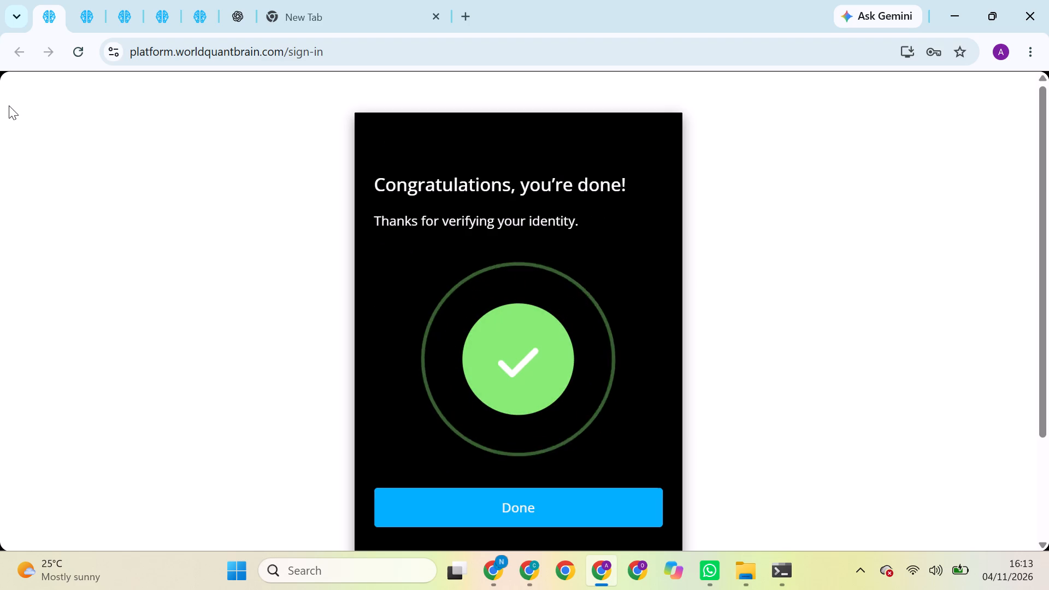
Finish the completed identity verification to return to BRAIN signed in.
{"action": "left_click", "coordinate": [540, 504]}
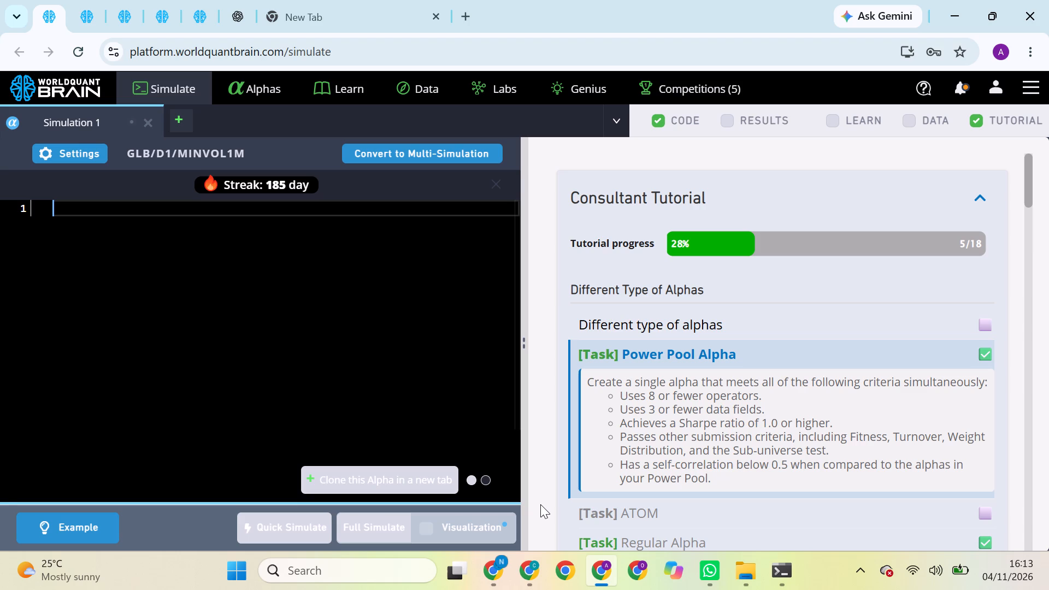
Go through the other open BRAIN tabs and skip the Simulate screen welcome tour in the fourth one.
{"action": "left_click", "coordinate": [73, 2]}
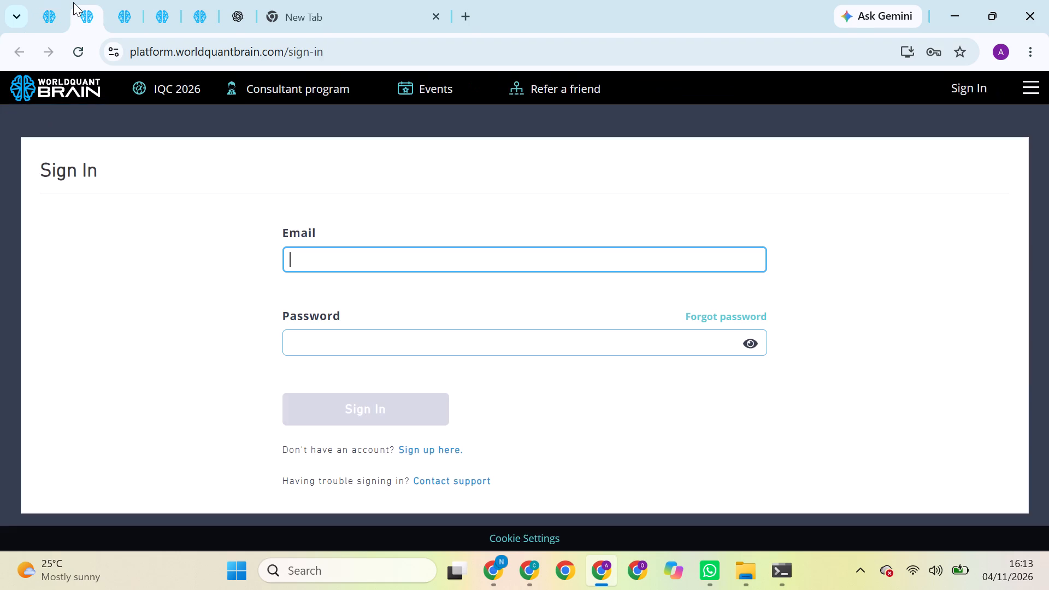
{"action": "left_click", "coordinate": [118, 9]}
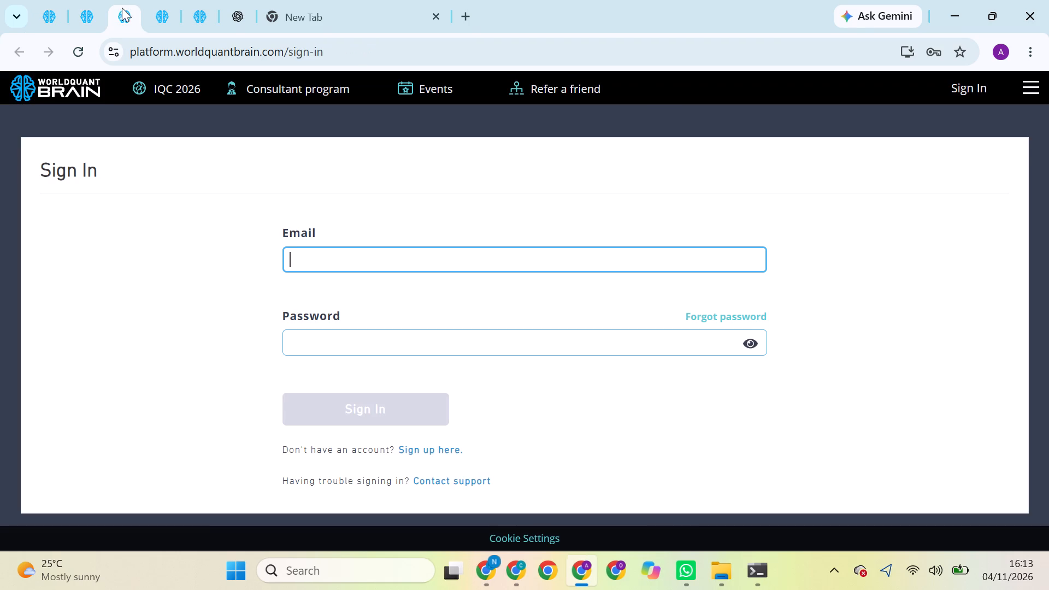
{"action": "left_click", "coordinate": [166, 9]}
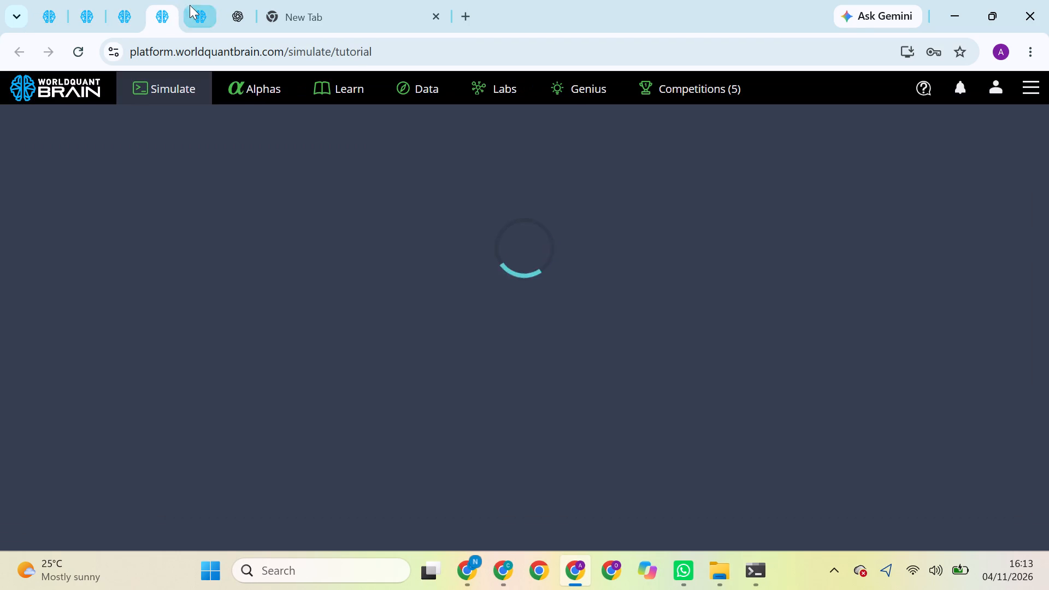
{"action": "left_click", "coordinate": [190, 5]}
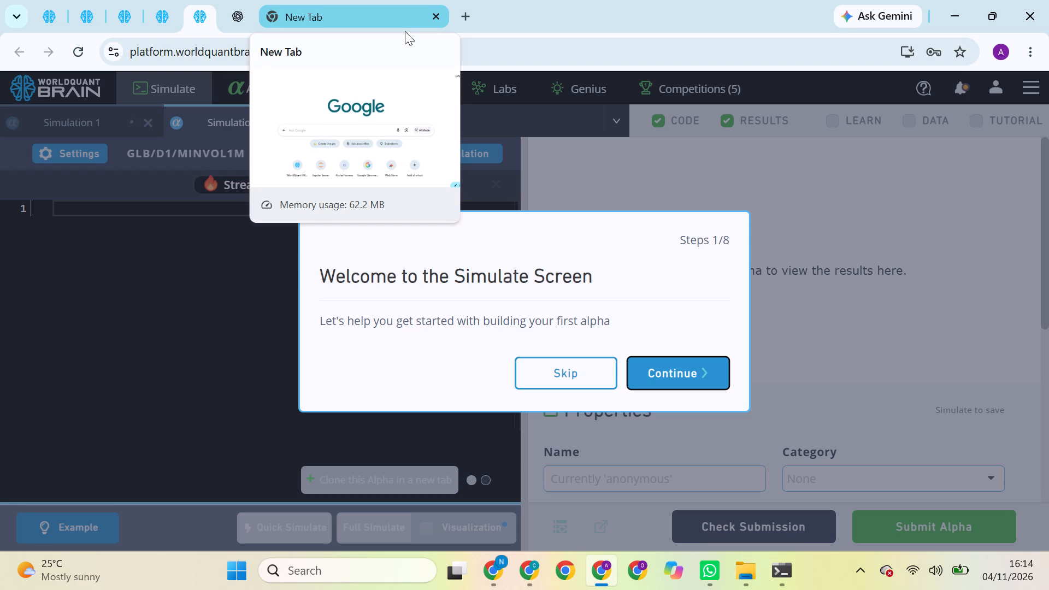
{"action": "left_click", "coordinate": [174, 8]}
{"action": "left_click", "coordinate": [594, 375]}
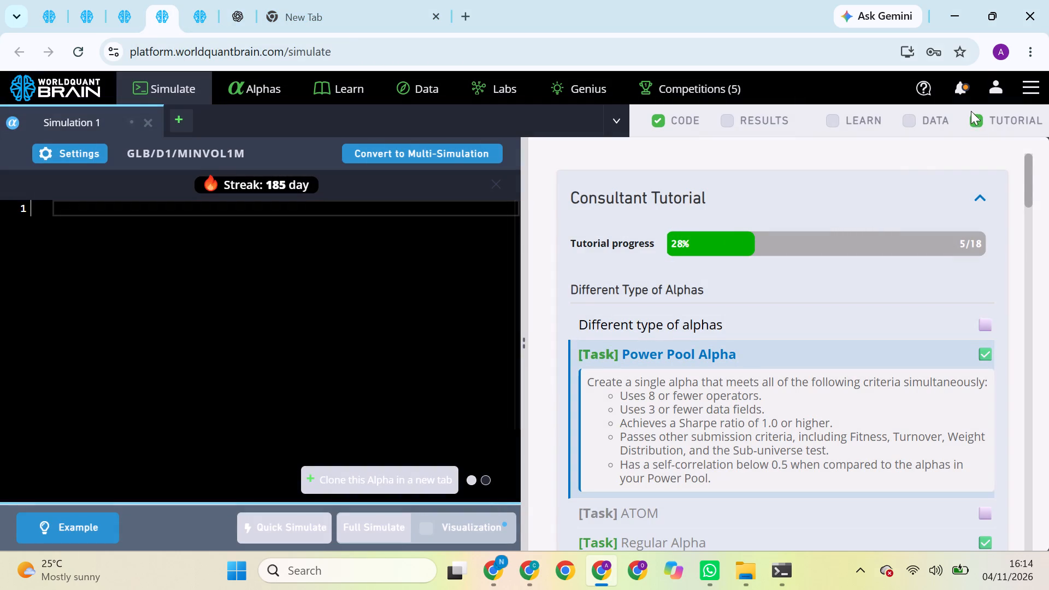
Check the BRAIN notification messages and look over the Simulate pages in the open BRAIN tabs.
{"action": "left_click", "coordinate": [960, 88]}
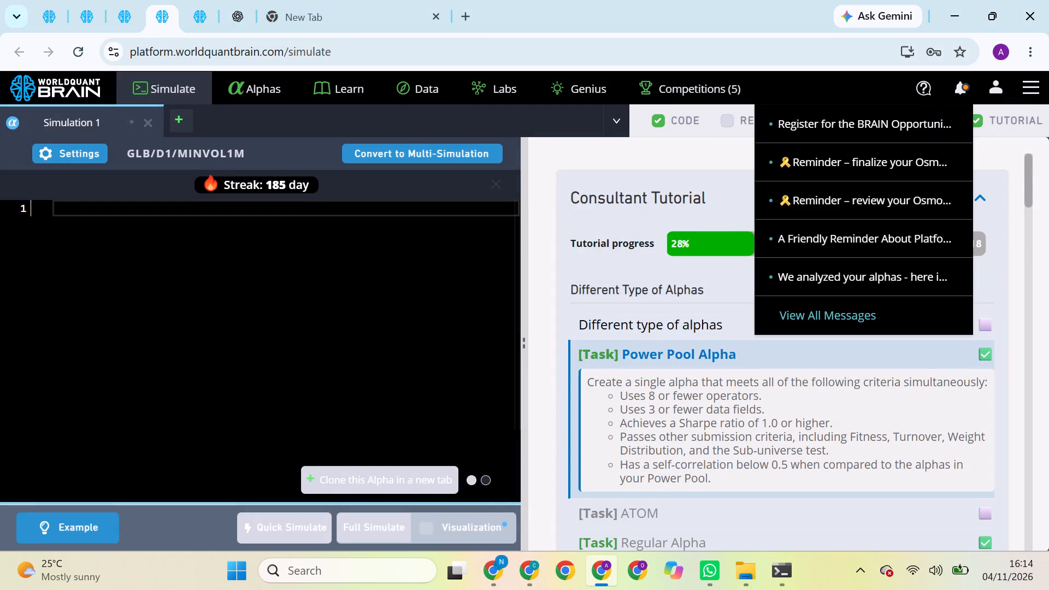
{"action": "left_click", "coordinate": [276, 304]}
{"action": "left_click", "coordinate": [50, 0]}
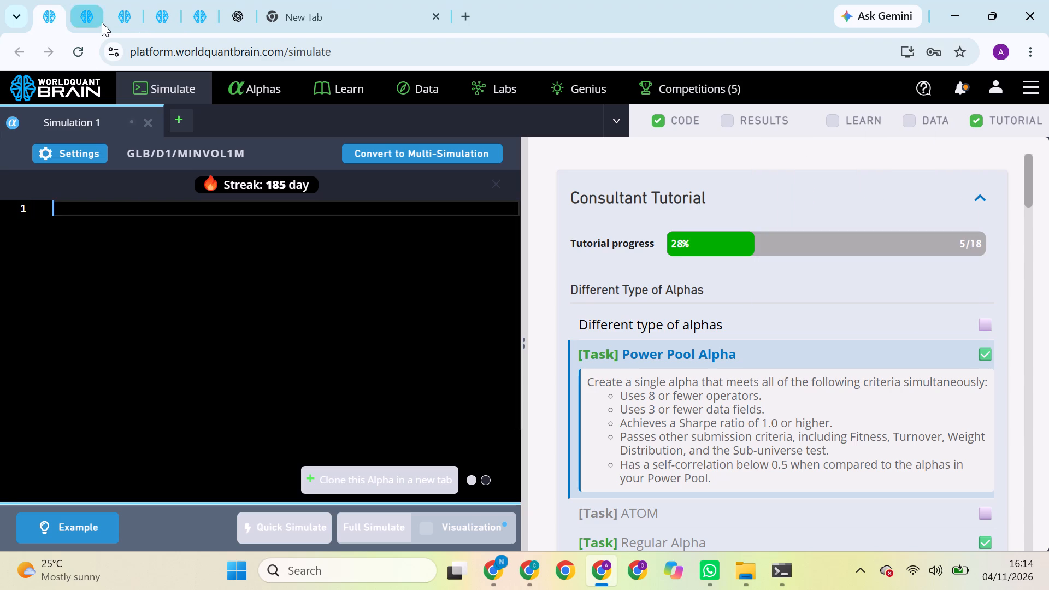
{"action": "left_click", "coordinate": [969, 84]}
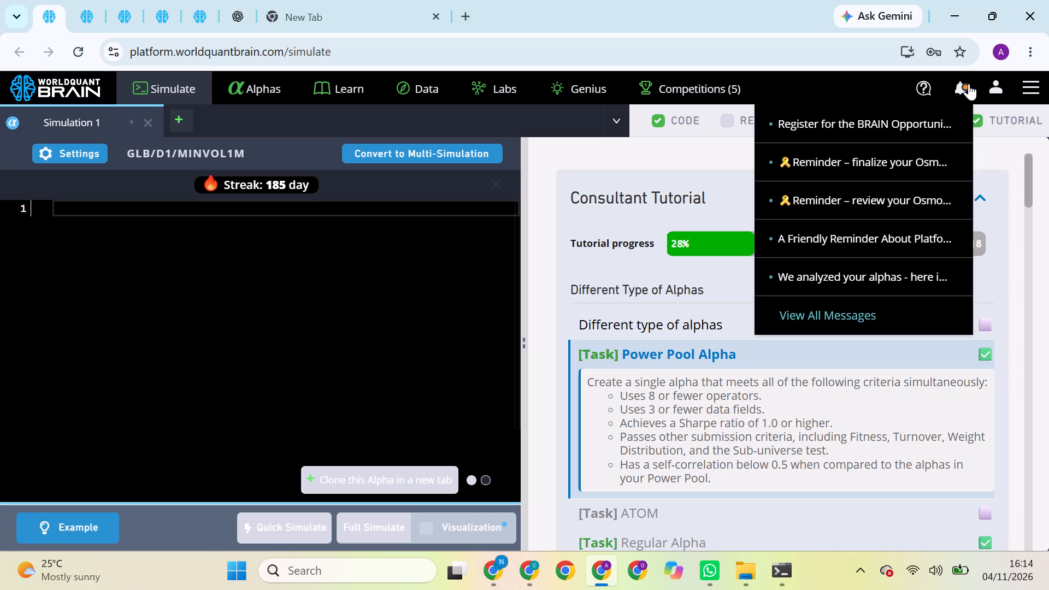
{"action": "left_click", "coordinate": [92, 0]}
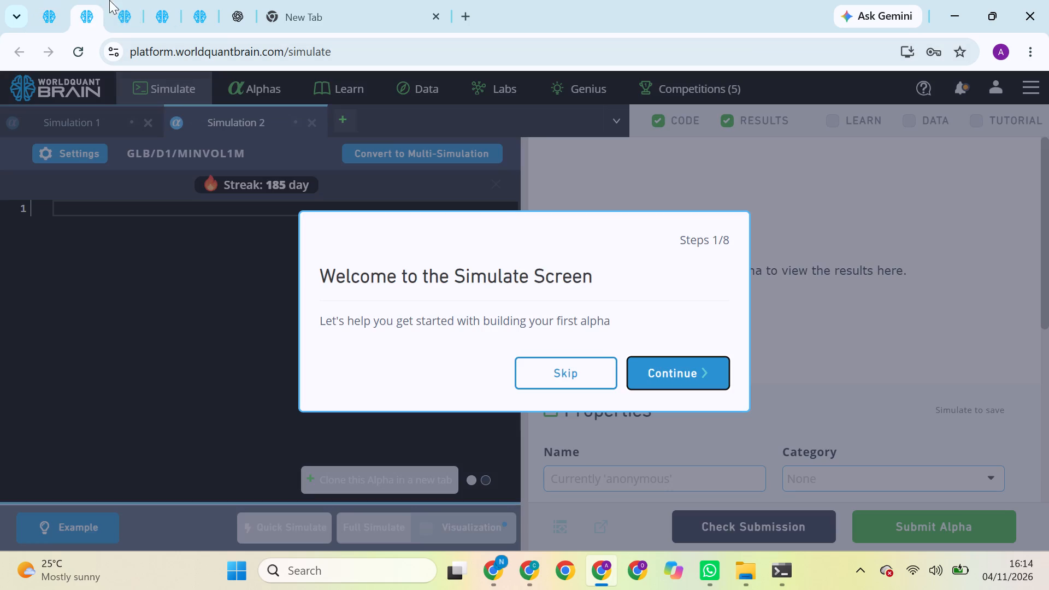
{"action": "left_click", "coordinate": [119, 2]}
{"action": "left_click", "coordinate": [164, 8]}
{"action": "left_click_drag", "start_coordinate": [164, 8], "coordinate": [189, 3]}
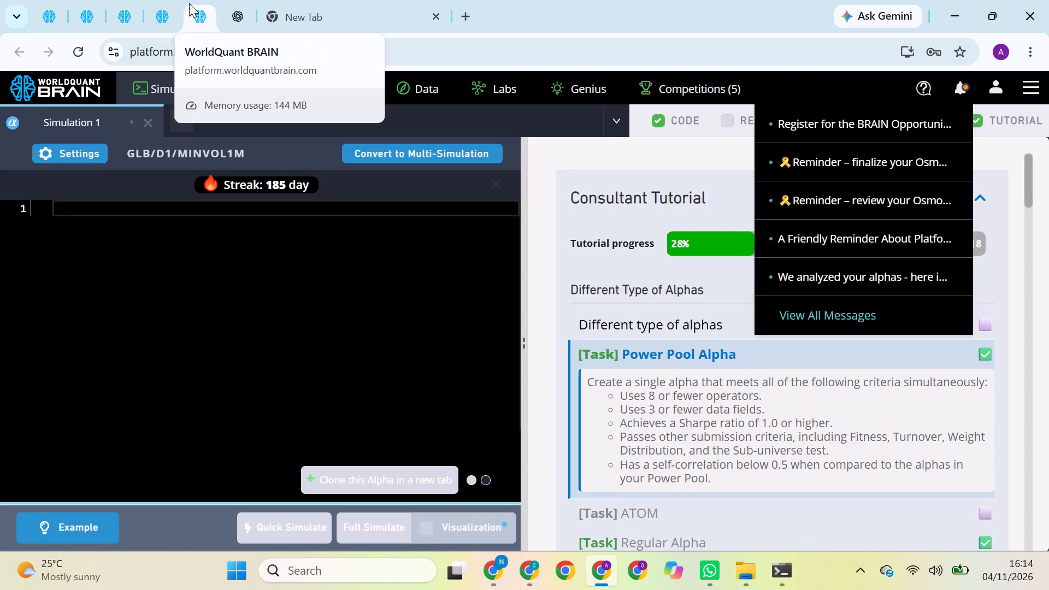
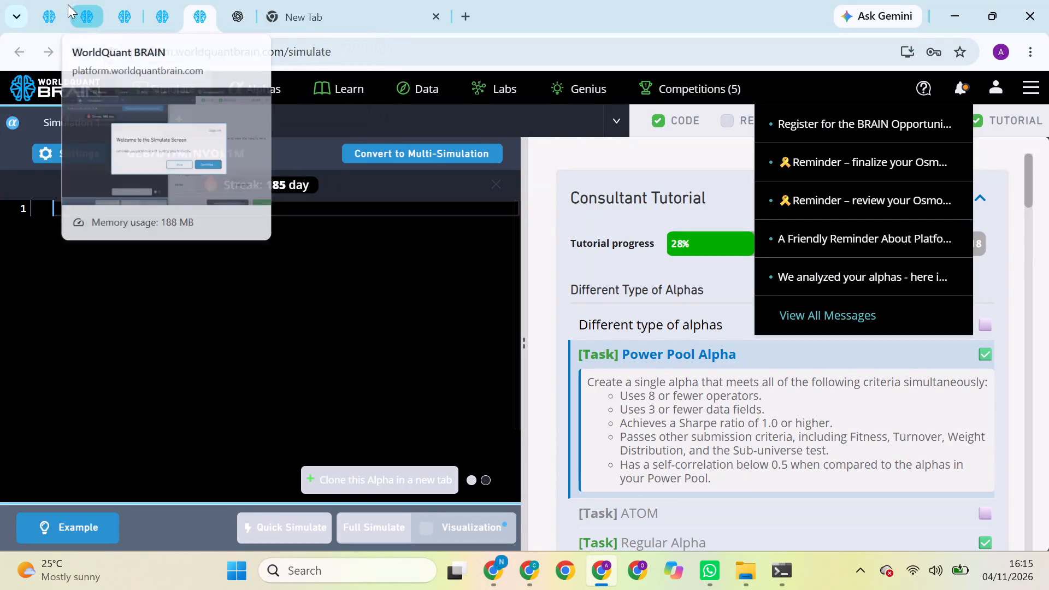
Skip the Simulate screen welcome tour in the second, third and fourth BRAIN tabs.
{"action": "left_click", "coordinate": [68, 4]}
{"action": "left_click", "coordinate": [88, 4]}
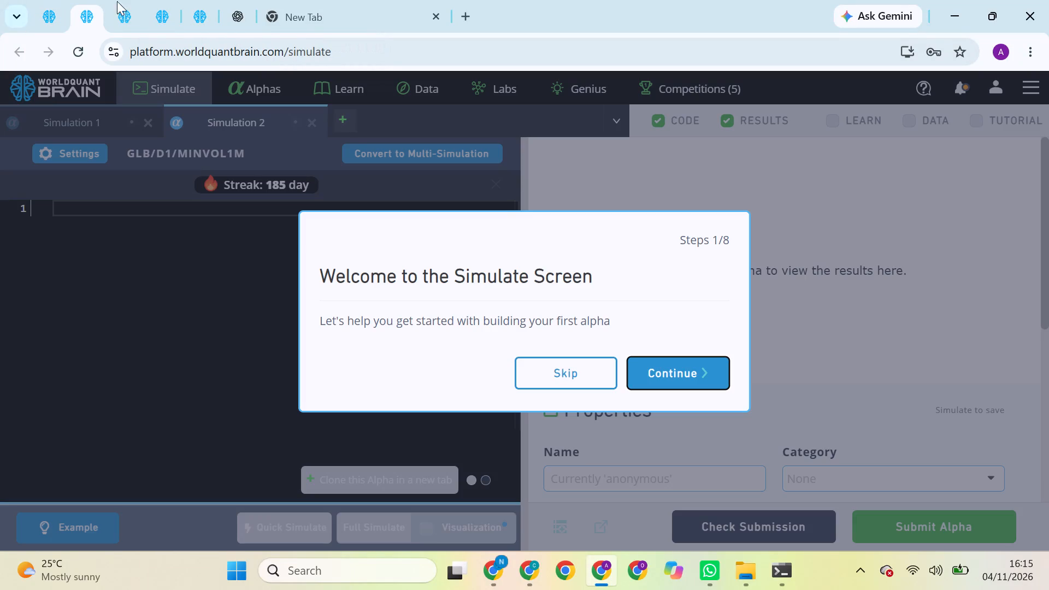
{"action": "left_click", "coordinate": [575, 366]}
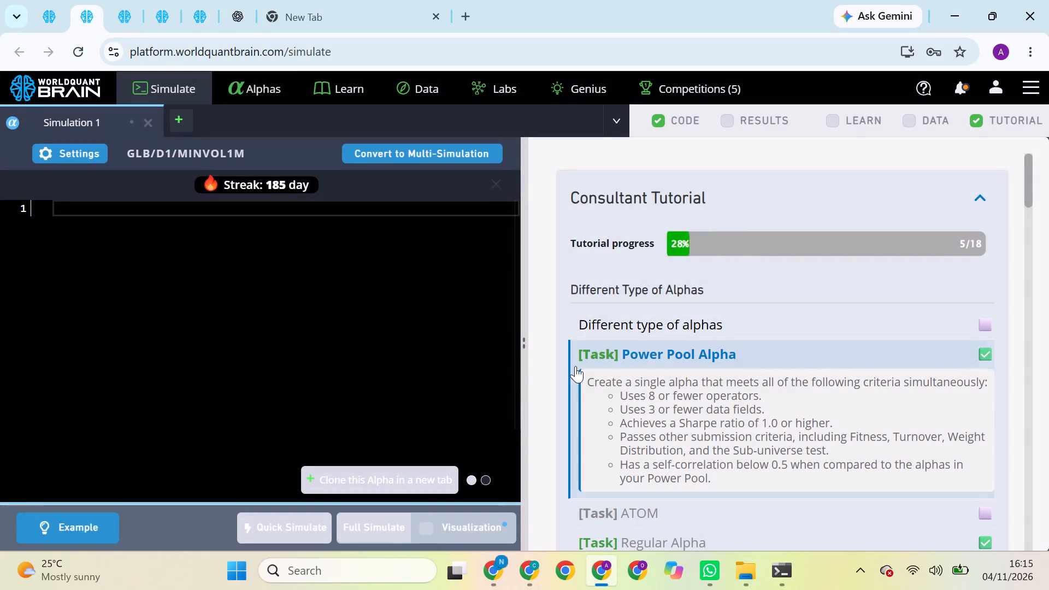
{"action": "left_click", "coordinate": [127, 0]}
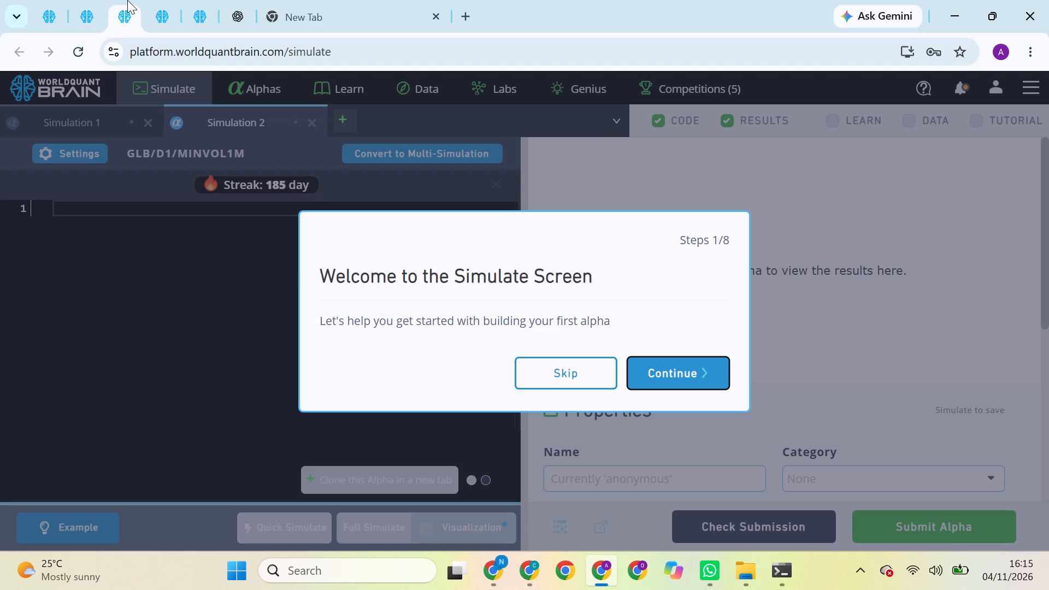
{"action": "left_click", "coordinate": [560, 376]}
{"action": "left_click", "coordinate": [560, 376]}
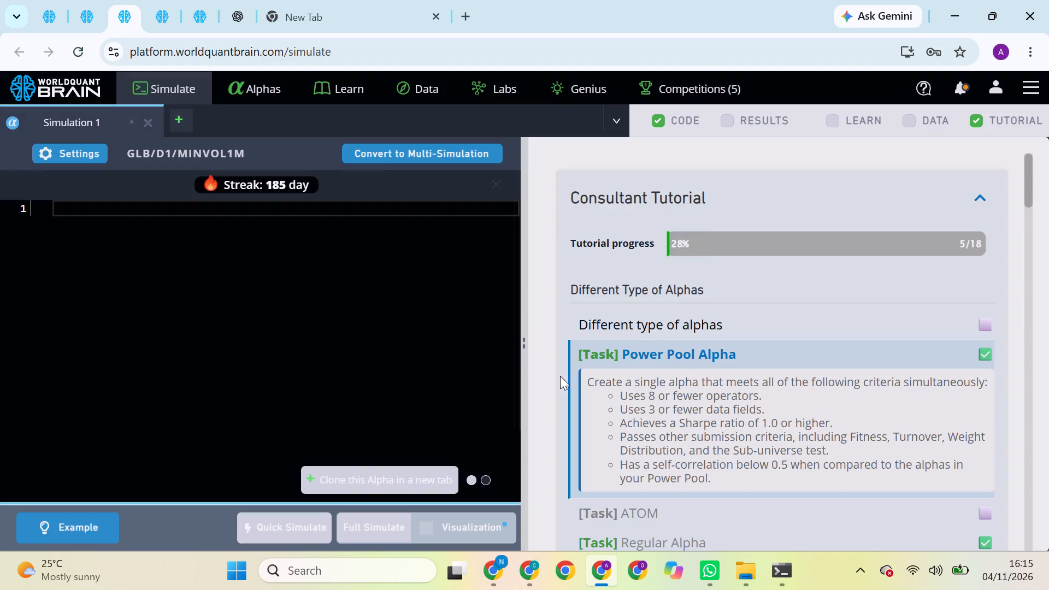
{"action": "left_click", "coordinate": [967, 90]}
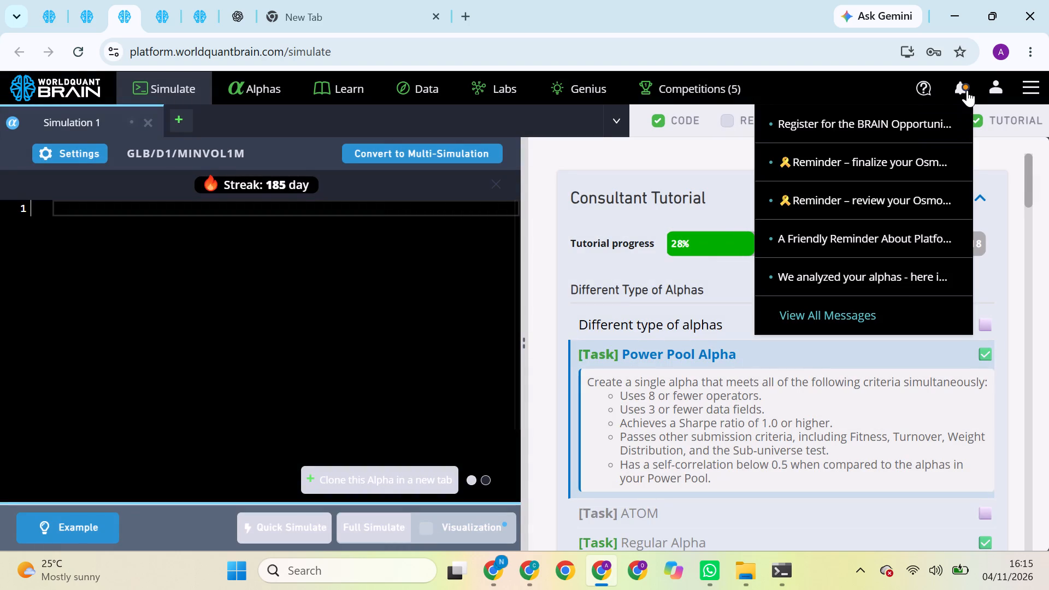
{"action": "left_click", "coordinate": [164, 2]}
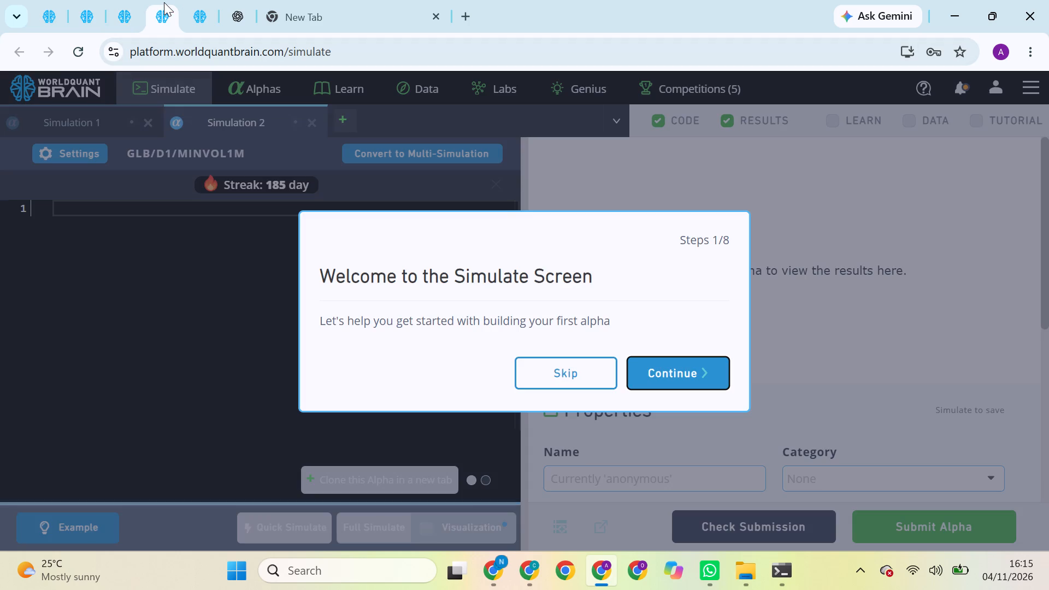
{"action": "left_click", "coordinate": [568, 375]}
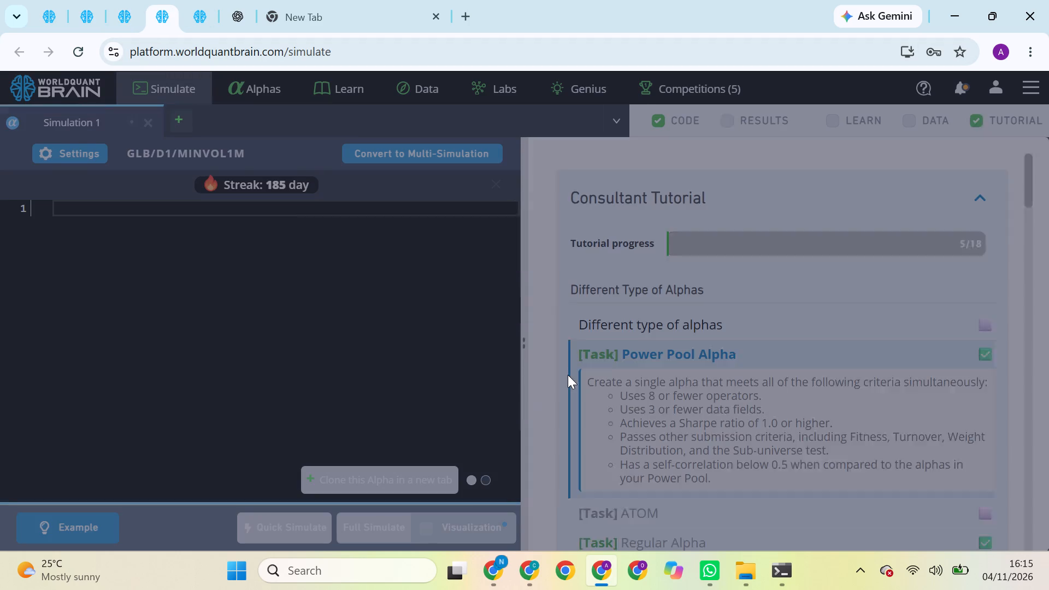
In the fifth BRAIN tab, look through the unsubmitted alphas list with the notification messages closed.
{"action": "left_click", "coordinate": [207, 18]}
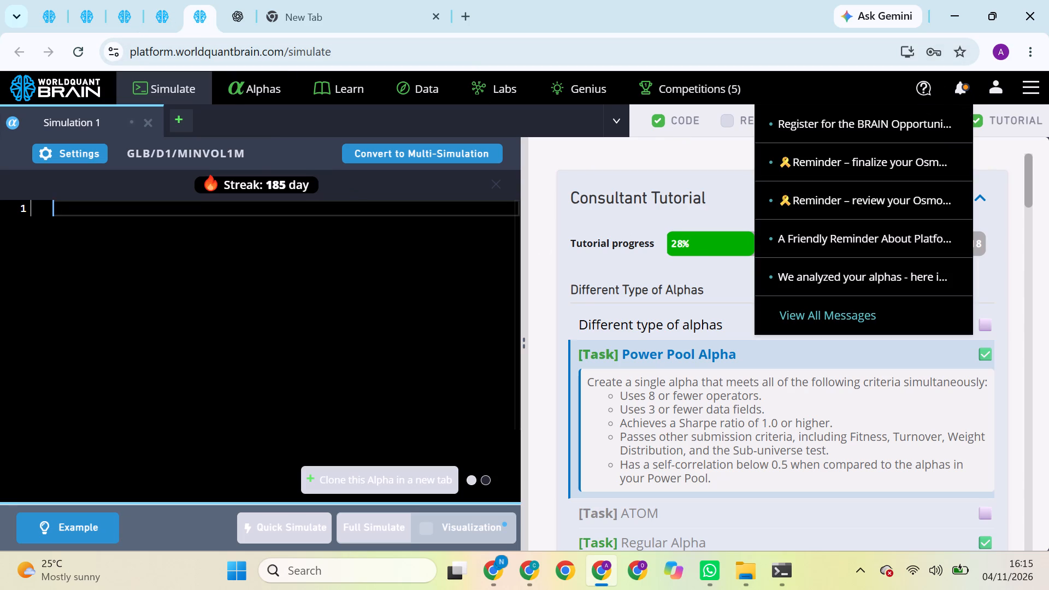
{"action": "left_click", "coordinate": [271, 84]}
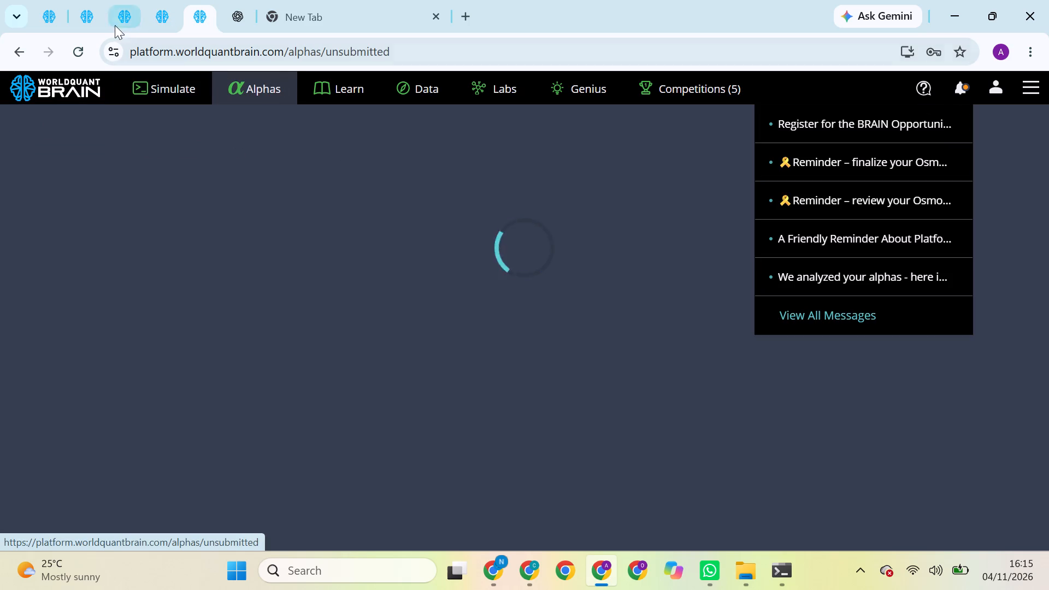
{"action": "scroll", "coordinate": [335, 255], "scroll_direction": "down", "scroll_amount": 2}
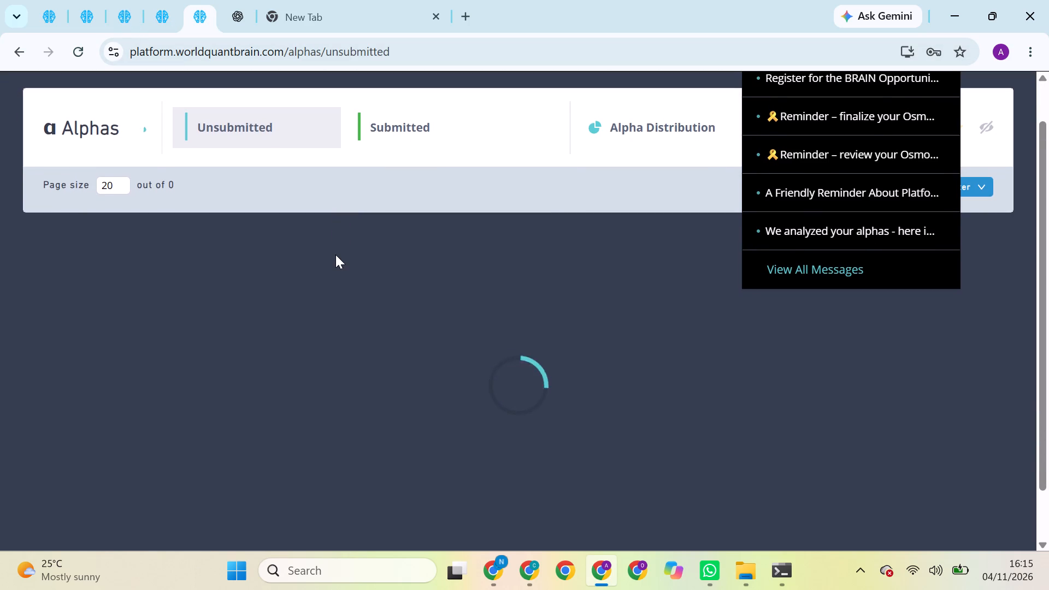
{"action": "scroll", "coordinate": [335, 255], "scroll_direction": "down", "scroll_amount": 1}
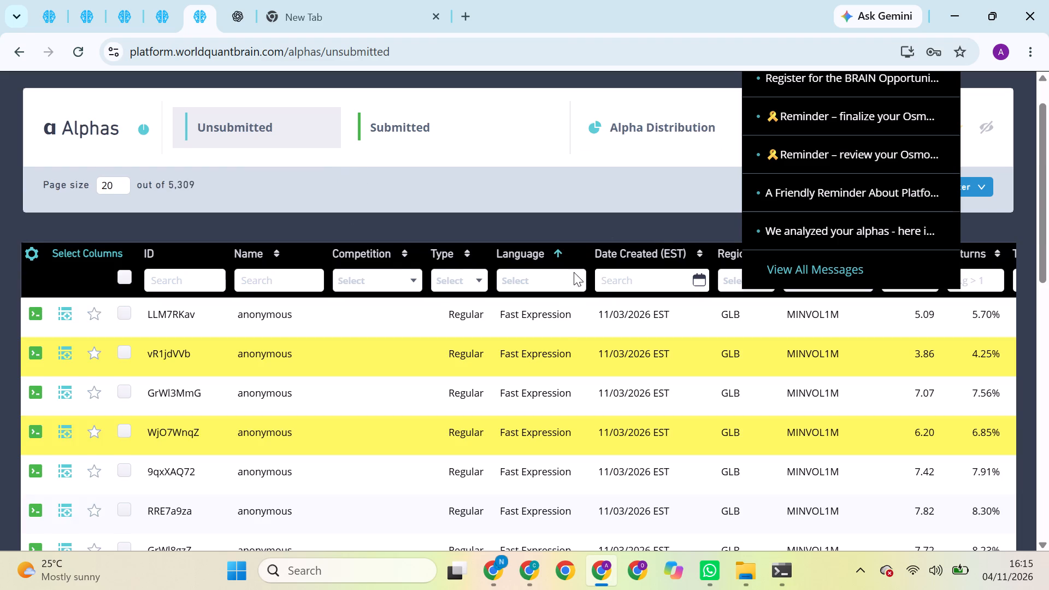
{"action": "scroll", "coordinate": [568, 299], "scroll_direction": "down", "scroll_amount": 1}
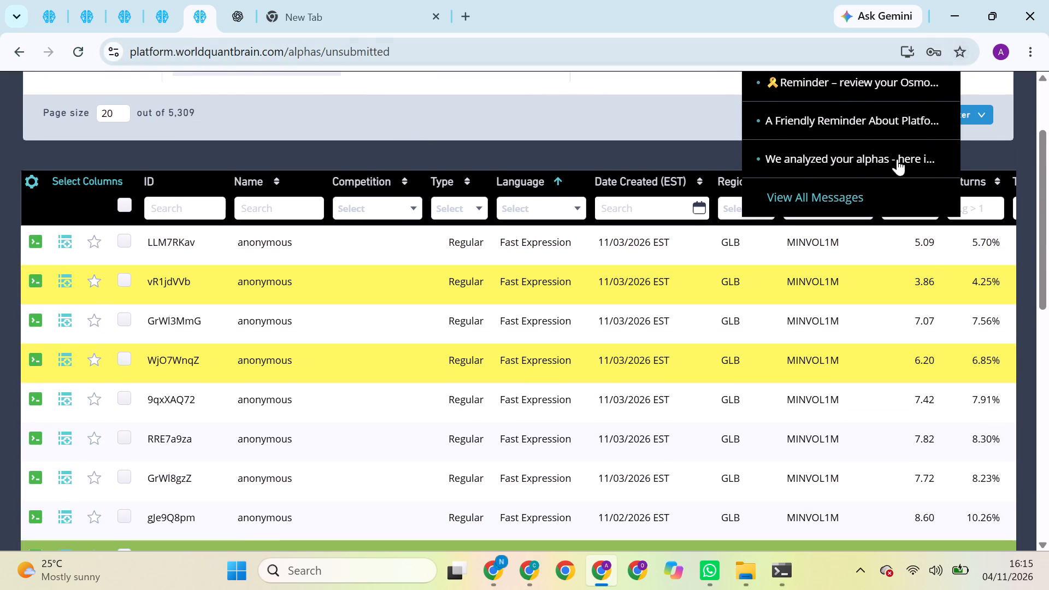
{"action": "left_click", "coordinate": [70, 158]}
{"action": "scroll", "coordinate": [965, 116], "scroll_direction": "up", "scroll_amount": 2}
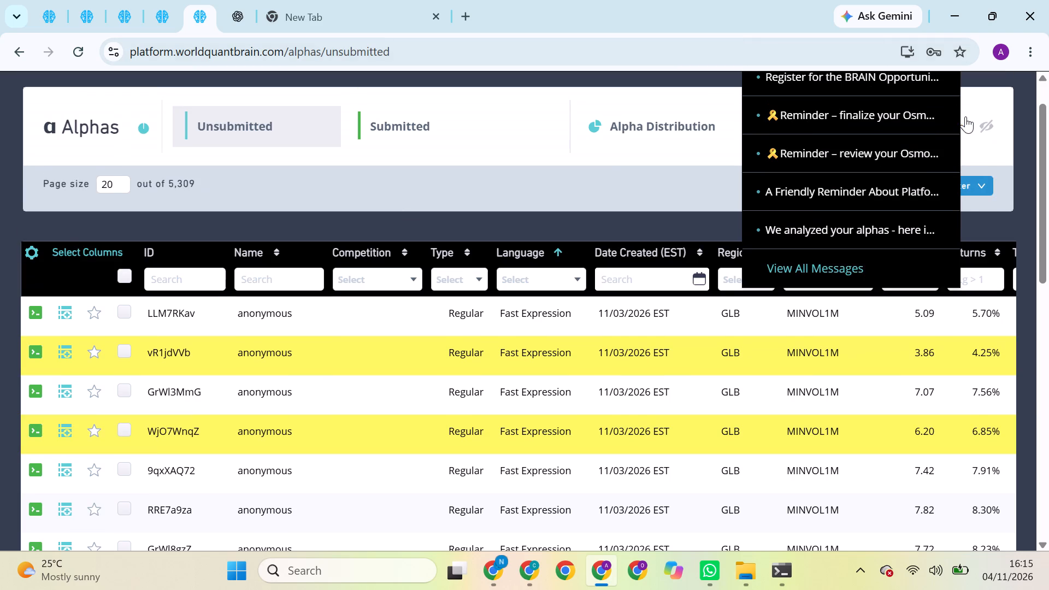
{"action": "left_click", "coordinate": [946, 84]}
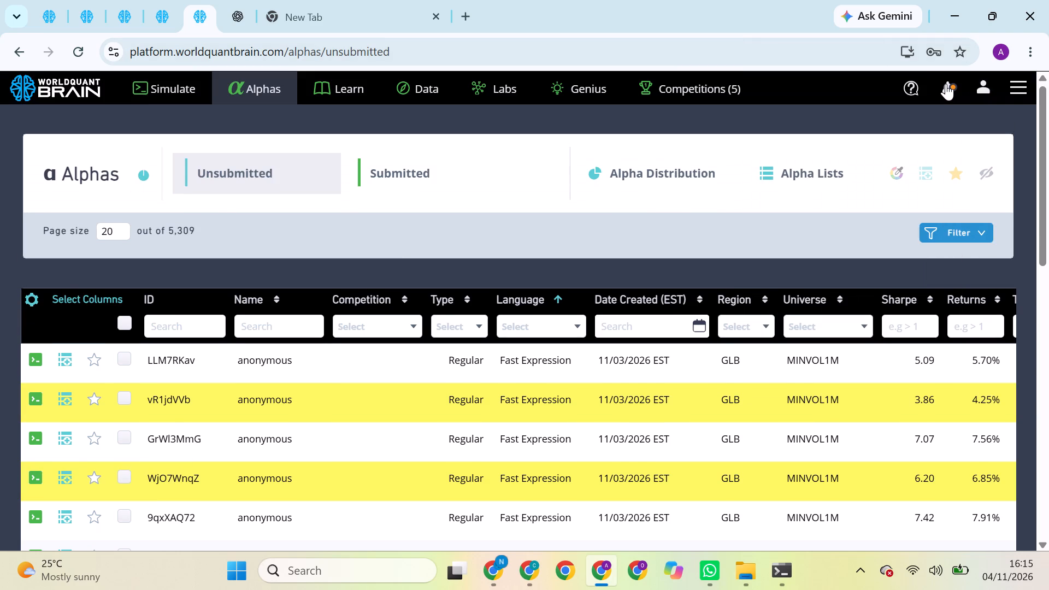
{"action": "scroll", "coordinate": [873, 278], "scroll_direction": "down", "scroll_amount": 3}
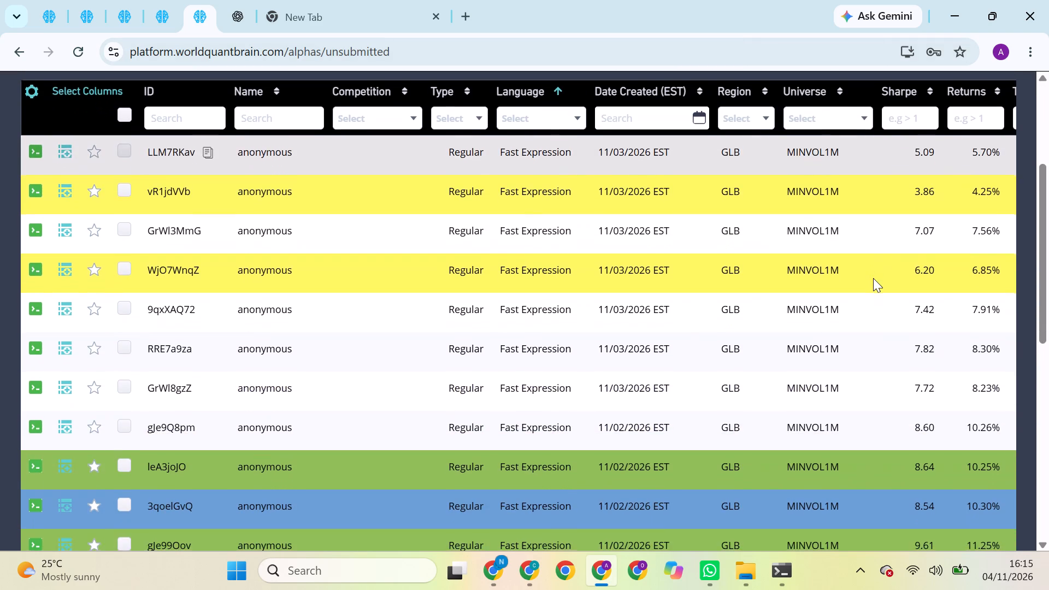
{"action": "scroll", "coordinate": [873, 278], "scroll_direction": "down", "scroll_amount": 2}
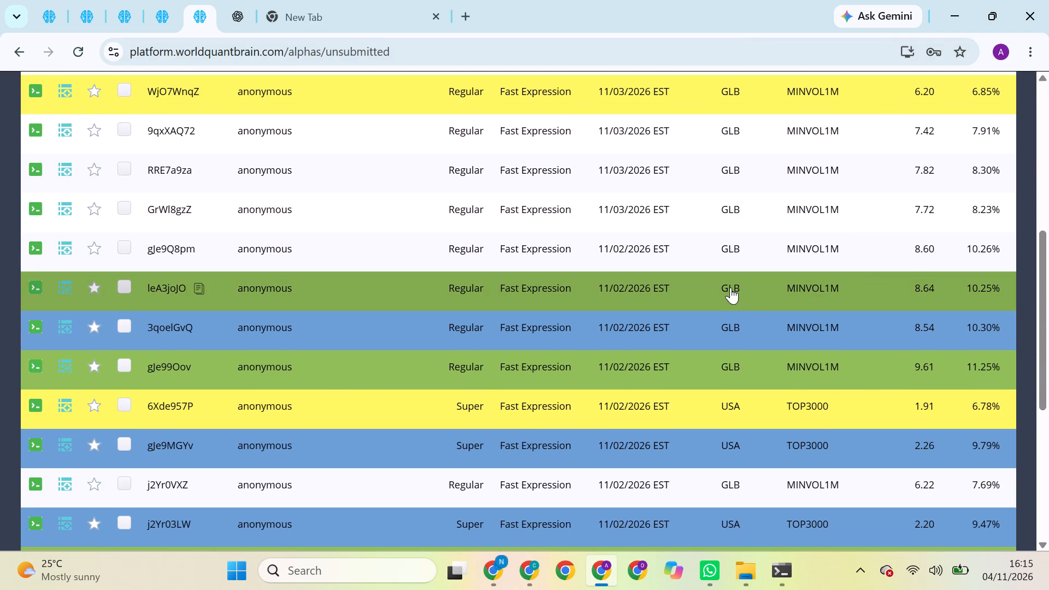
{"action": "scroll", "coordinate": [723, 289], "scroll_direction": "up", "scroll_amount": 2}
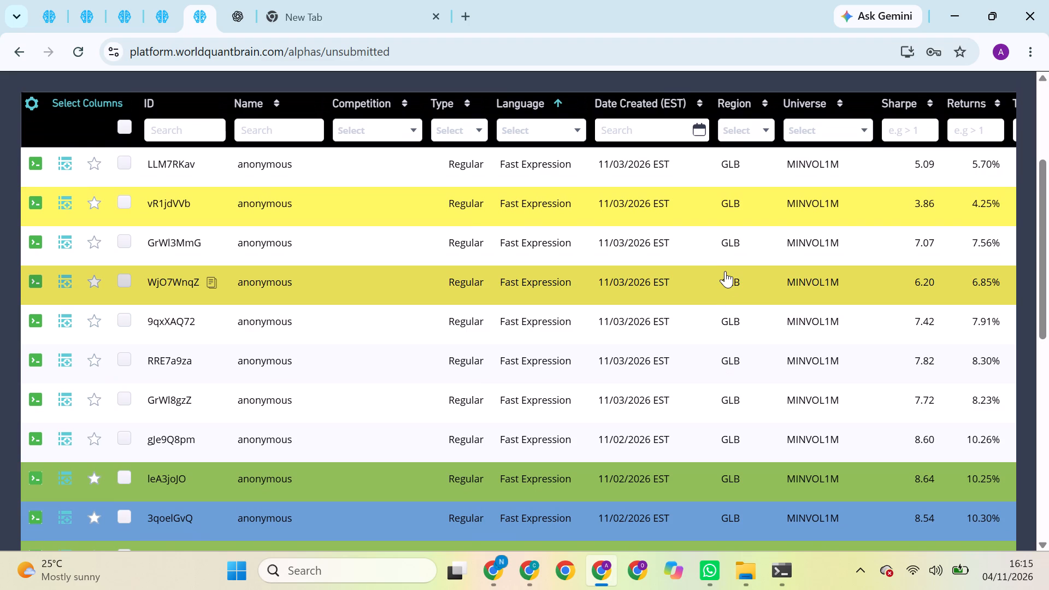
Open unsubmitted alpha WjO7WnqZ and run its Prod, Power Pool and Self Correlation checks.
{"action": "left_click", "coordinate": [725, 271]}
{"action": "scroll", "coordinate": [725, 271], "scroll_direction": "down", "scroll_amount": 2}
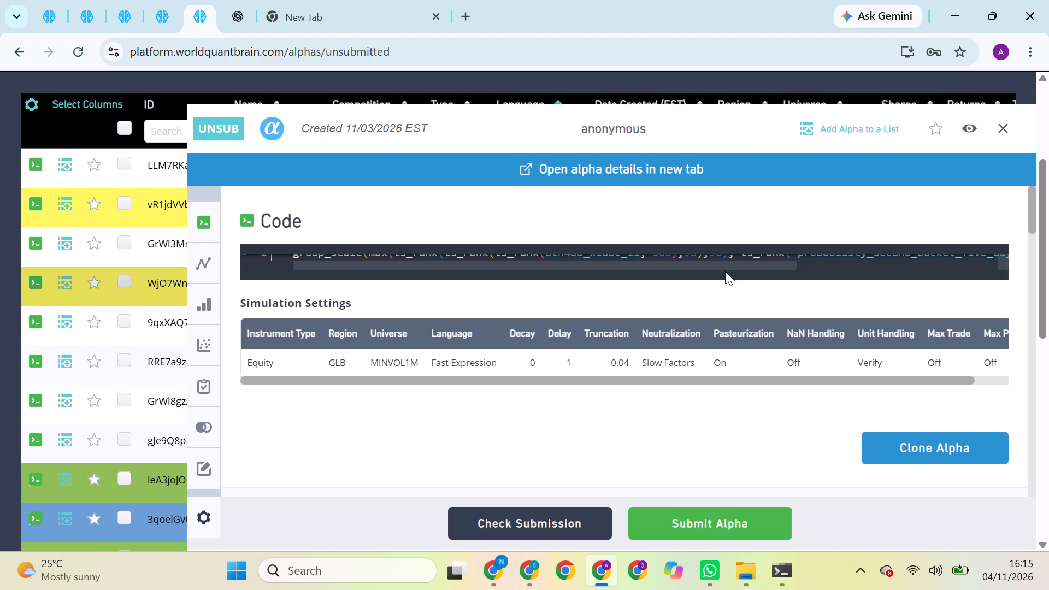
{"action": "scroll", "coordinate": [691, 424], "scroll_direction": "down", "scroll_amount": 4}
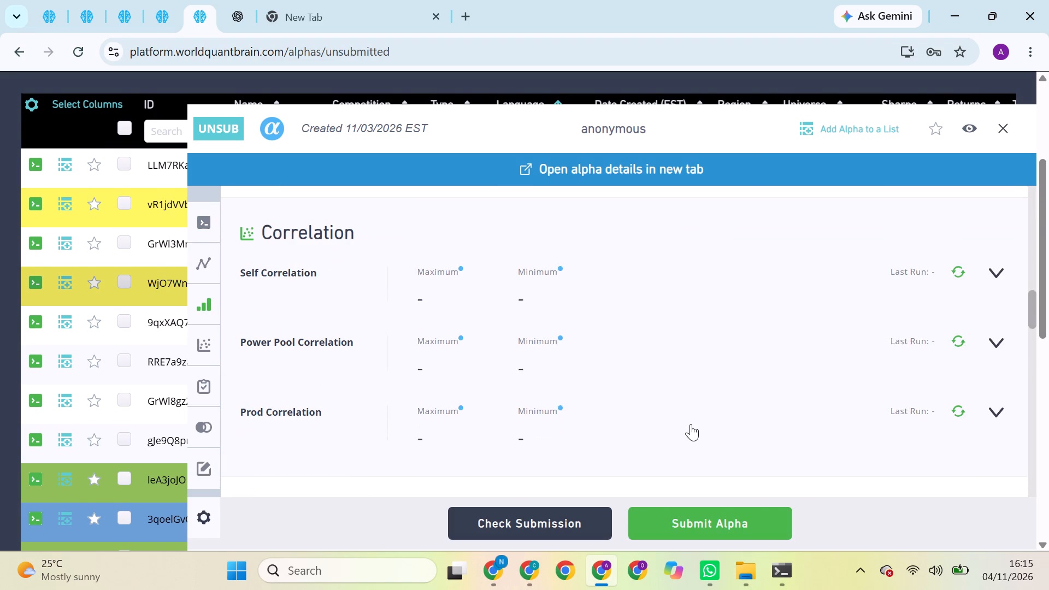
{"action": "scroll", "coordinate": [691, 424], "scroll_direction": "down", "scroll_amount": 2}
{"action": "left_click", "coordinate": [957, 387]}
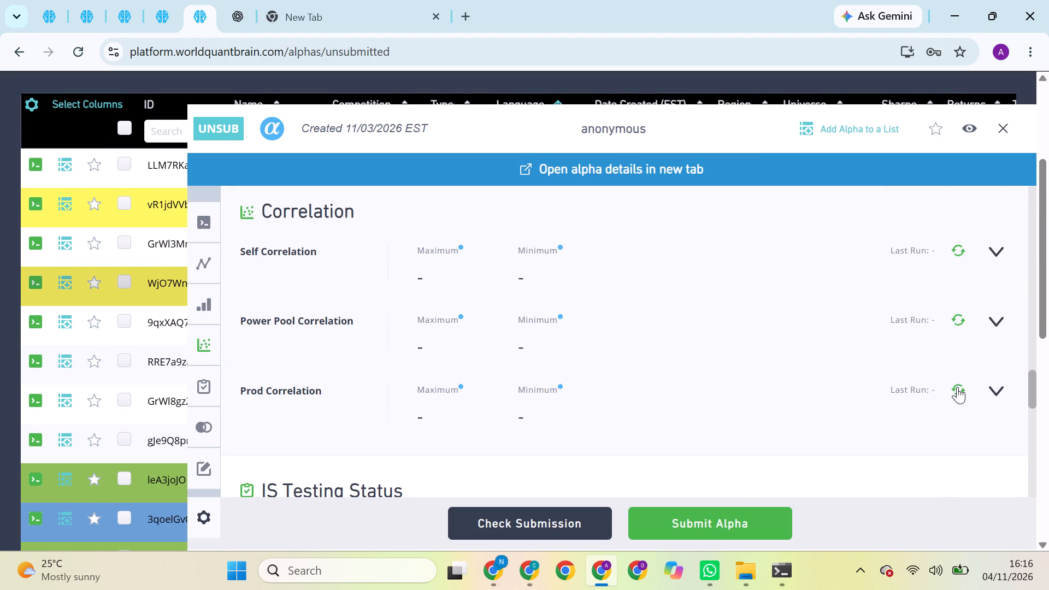
{"action": "scroll", "coordinate": [957, 387], "scroll_direction": "up", "scroll_amount": 1}
{"action": "left_click", "coordinate": [960, 369]}
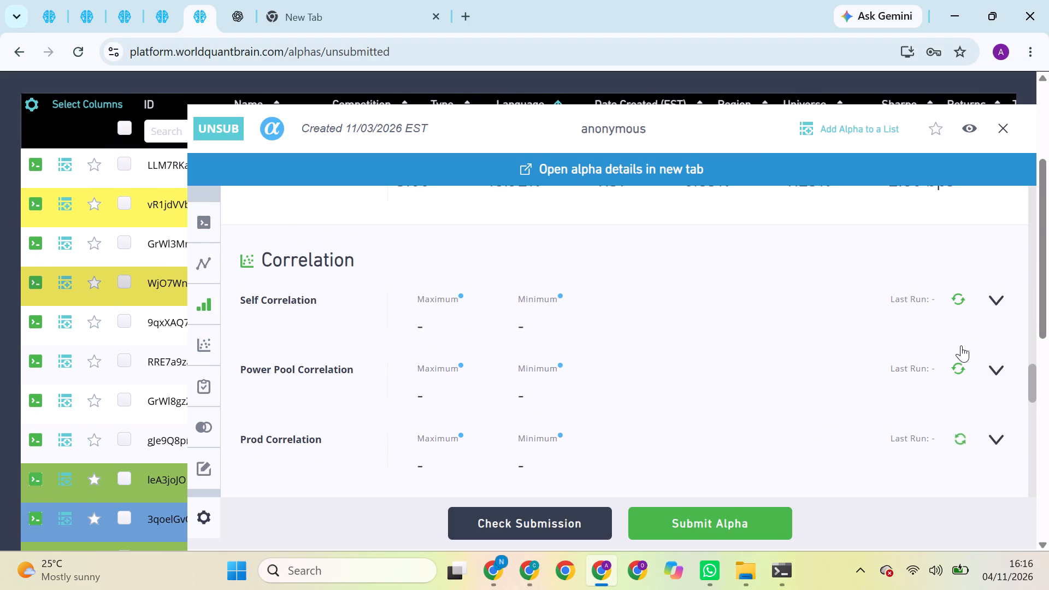
{"action": "left_click", "coordinate": [961, 296]}
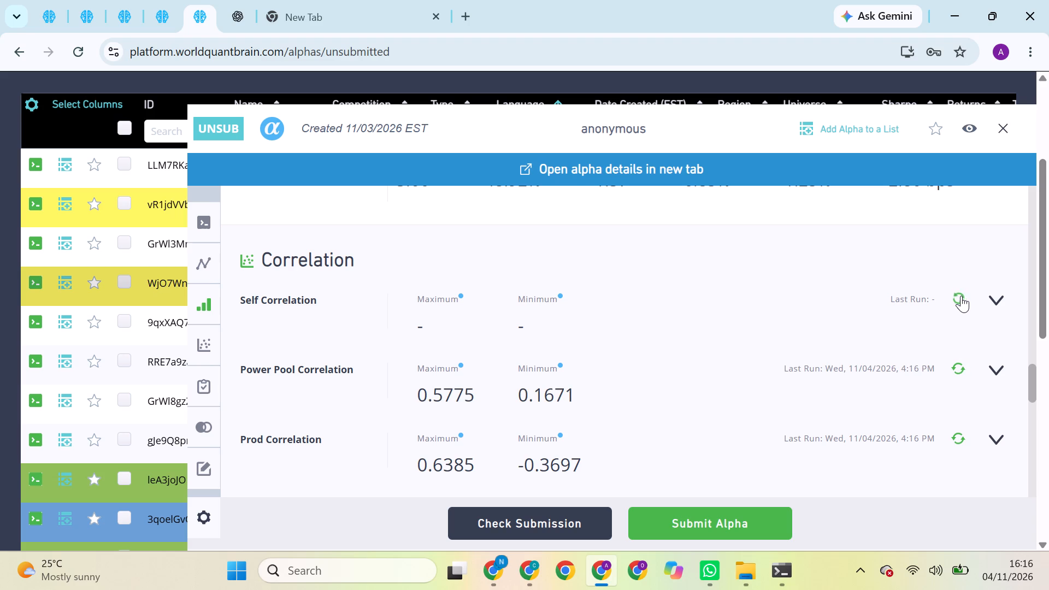
{"action": "left_click_drag", "start_coordinate": [961, 296], "coordinate": [749, 396]}
Review alpha WjO7WnqZ's correlations and IS testing status, and run its Performance Comparison to examine the effect of submission.
{"action": "scroll", "coordinate": [749, 396], "scroll_direction": "down", "scroll_amount": 1}
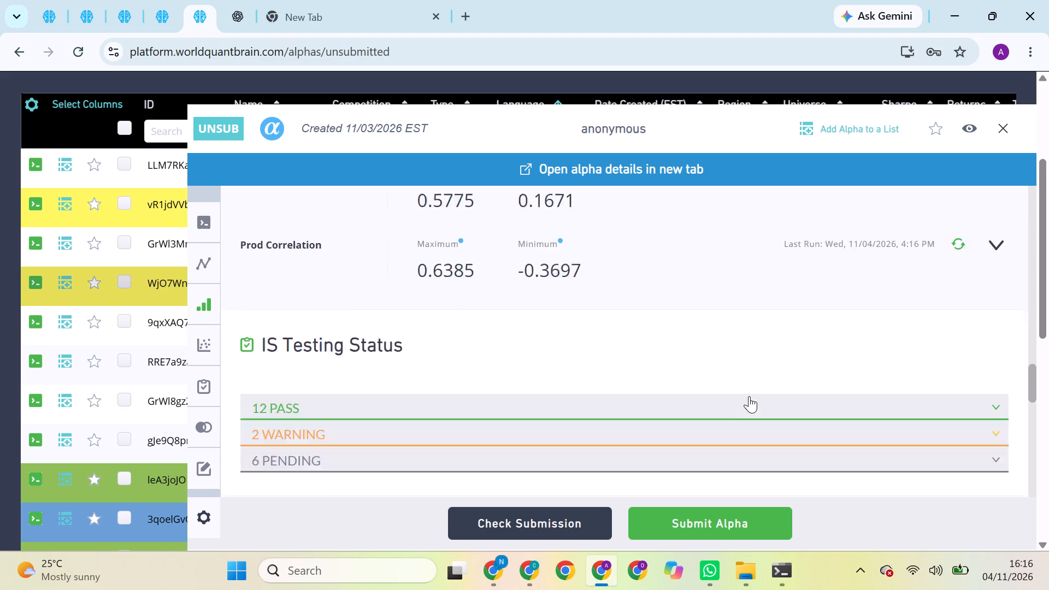
{"action": "scroll", "coordinate": [749, 396], "scroll_direction": "down", "scroll_amount": 2}
{"action": "left_click_drag", "start_coordinate": [1004, 444], "coordinate": [999, 444]}
{"action": "left_click", "coordinate": [999, 444]}
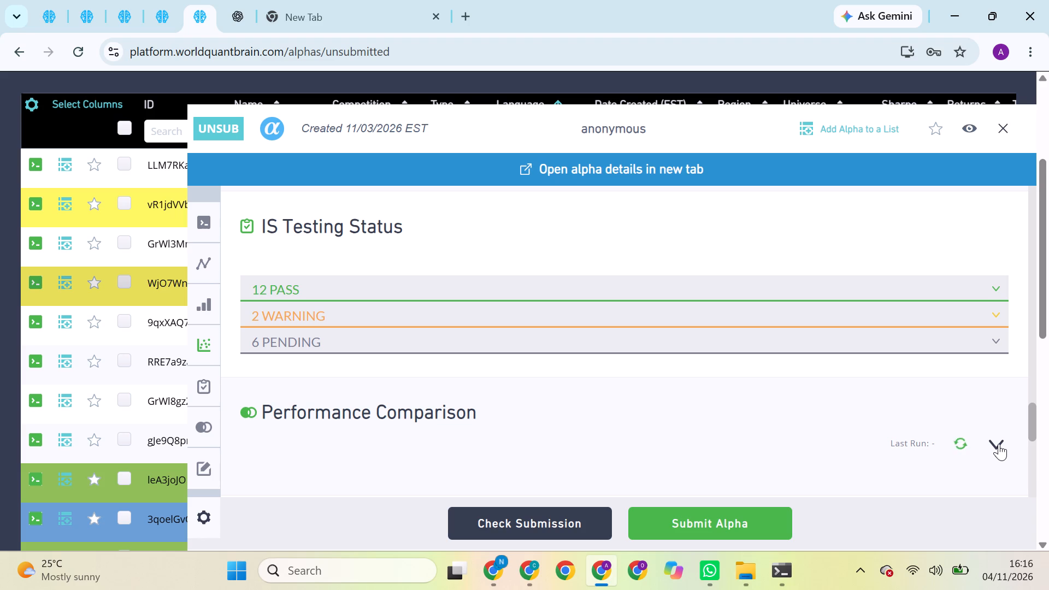
{"action": "scroll", "coordinate": [999, 444], "scroll_direction": "up", "scroll_amount": 3}
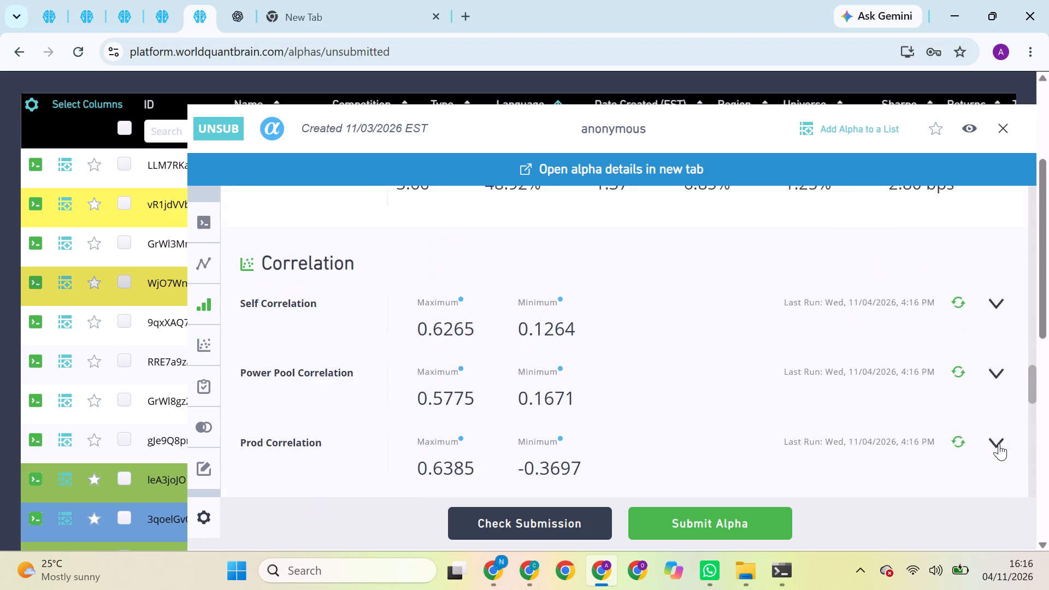
{"action": "scroll", "coordinate": [999, 444], "scroll_direction": "up", "scroll_amount": 1}
{"action": "scroll", "coordinate": [999, 444], "scroll_direction": "down", "scroll_amount": 3}
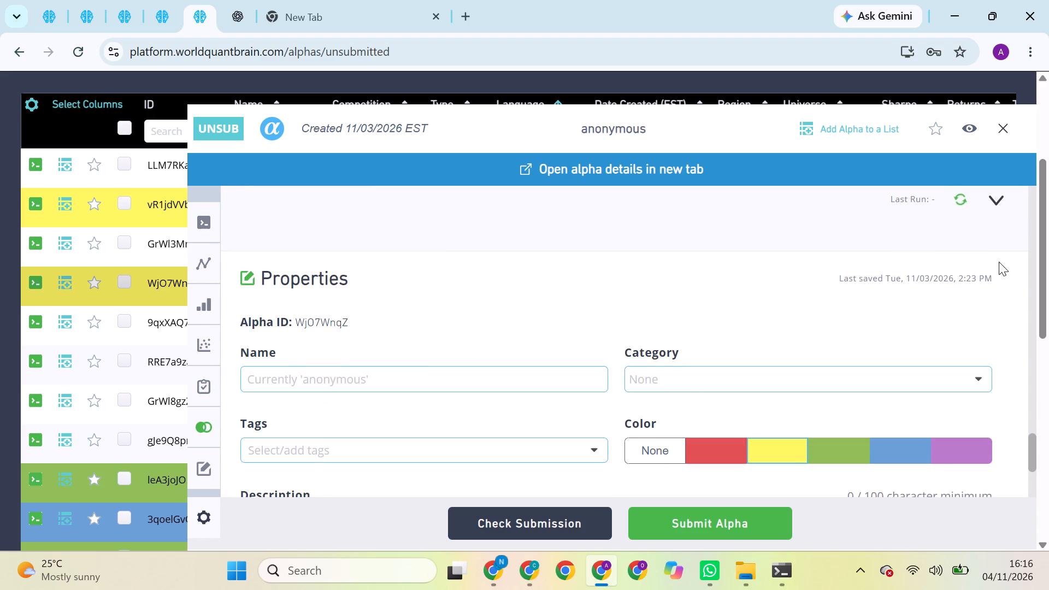
{"action": "scroll", "coordinate": [996, 219], "scroll_direction": "up", "scroll_amount": 2}
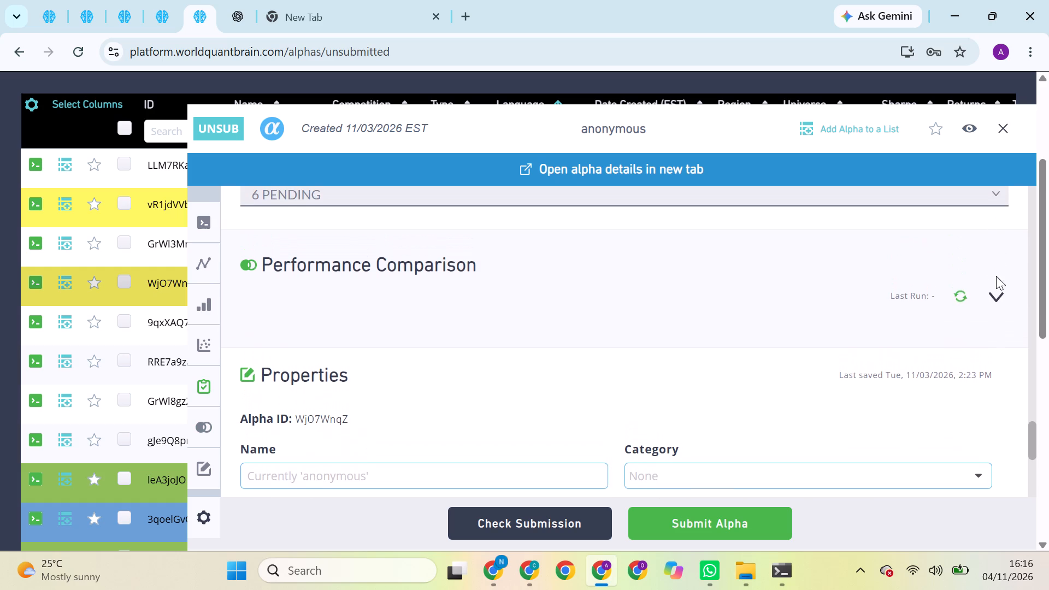
{"action": "left_click", "coordinate": [996, 294]}
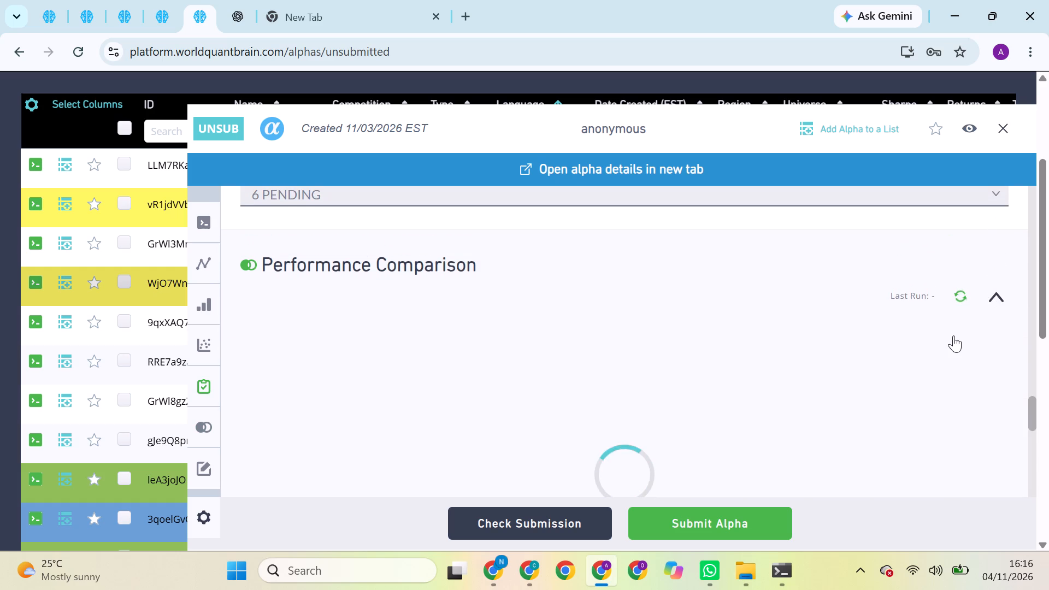
{"action": "scroll", "coordinate": [953, 335], "scroll_direction": "down", "scroll_amount": 1}
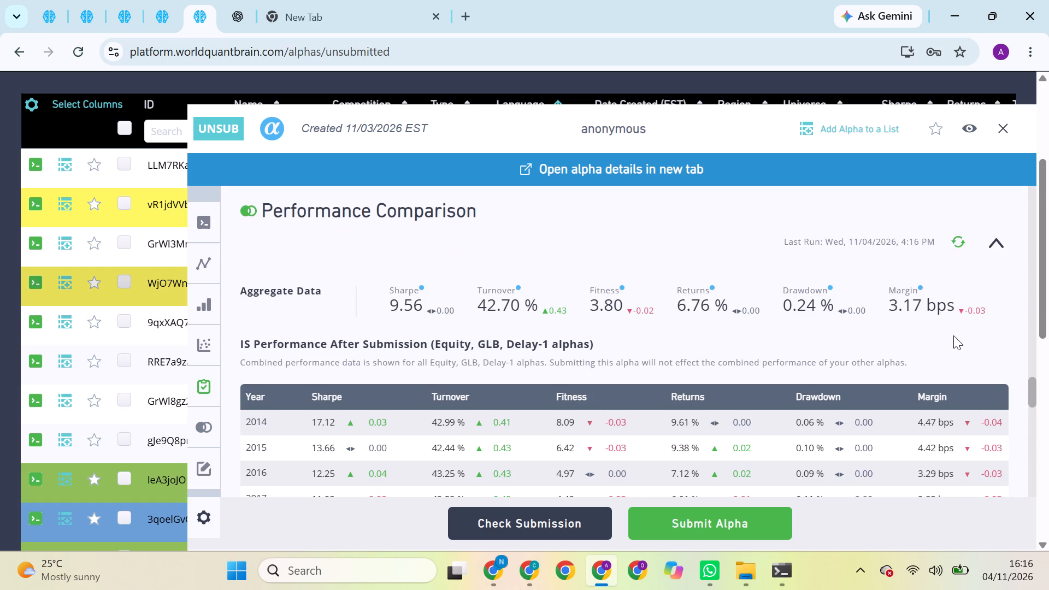
{"action": "left_click", "coordinate": [953, 335]}
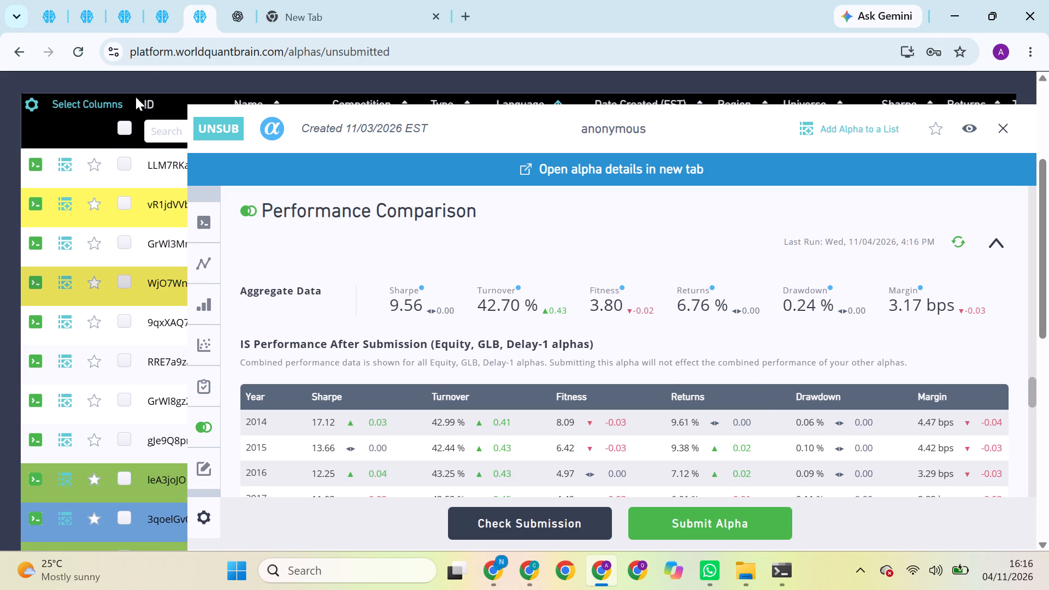
In the second BRAIN tab, go to the submitted alphas and open the details of the first listed one.
{"action": "left_click", "coordinate": [88, 24]}
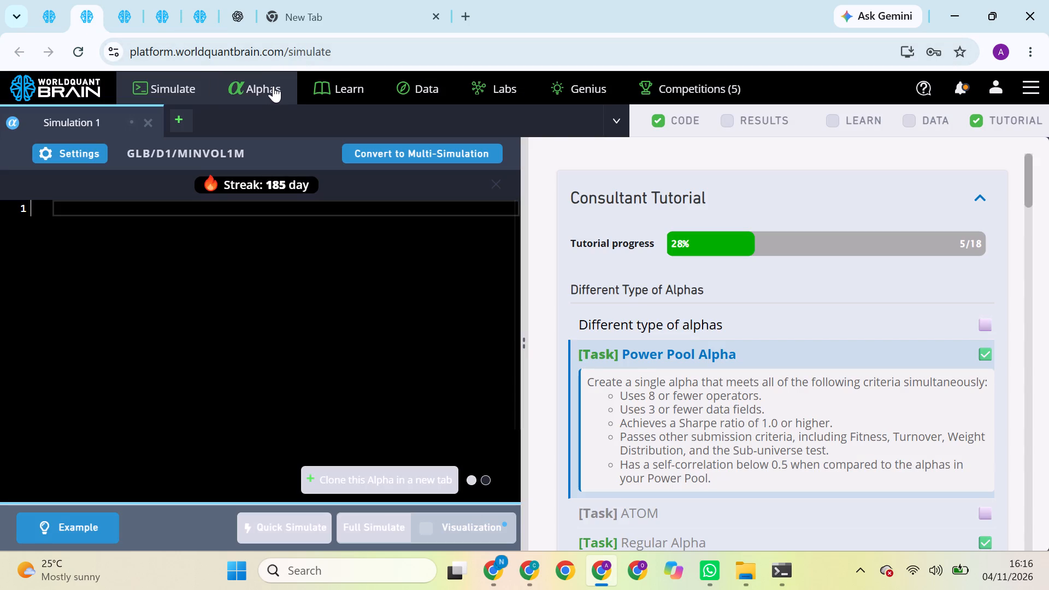
{"action": "left_click", "coordinate": [271, 89]}
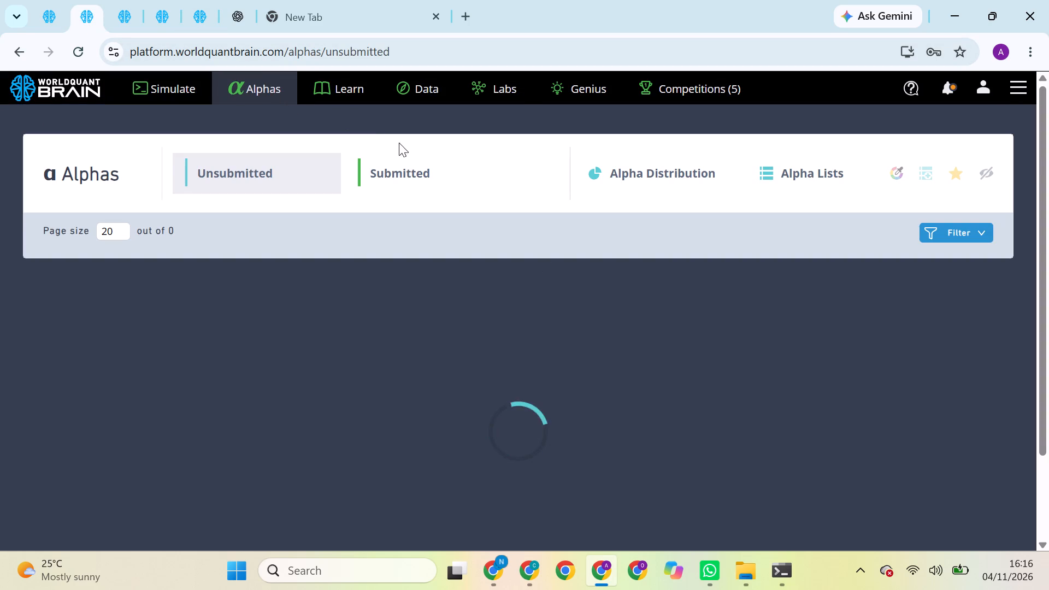
{"action": "left_click", "coordinate": [406, 170]}
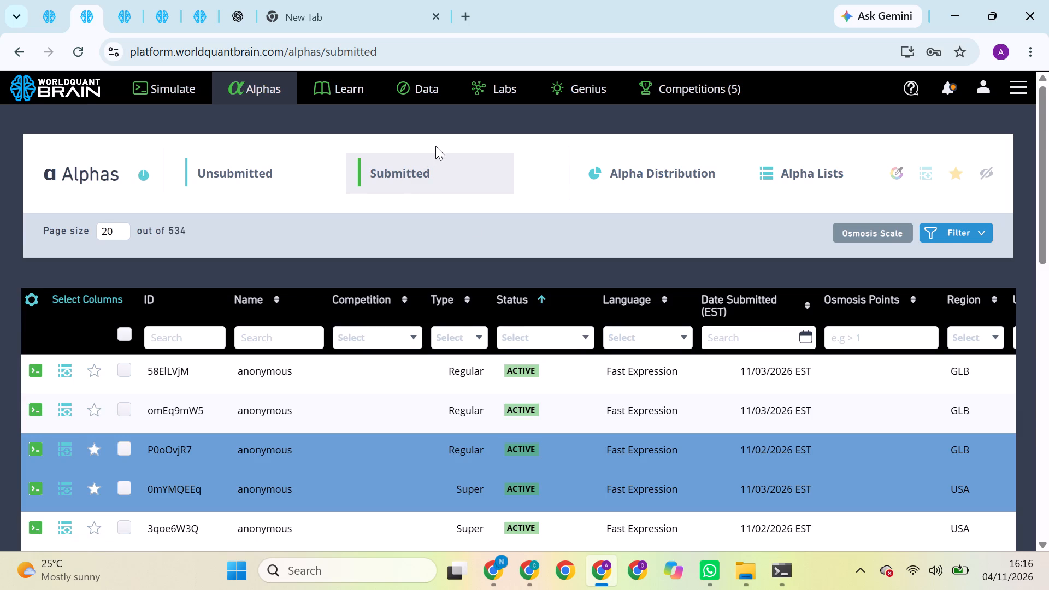
{"action": "scroll", "coordinate": [533, 340], "scroll_direction": "down", "scroll_amount": 1}
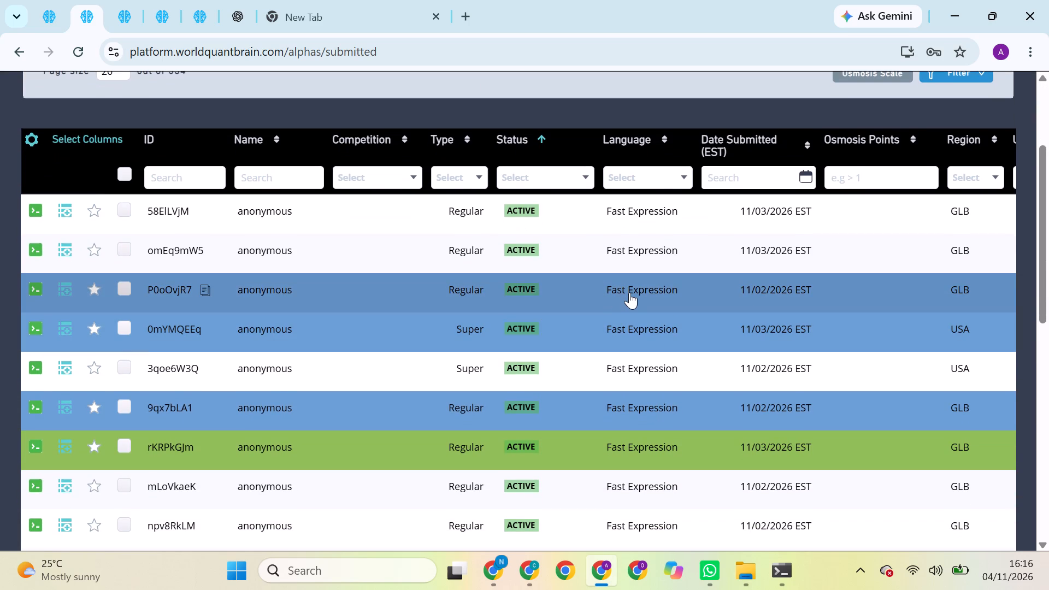
{"action": "left_click", "coordinate": [678, 227]}
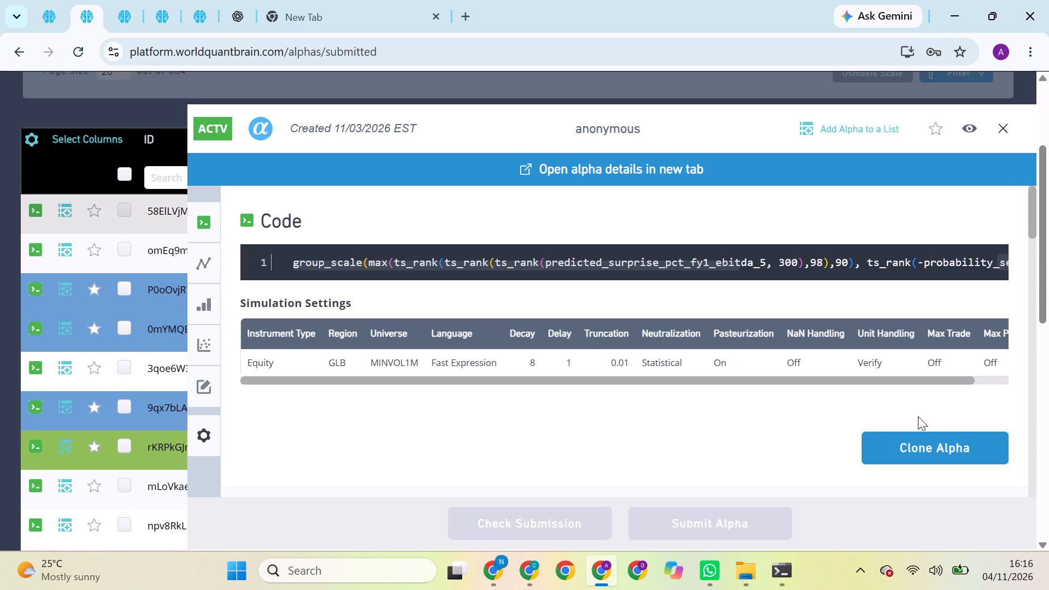
Clone the opened submitted alpha 58ElLVjM into a new simulation.
{"action": "left_click", "coordinate": [922, 441]}
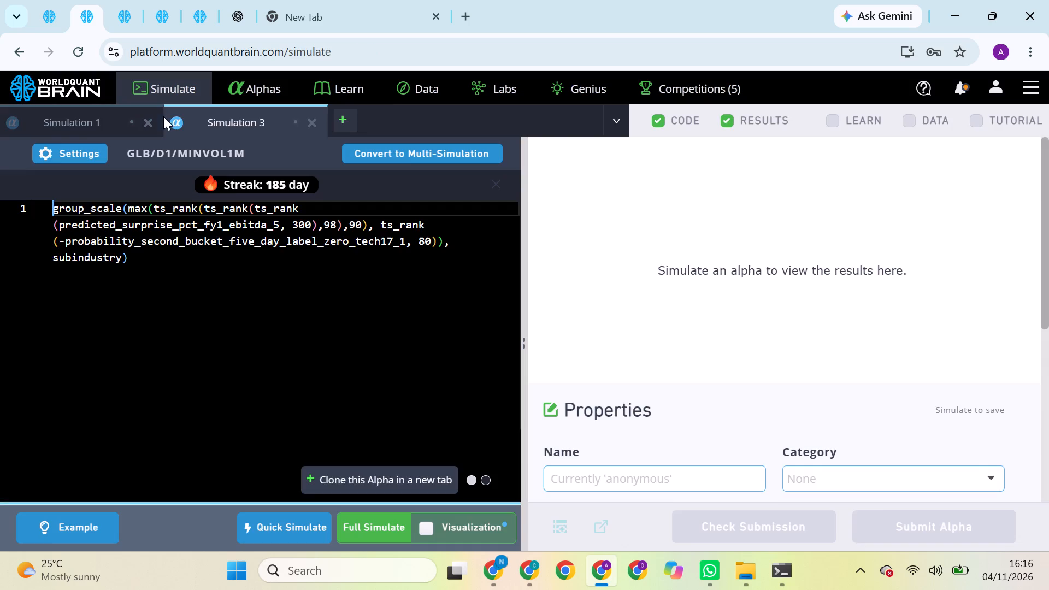
In the first BRAIN tab, open unsubmitted alpha LLM7RKav and clone it into a new simulation.
{"action": "left_click", "coordinate": [46, 1]}
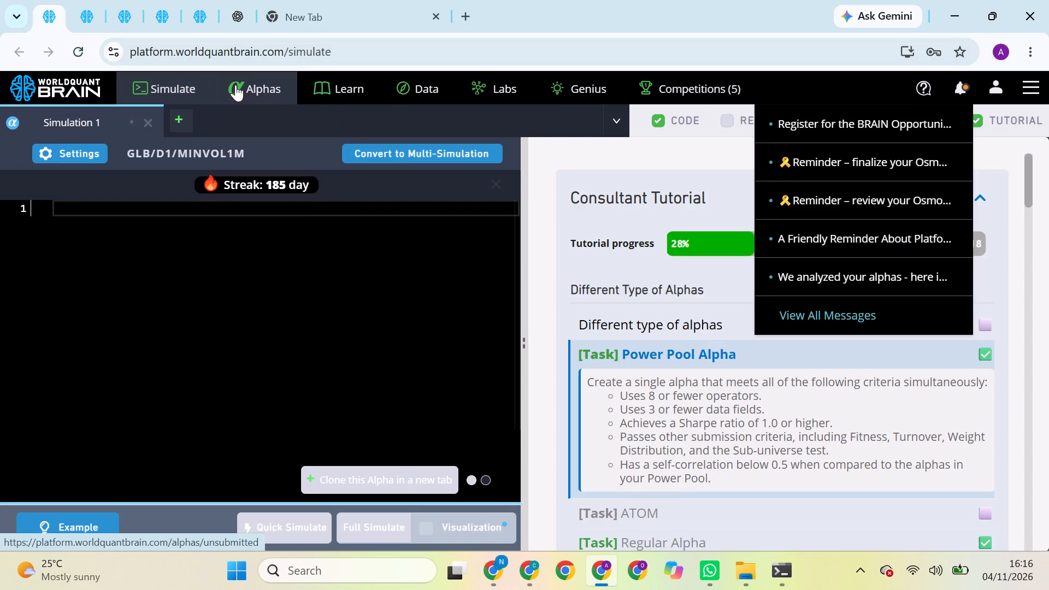
{"action": "left_click", "coordinate": [260, 87]}
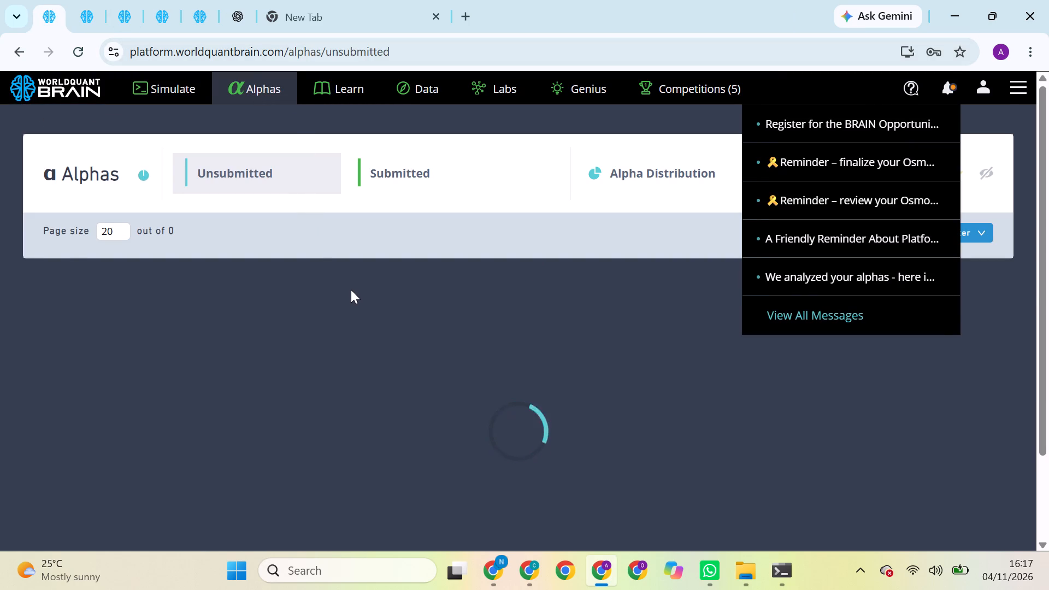
{"action": "left_click", "coordinate": [423, 352]}
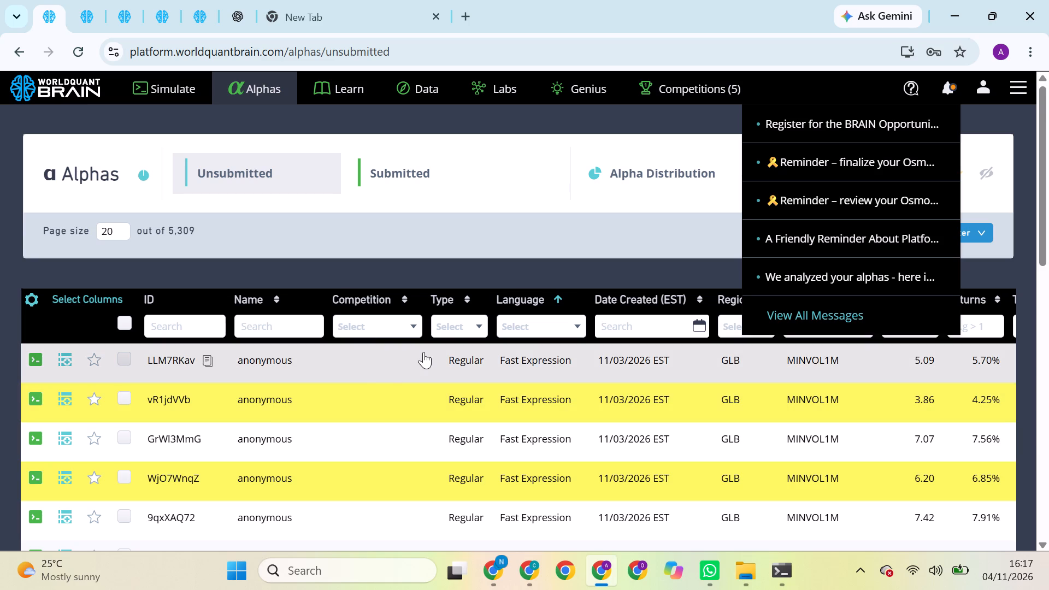
{"action": "left_click", "coordinate": [930, 439]}
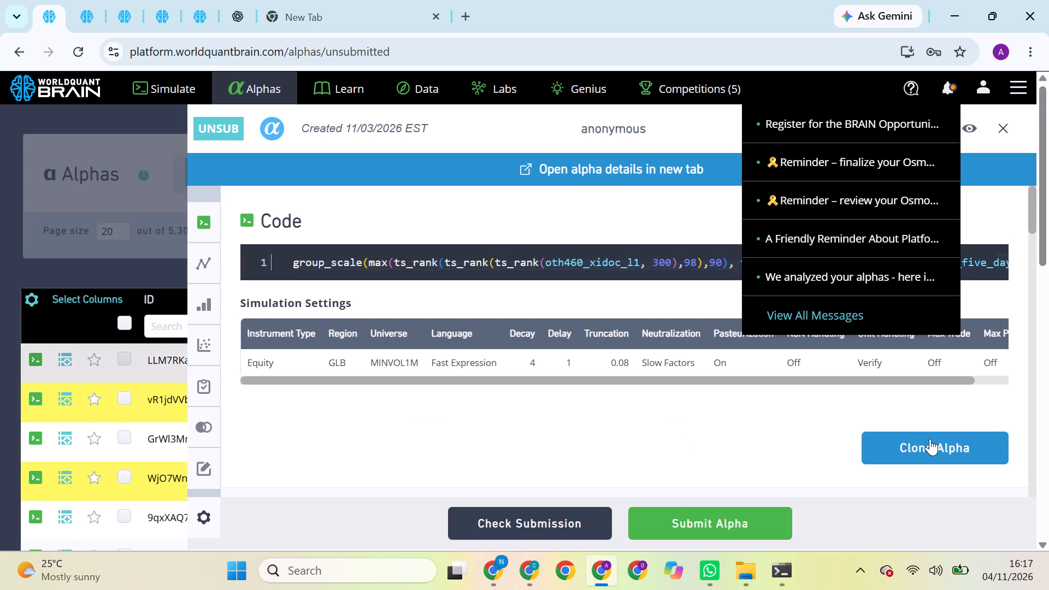
In the third BRAIN tab, open submitted alpha npv8RkLM and clone it into a new simulation.
{"action": "left_click", "coordinate": [89, 22]}
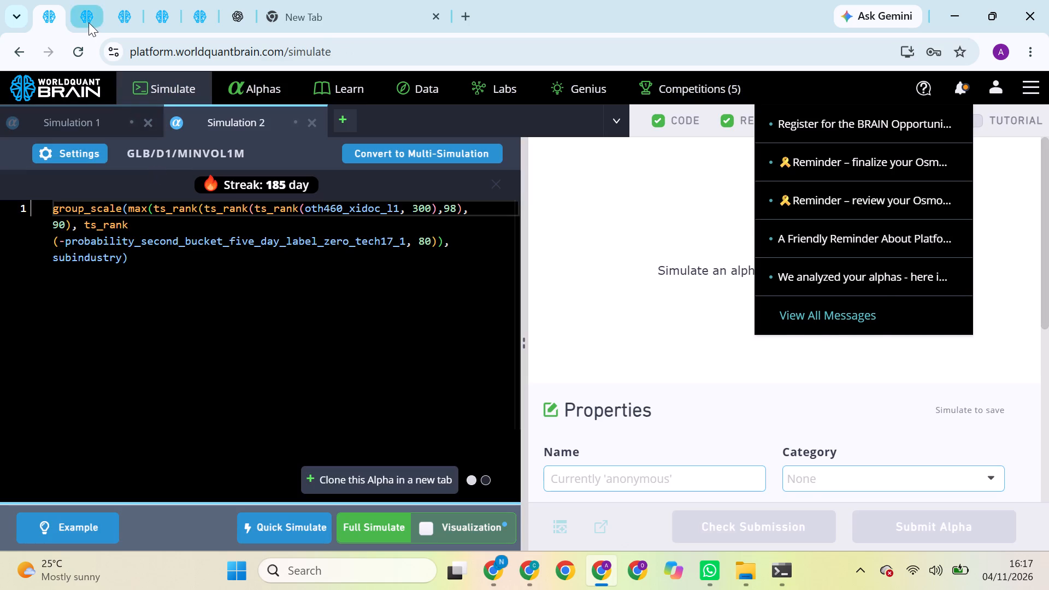
{"action": "left_click", "coordinate": [134, 0]}
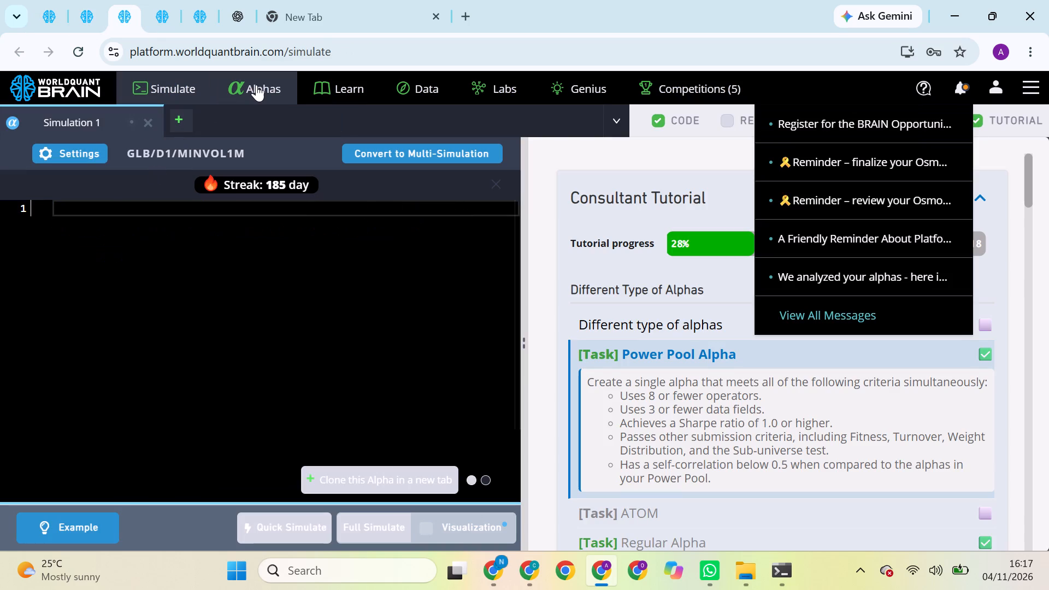
{"action": "left_click", "coordinate": [266, 85]}
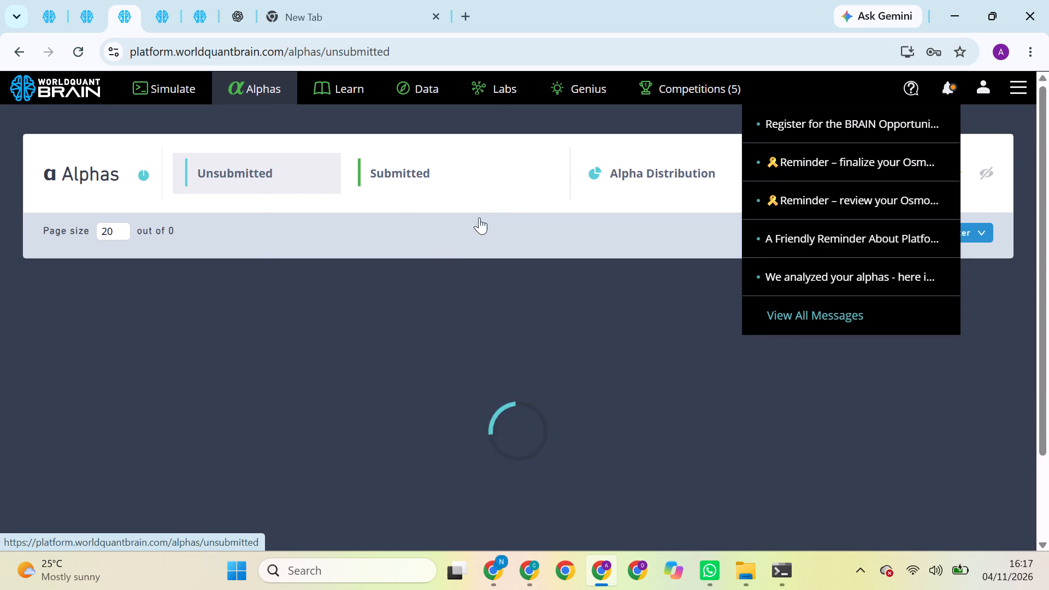
{"action": "left_click", "coordinate": [432, 170]}
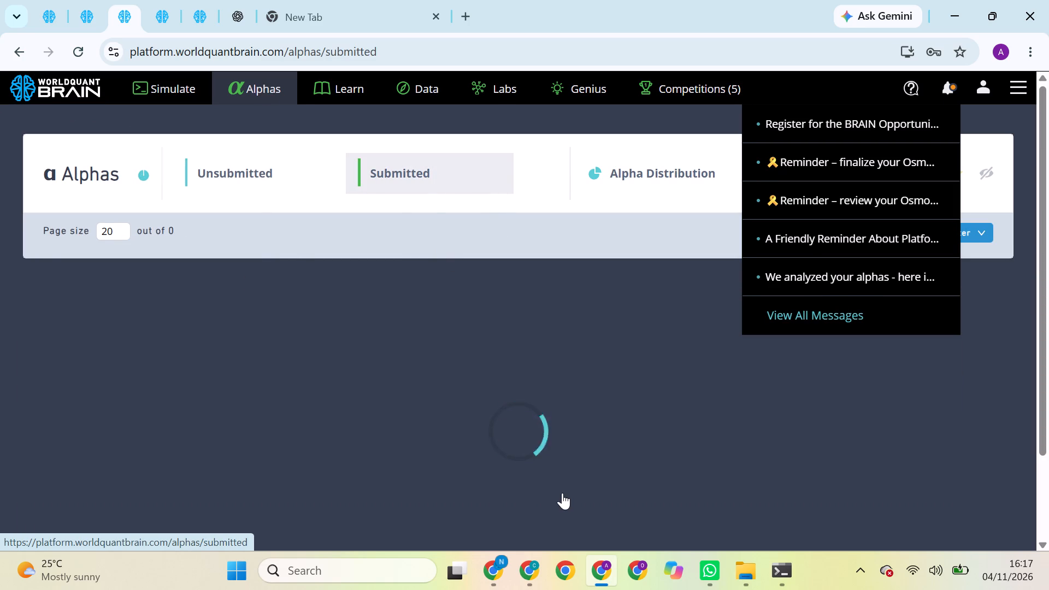
{"action": "scroll", "coordinate": [562, 493], "scroll_direction": "down", "scroll_amount": 3}
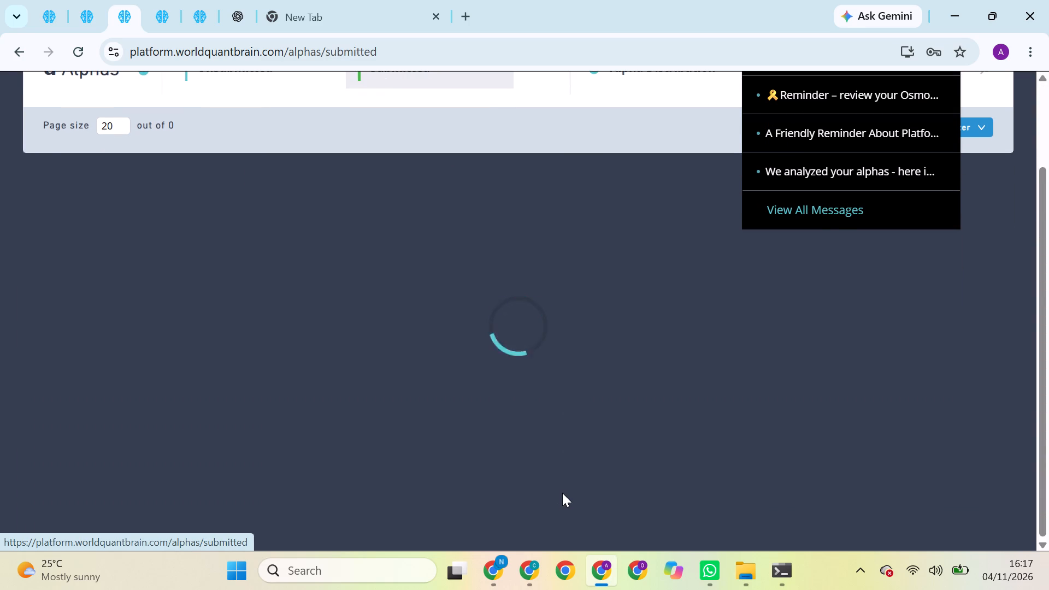
{"action": "scroll", "coordinate": [545, 457], "scroll_direction": "down", "scroll_amount": 3}
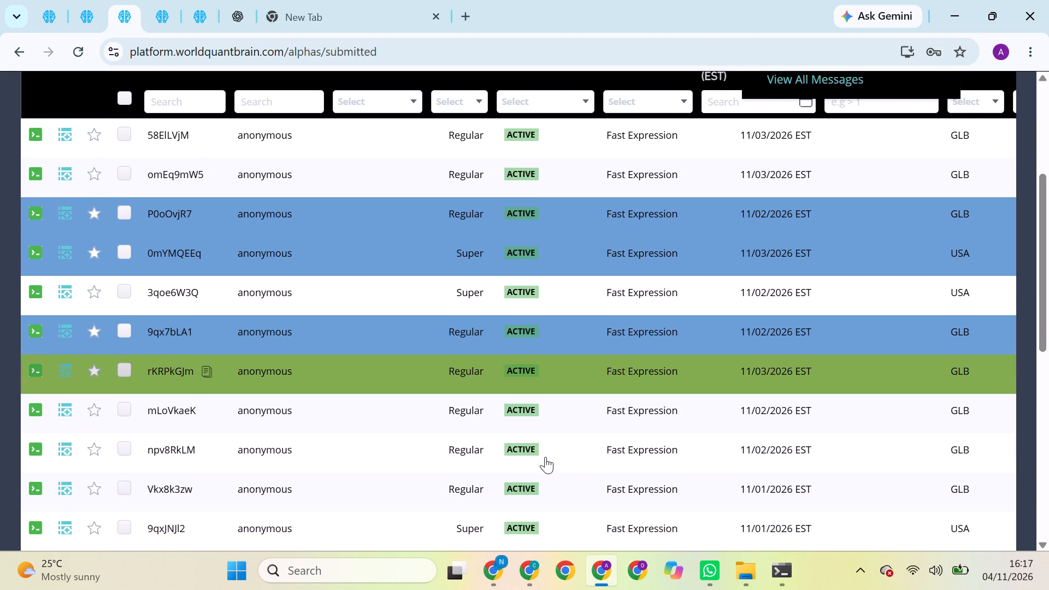
{"action": "scroll", "coordinate": [545, 457], "scroll_direction": "down", "scroll_amount": 1}
{"action": "left_click", "coordinate": [582, 440]}
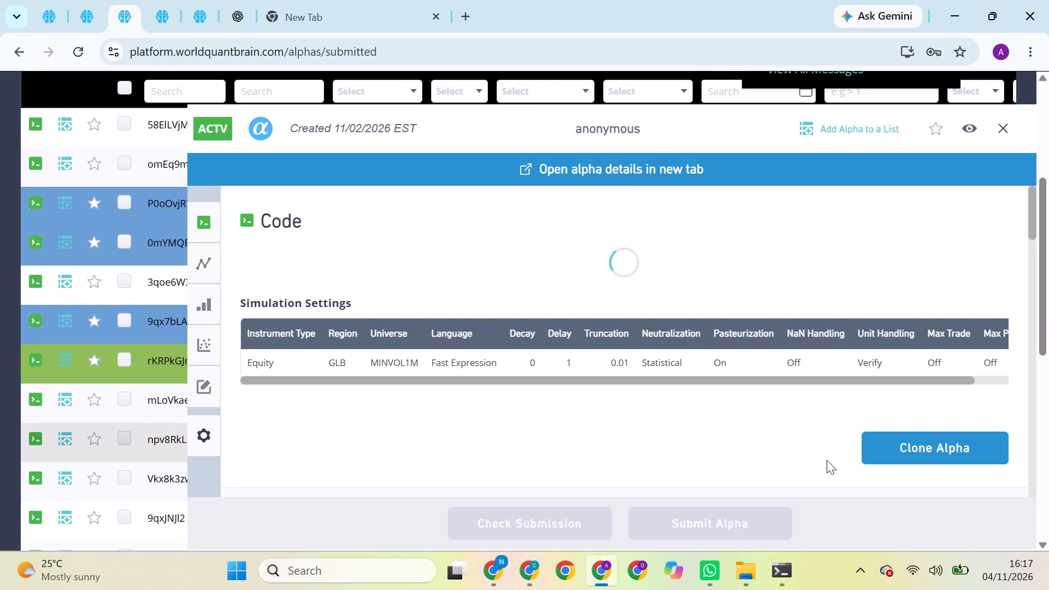
{"action": "left_click", "coordinate": [896, 451]}
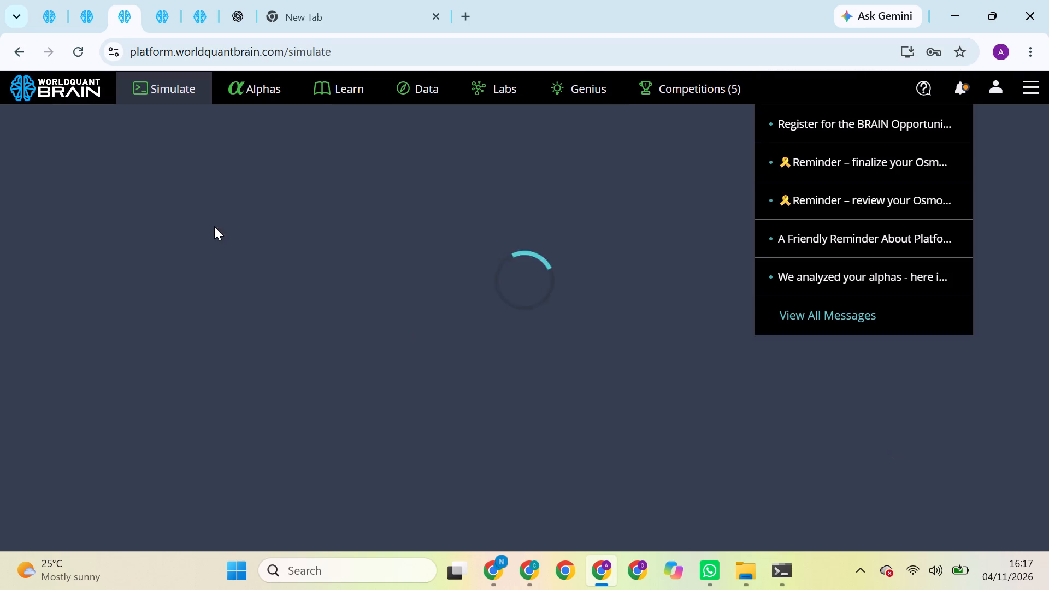
In the fourth BRAIN tab, open submitted alpha 9qx7bLA1 and clone it into a new simulation.
{"action": "left_click", "coordinate": [161, 12]}
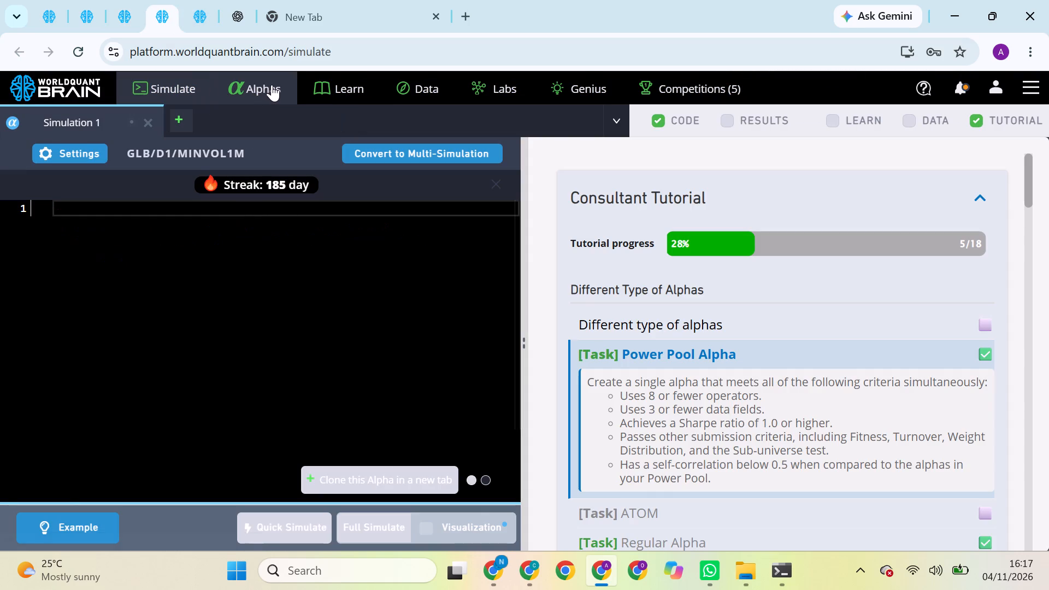
{"action": "left_click", "coordinate": [272, 85]}
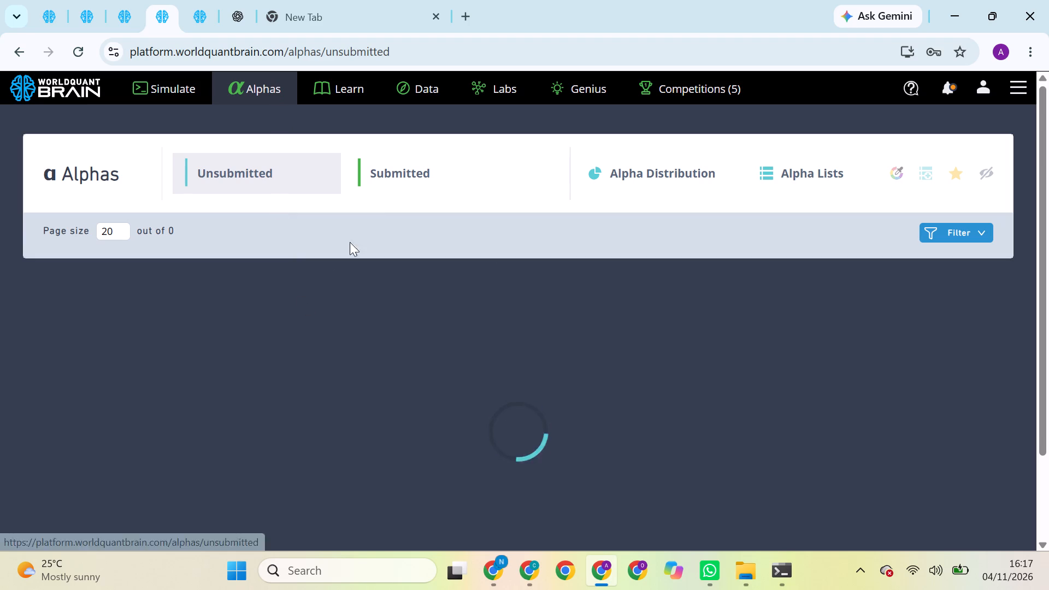
{"action": "left_click", "coordinate": [423, 162]}
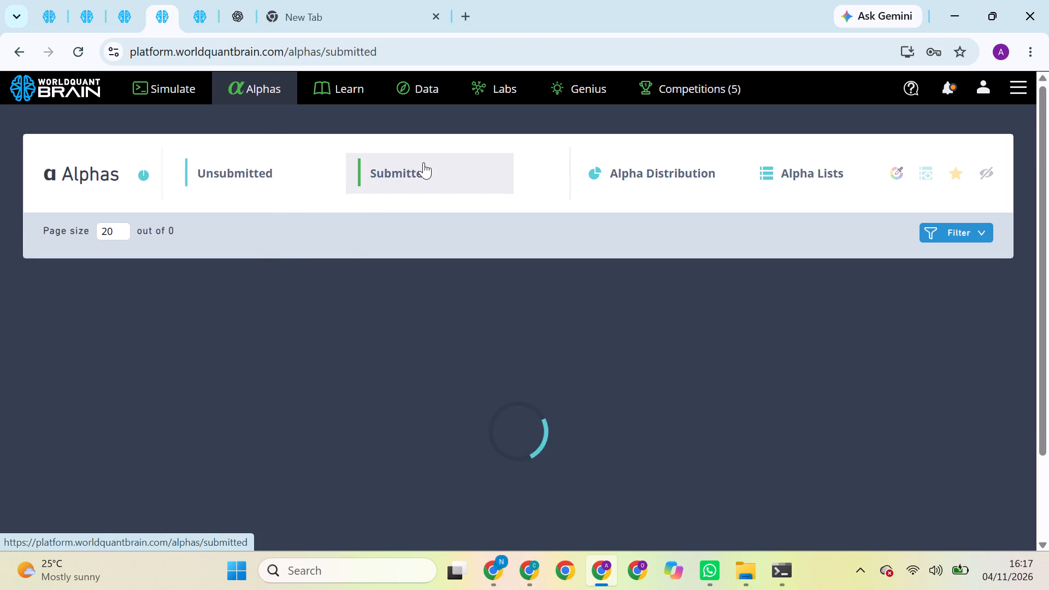
{"action": "triple_click", "coordinate": [423, 162]}
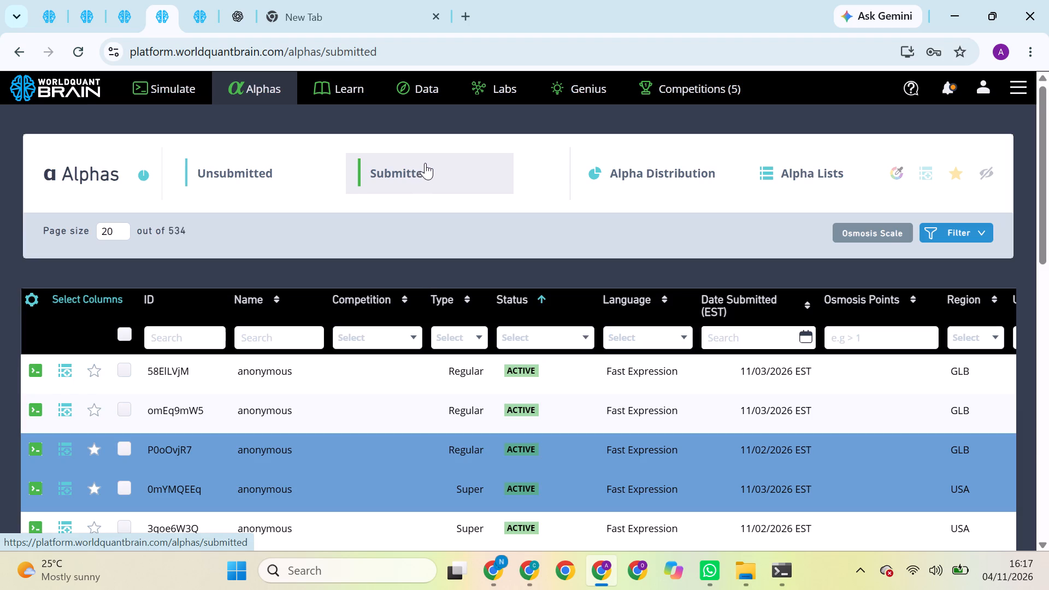
{"action": "scroll", "coordinate": [464, 428], "scroll_direction": "down", "scroll_amount": 1}
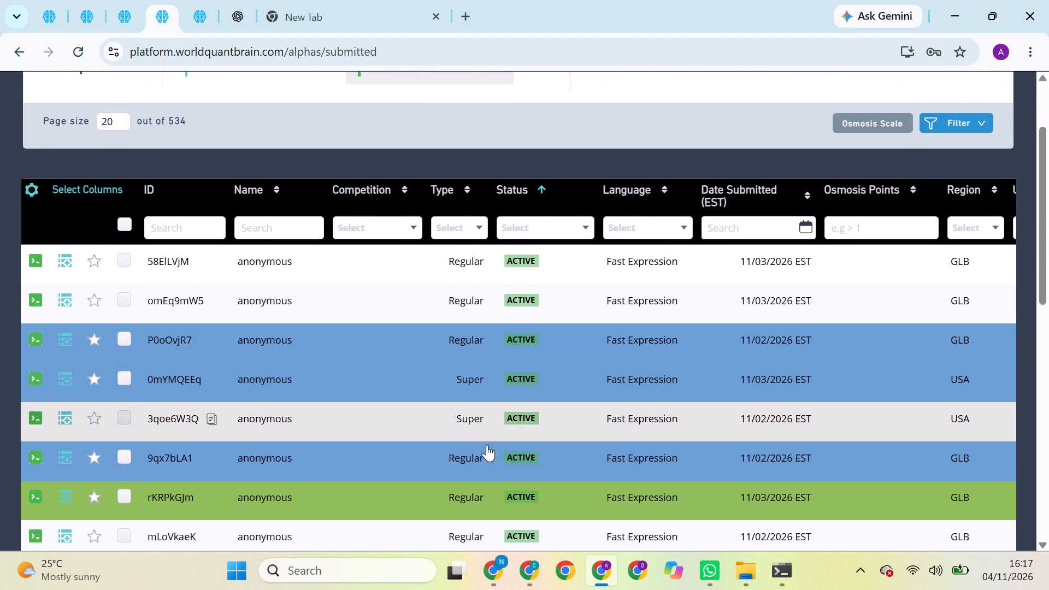
{"action": "left_click", "coordinate": [487, 456]}
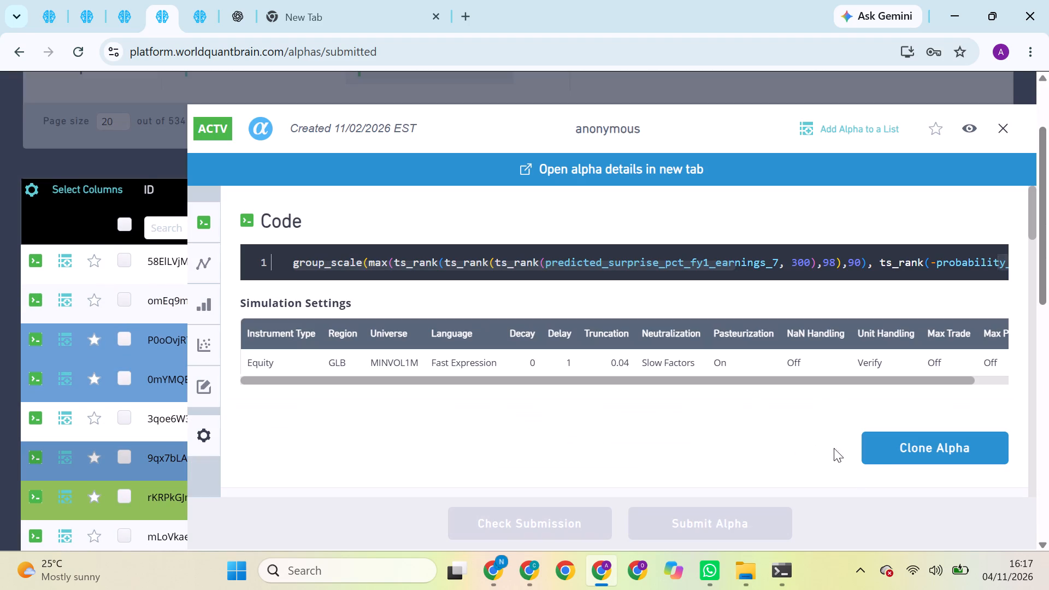
{"action": "left_click", "coordinate": [877, 464]}
{"action": "left_click", "coordinate": [879, 457]}
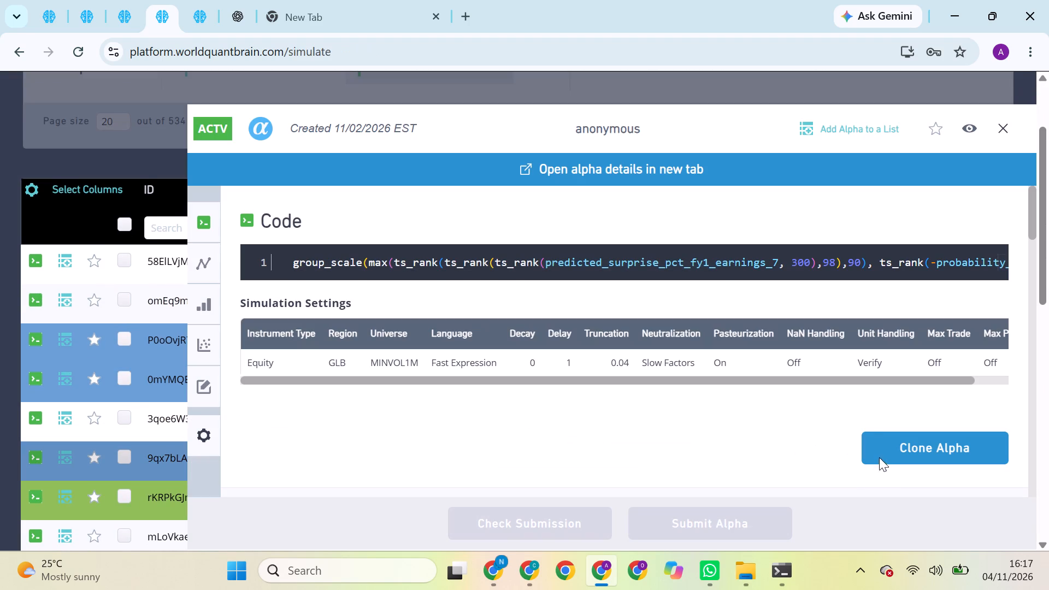
In the fifth BRAIN tab, close alpha WjO7WnqZ's details, duplicate the tab, and return to the original.
{"action": "left_click", "coordinate": [142, 14]}
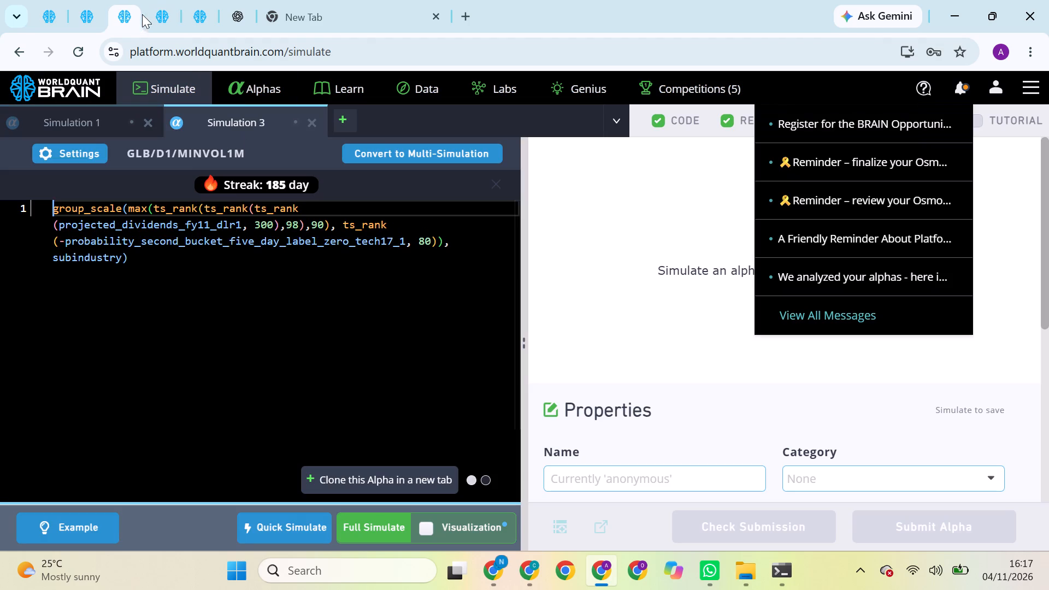
{"action": "left_click", "coordinate": [199, 10]}
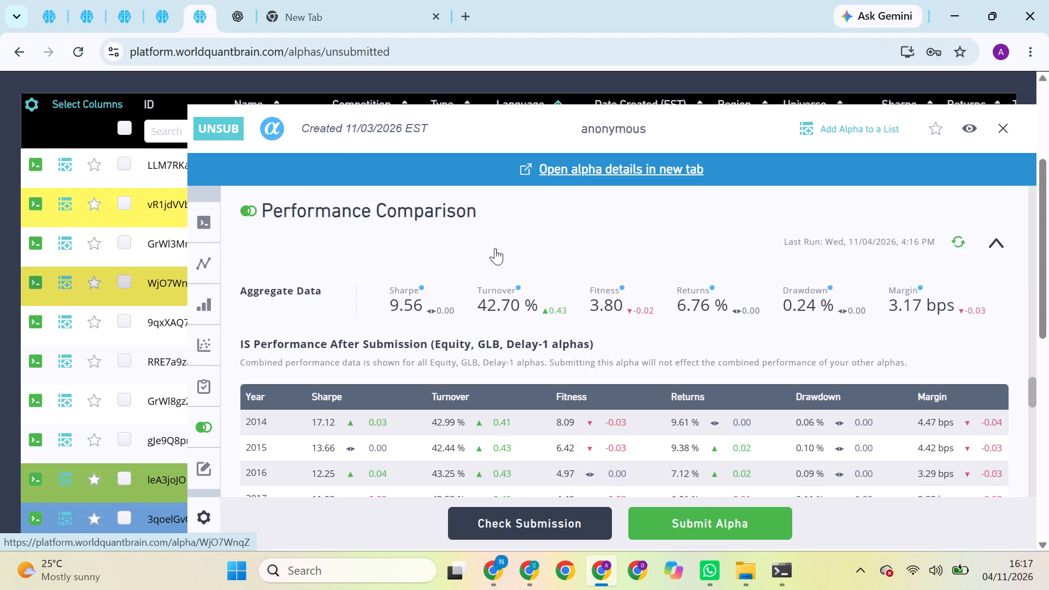
{"action": "left_click", "coordinate": [1005, 125]}
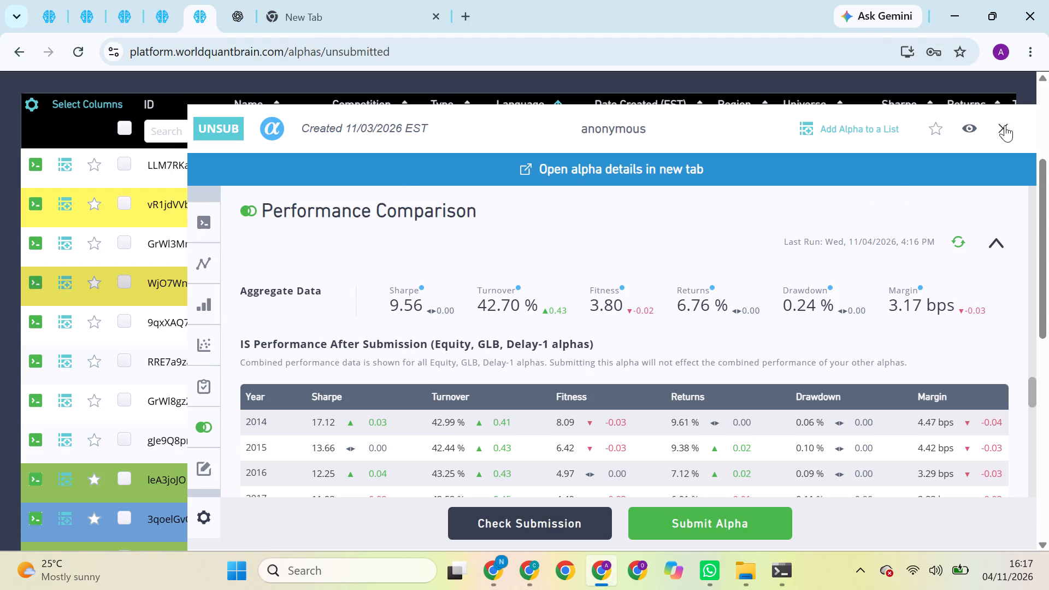
{"action": "left_click", "coordinate": [1005, 125]}
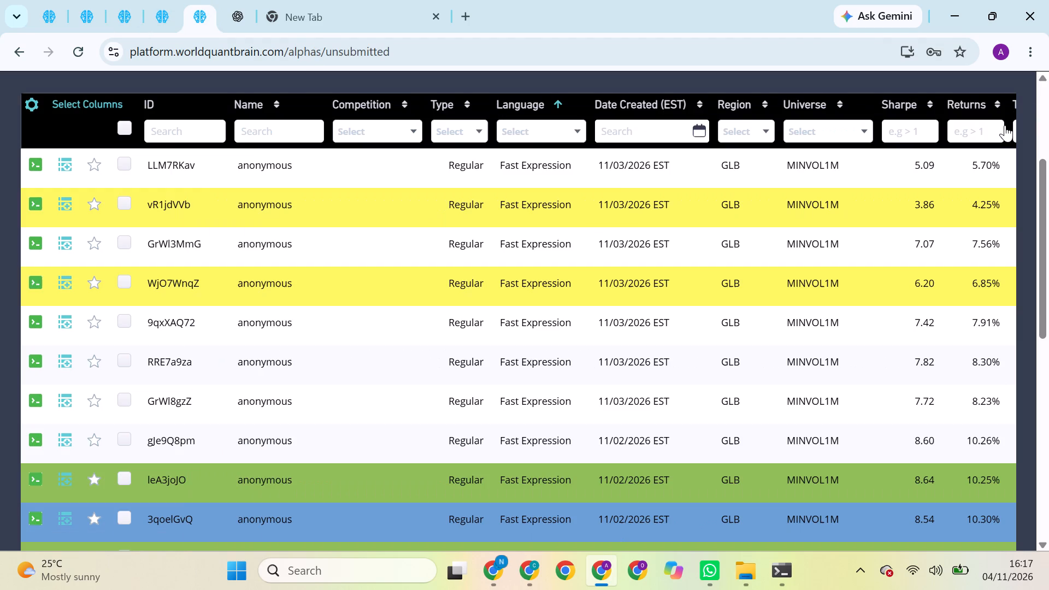
{"action": "left_click", "coordinate": [164, 12]}
{"action": "left_click", "coordinate": [197, 14]}
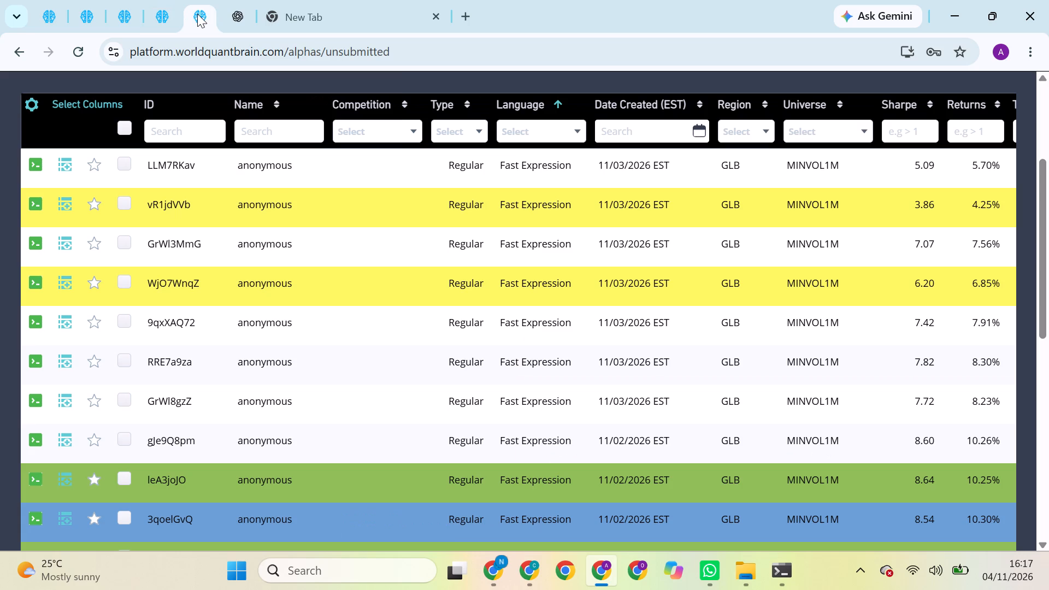
{"action": "right_click", "coordinate": [197, 14]}
{"action": "left_click", "coordinate": [277, 163]}
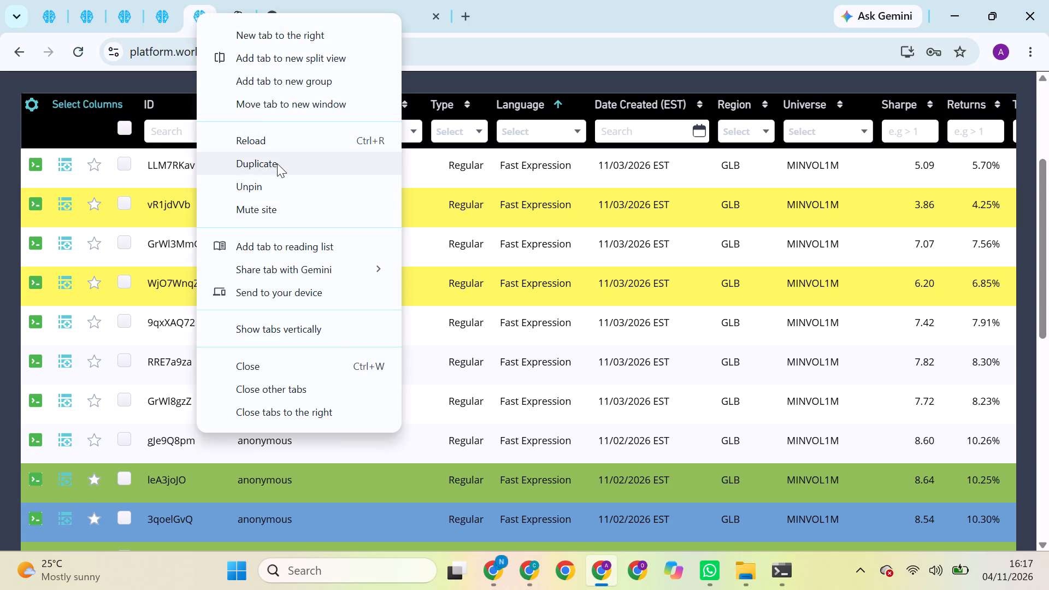
{"action": "left_click", "coordinate": [213, 23]}
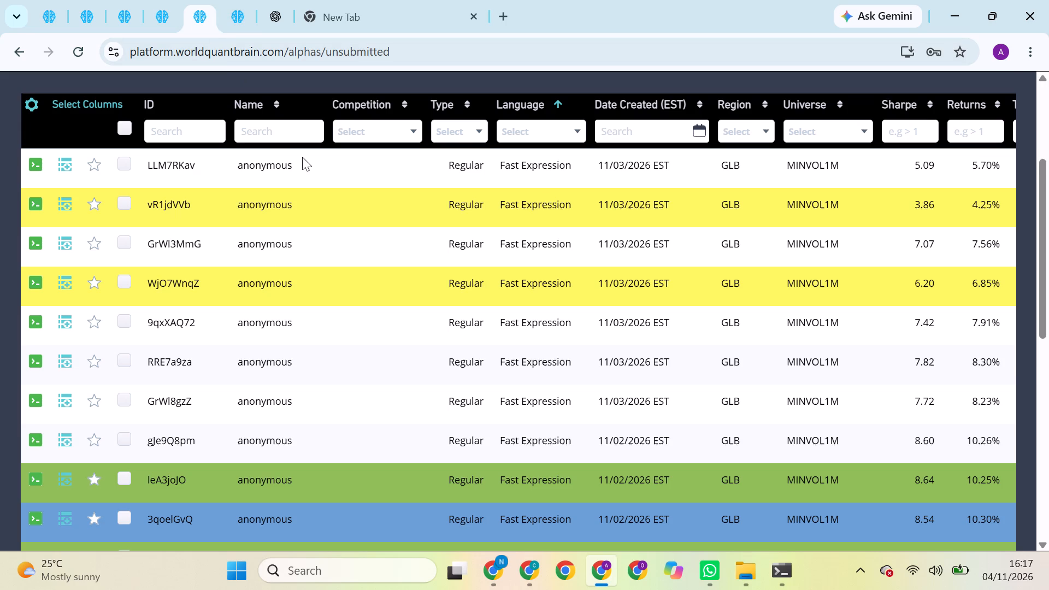
Open the Data section and show the datasets of the Model category.
{"action": "scroll", "coordinate": [302, 157], "scroll_direction": "up", "scroll_amount": 2}
{"action": "double_click", "coordinate": [417, 88]}
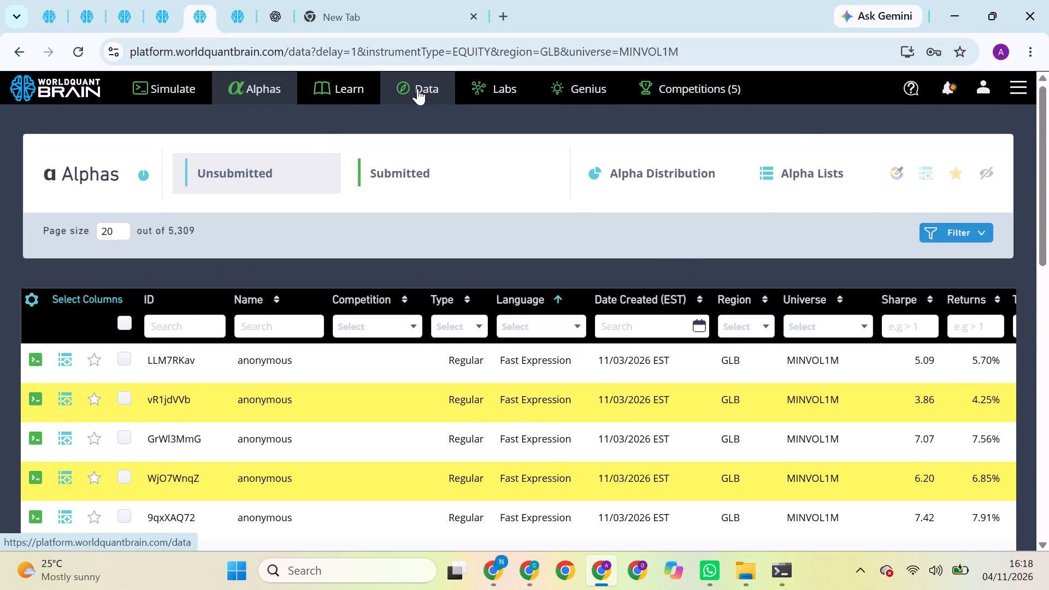
{"action": "scroll", "coordinate": [397, 227], "scroll_direction": "down", "scroll_amount": 3}
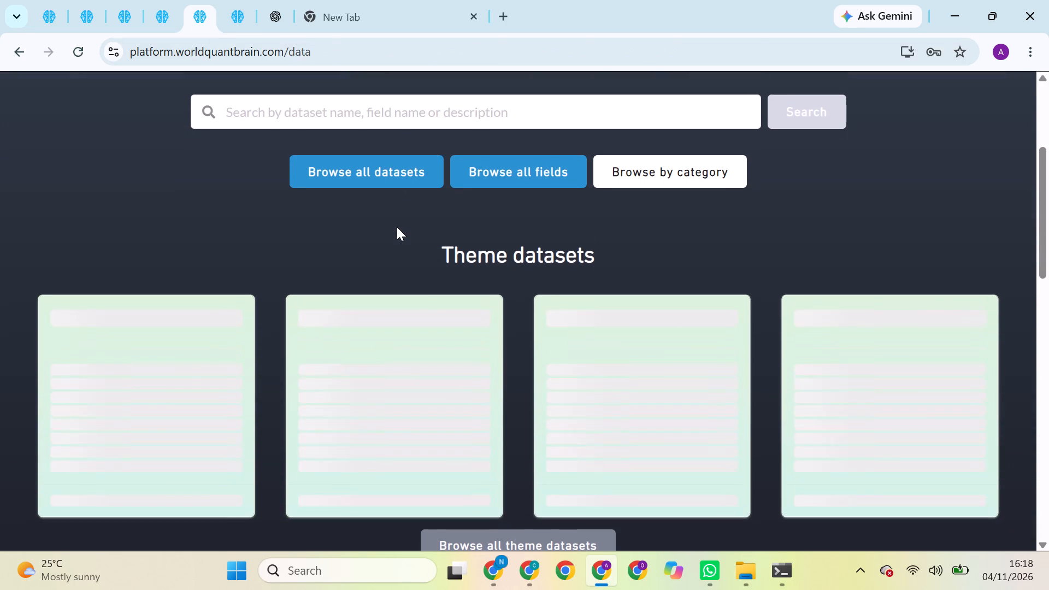
{"action": "scroll", "coordinate": [397, 227], "scroll_direction": "down", "scroll_amount": 1}
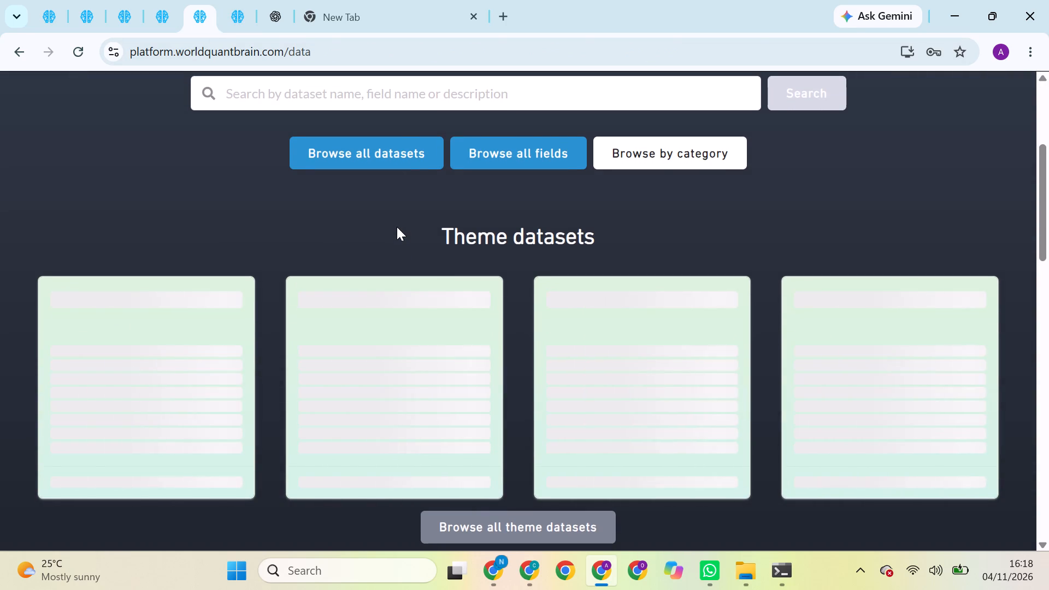
{"action": "scroll", "coordinate": [210, 383], "scroll_direction": "down", "scroll_amount": 1}
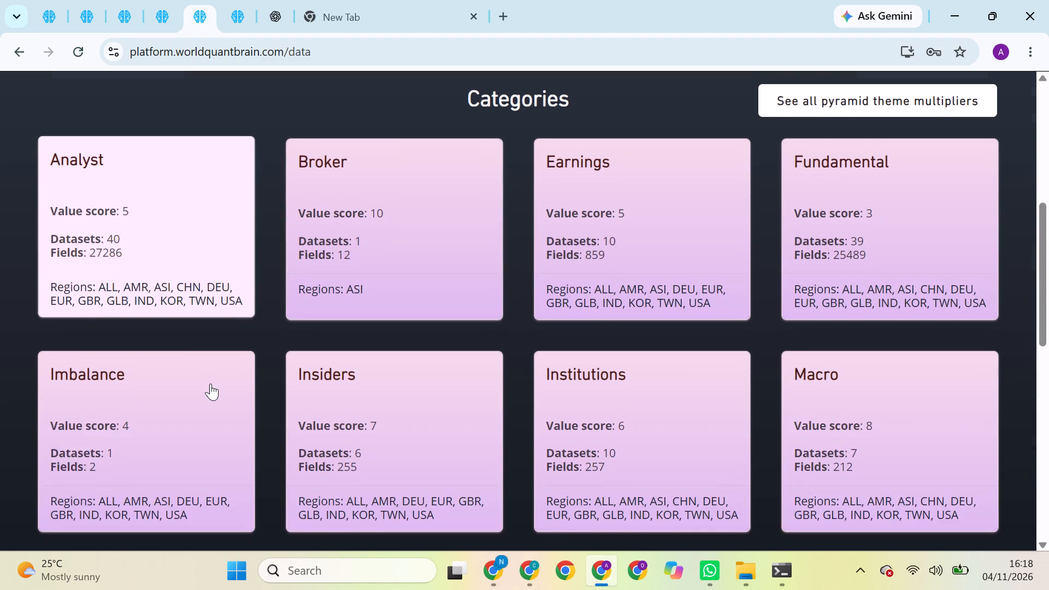
{"action": "scroll", "coordinate": [210, 383], "scroll_direction": "down", "scroll_amount": 1}
{"action": "scroll", "coordinate": [323, 427], "scroll_direction": "down", "scroll_amount": 2}
{"action": "left_click", "coordinate": [214, 406]}
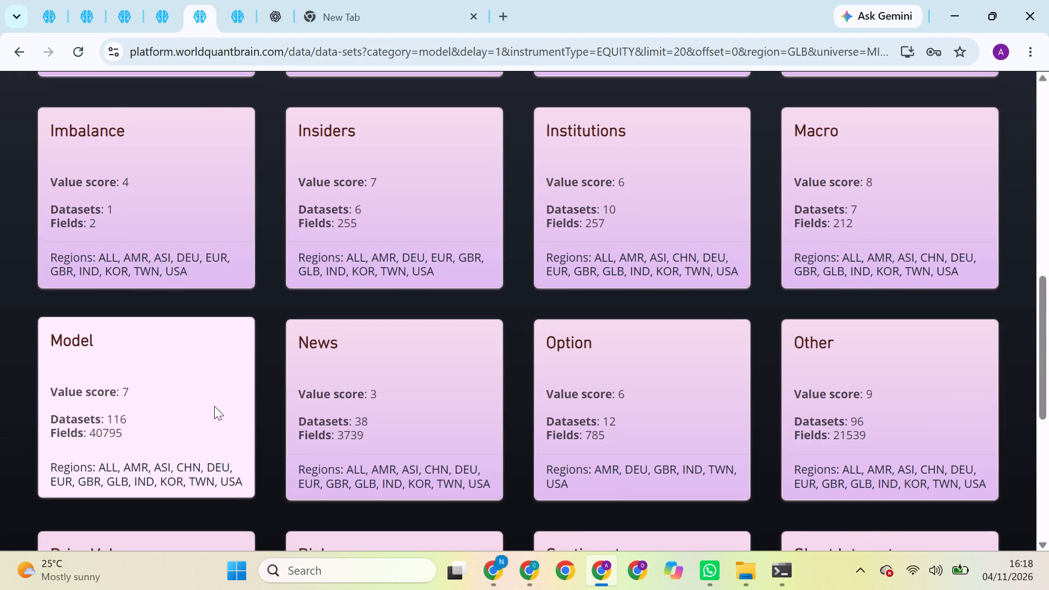
Open the Predictive data using Deep Learning models dataset from the second page of the Model datasets.
{"action": "scroll", "coordinate": [381, 466], "scroll_direction": "down", "scroll_amount": 2}
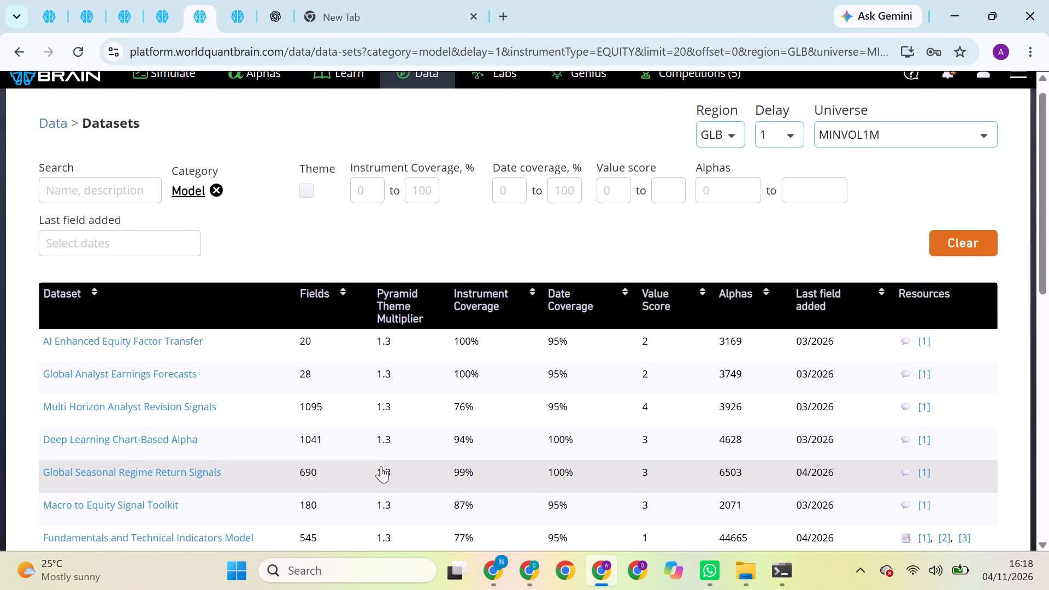
{"action": "scroll", "coordinate": [381, 466], "scroll_direction": "down", "scroll_amount": 3}
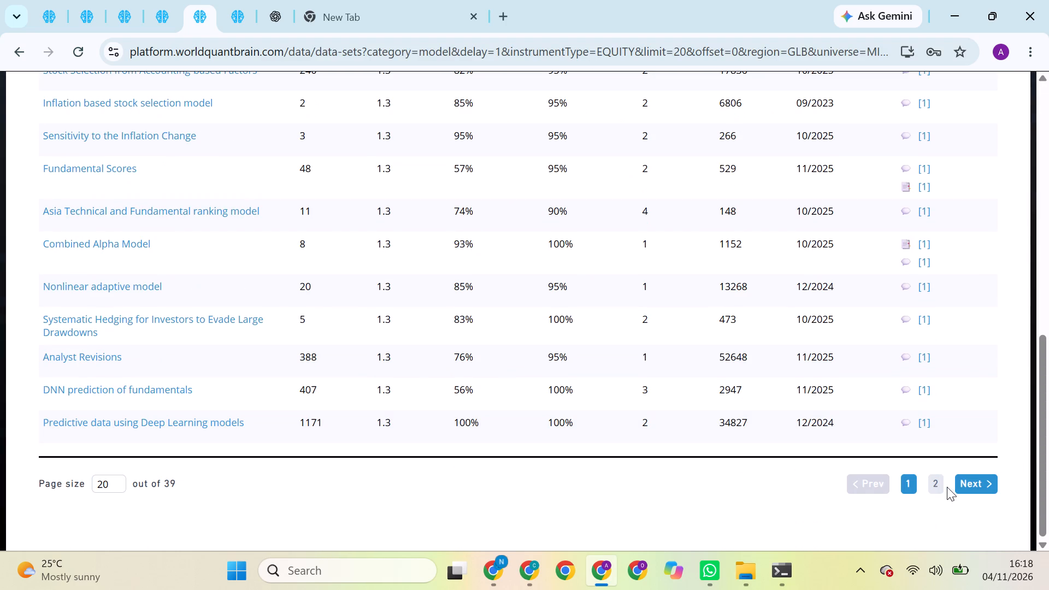
{"action": "left_click", "coordinate": [941, 483]}
{"action": "scroll", "coordinate": [601, 495], "scroll_direction": "down", "scroll_amount": 1}
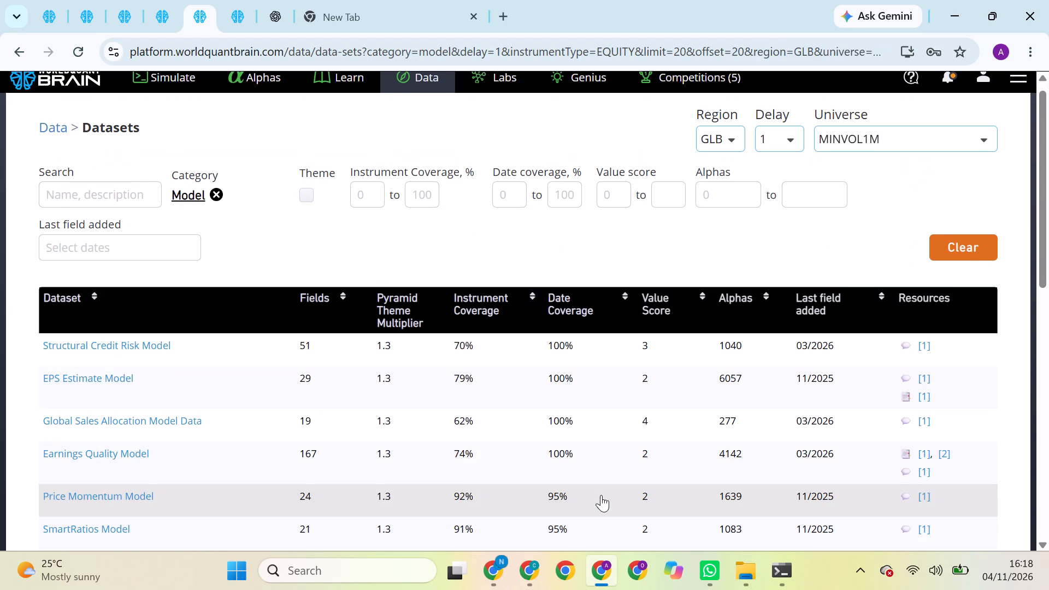
{"action": "scroll", "coordinate": [601, 495], "scroll_direction": "down", "scroll_amount": 5}
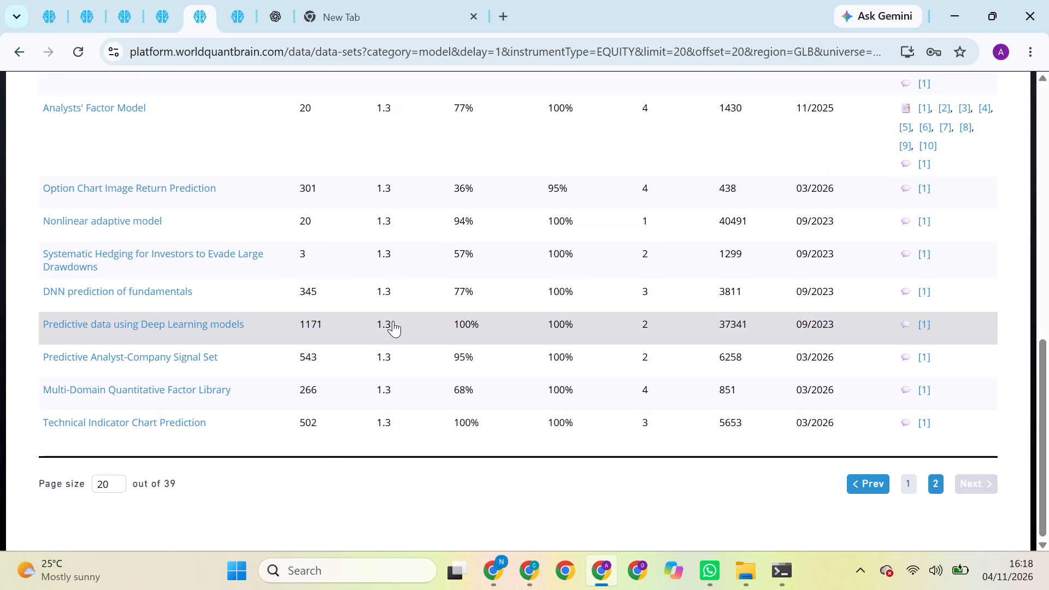
{"action": "left_click", "coordinate": [393, 315]}
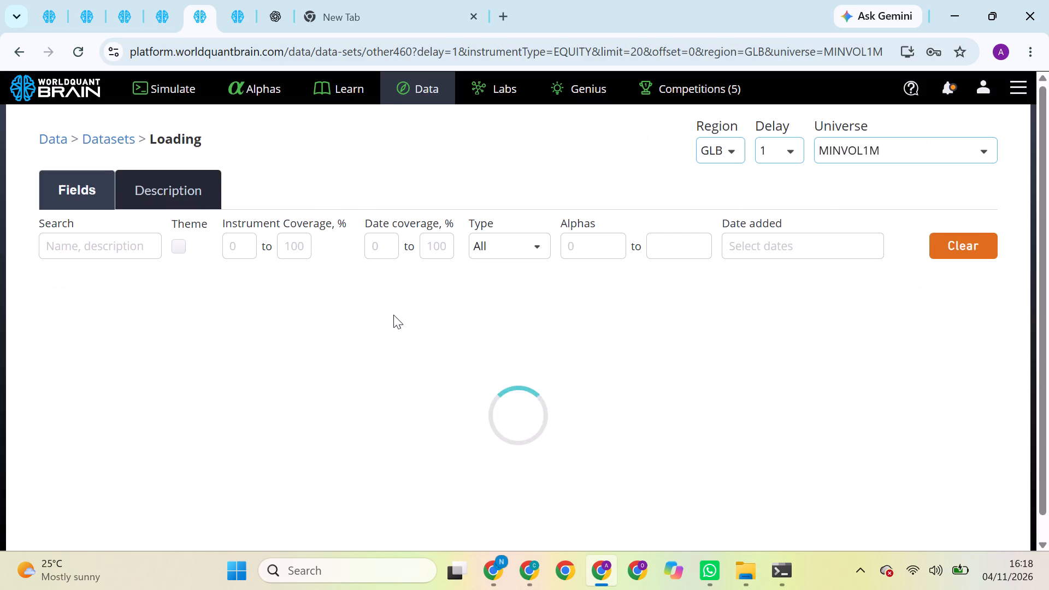
Copy field oth460_1l_acoa, put it in place of oth460_xidoc_l1 in the first BRAIN tab's expression, and run a full simulation.
{"action": "scroll", "coordinate": [184, 383], "scroll_direction": "down", "scroll_amount": 1}
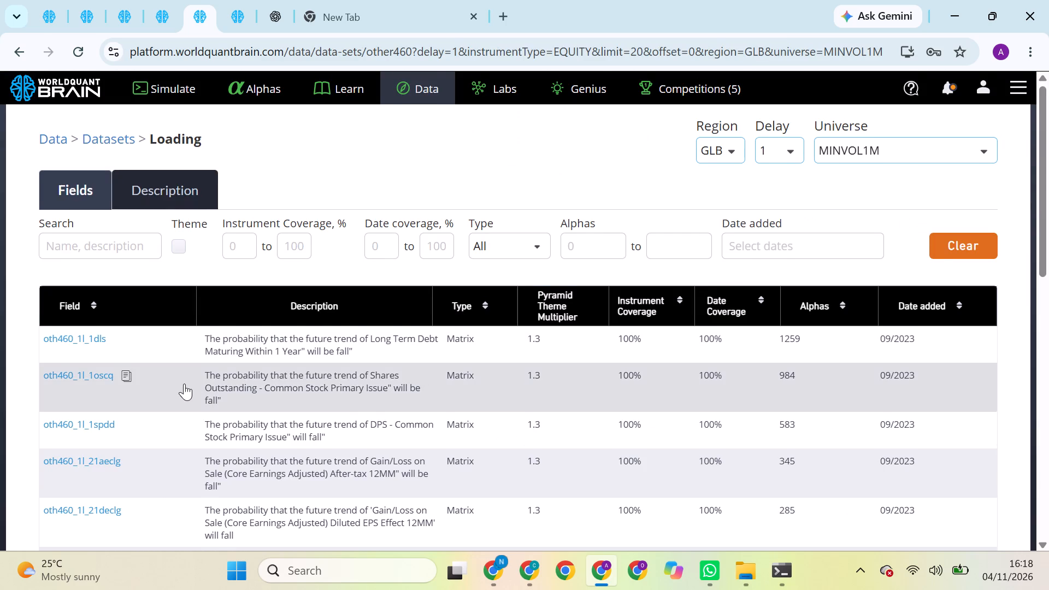
{"action": "scroll", "coordinate": [184, 383], "scroll_direction": "down", "scroll_amount": 2}
{"action": "left_click", "coordinate": [125, 288]}
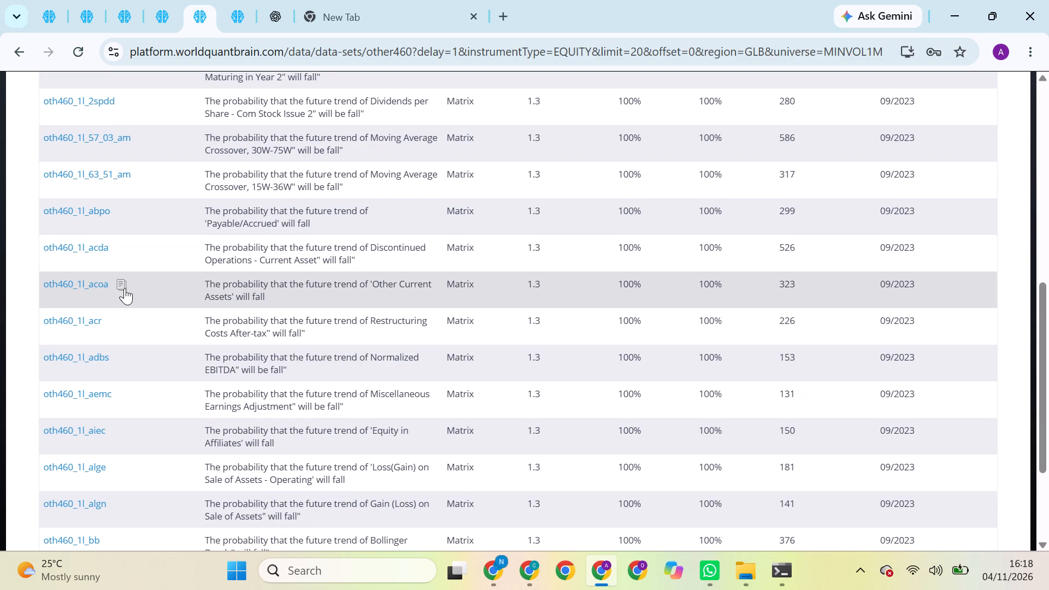
{"action": "left_click", "coordinate": [53, 0]}
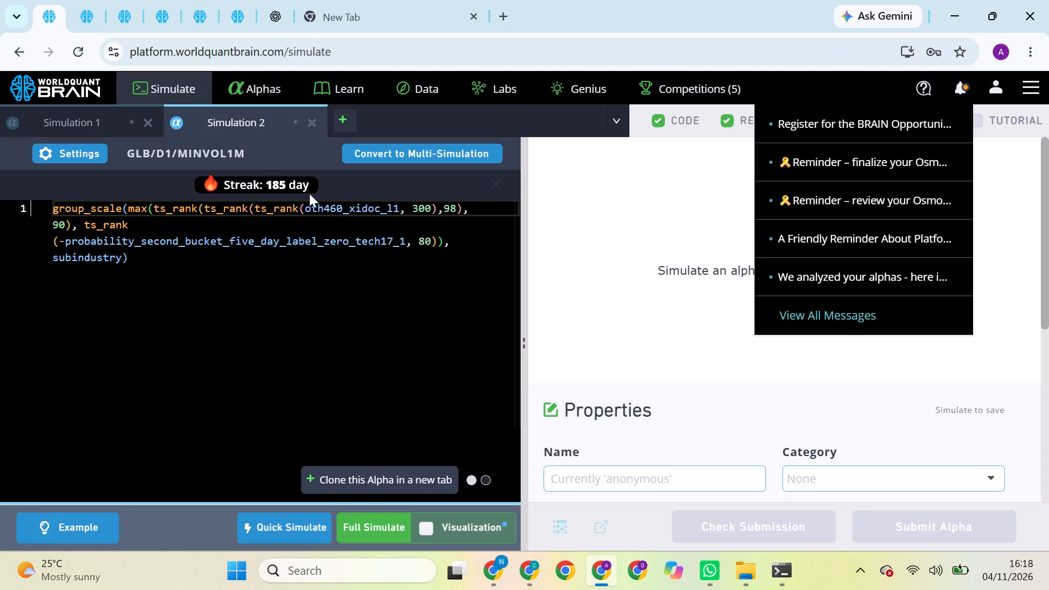
{"action": "double_click", "coordinate": [339, 206]}
{"action": "key", "text": "ctrl+v"}
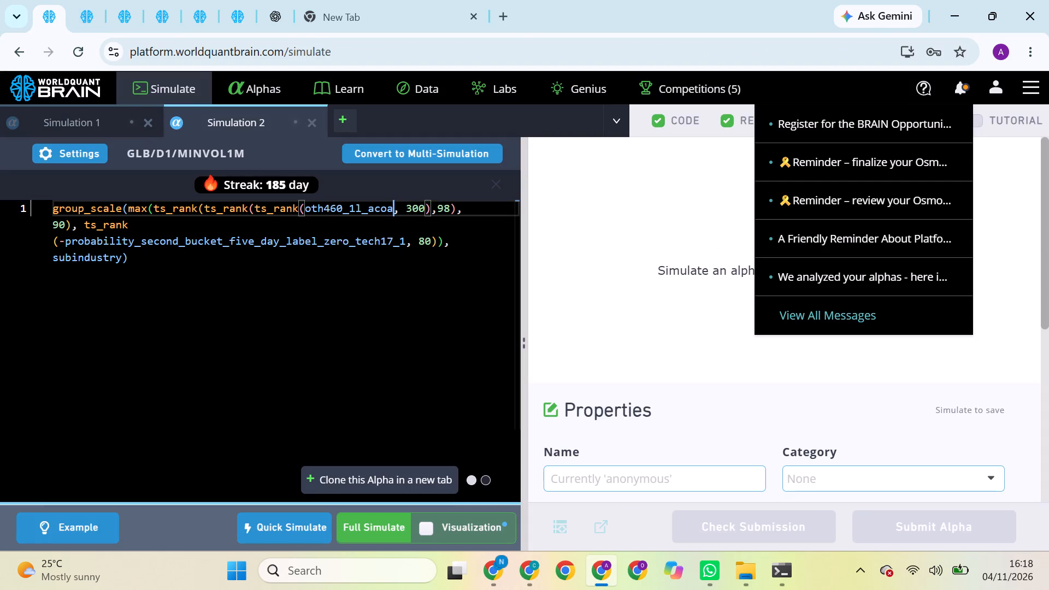
{"action": "left_click", "coordinate": [383, 516]}
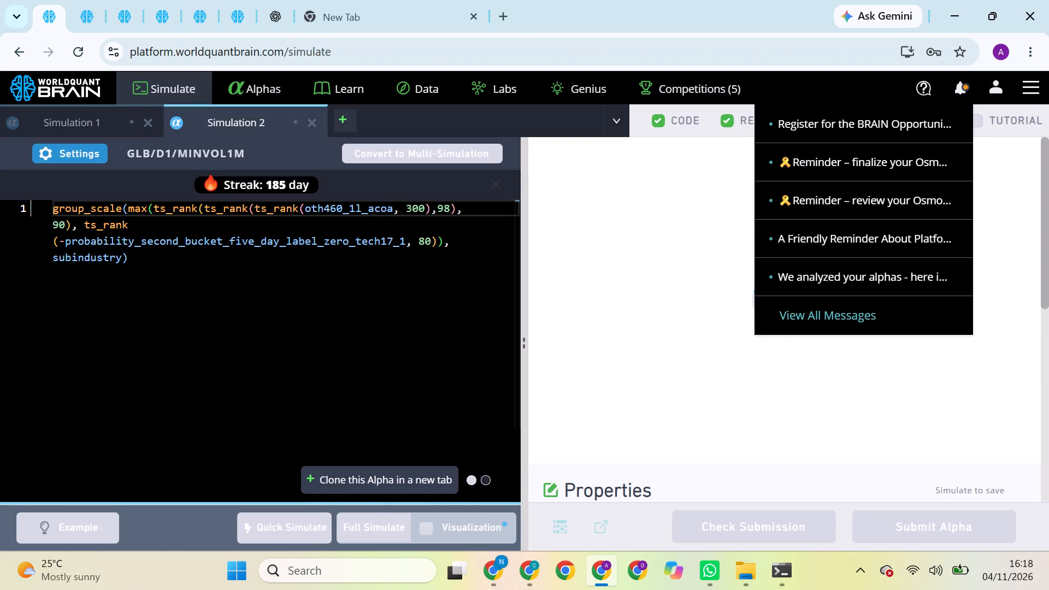
{"action": "left_click", "coordinate": [965, 85]}
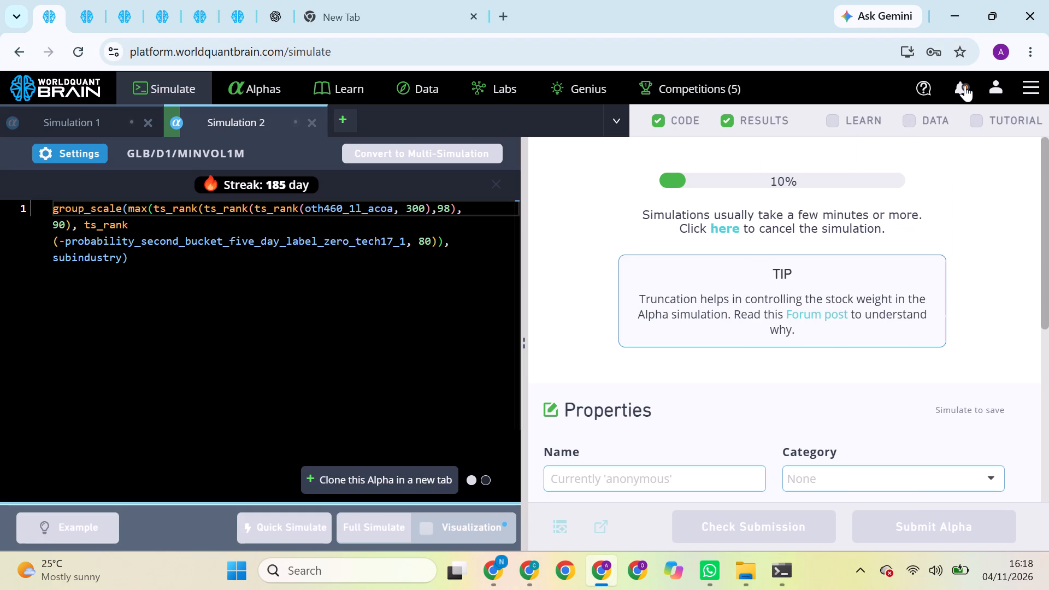
Back in the dataset's field list in the fifth BRAIN tab, go to page 53 and copy the field name oth460_sont_class.
{"action": "left_click", "coordinate": [83, 0]}
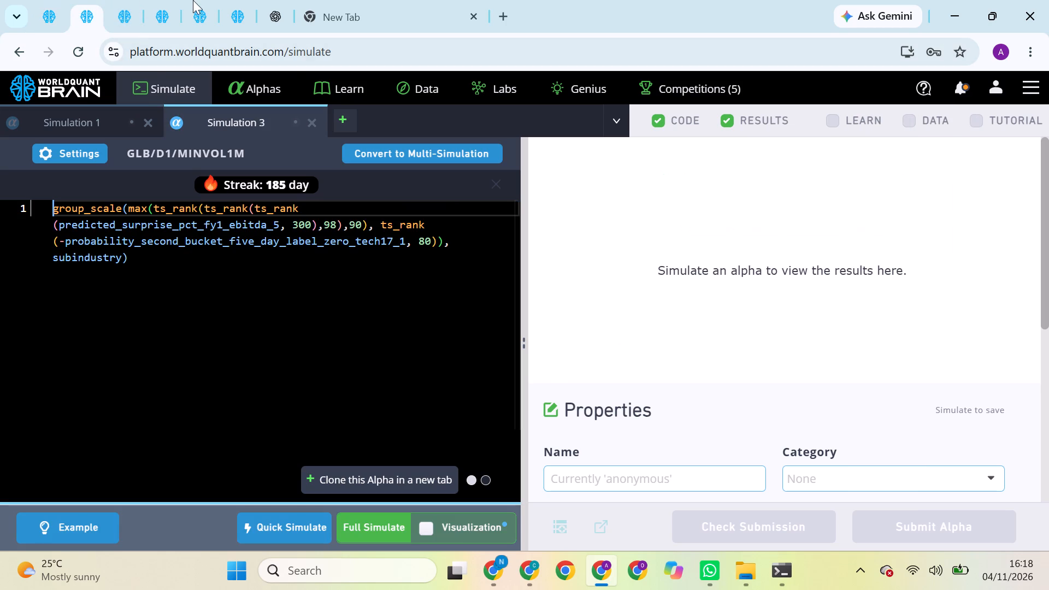
{"action": "left_click", "coordinate": [234, 0]}
{"action": "left_click", "coordinate": [208, 7]}
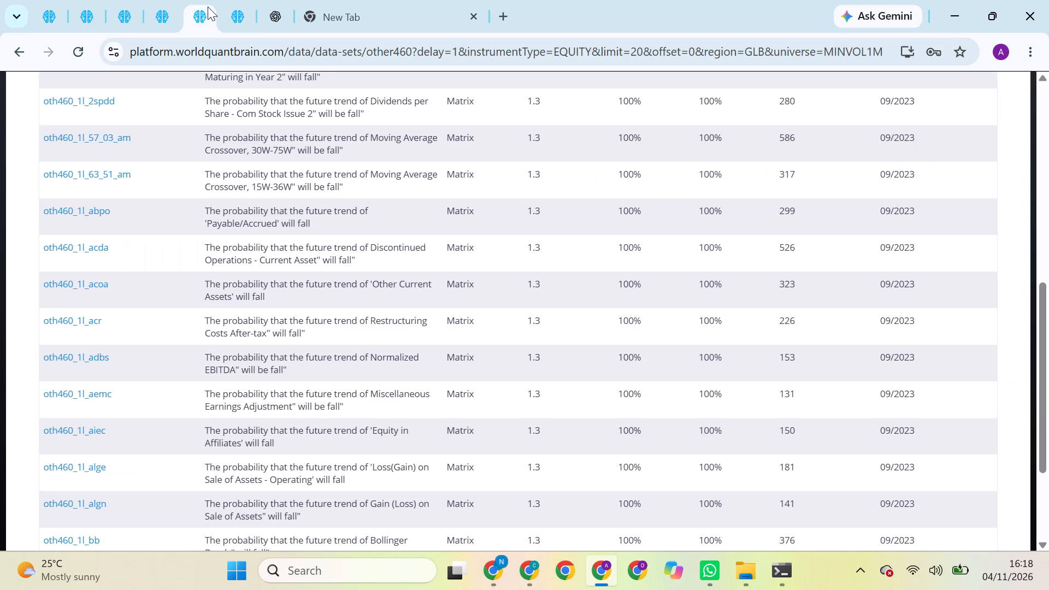
{"action": "scroll", "coordinate": [119, 304], "scroll_direction": "down", "scroll_amount": 5}
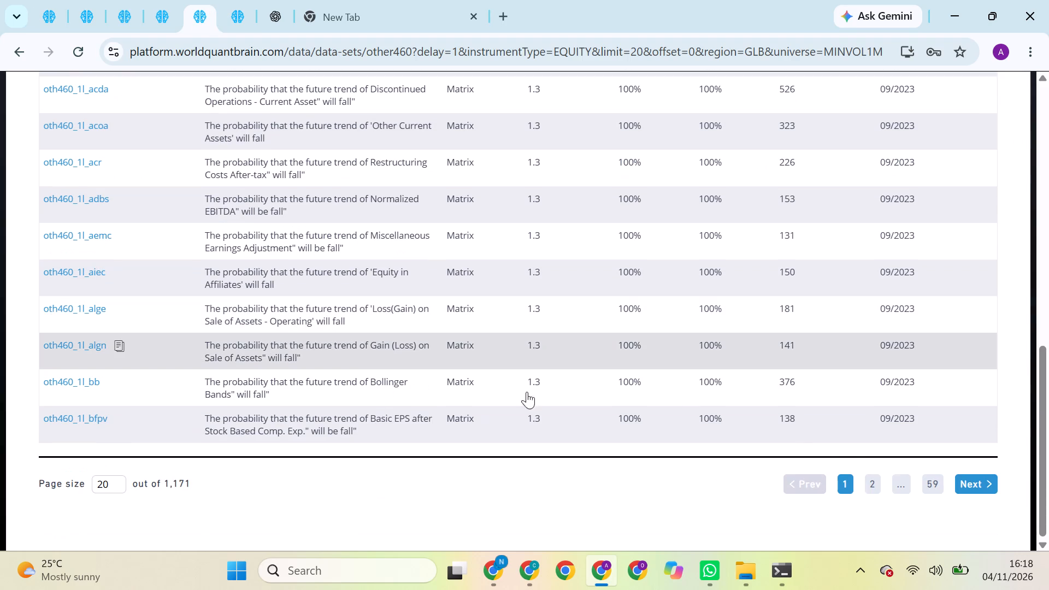
{"action": "left_click", "coordinate": [939, 482]}
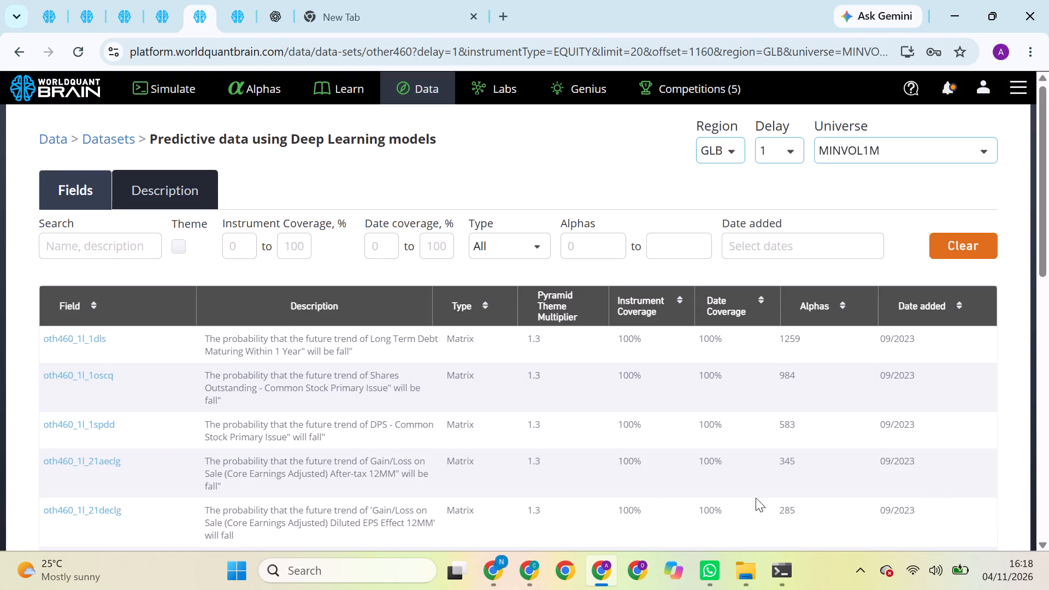
{"action": "scroll", "coordinate": [639, 489], "scroll_direction": "down", "scroll_amount": 5}
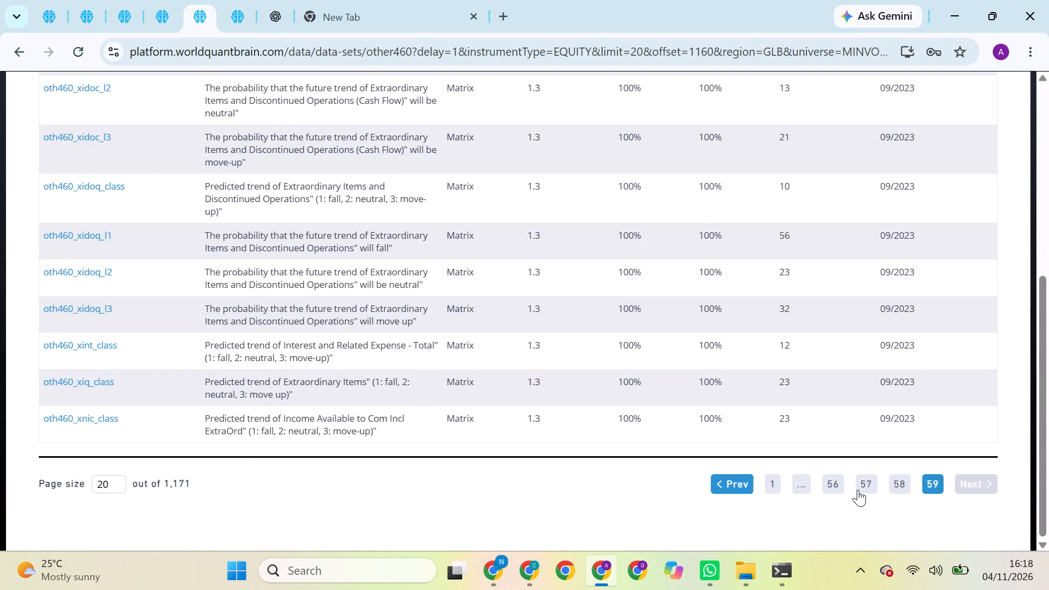
{"action": "left_click", "coordinate": [832, 481]}
{"action": "scroll", "coordinate": [580, 451], "scroll_direction": "down", "scroll_amount": 5}
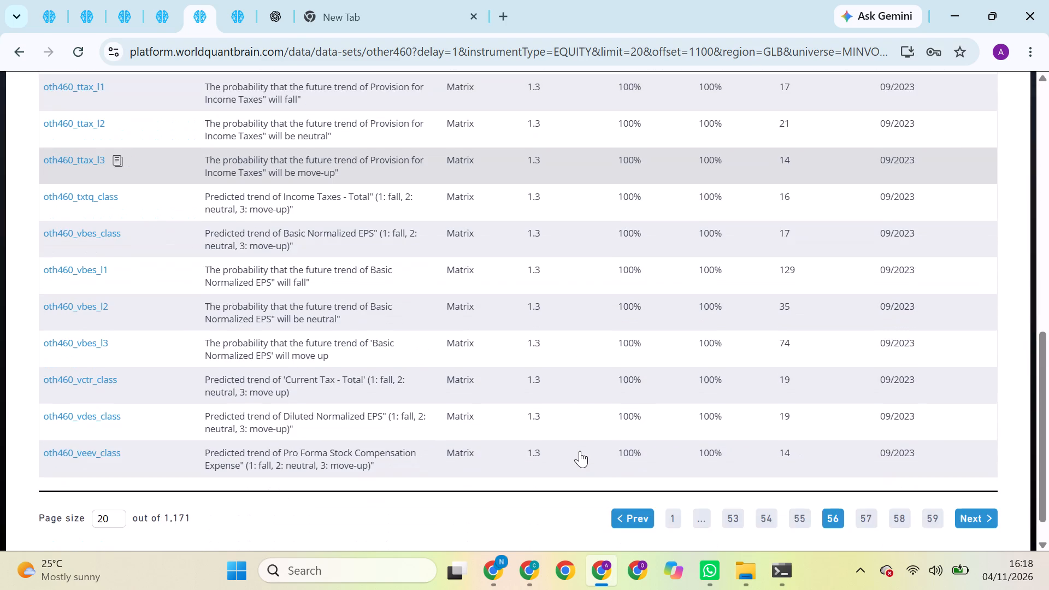
{"action": "left_click", "coordinate": [732, 492]}
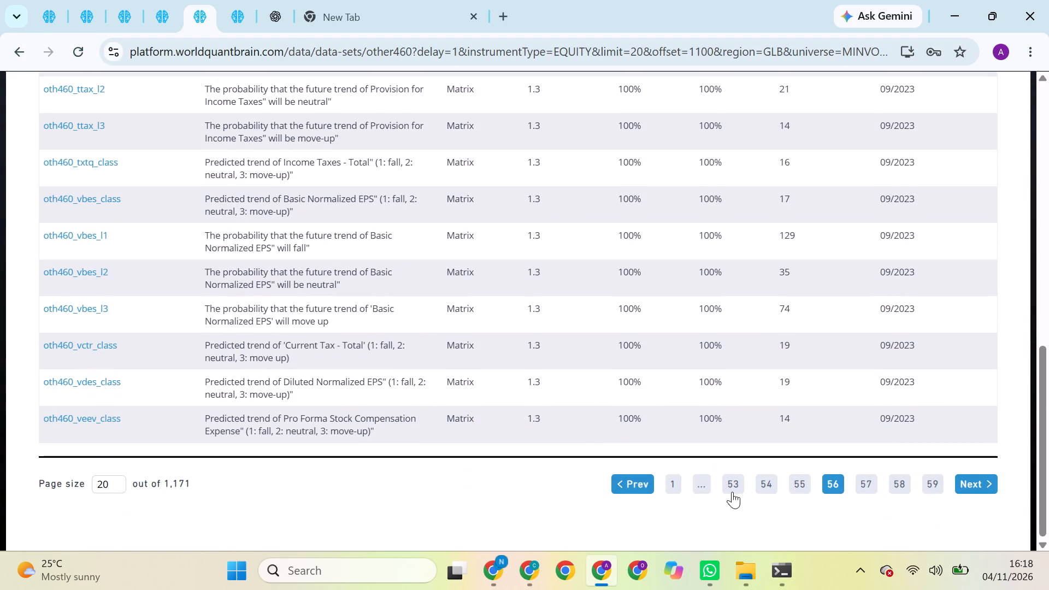
{"action": "scroll", "coordinate": [614, 481], "scroll_direction": "down", "scroll_amount": 4}
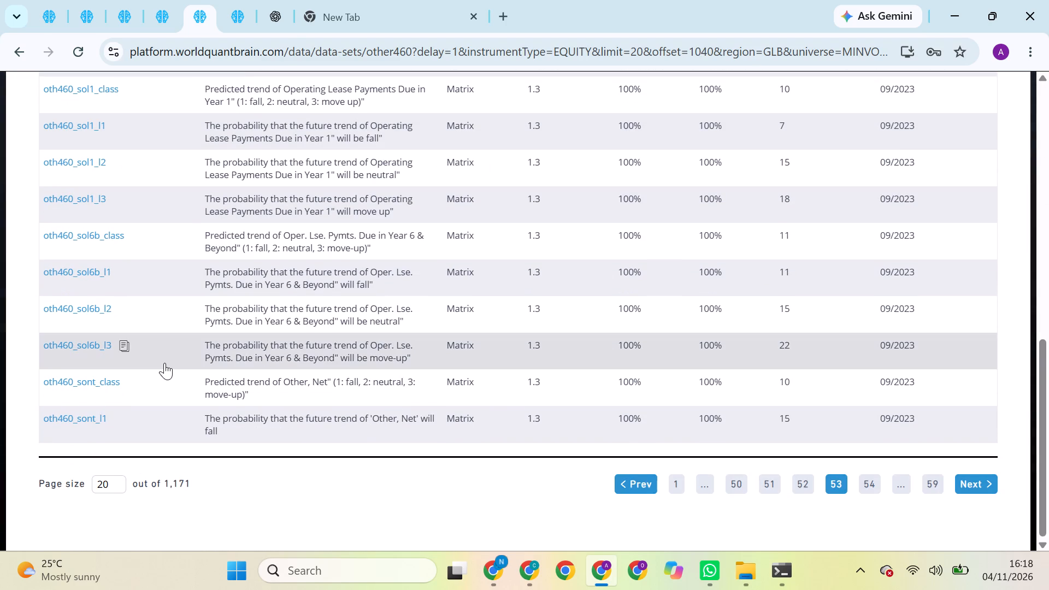
{"action": "left_click", "coordinate": [135, 380]}
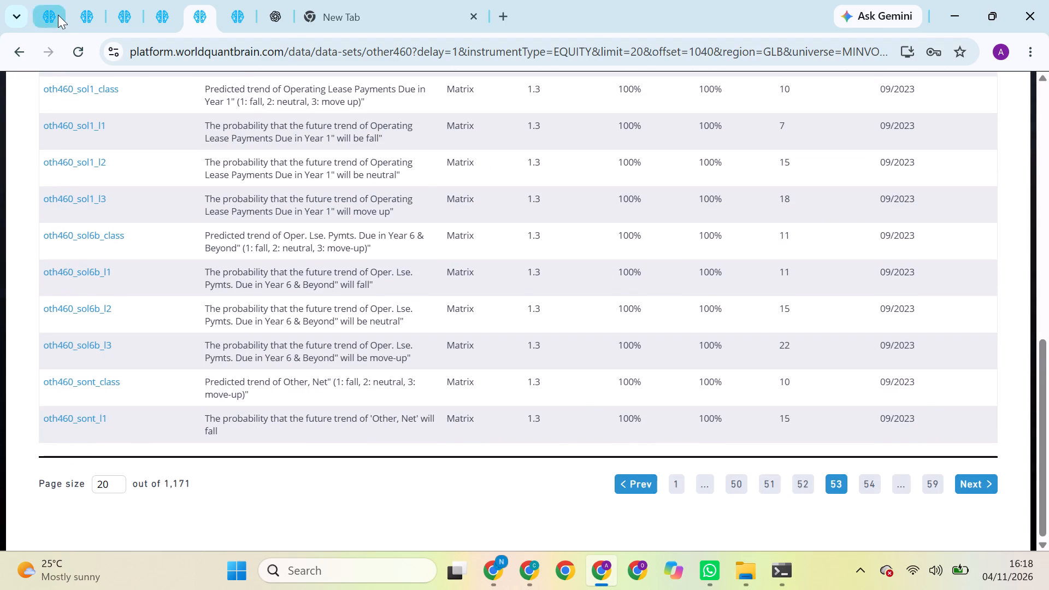
In the second BRAIN tab, replace predicted_surprise_pct_fy1_ebitda_5 with oth460_sont_class in the alpha expression and run a full simulation.
{"action": "left_click", "coordinate": [58, 15]}
{"action": "left_click", "coordinate": [93, 1]}
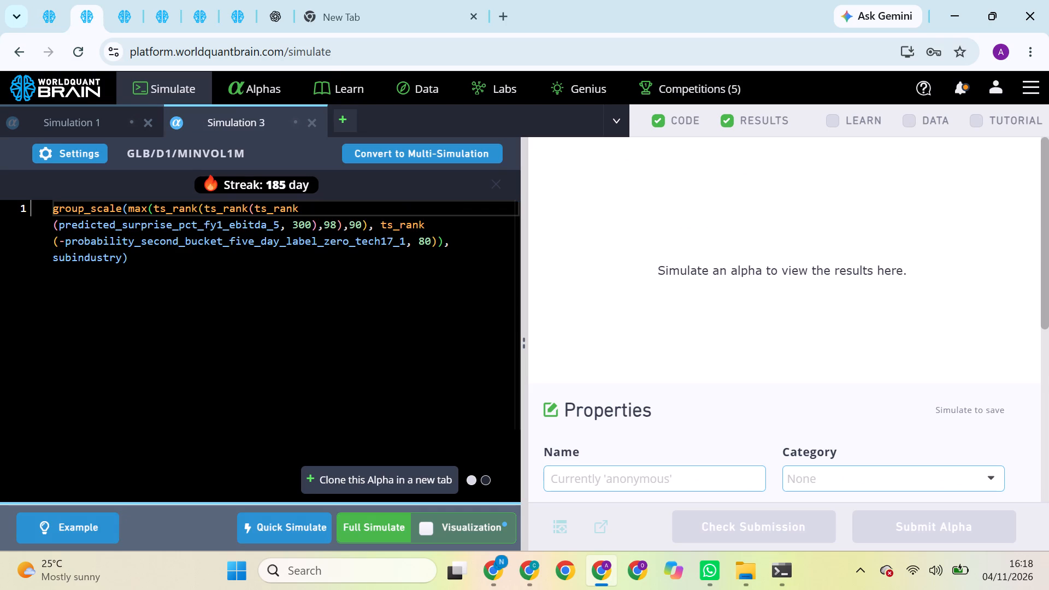
{"action": "double_click", "coordinate": [225, 225]}
{"action": "key", "text": "ctrl+v"}
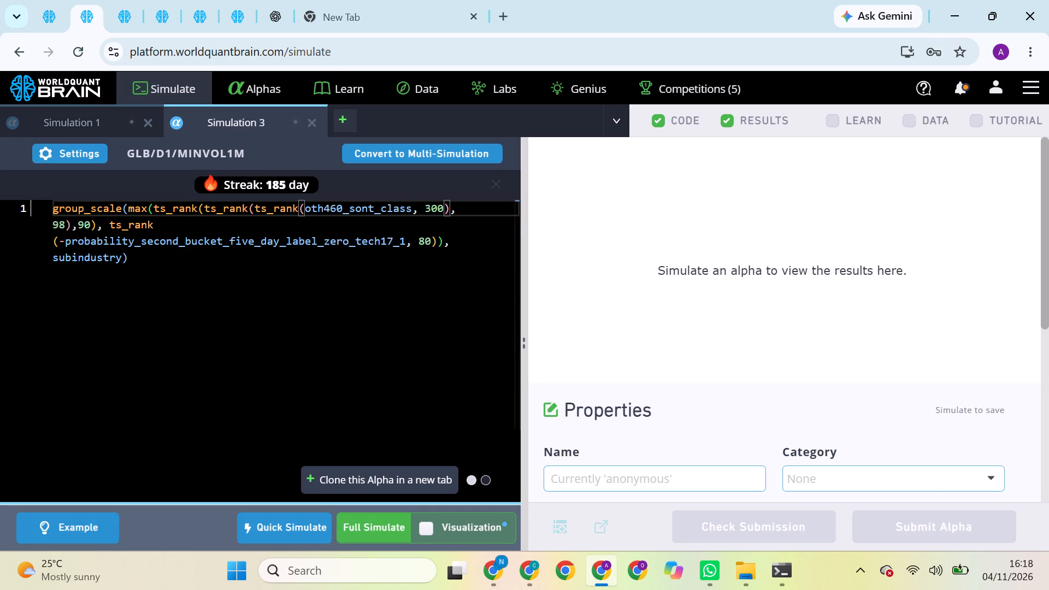
{"action": "left_click", "coordinate": [375, 524]}
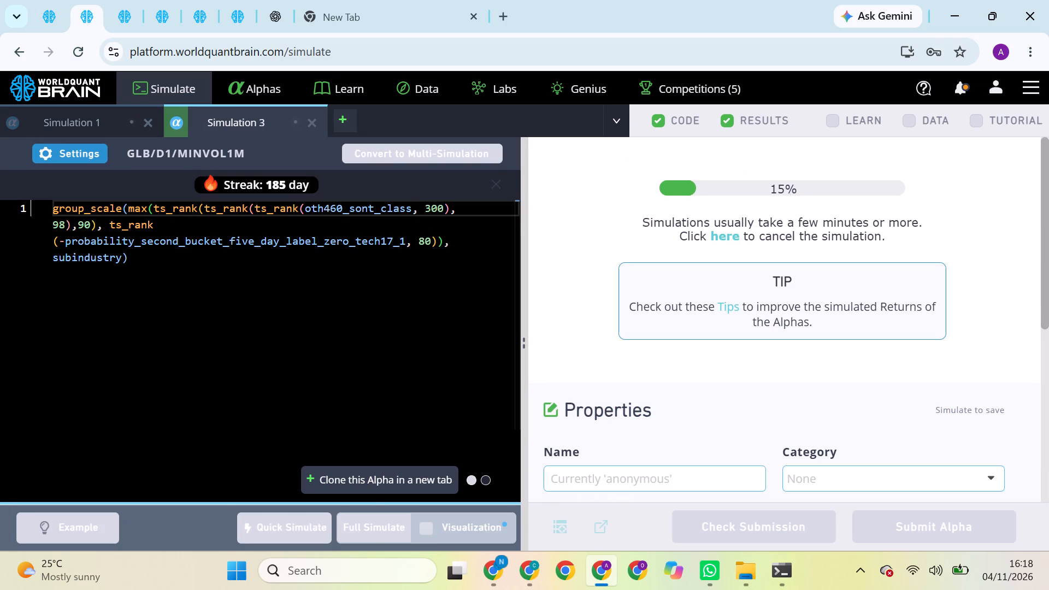
In the sixth BRAIN tab, open the Data section and show the datasets of the Model category.
{"action": "left_click", "coordinate": [129, 0]}
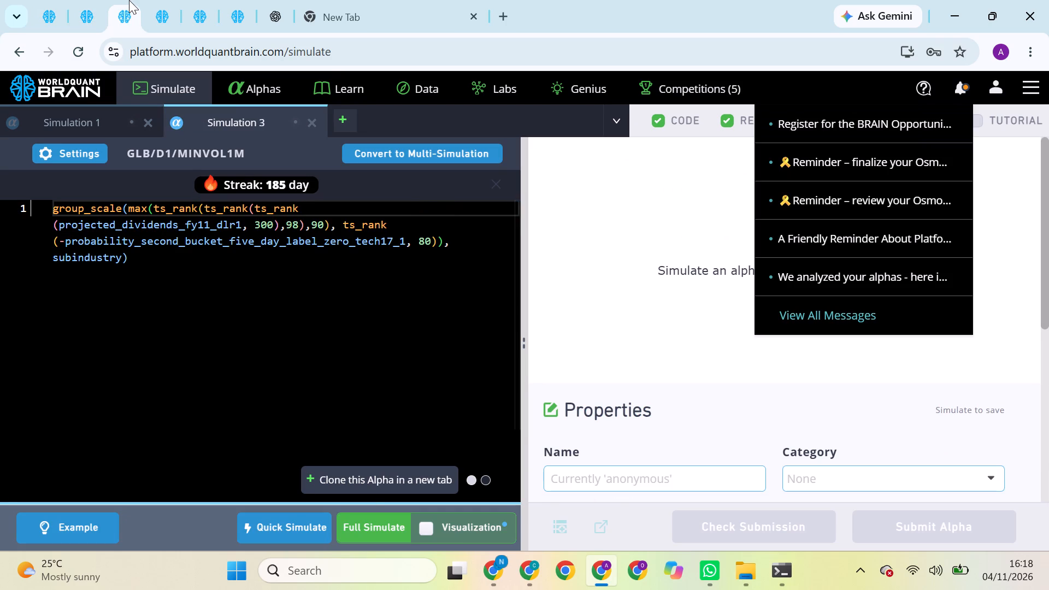
{"action": "left_click", "coordinate": [240, 2]}
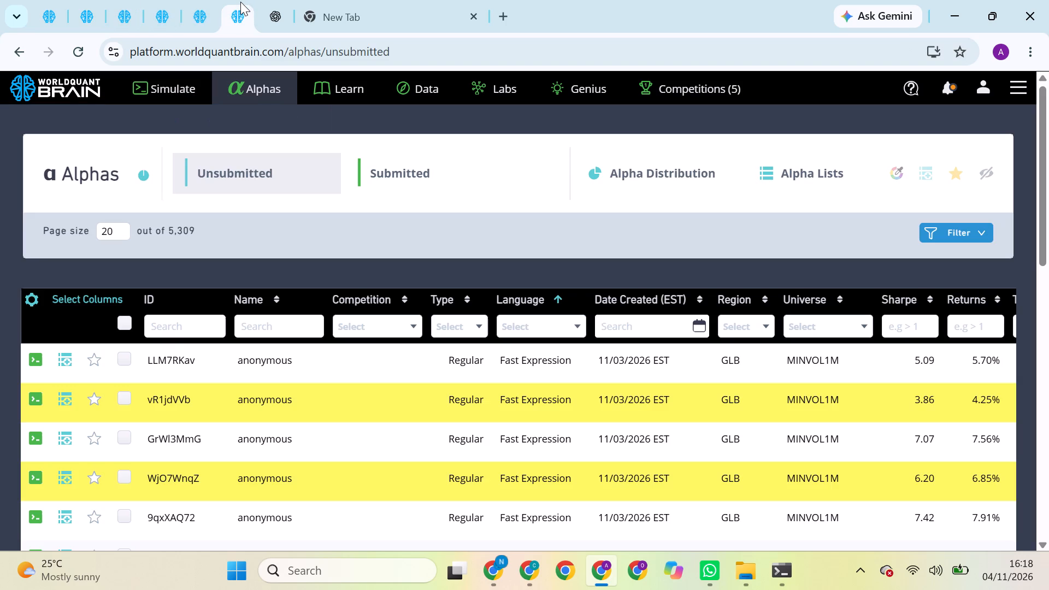
{"action": "left_click_drag", "start_coordinate": [299, 169], "coordinate": [425, 116]}
{"action": "left_click", "coordinate": [431, 90]}
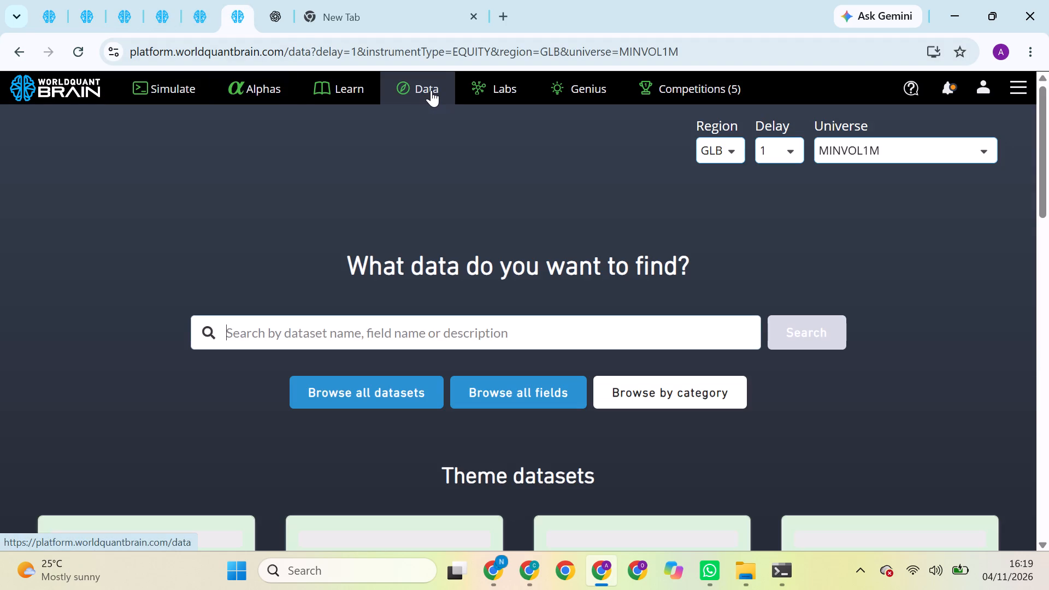
{"action": "scroll", "coordinate": [507, 310], "scroll_direction": "down", "scroll_amount": 4}
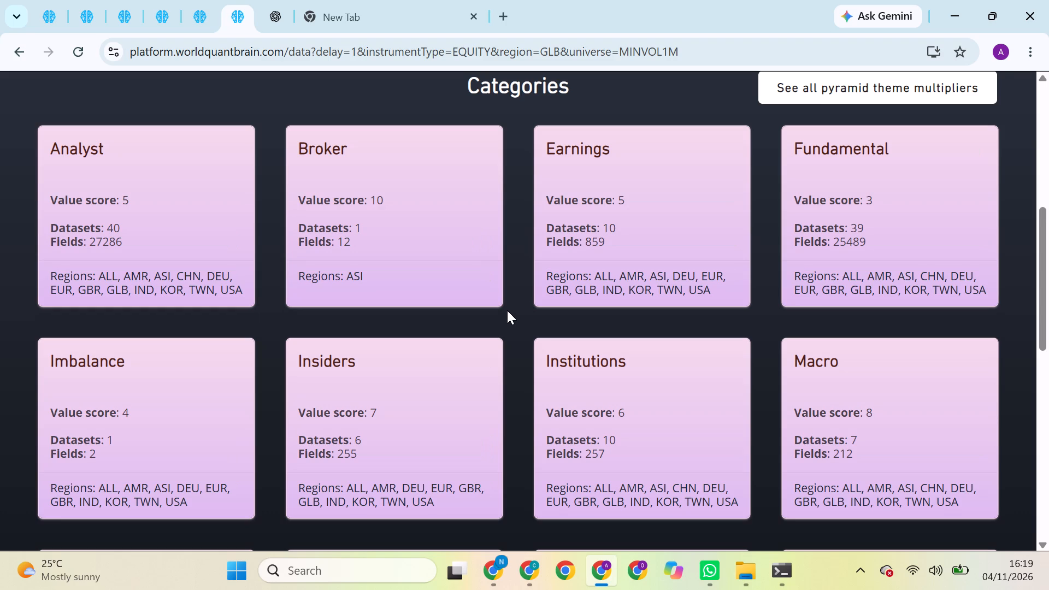
{"action": "scroll", "coordinate": [321, 426], "scroll_direction": "down", "scroll_amount": 3}
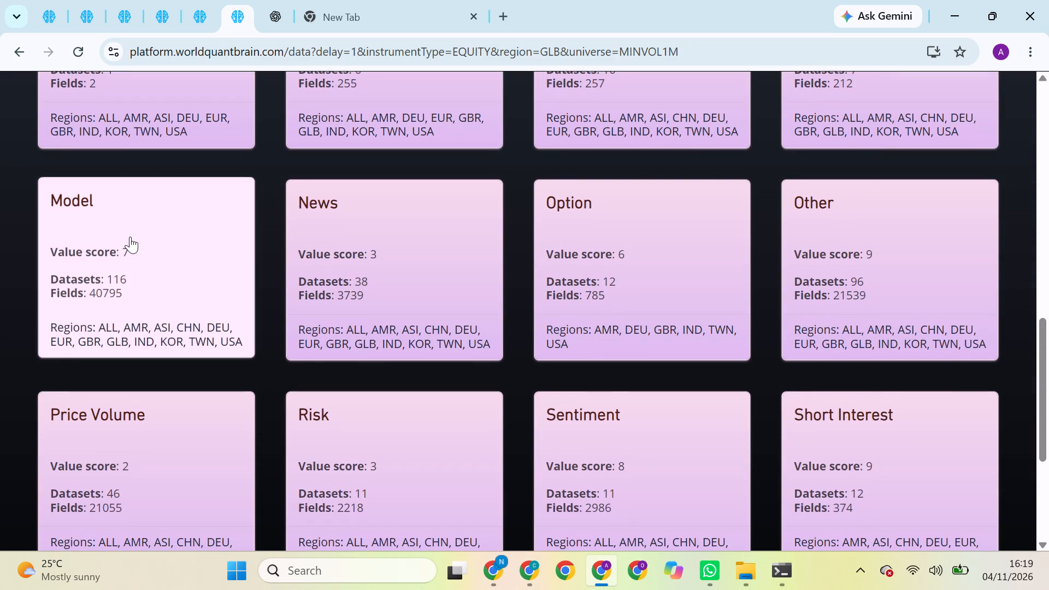
{"action": "left_click", "coordinate": [130, 237]}
Open the Predictive data using Deep Learning models dataset from the second page of the Model datasets in this tab.
{"action": "scroll", "coordinate": [368, 351], "scroll_direction": "down", "scroll_amount": 1}
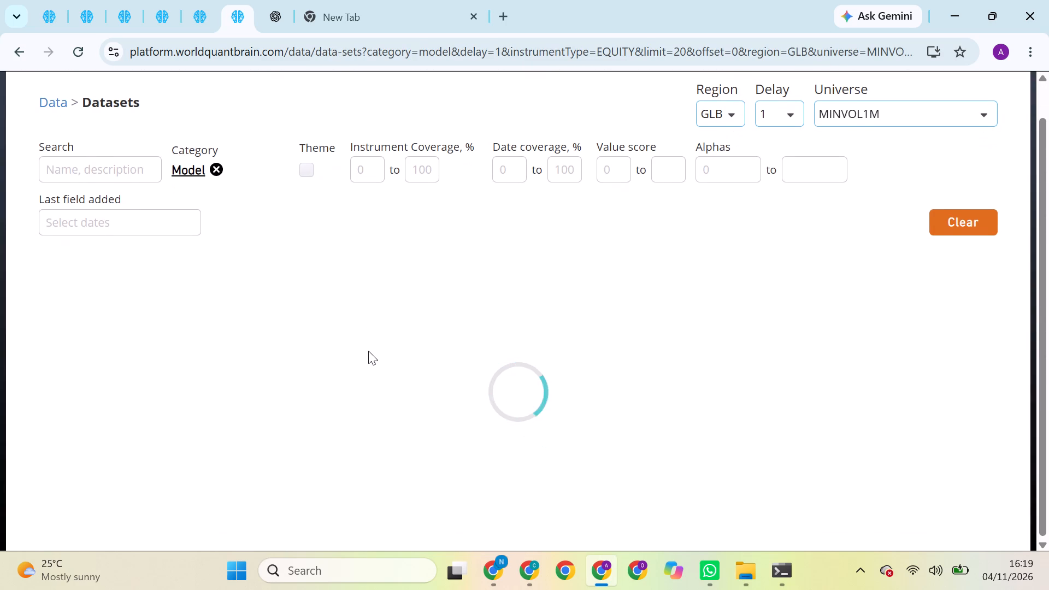
{"action": "scroll", "coordinate": [368, 351], "scroll_direction": "down", "scroll_amount": 6}
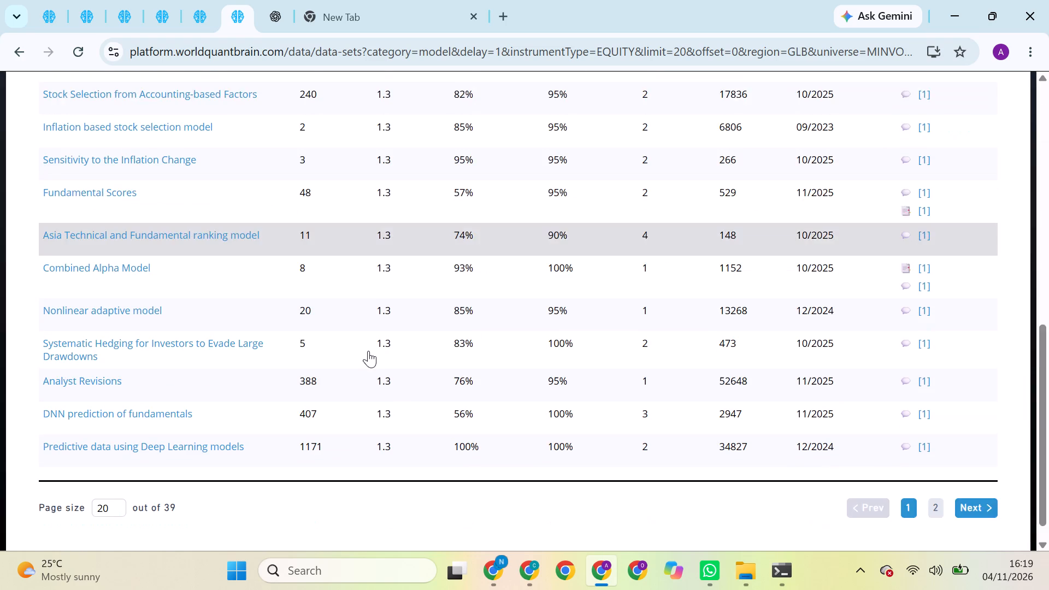
{"action": "scroll", "coordinate": [368, 351], "scroll_direction": "down", "scroll_amount": 2}
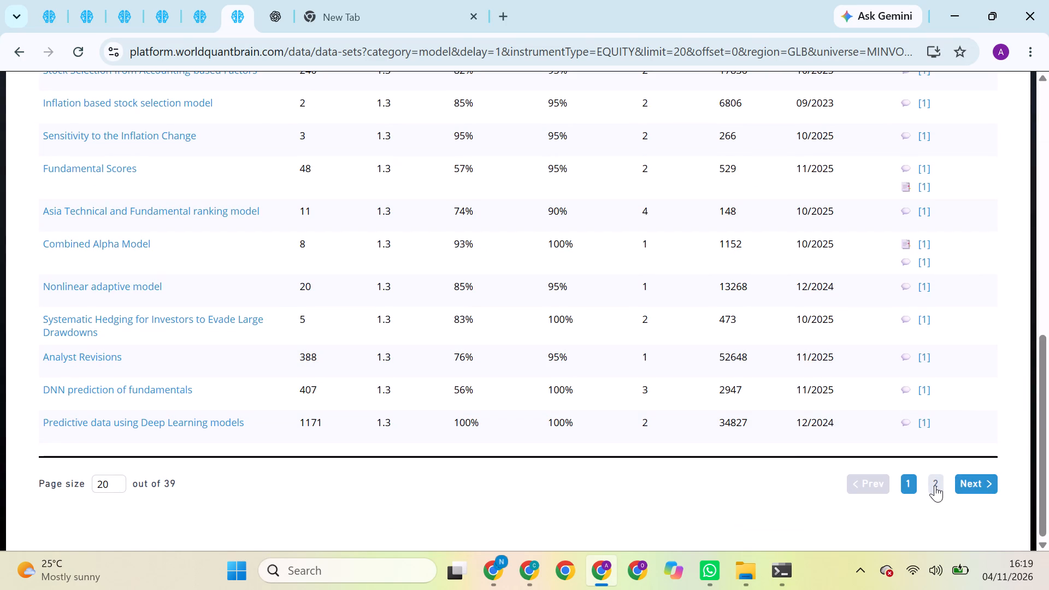
{"action": "left_click", "coordinate": [935, 485]}
{"action": "scroll", "coordinate": [721, 465], "scroll_direction": "down", "scroll_amount": 6}
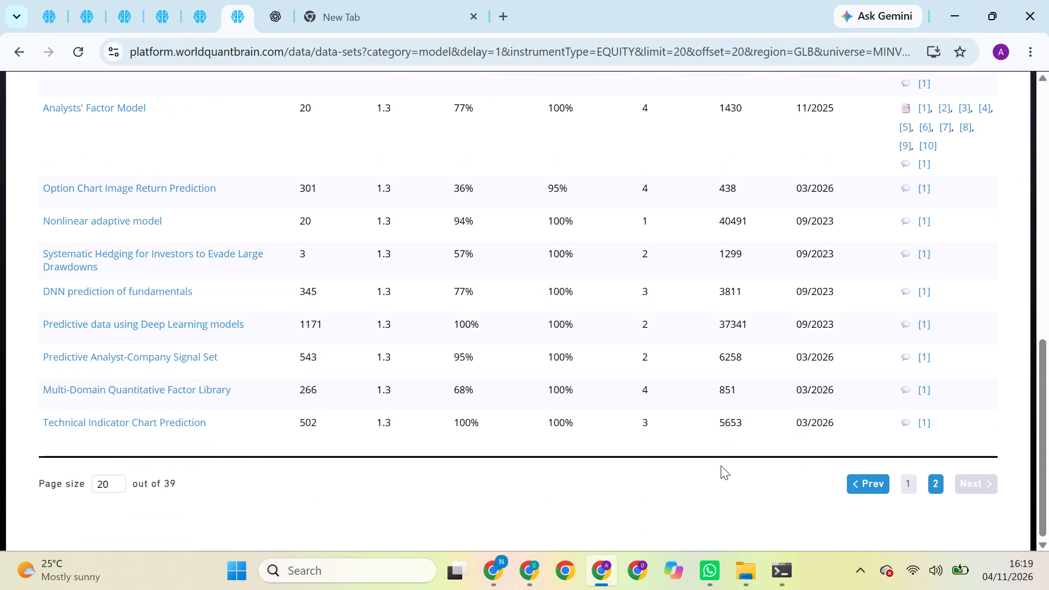
{"action": "scroll", "coordinate": [493, 394], "scroll_direction": "up", "scroll_amount": 4}
{"action": "scroll", "coordinate": [493, 394], "scroll_direction": "down", "scroll_amount": 2}
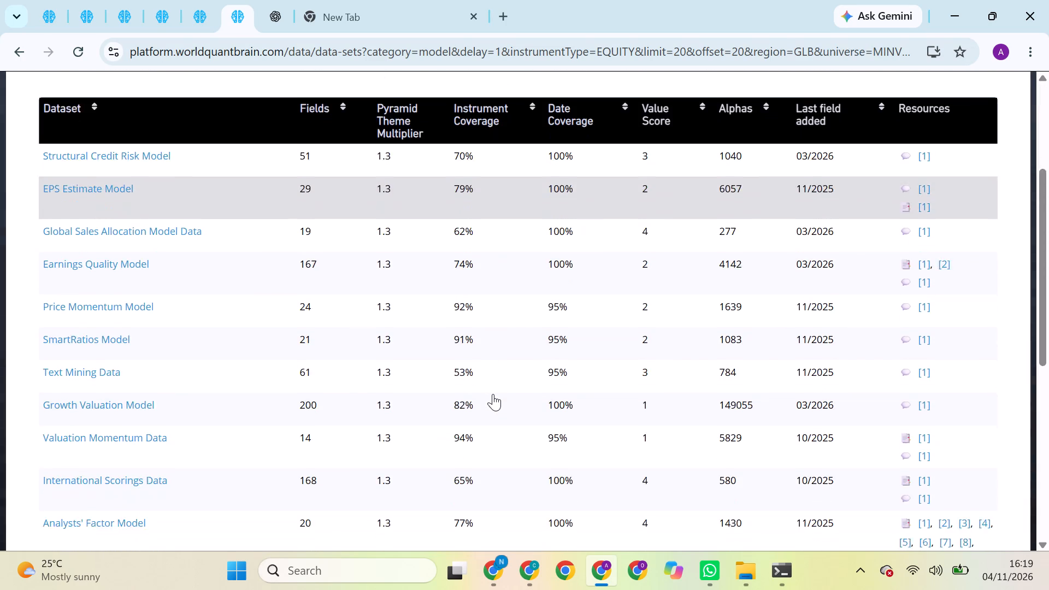
{"action": "scroll", "coordinate": [493, 394], "scroll_direction": "down", "scroll_amount": 2}
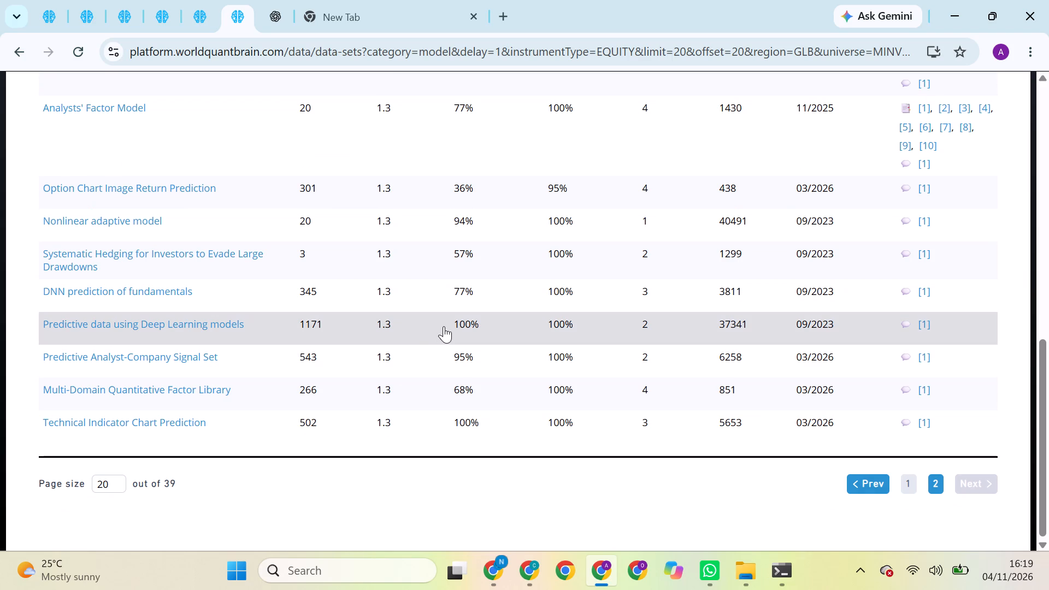
{"action": "left_click", "coordinate": [444, 326]}
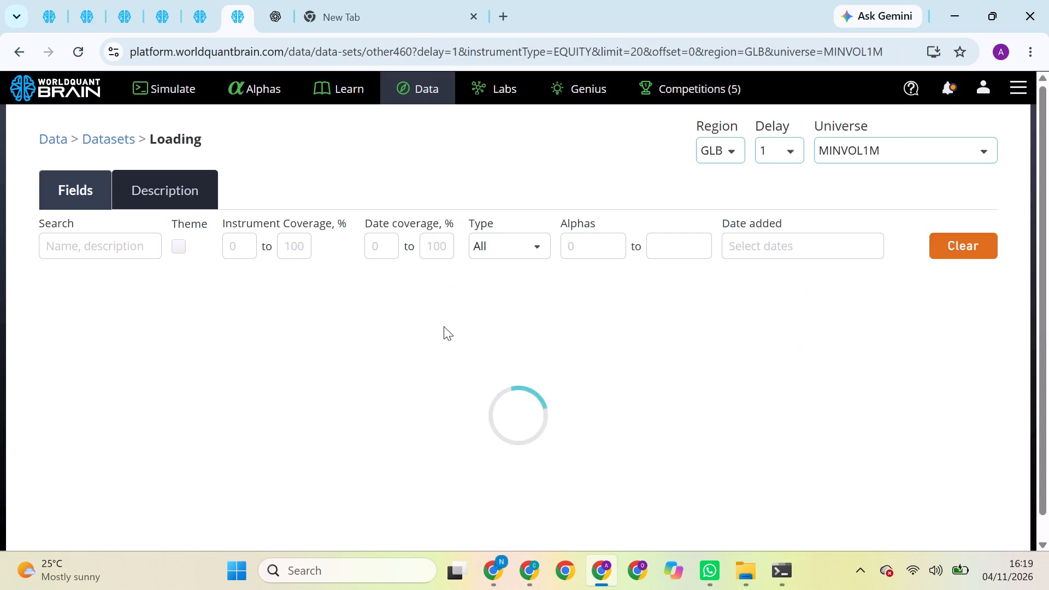
Return to the Model datasets list and open the Predictive Analyst-Company Signal Set dataset.
{"action": "scroll", "coordinate": [248, 394], "scroll_direction": "down", "scroll_amount": 1}
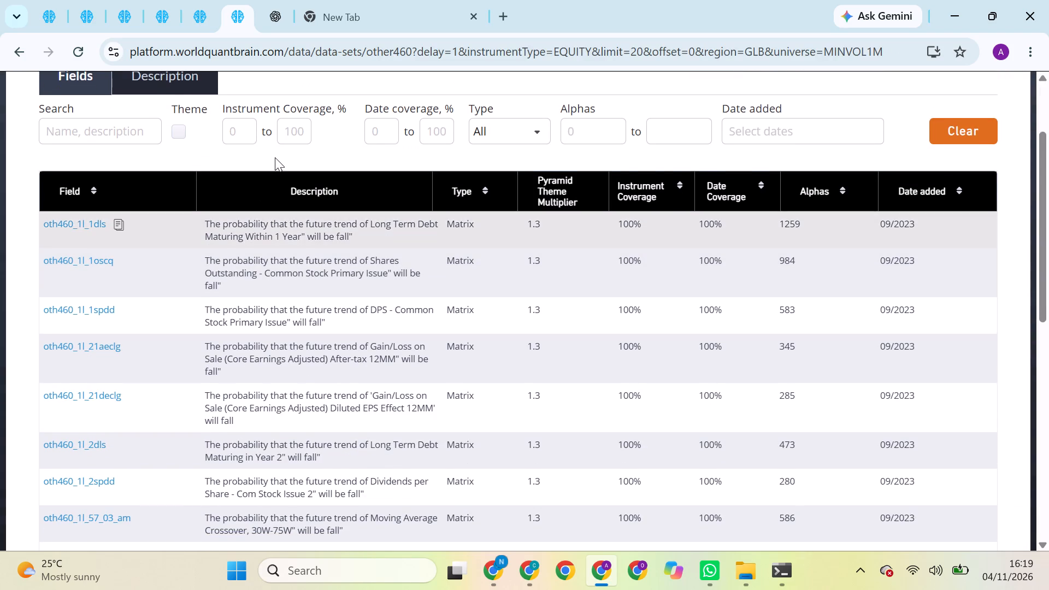
{"action": "scroll", "coordinate": [275, 157], "scroll_direction": "up", "scroll_amount": 1}
{"action": "left_click", "coordinate": [17, 50]}
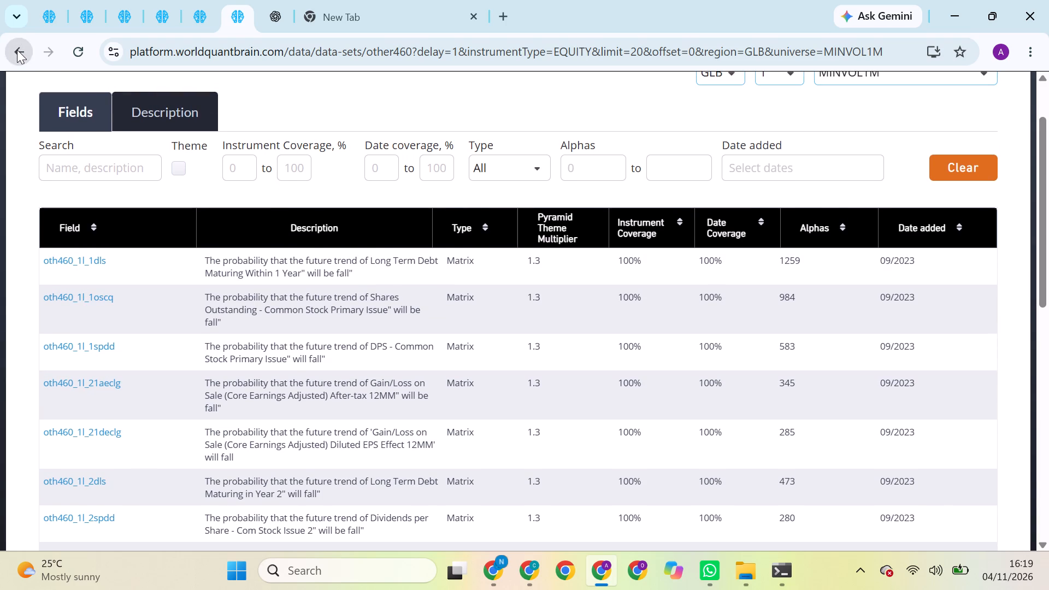
{"action": "scroll", "coordinate": [409, 310], "scroll_direction": "down", "scroll_amount": 6}
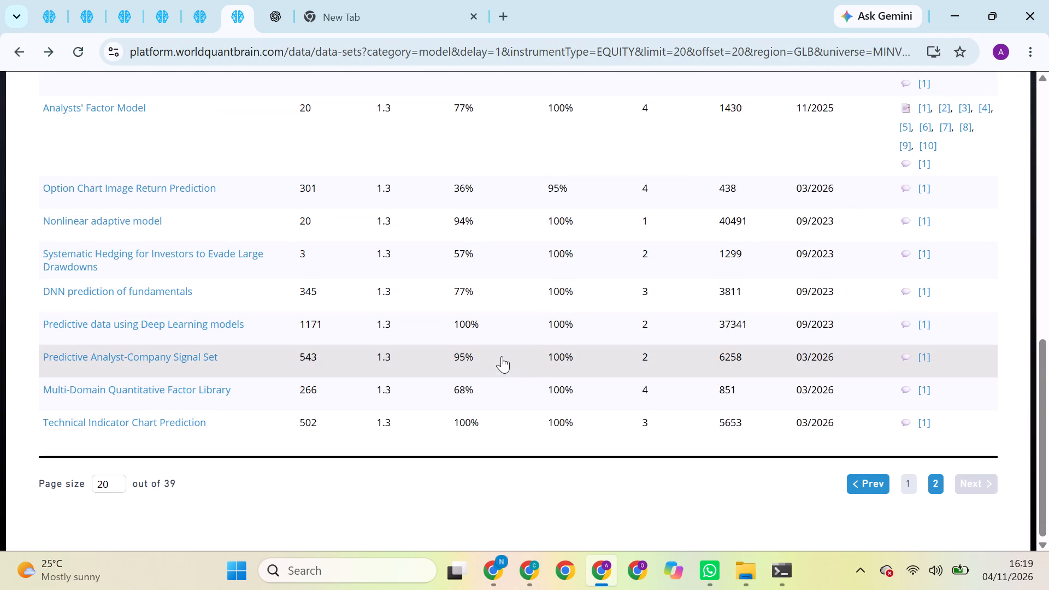
{"action": "left_click", "coordinate": [502, 356]}
Look through the dataset's fields from its last page, 28, back through pages 27, 26 and 25.
{"action": "scroll", "coordinate": [441, 404], "scroll_direction": "down", "scroll_amount": 3}
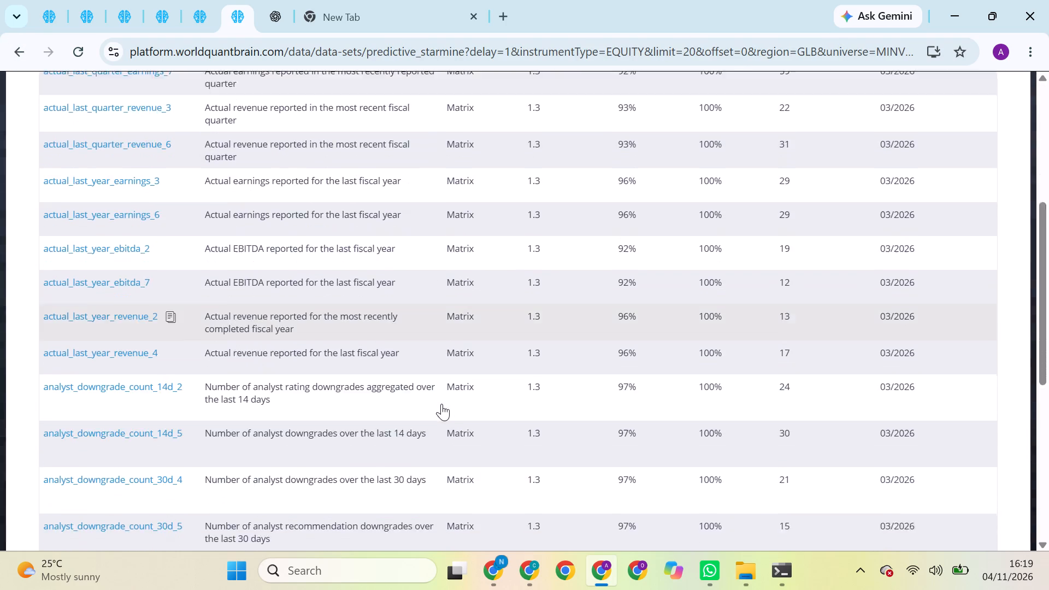
{"action": "scroll", "coordinate": [441, 404], "scroll_direction": "down", "scroll_amount": 2}
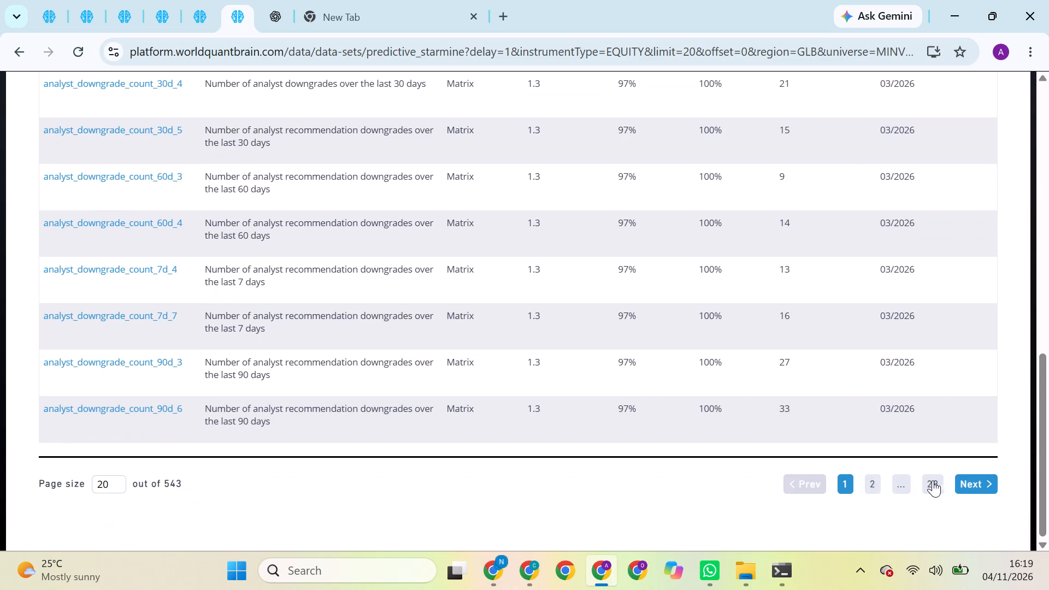
{"action": "left_click", "coordinate": [931, 480]}
{"action": "scroll", "coordinate": [475, 388], "scroll_direction": "down", "scroll_amount": 5}
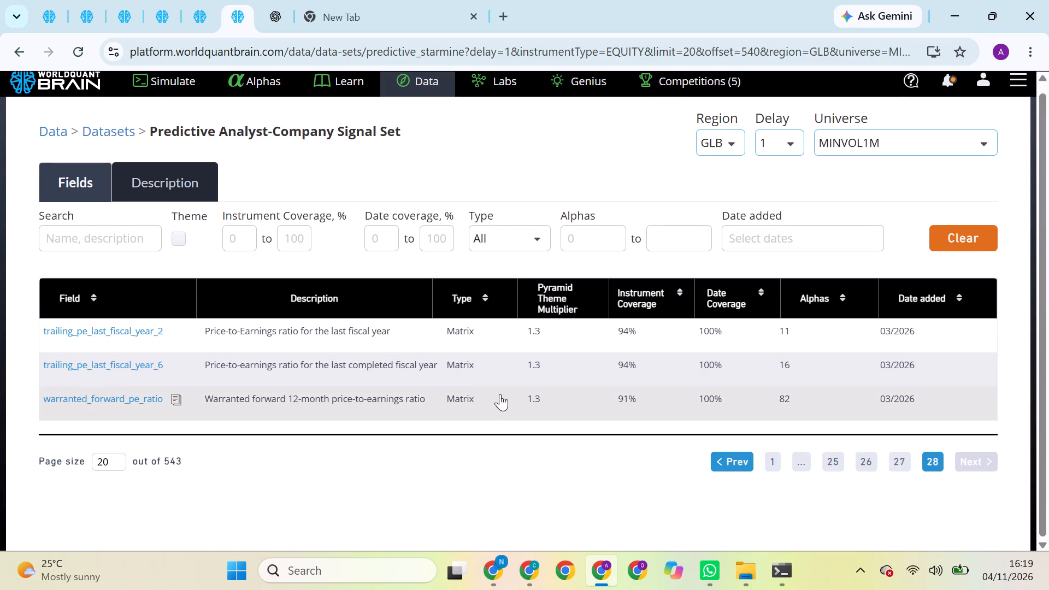
{"action": "left_click", "coordinate": [904, 462]}
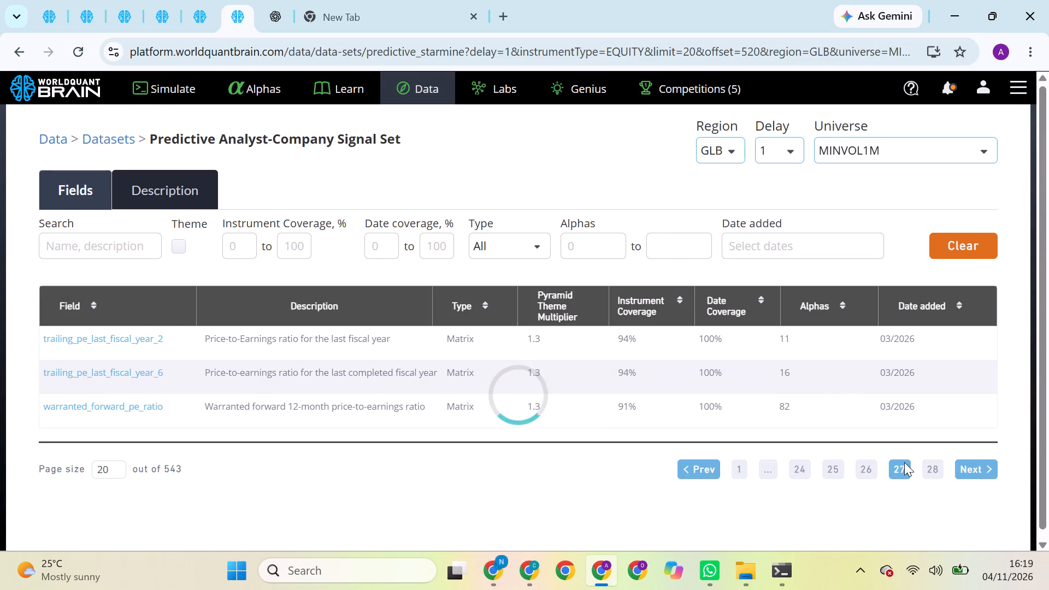
{"action": "scroll", "coordinate": [681, 486], "scroll_direction": "down", "scroll_amount": 5}
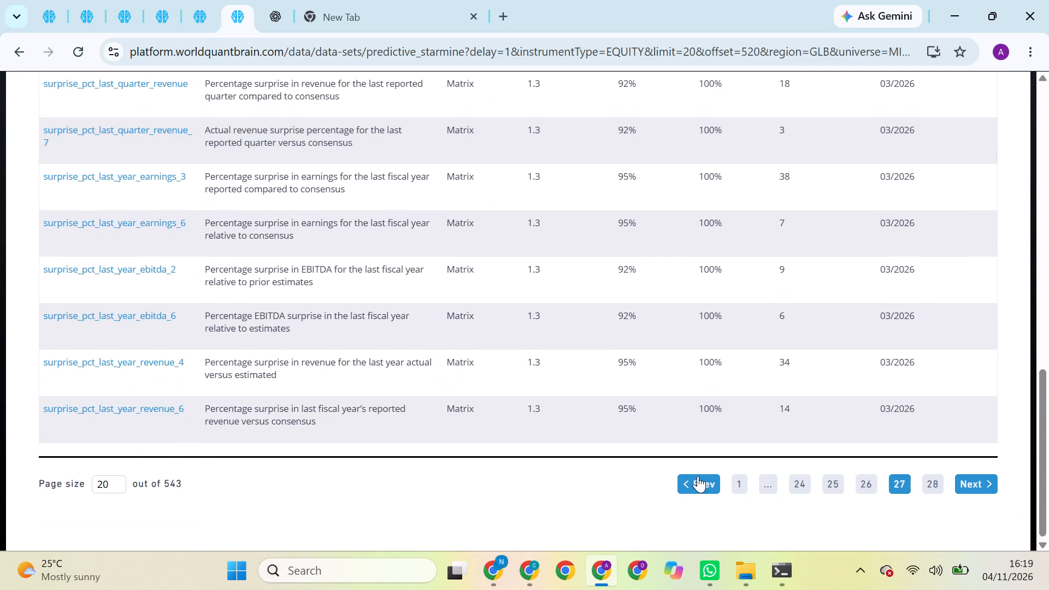
{"action": "left_click", "coordinate": [864, 488]}
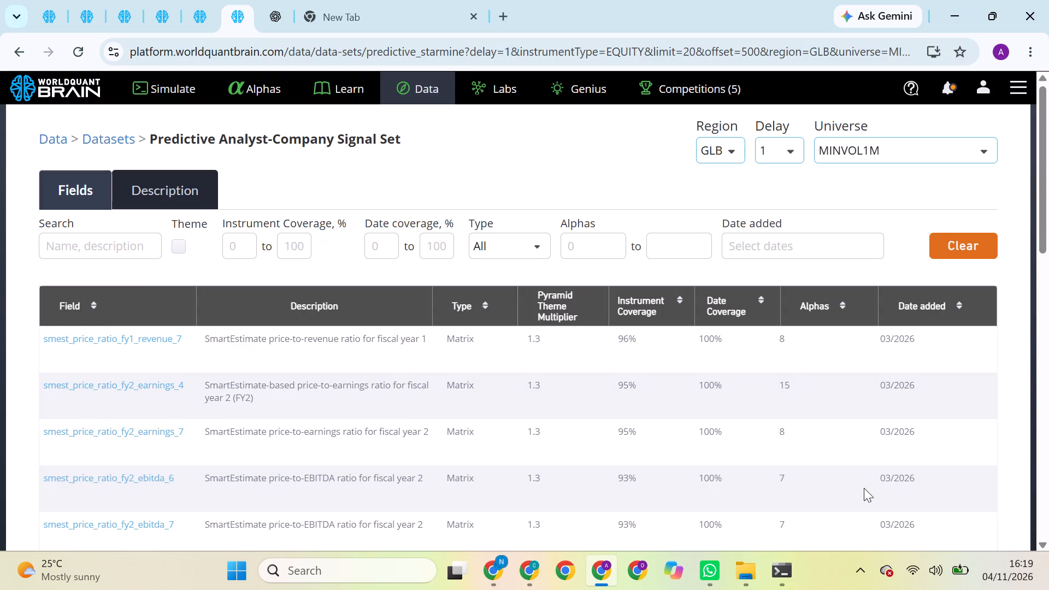
{"action": "scroll", "coordinate": [557, 412], "scroll_direction": "down", "scroll_amount": 4}
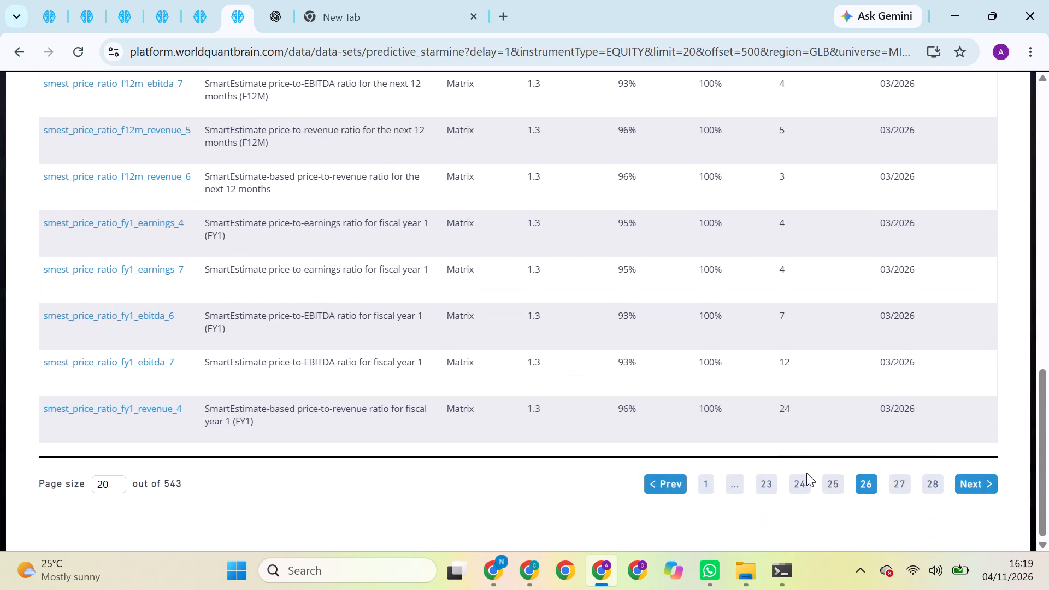
{"action": "left_click", "coordinate": [834, 487]}
{"action": "scroll", "coordinate": [745, 430], "scroll_direction": "down", "scroll_amount": 3}
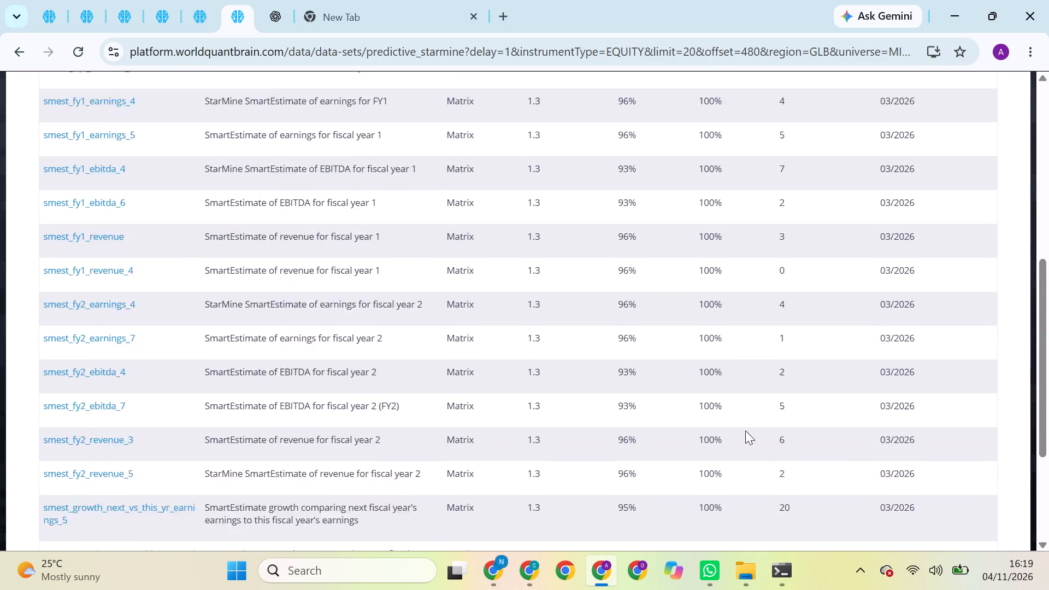
{"action": "scroll", "coordinate": [745, 430], "scroll_direction": "down", "scroll_amount": 1}
Go back through the field list to page 19 and copy the field name predicted_surprise_fy1_revenue_4.
{"action": "left_click", "coordinate": [742, 489]}
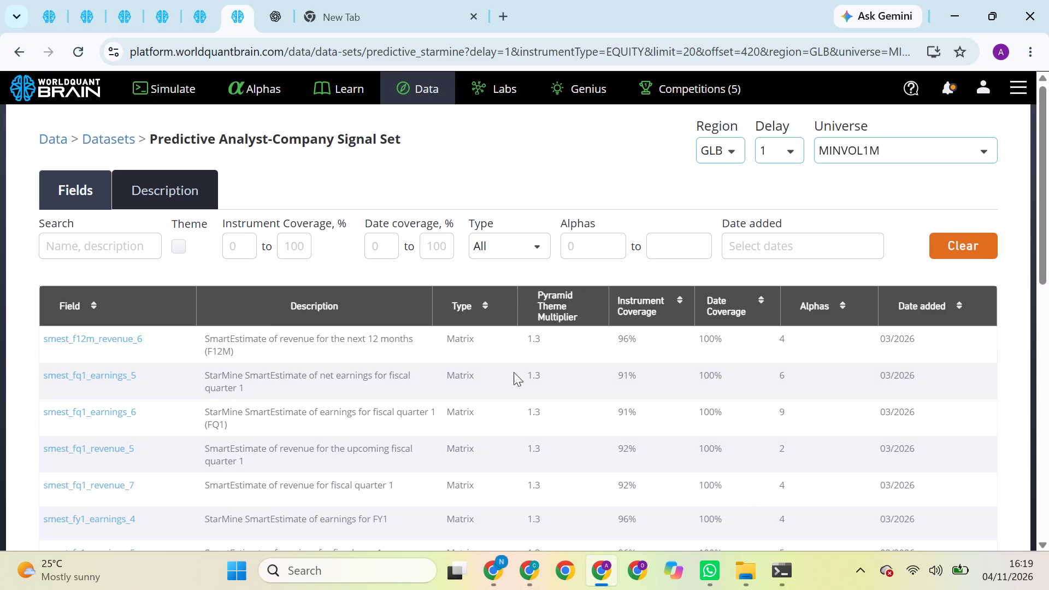
{"action": "scroll", "coordinate": [514, 372], "scroll_direction": "down", "scroll_amount": 3}
{"action": "scroll", "coordinate": [609, 363], "scroll_direction": "down", "scroll_amount": 4}
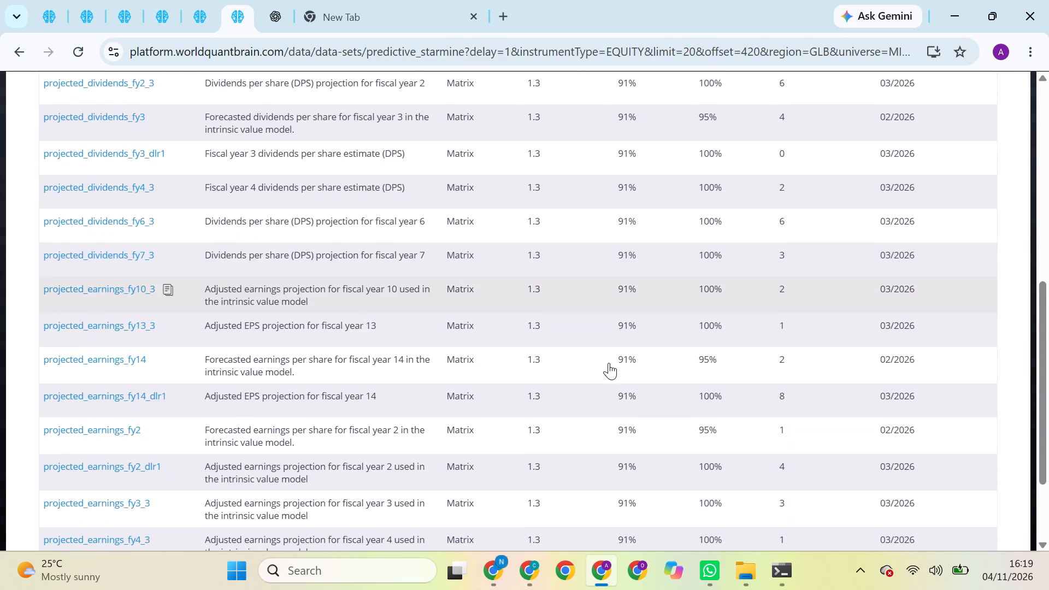
{"action": "left_click", "coordinate": [738, 492]}
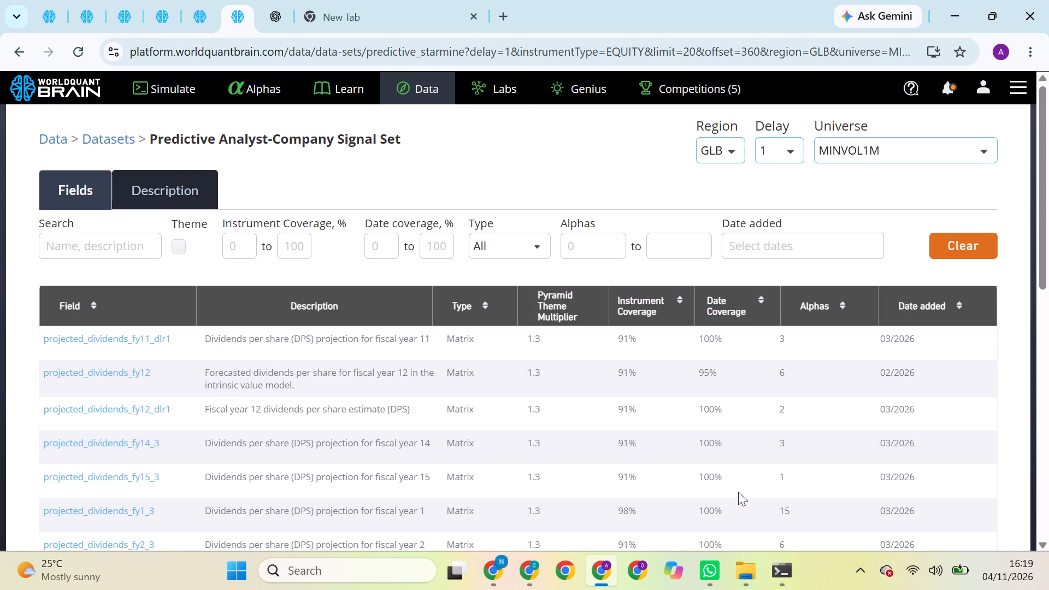
{"action": "scroll", "coordinate": [543, 430], "scroll_direction": "down", "scroll_amount": 5}
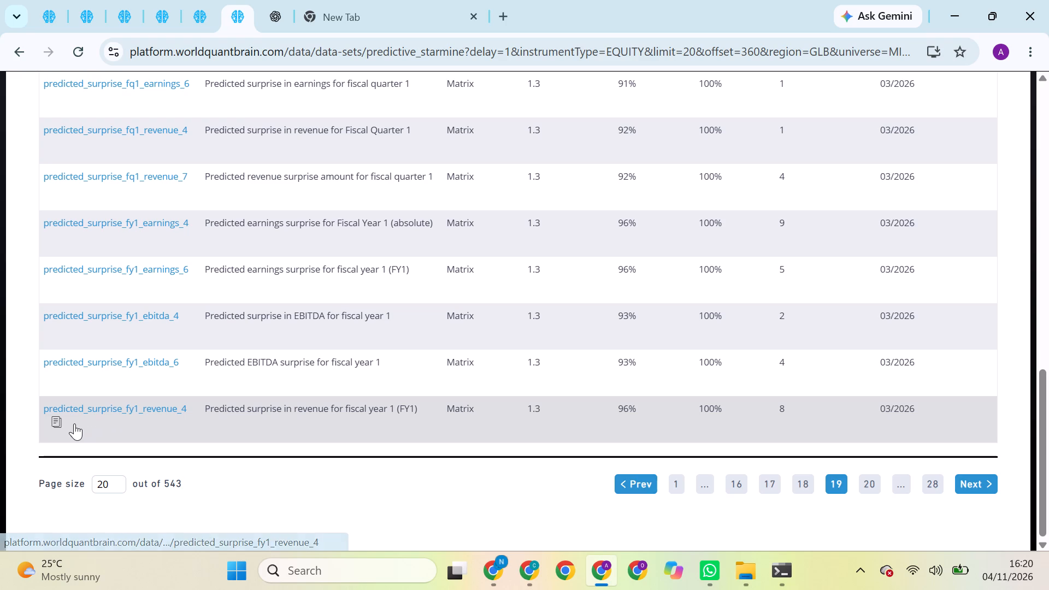
{"action": "left_click", "coordinate": [56, 424]}
In the third BRAIN tab, replace projected_dividends_fy11_dlr1 with predicted_surprise_fy1_revenue_4 in the alpha expression and run a full simulation.
{"action": "left_click", "coordinate": [52, 1]}
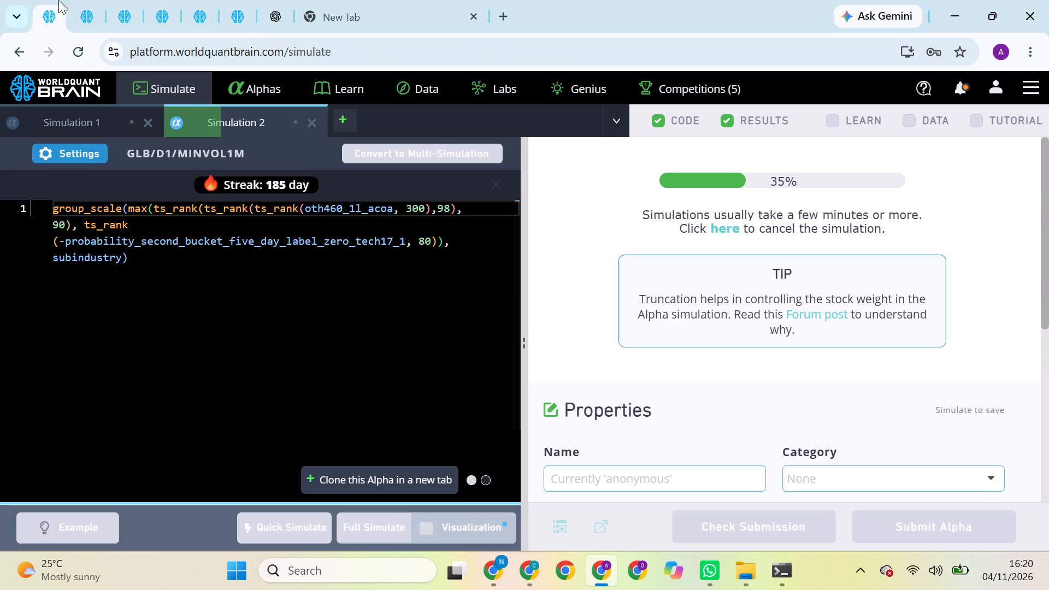
{"action": "left_click", "coordinate": [80, 2]}
{"action": "left_click", "coordinate": [128, 4]}
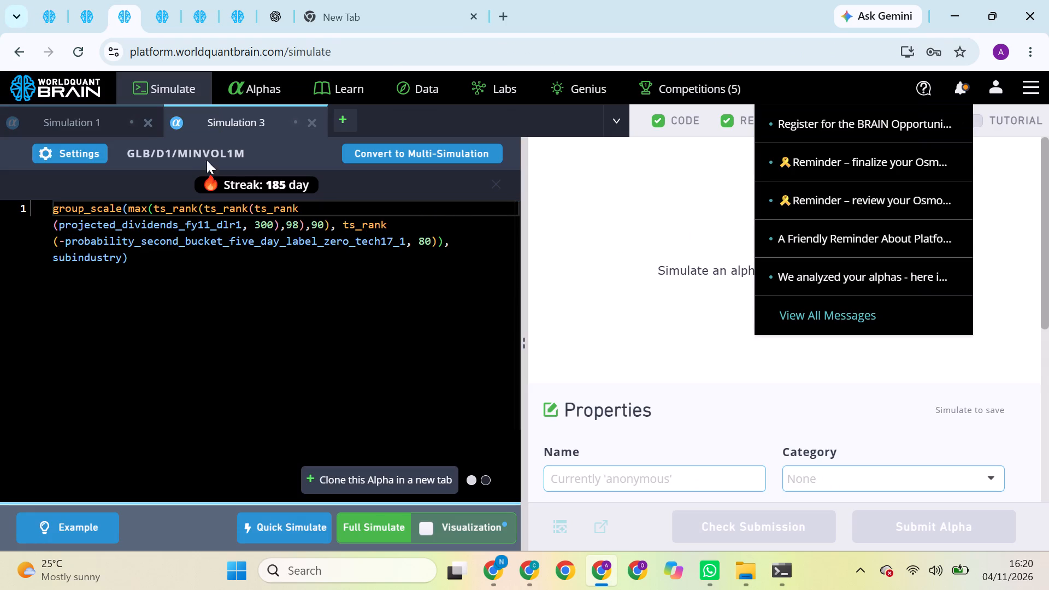
{"action": "double_click", "coordinate": [209, 226]}
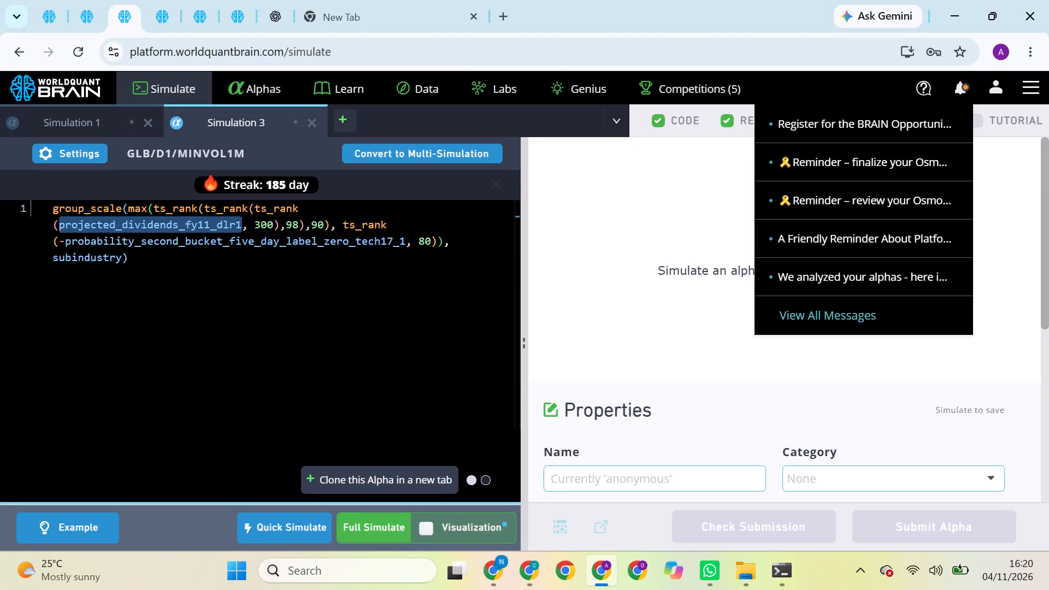
{"action": "key", "text": "ctrl+v"}
{"action": "left_click", "coordinate": [209, 226]}
{"action": "left_click", "coordinate": [356, 511]}
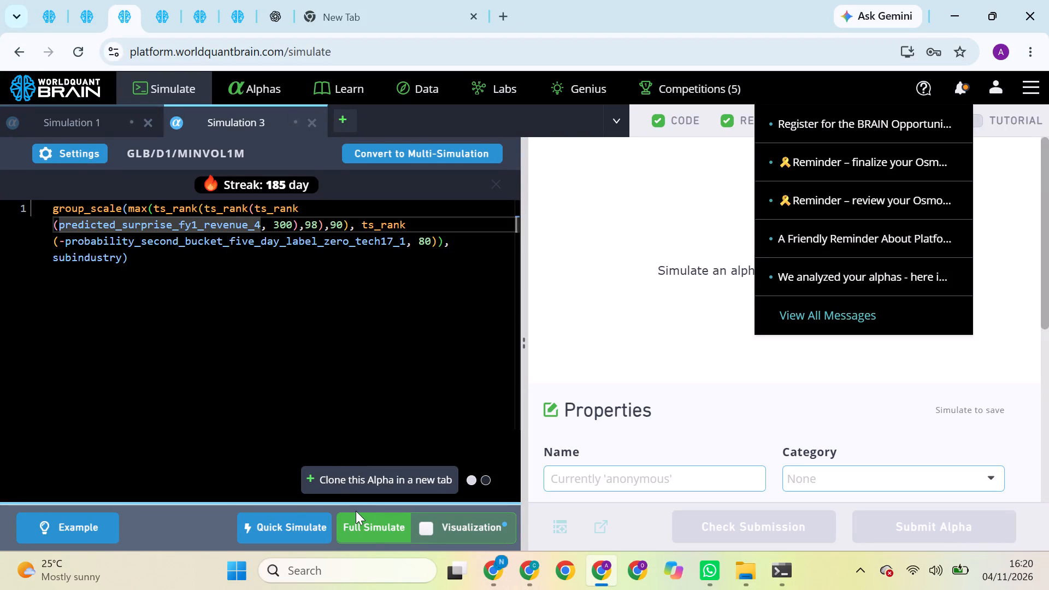
{"action": "left_click", "coordinate": [370, 536]}
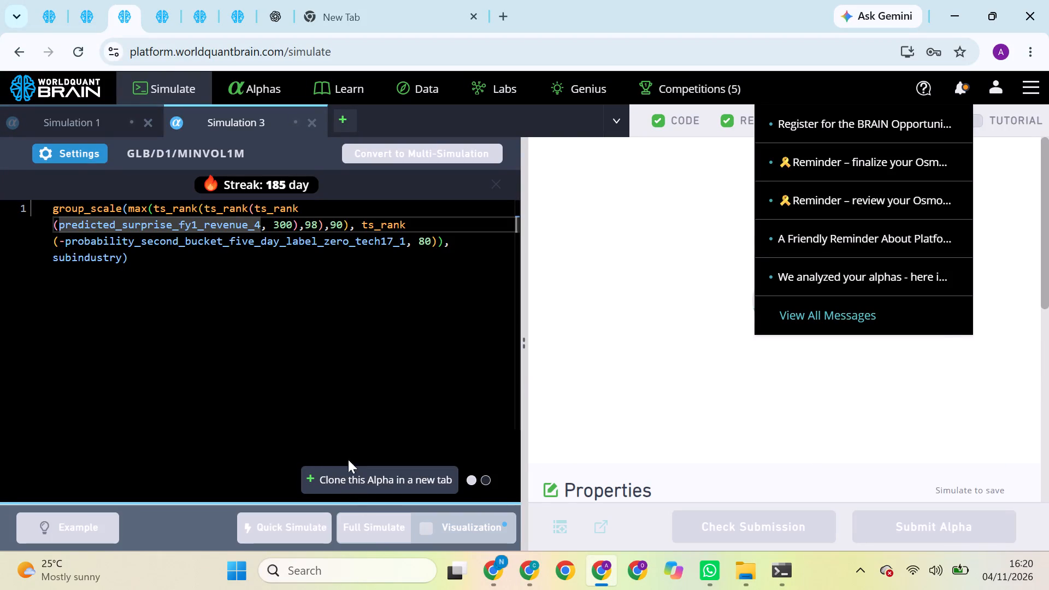
Back in the sixth BRAIN tab's field list, copy the field name predicted_surprise_fq1_earnings_6.
{"action": "left_click", "coordinate": [169, 20]}
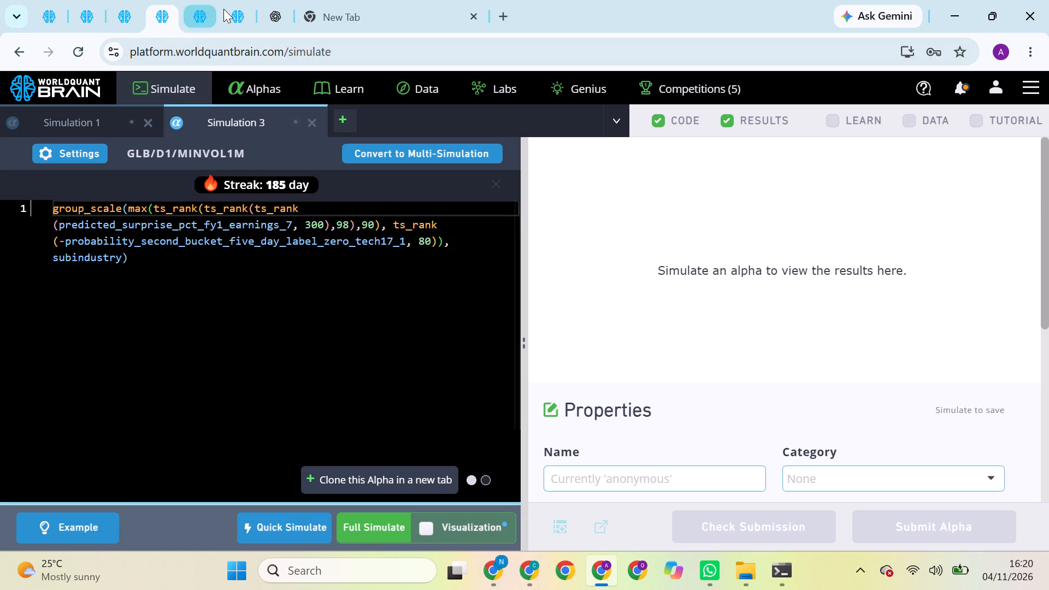
{"action": "left_click", "coordinate": [213, 9]}
{"action": "left_click", "coordinate": [256, 12]}
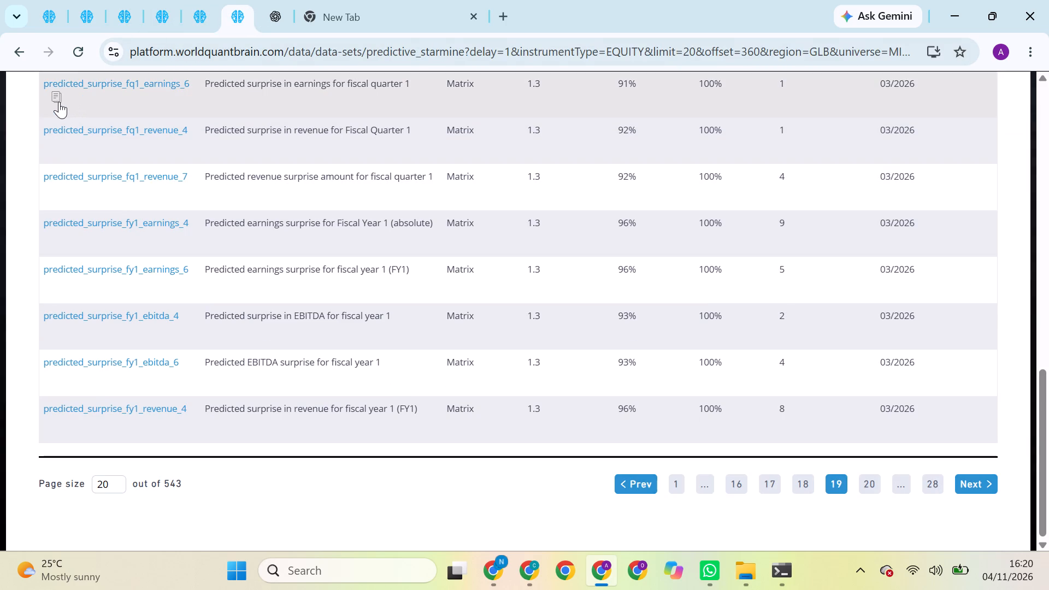
{"action": "left_click", "coordinate": [59, 101]}
In the fourth BRAIN tab, replace predicted_surprise_pct_fy1_earnings_7 with predicted_surprise_fq1_earnings_6 in the alpha expression and run a full simulation.
{"action": "left_click", "coordinate": [39, 0]}
{"action": "left_click", "coordinate": [82, 0]}
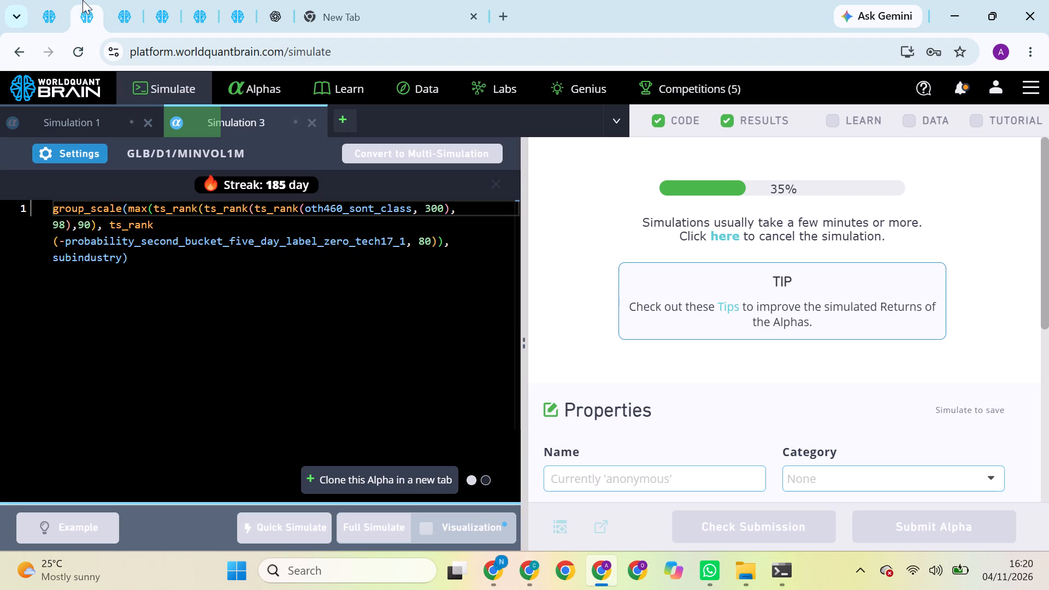
{"action": "left_click", "coordinate": [123, 12]}
{"action": "left_click", "coordinate": [157, 2]}
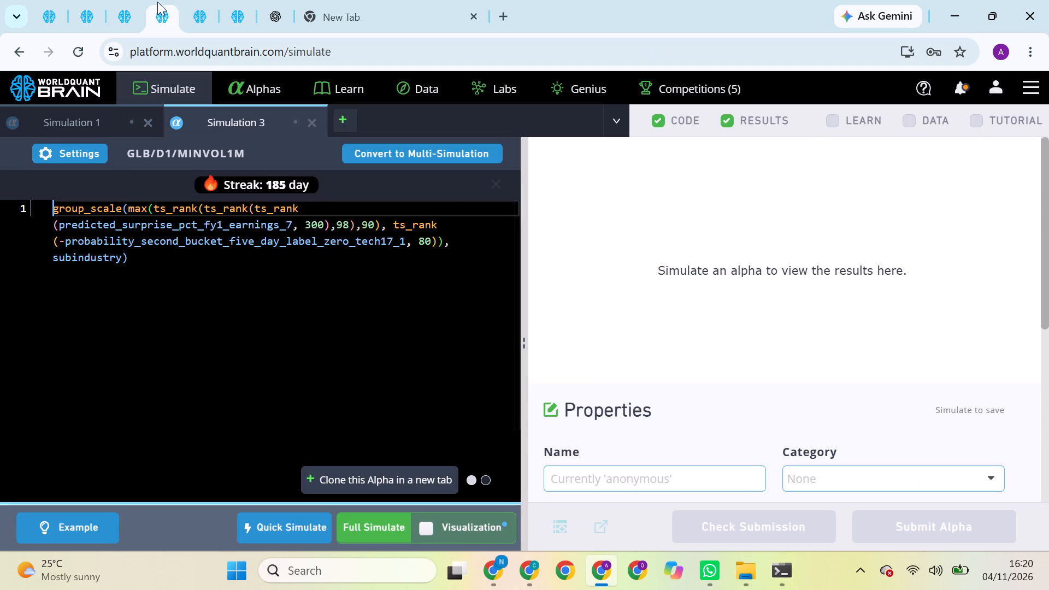
{"action": "double_click", "coordinate": [235, 227]}
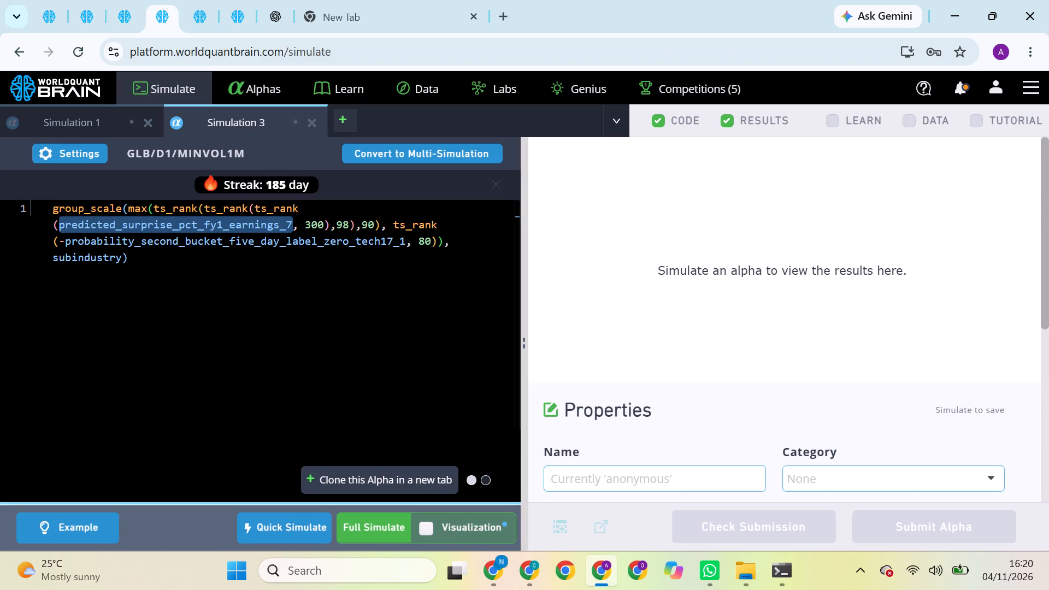
{"action": "key", "text": "ctrl+v"}
{"action": "left_click", "coordinate": [379, 533]}
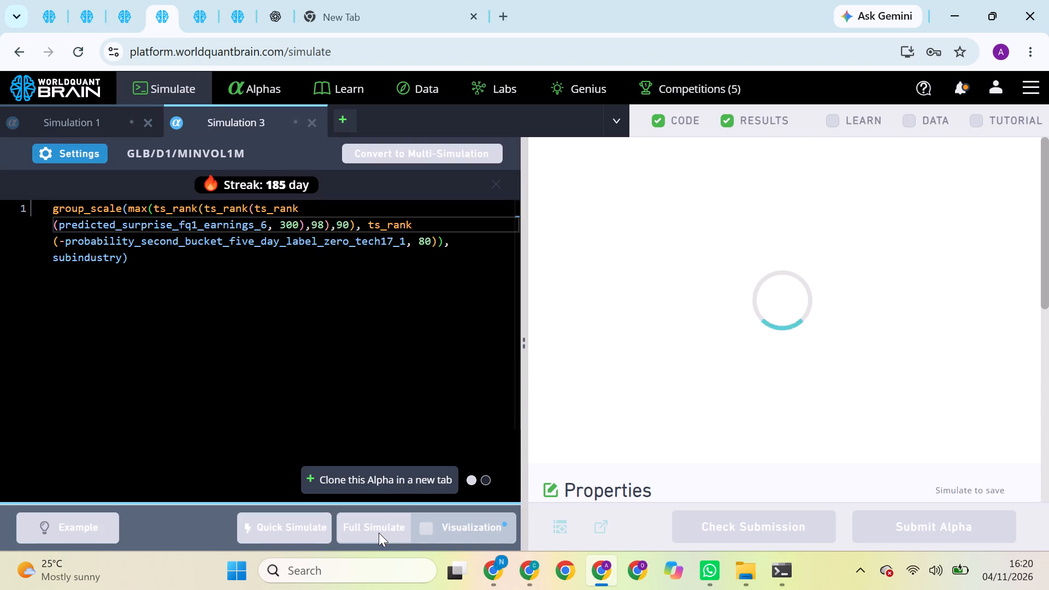
Check the progress of the running simulations across the first five BRAIN tabs.
{"action": "left_click", "coordinate": [201, 0]}
{"action": "left_click", "coordinate": [147, 0]}
{"action": "left_click", "coordinate": [127, 8]}
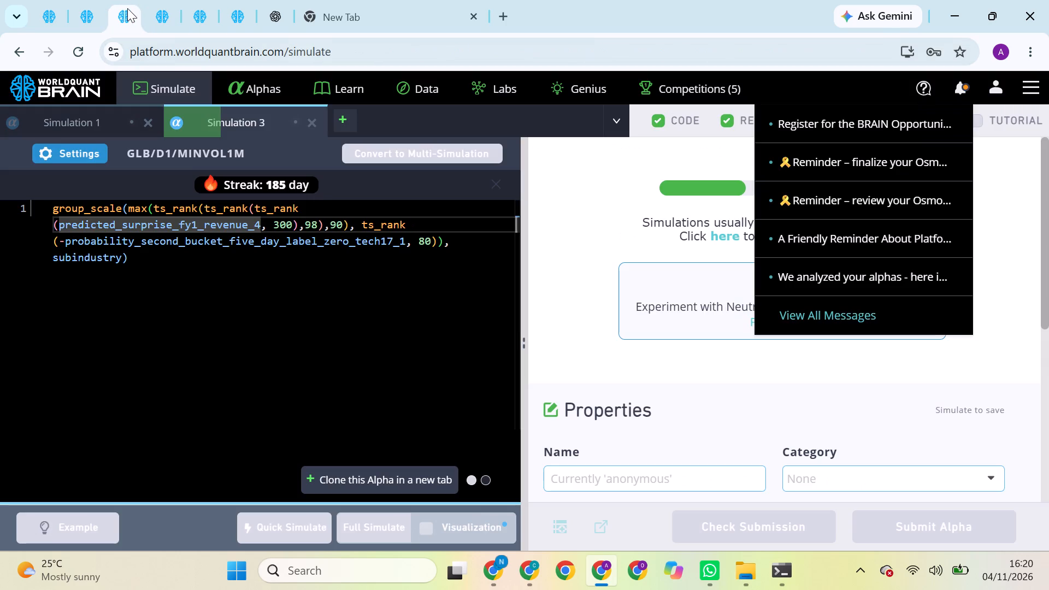
{"action": "left_click", "coordinate": [89, 6]}
{"action": "left_click", "coordinate": [46, 5]}
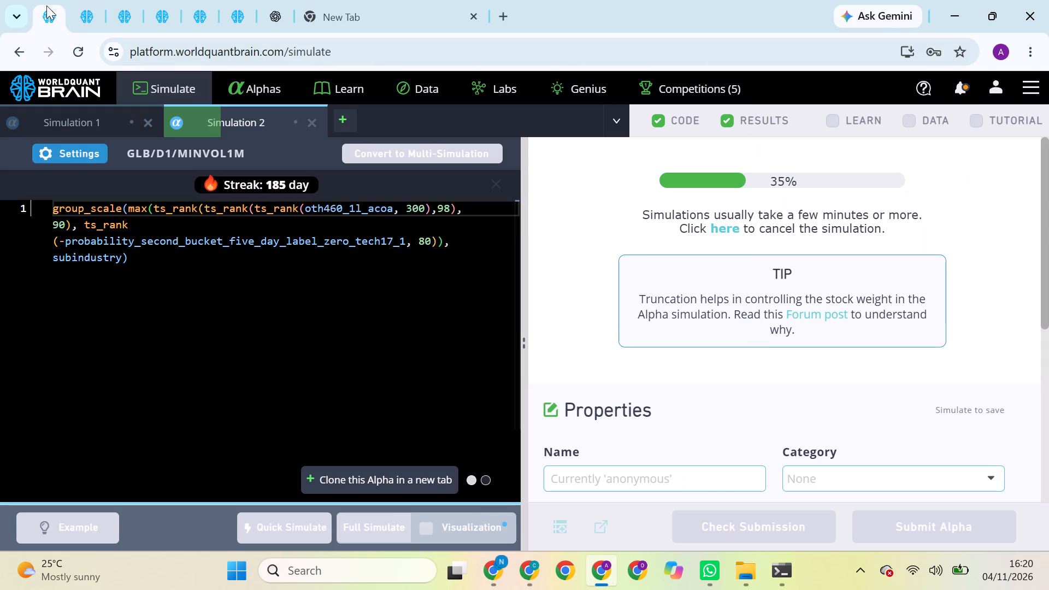
{"action": "left_click", "coordinate": [85, 0]}
{"action": "left_click", "coordinate": [127, 5]}
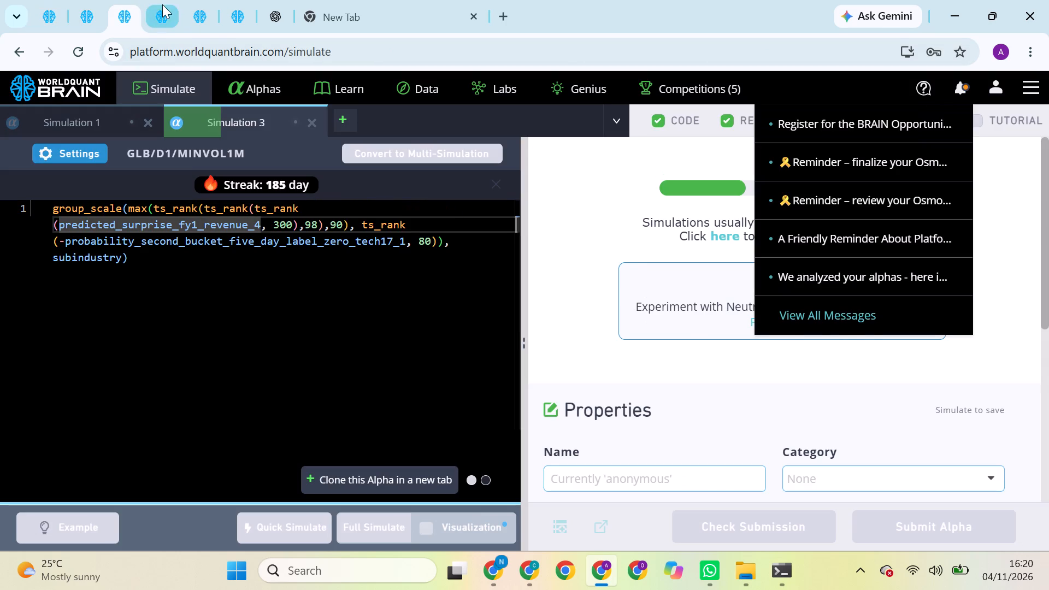
{"action": "left_click", "coordinate": [162, 4]}
{"action": "left_click", "coordinate": [196, 2]}
{"action": "left_click", "coordinate": [170, 3]}
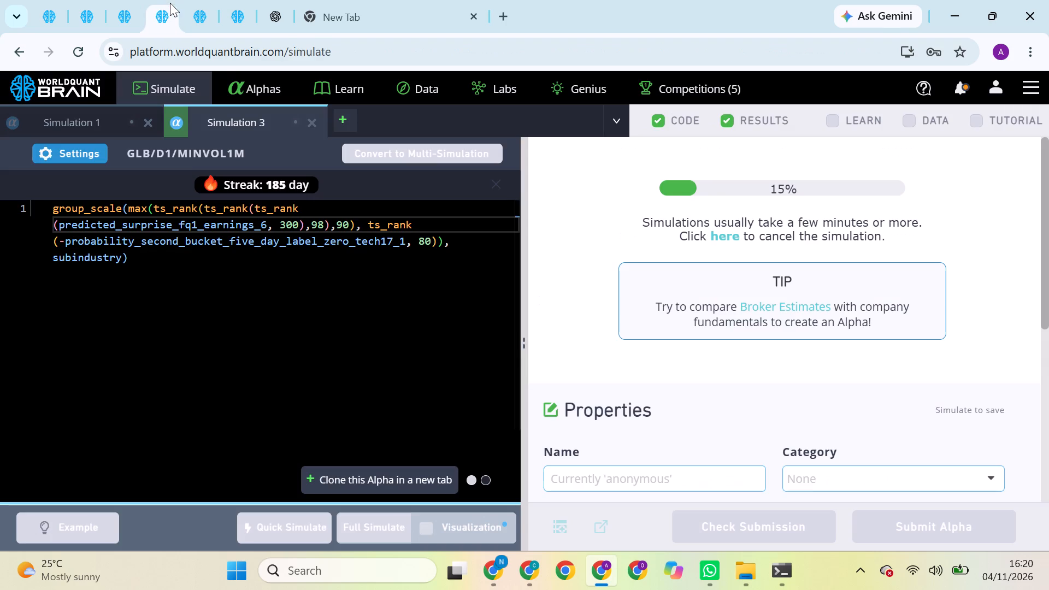
{"action": "left_click", "coordinate": [144, 3]}
{"action": "left_click", "coordinate": [135, 7]}
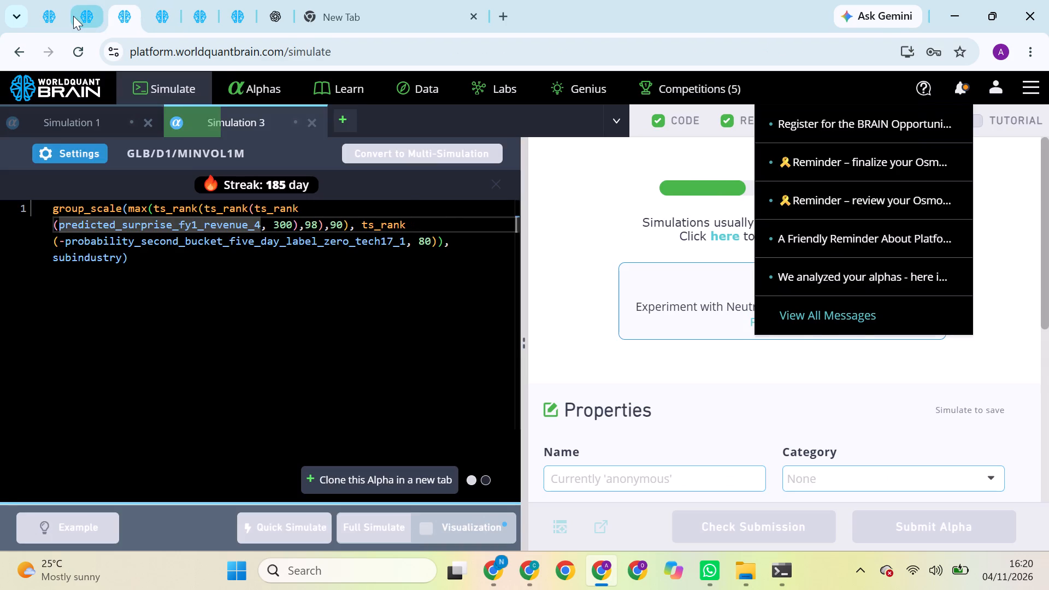
{"action": "left_click", "coordinate": [73, 16]}
{"action": "left_click", "coordinate": [40, 13]}
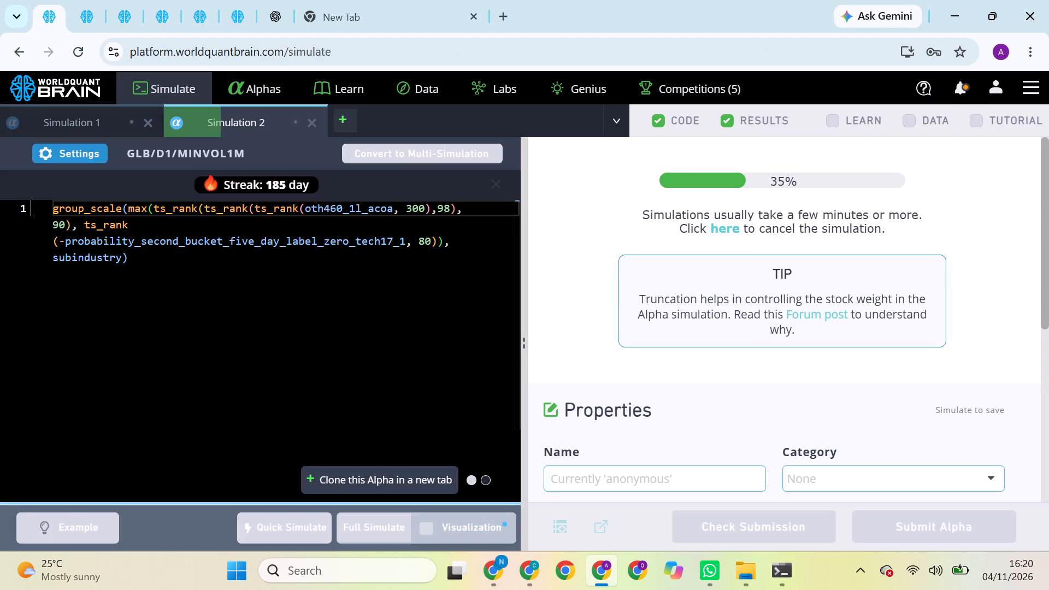
Switch to the other Chrome profile's window and review the alpha filtering results in the RegularAlpha notebook.
{"action": "left_click", "coordinate": [503, 562]}
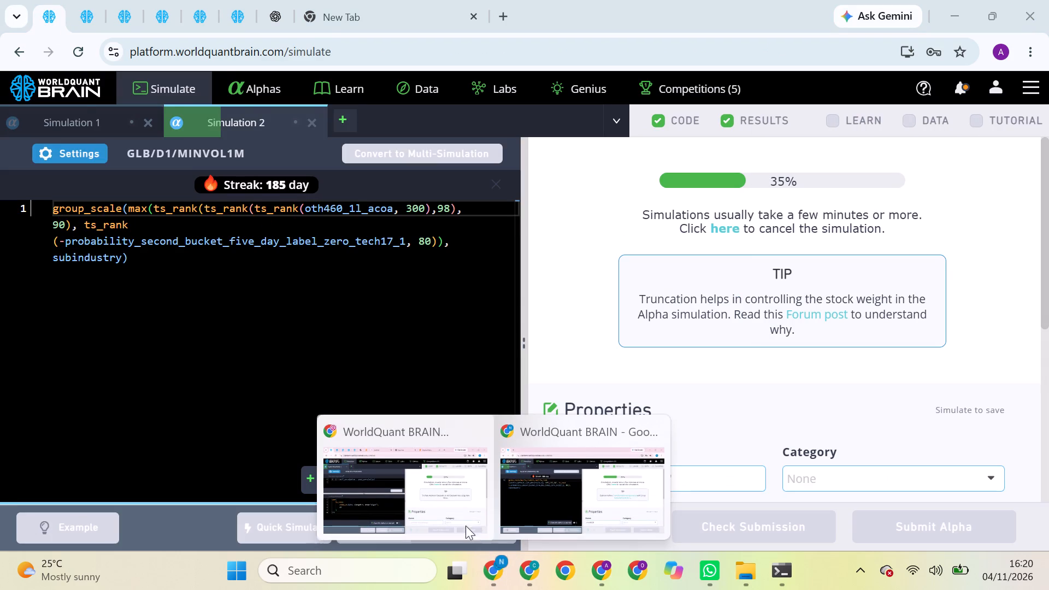
{"action": "left_click", "coordinate": [462, 518]}
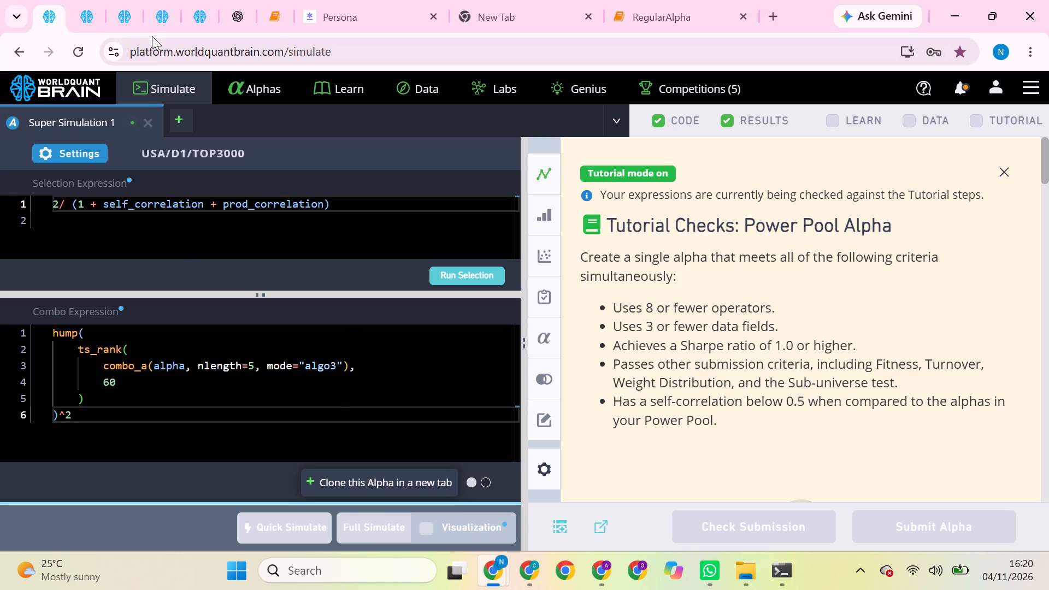
{"action": "left_click", "coordinate": [277, 5]}
{"action": "scroll", "coordinate": [367, 361], "scroll_direction": "down", "scroll_amount": 1}
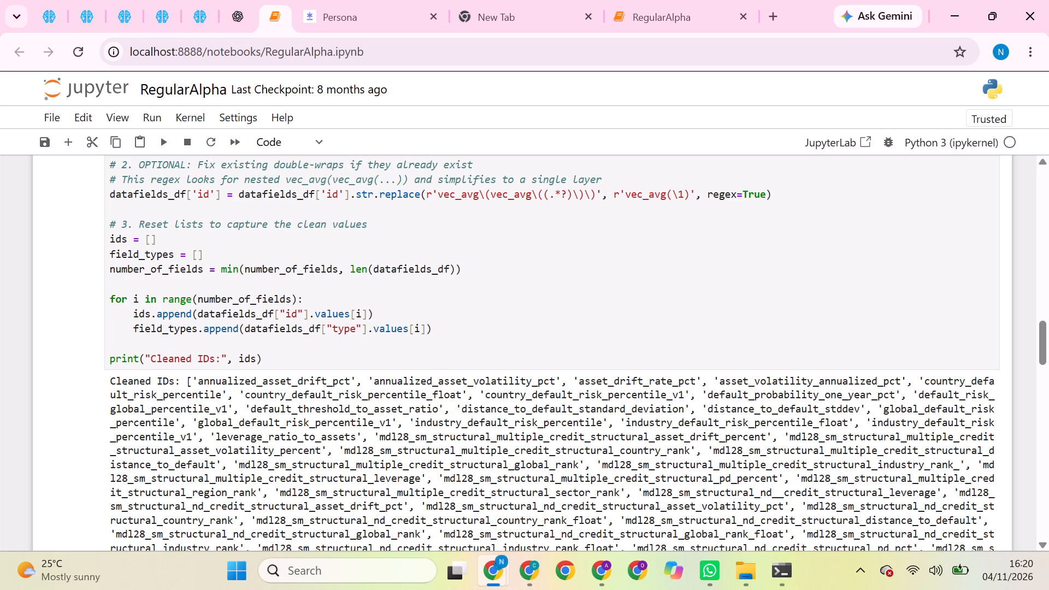
{"action": "scroll", "coordinate": [367, 361], "scroll_direction": "down", "scroll_amount": 5}
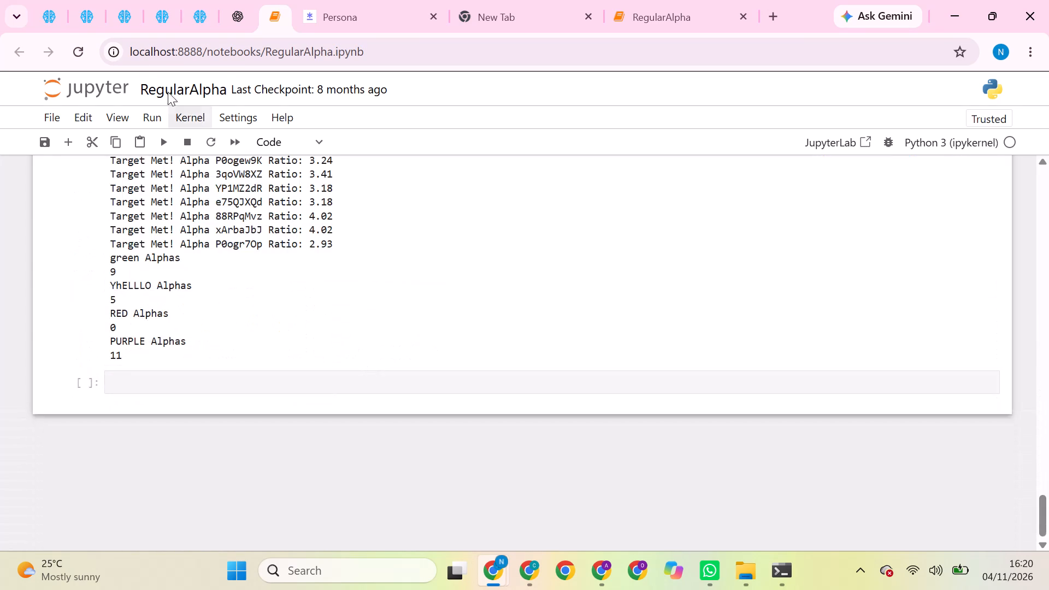
In that window's second BRAIN tab, dismiss the streak pop-up and open the list of unsubmitted alphas.
{"action": "left_click", "coordinate": [79, 0]}
{"action": "left_click", "coordinate": [87, 66]}
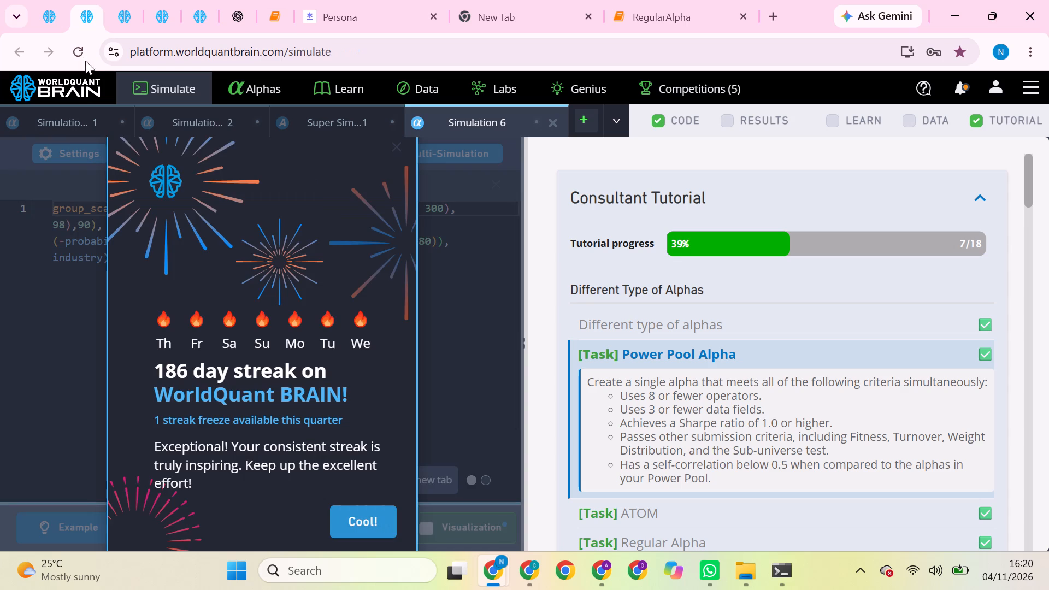
{"action": "left_click", "coordinate": [60, 7]}
{"action": "left_click", "coordinate": [114, 1]}
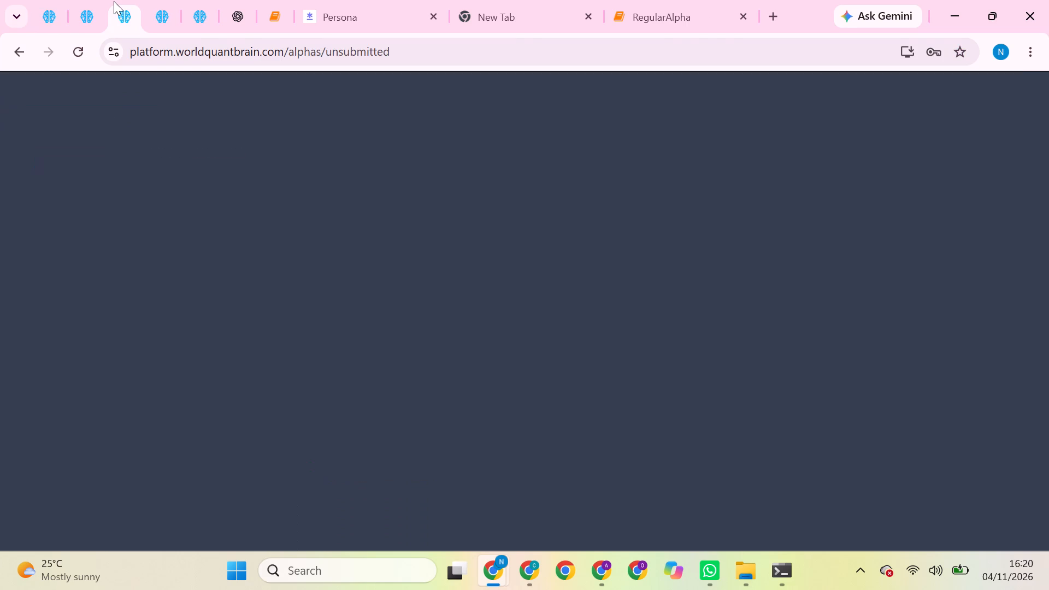
{"action": "left_click", "coordinate": [89, 0]}
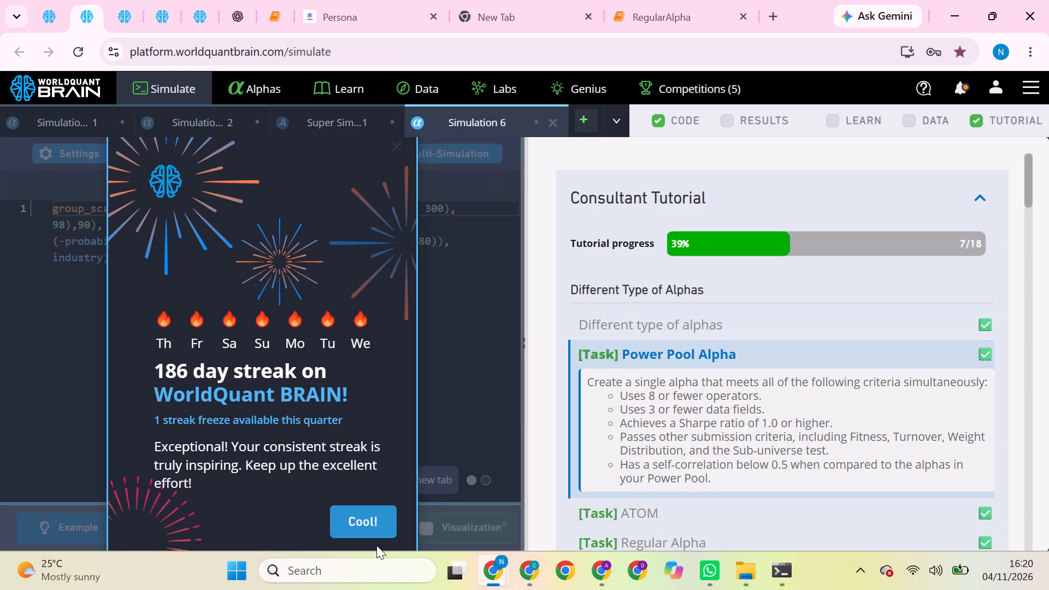
{"action": "left_click", "coordinate": [376, 536]}
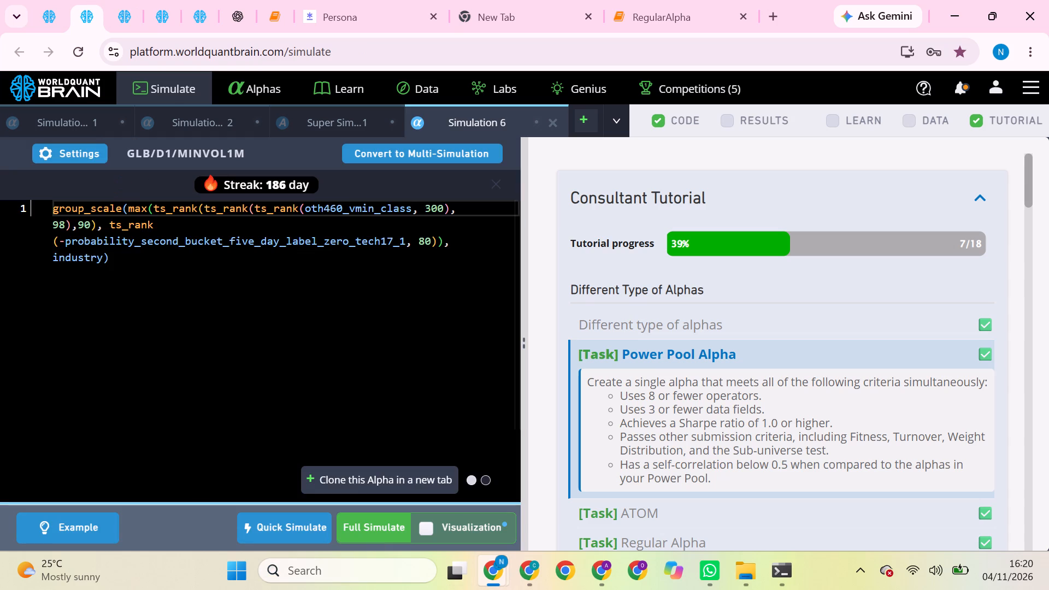
{"action": "left_click", "coordinate": [267, 87]}
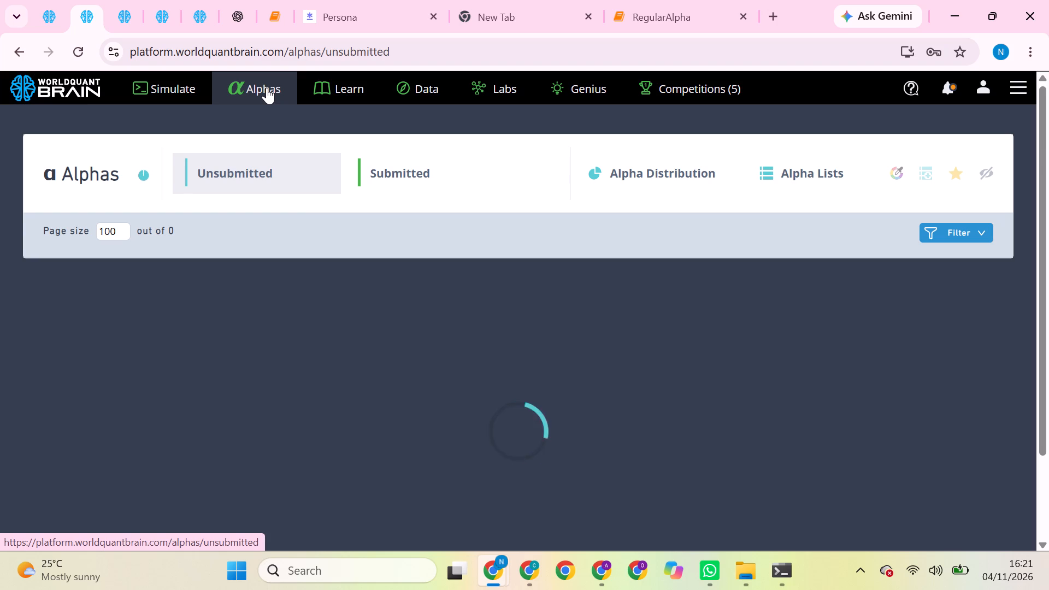
Open the details of unsubmitted alpha P0ogr7Op and run its Prod Correlation check.
{"action": "scroll", "coordinate": [341, 357], "scroll_direction": "down", "scroll_amount": 1}
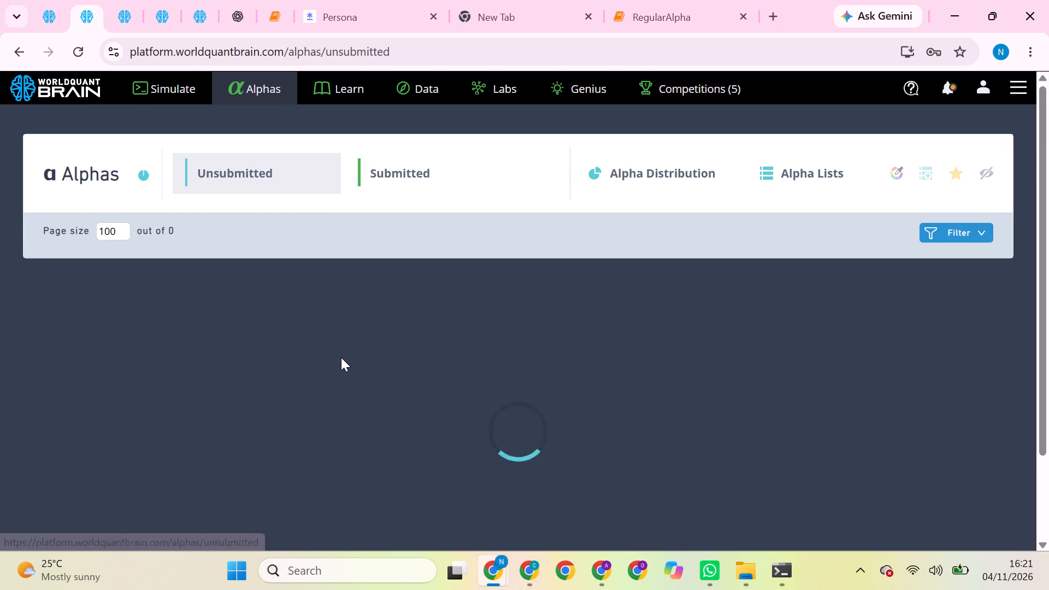
{"action": "scroll", "coordinate": [341, 357], "scroll_direction": "down", "scroll_amount": 1}
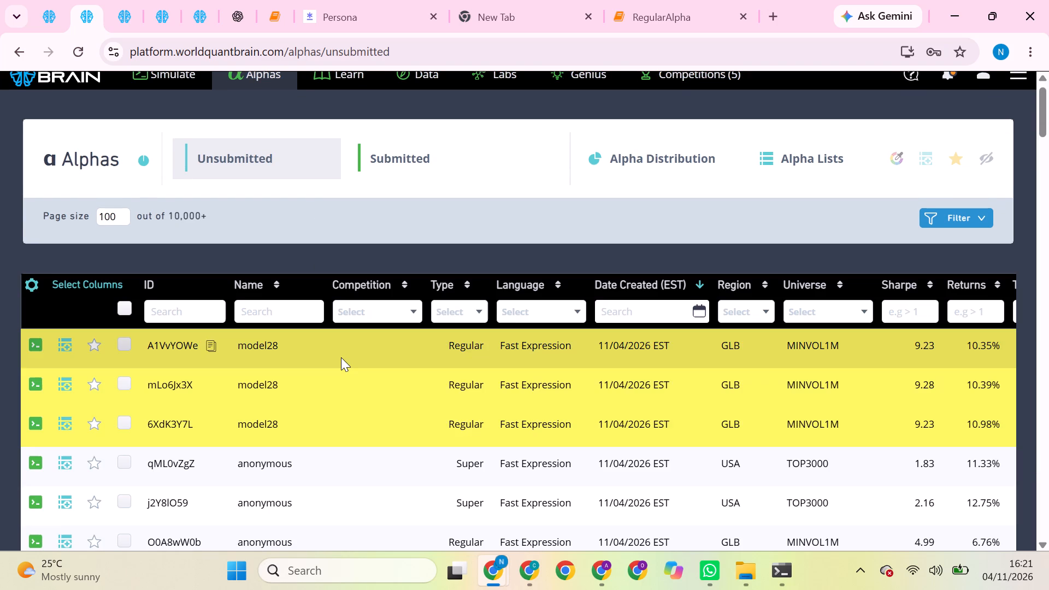
{"action": "scroll", "coordinate": [341, 357], "scroll_direction": "down", "scroll_amount": 3}
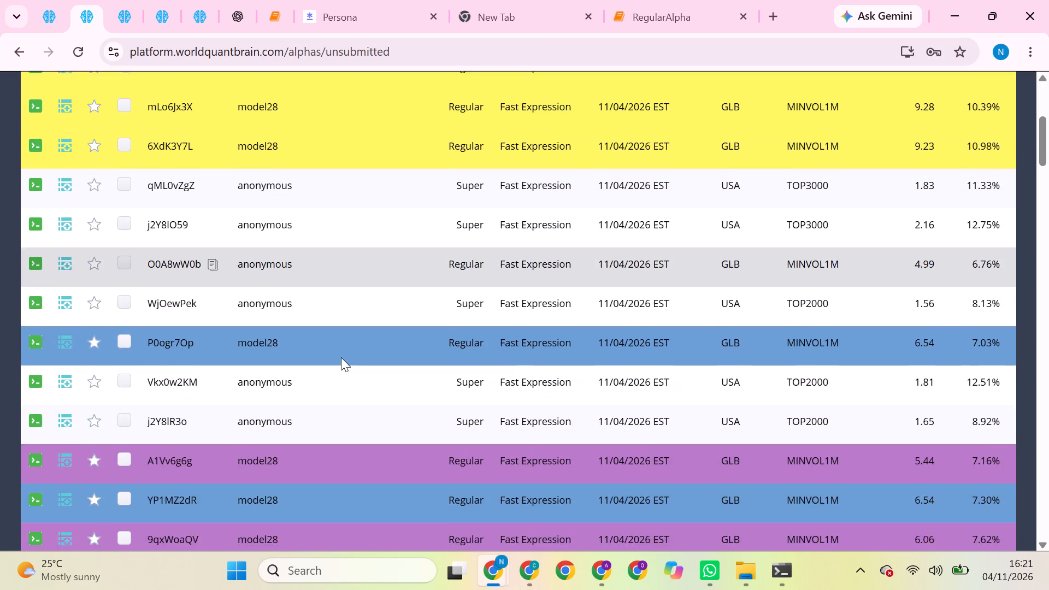
{"action": "scroll", "coordinate": [341, 357], "scroll_direction": "down", "scroll_amount": 1}
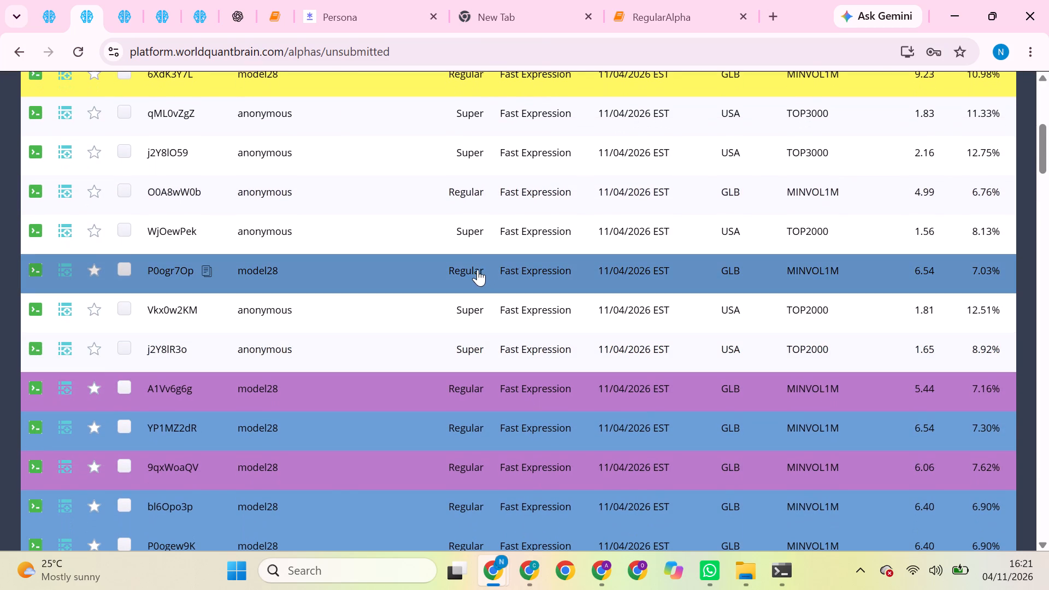
{"action": "left_click", "coordinate": [487, 268]}
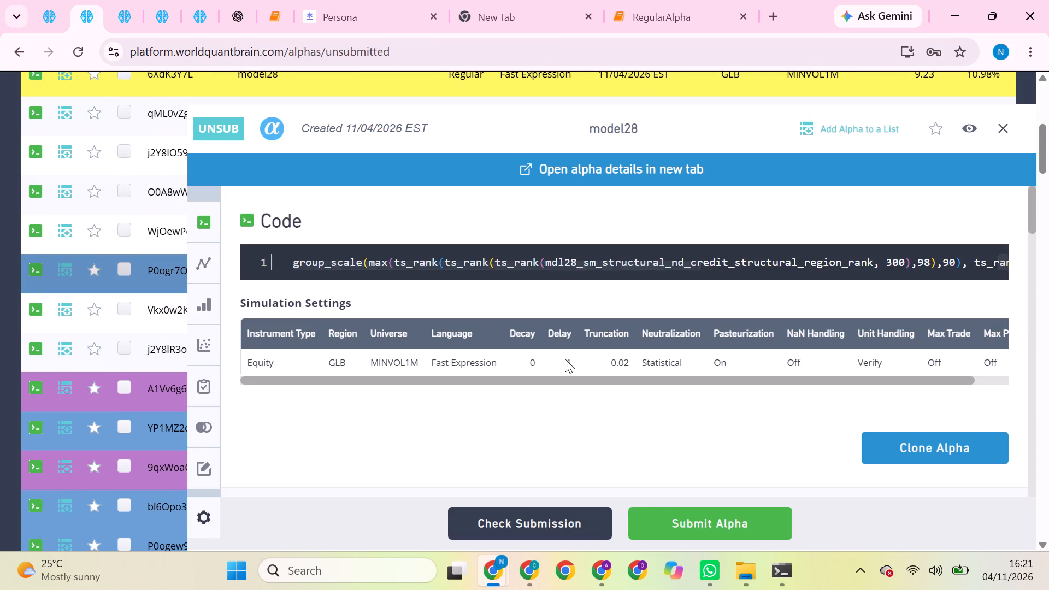
{"action": "scroll", "coordinate": [565, 359], "scroll_direction": "down", "scroll_amount": 7}
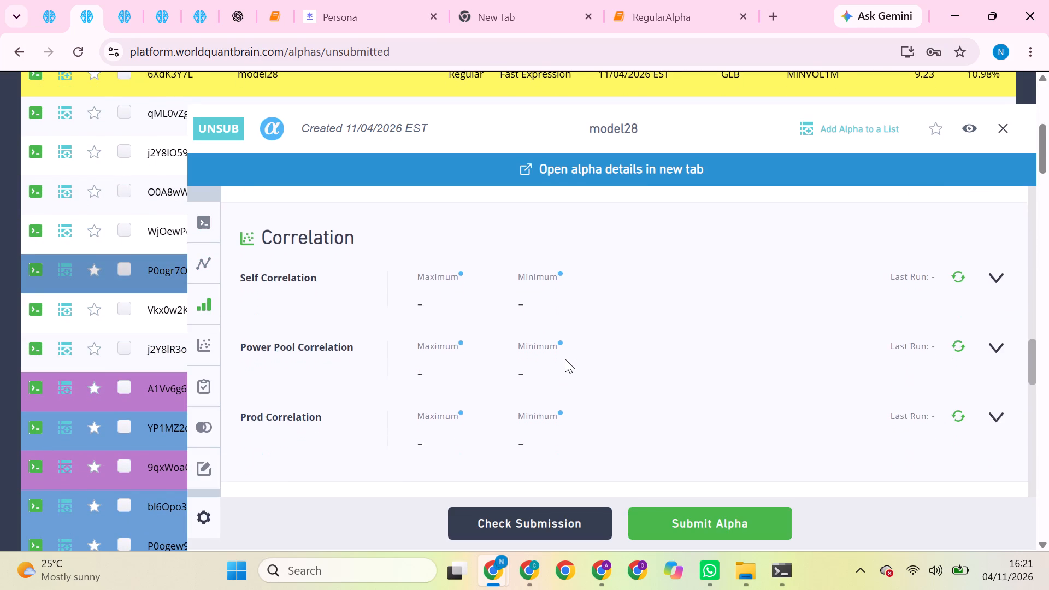
{"action": "scroll", "coordinate": [565, 359], "scroll_direction": "down", "scroll_amount": 4}
{"action": "scroll", "coordinate": [877, 356], "scroll_direction": "up", "scroll_amount": 2}
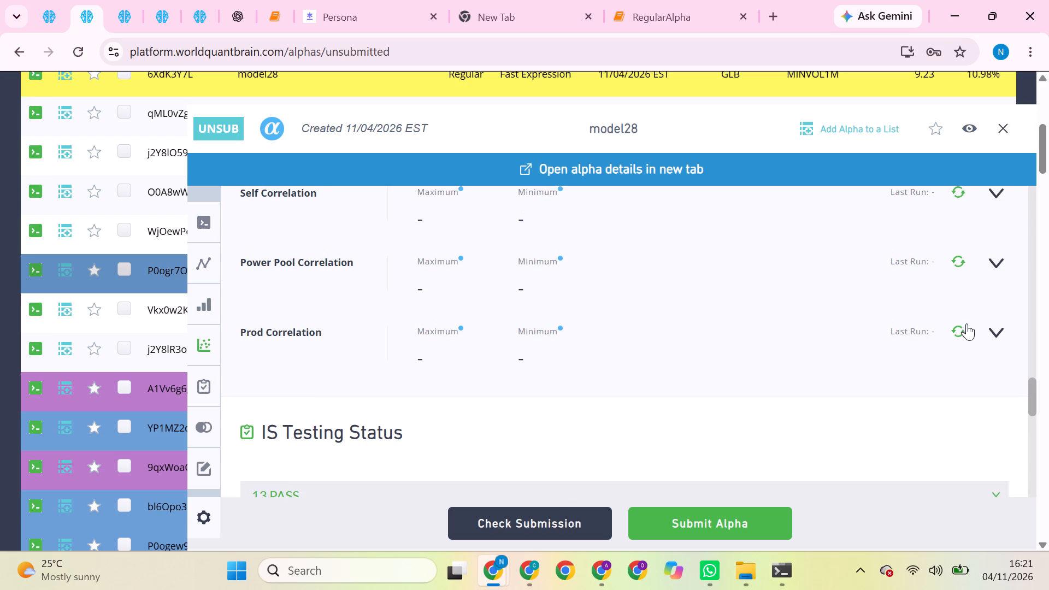
{"action": "left_click", "coordinate": [960, 331]}
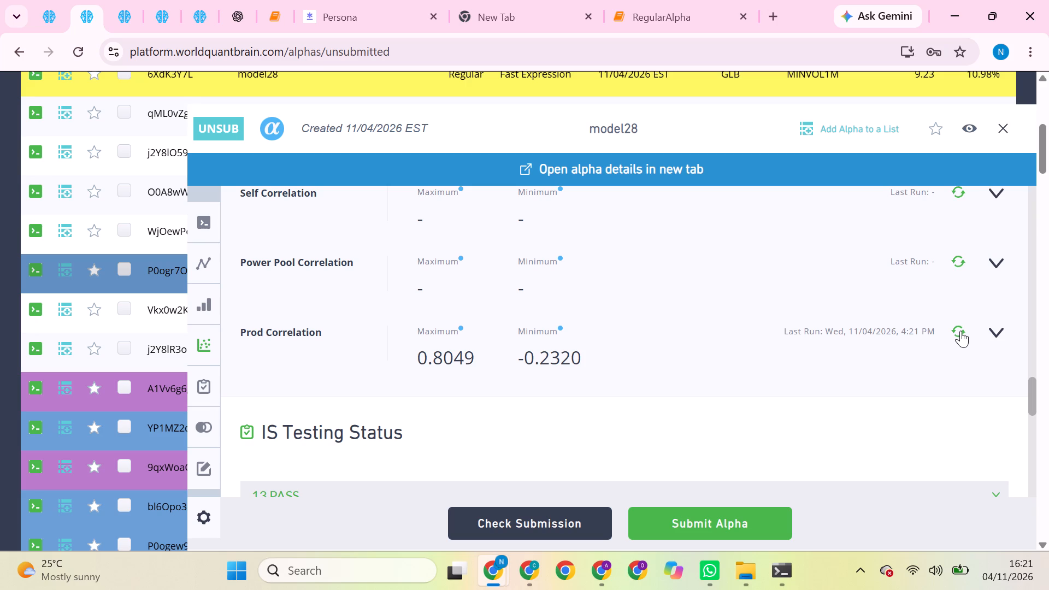
In the fifth BRAIN tab, return to the Model datasets, open the EPS Estimate Model description and copy its dataset ID model30.
{"action": "left_click", "coordinate": [202, 5]}
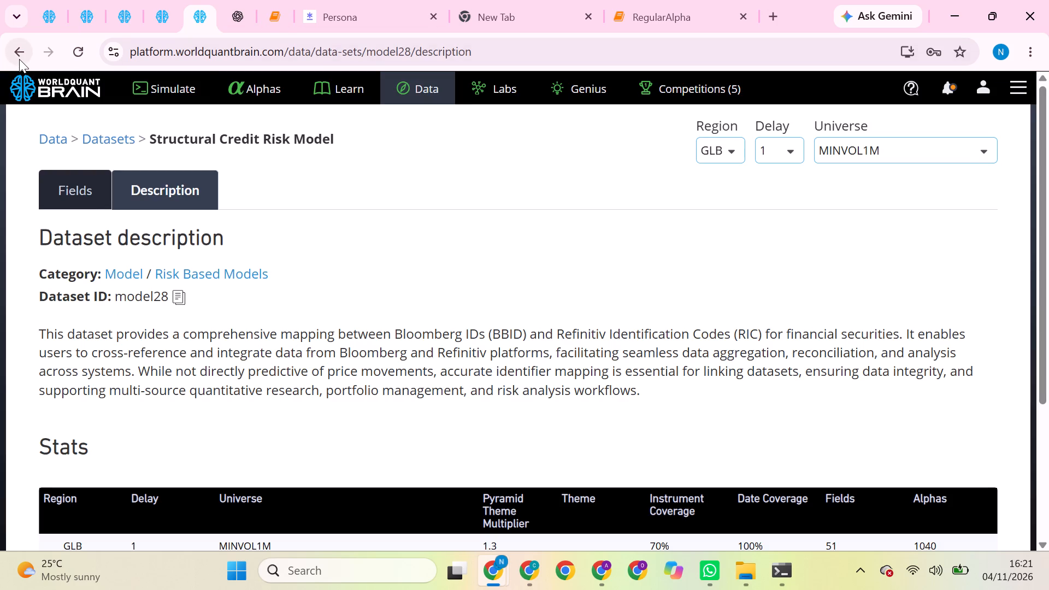
{"action": "left_click", "coordinate": [19, 59]}
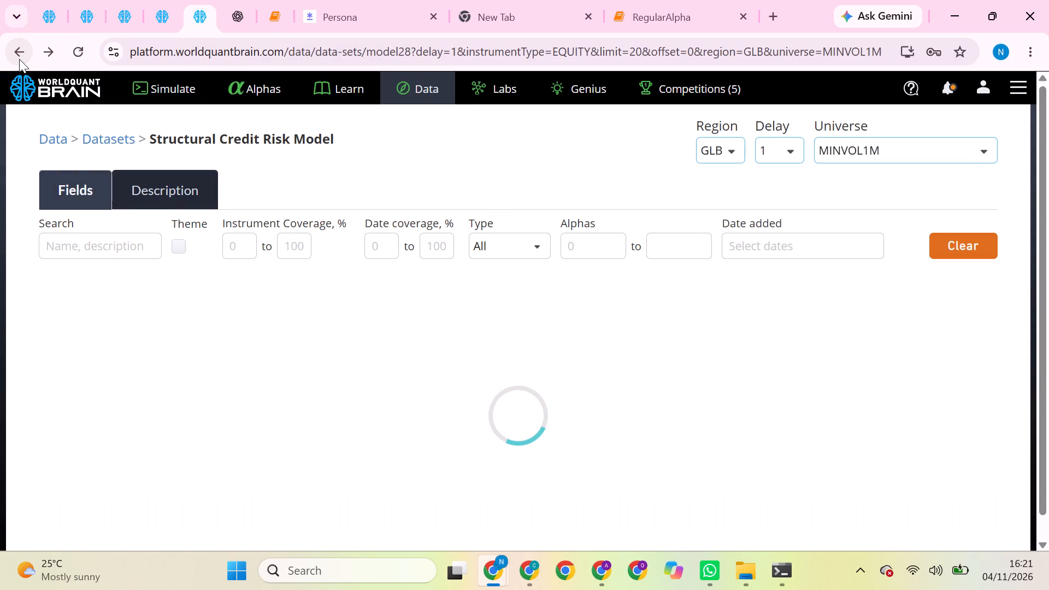
{"action": "left_click", "coordinate": [19, 59]}
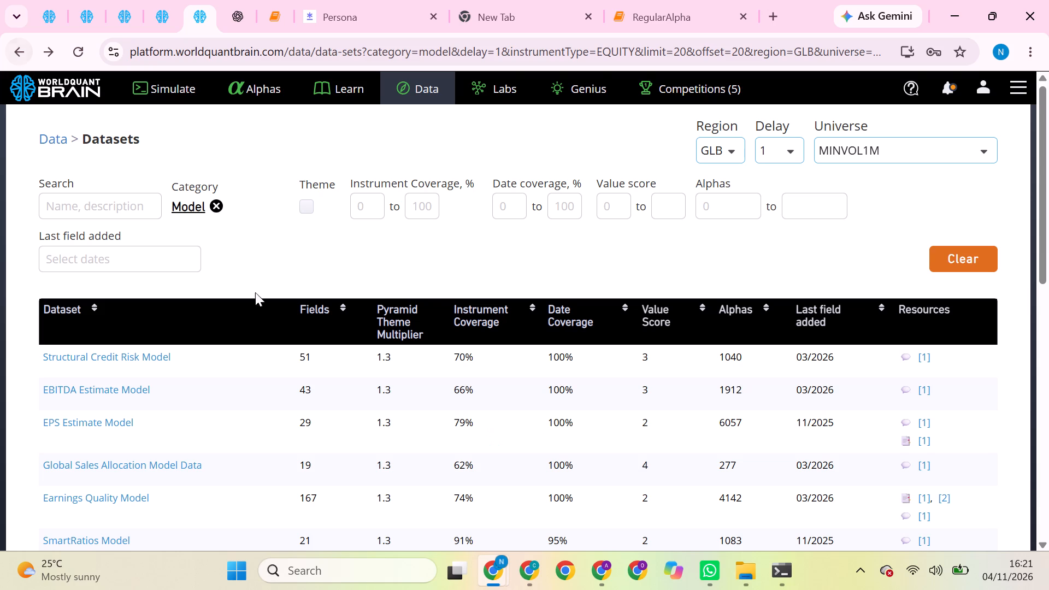
{"action": "scroll", "coordinate": [309, 353], "scroll_direction": "down", "scroll_amount": 2}
{"action": "left_click", "coordinate": [341, 265]}
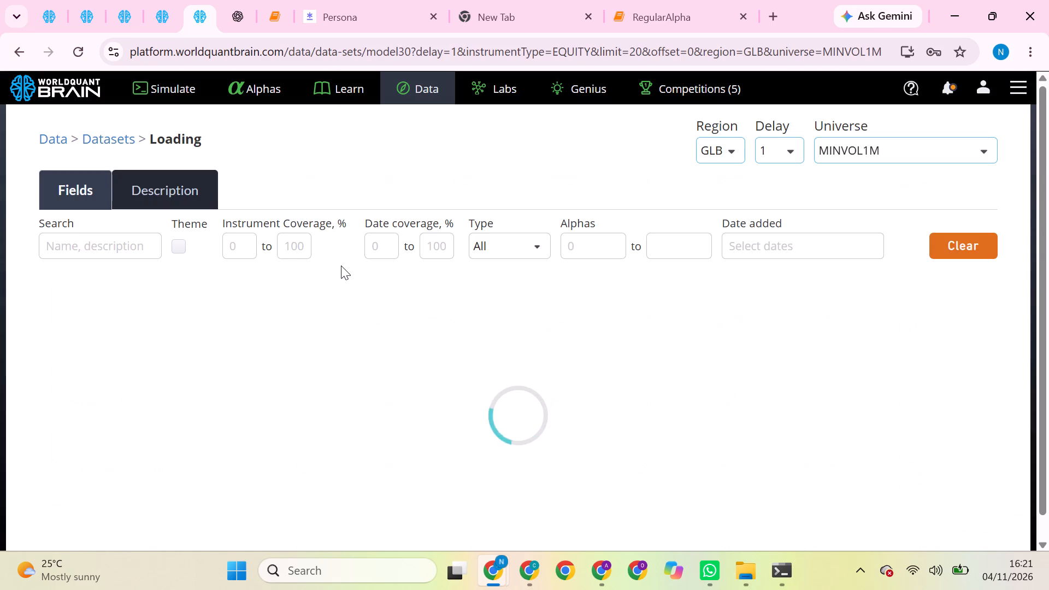
{"action": "left_click", "coordinate": [198, 197]}
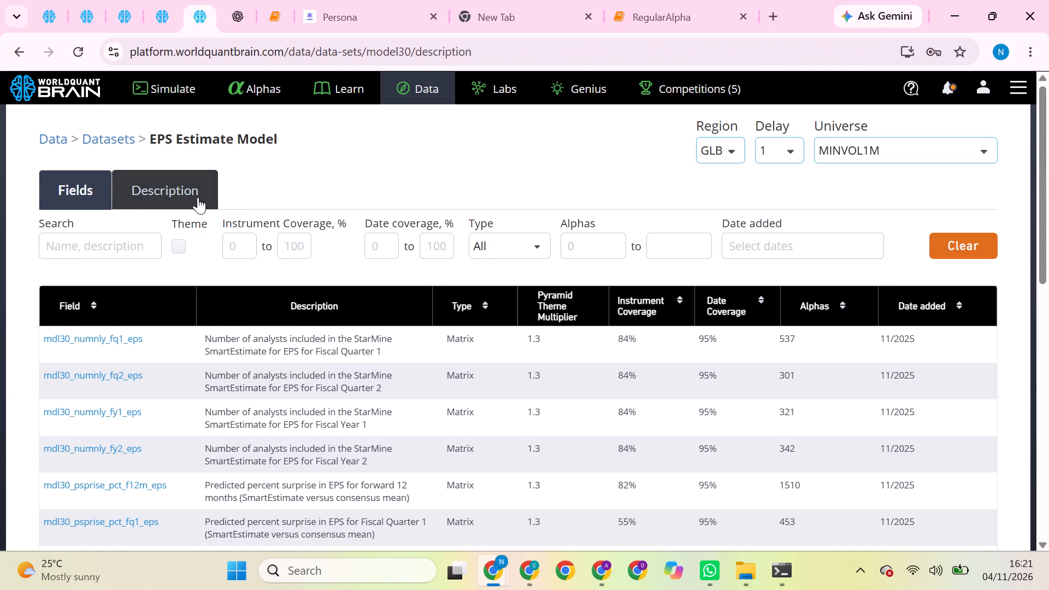
{"action": "left_click", "coordinate": [179, 295]}
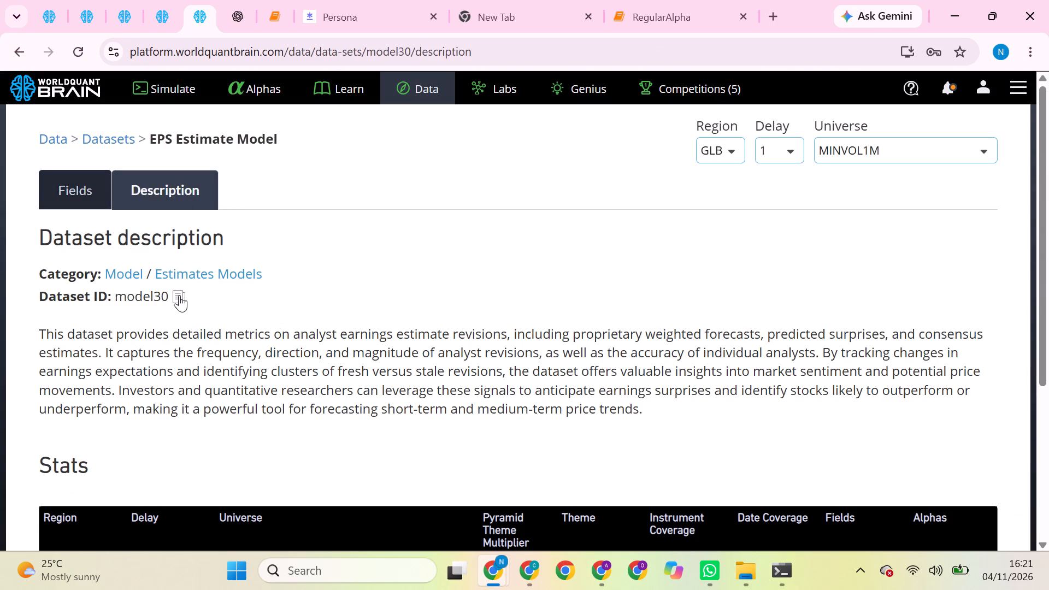
In the RegularAlpha notebook, change the alpha_list slice in the simulate_alpha_list_multi call to [0:20].
{"action": "left_click", "coordinate": [280, 1]}
{"action": "scroll", "coordinate": [372, 291], "scroll_direction": "up", "scroll_amount": 2}
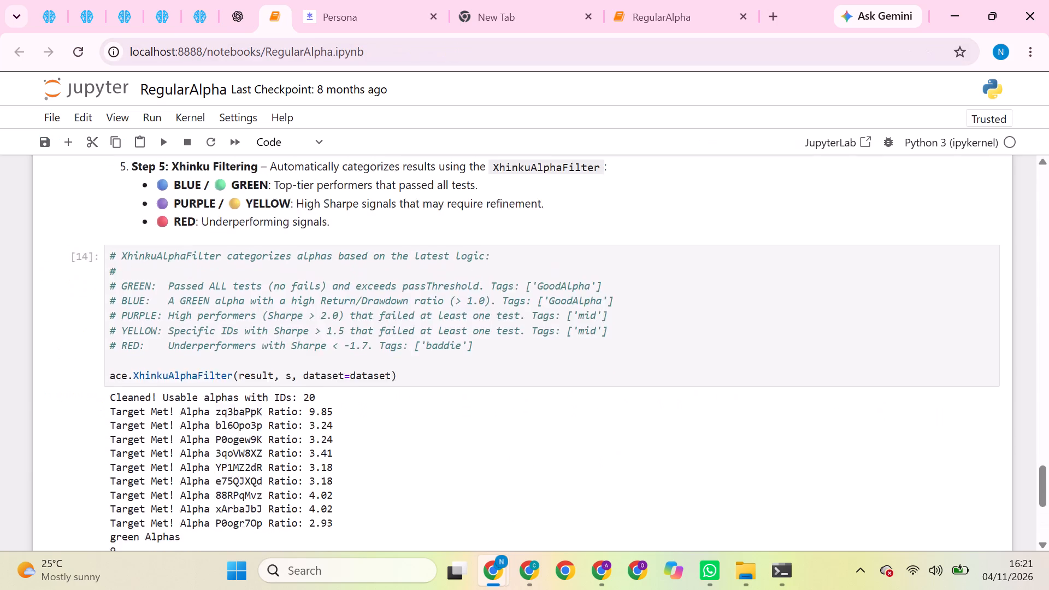
{"action": "scroll", "coordinate": [372, 291], "scroll_direction": "up", "scroll_amount": 2}
{"action": "left_click", "coordinate": [423, 308]}
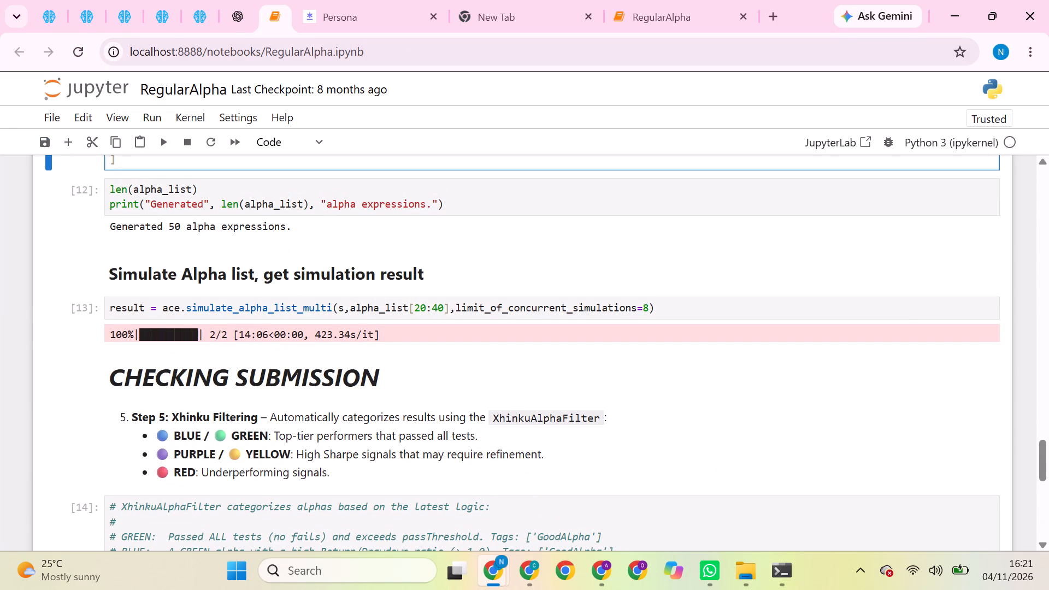
{"action": "key", "text": "BackSpace"}
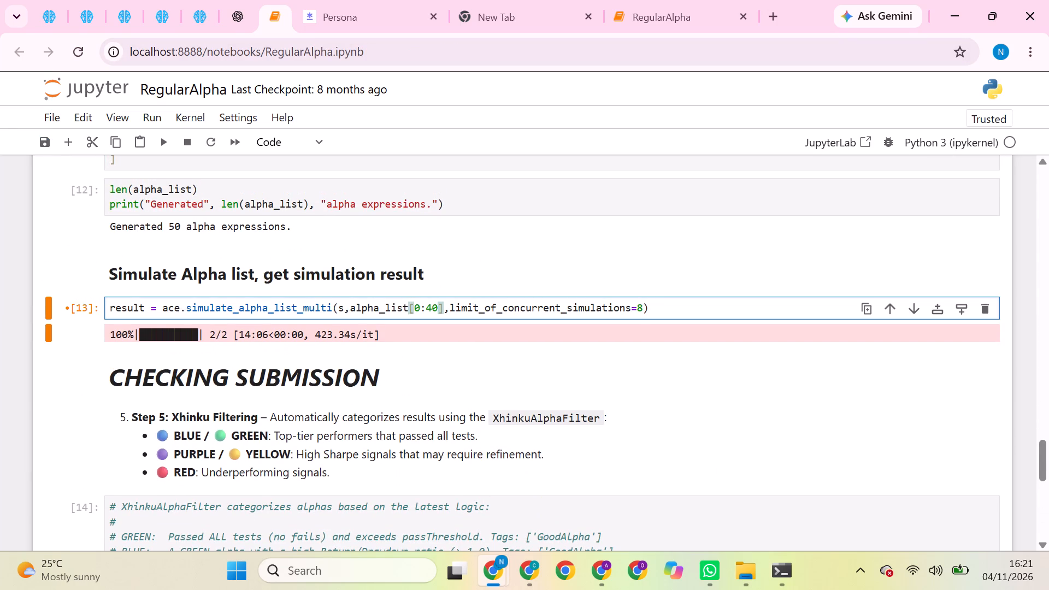
{"action": "left_click", "coordinate": [431, 305]}
{"action": "key", "text": "BackSpace"}
{"action": "key", "text": "2"}
{"action": "left_click", "coordinate": [42, 0]}
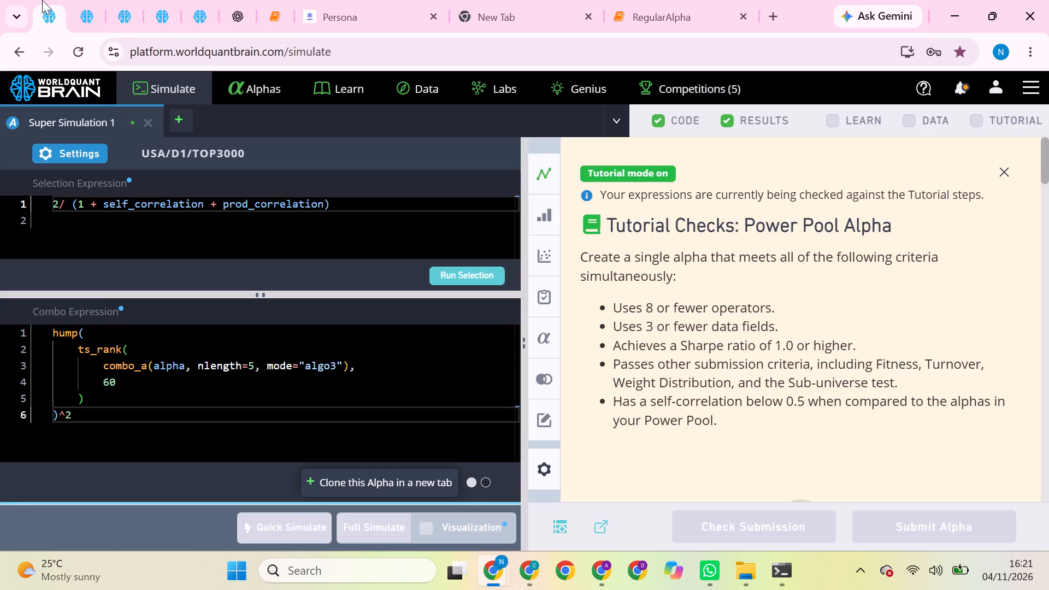
{"action": "left_click", "coordinate": [268, 20]}
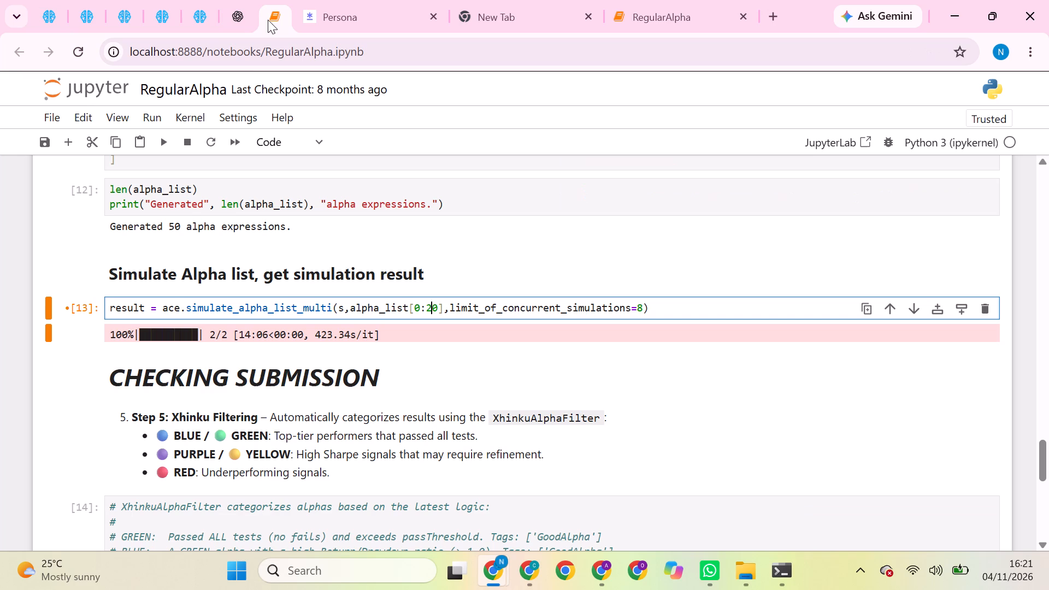
Set the dataset variable in the notebook's primary simulation parameters to 'model30'.
{"action": "scroll", "coordinate": [252, 211], "scroll_direction": "up", "scroll_amount": 8}
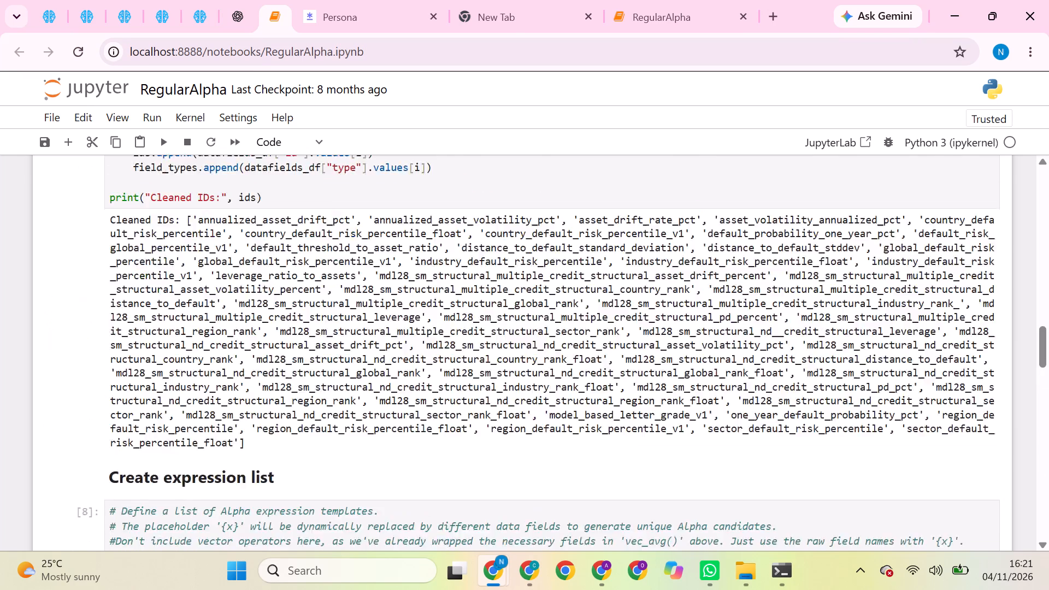
{"action": "scroll", "coordinate": [252, 211], "scroll_direction": "up", "scroll_amount": 4}
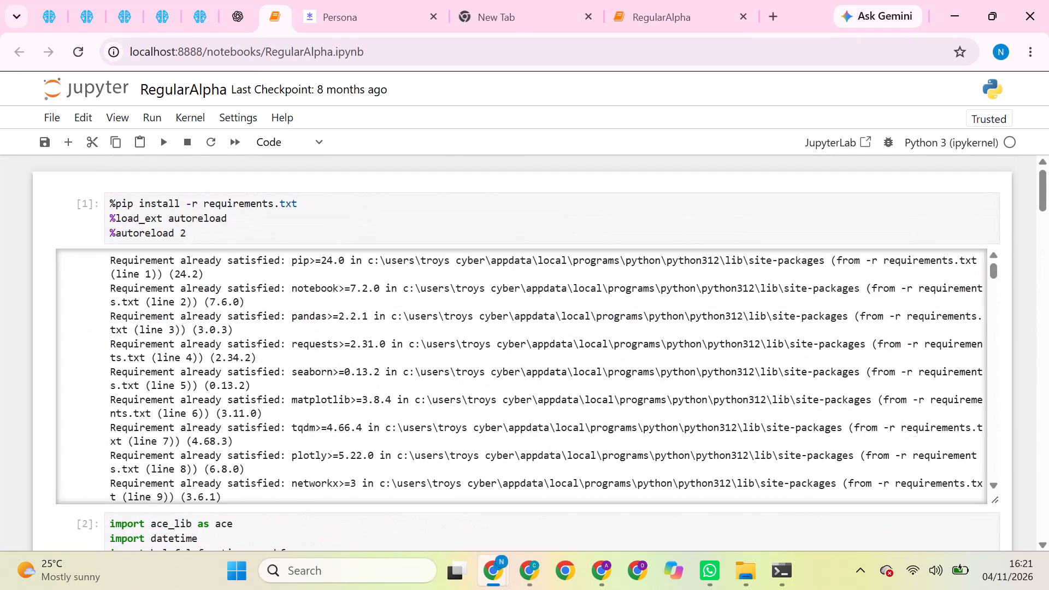
{"action": "scroll", "coordinate": [331, 527], "scroll_direction": "down", "scroll_amount": 4}
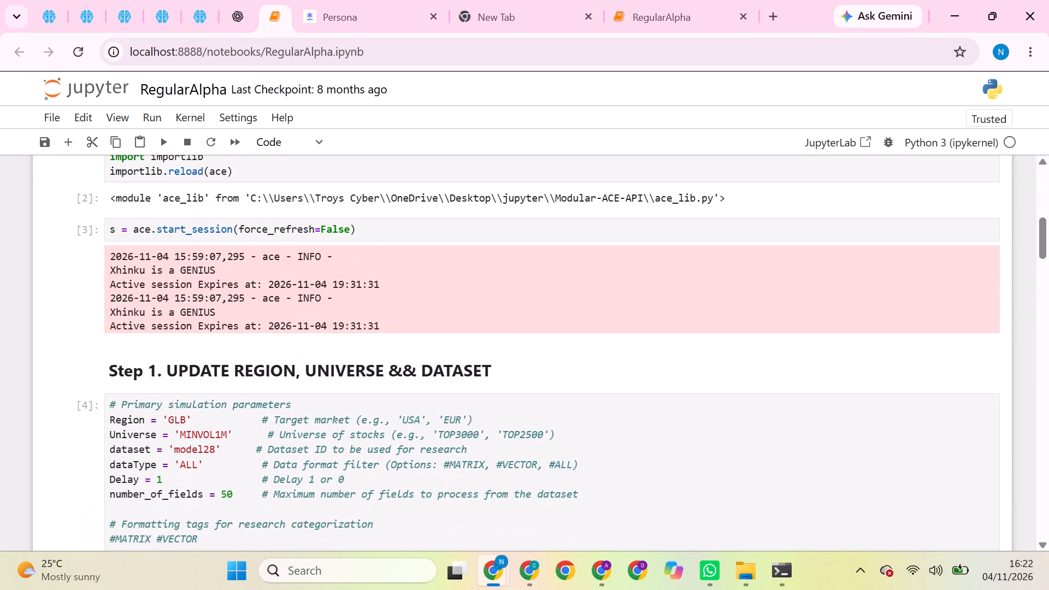
{"action": "double_click", "coordinate": [199, 450]}
{"action": "key", "text": "ctrl+v"}
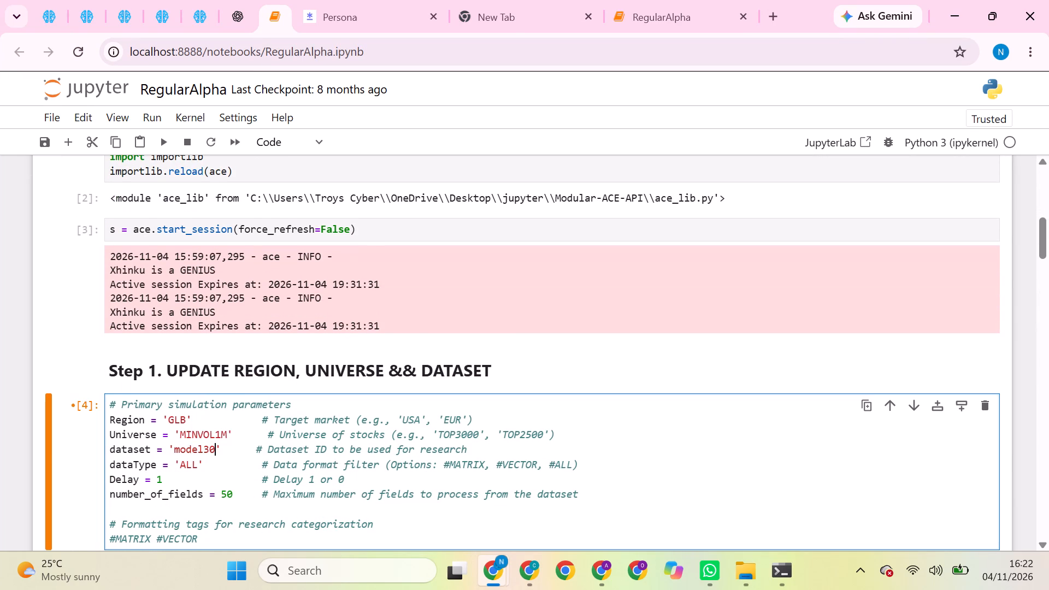
Restart the RegularAlpha notebook's kernel and run all cells, confirming the restart.
{"action": "left_click", "coordinate": [188, 116]}
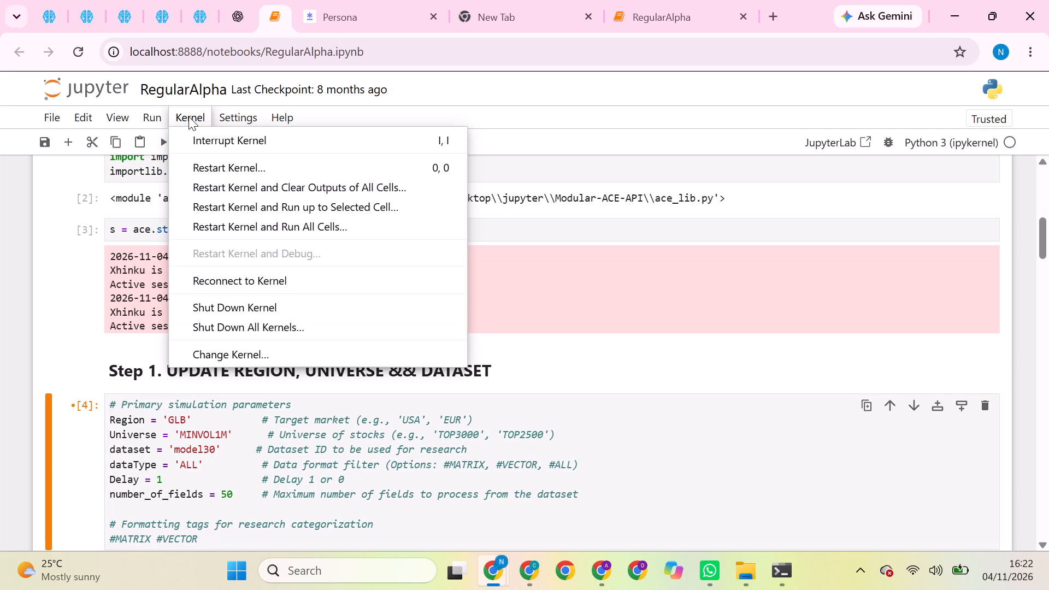
{"action": "left_click", "coordinate": [296, 234]}
{"action": "left_click", "coordinate": [296, 234]}
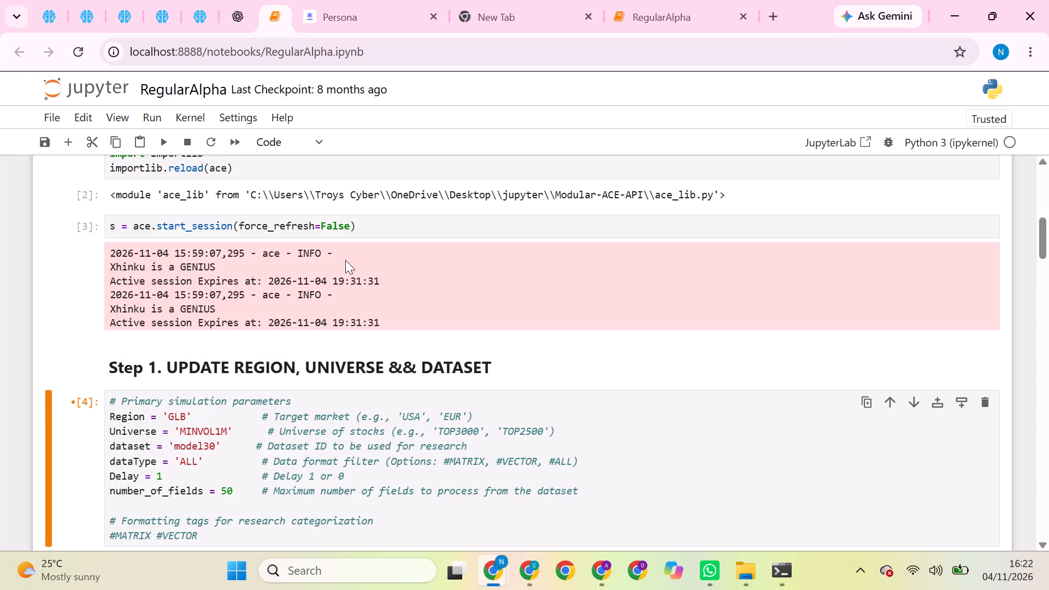
{"action": "left_click", "coordinate": [196, 120]}
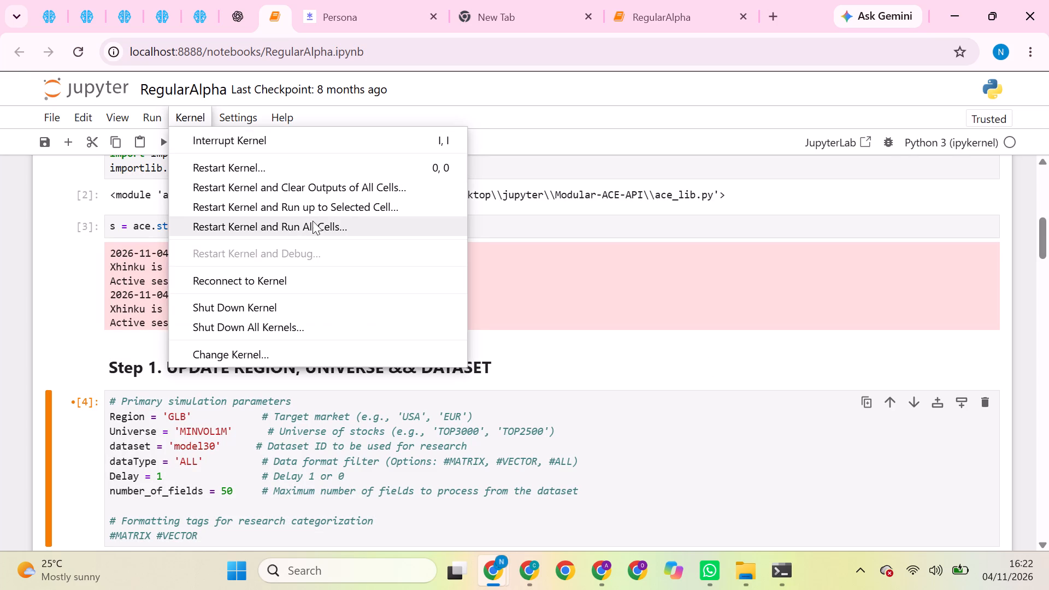
{"action": "left_click", "coordinate": [314, 225]}
{"action": "left_click", "coordinate": [670, 371]}
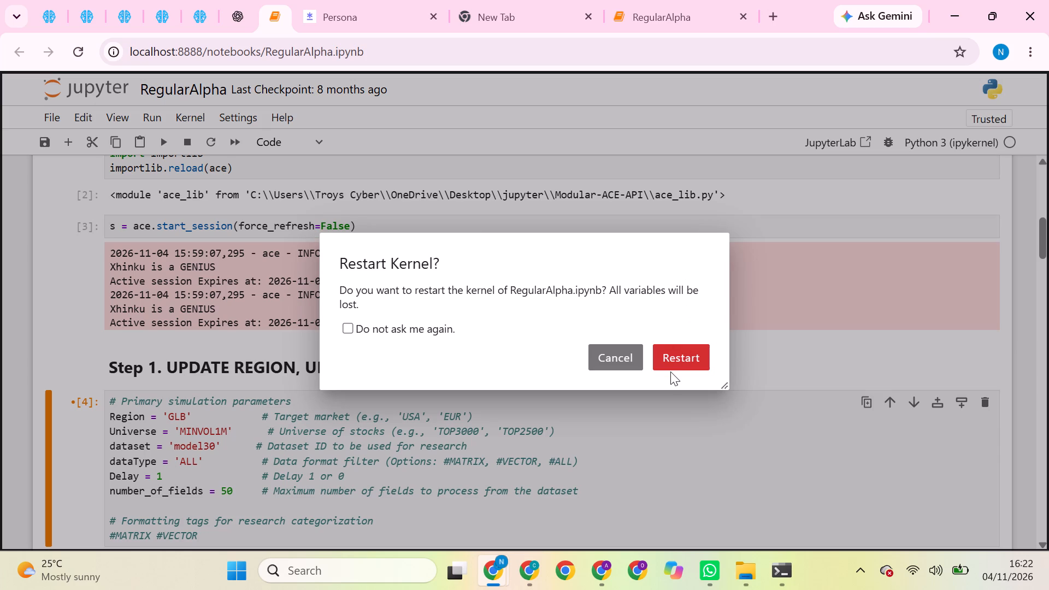
{"action": "left_click", "coordinate": [673, 367]}
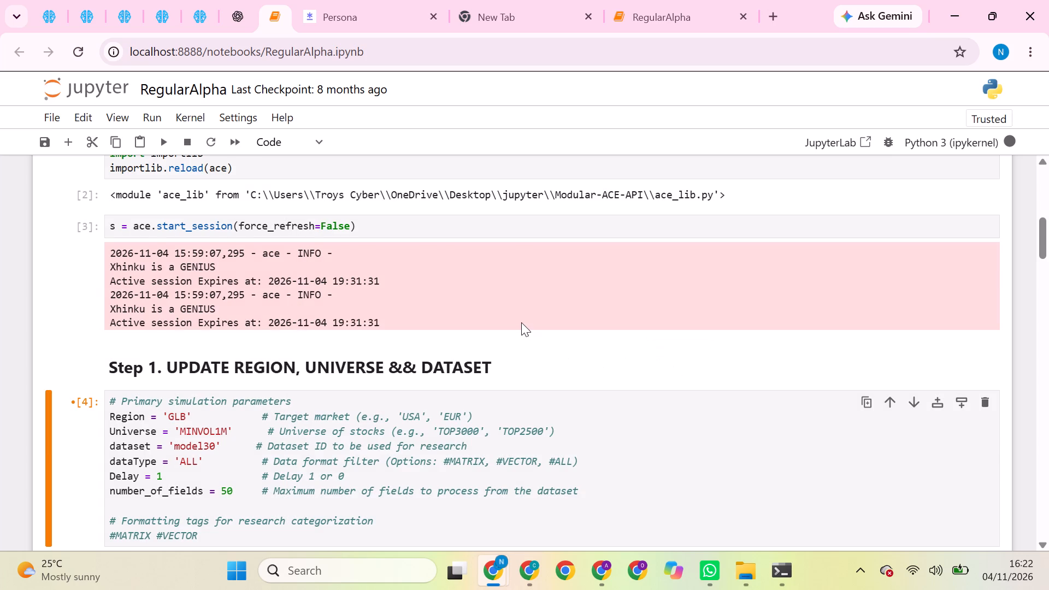
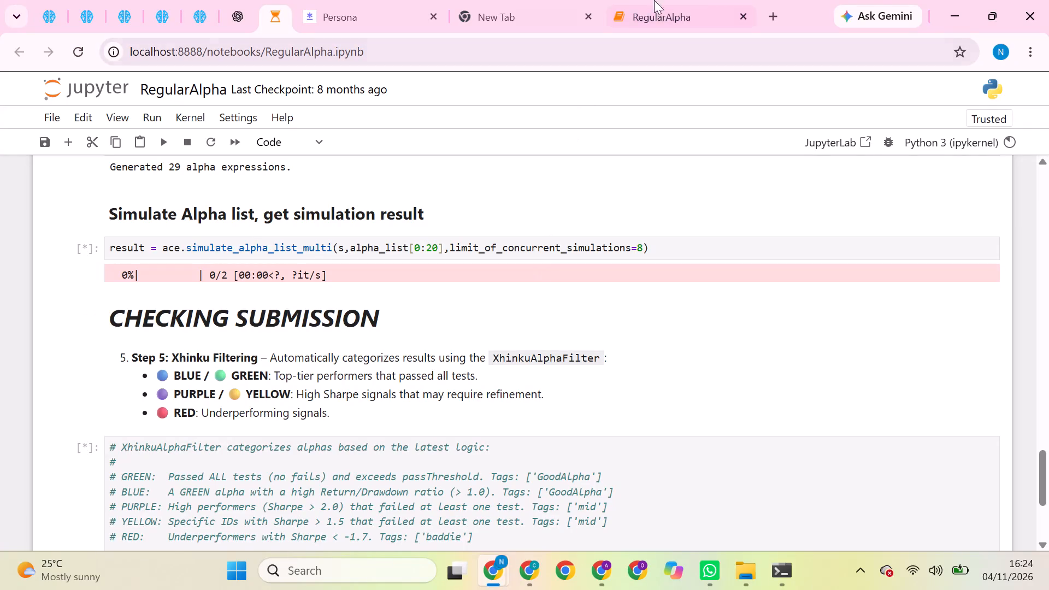
In the other Chrome profile's BRAIN window, dismiss the streak and tutorial notices and review the oth460_sont_class alpha's IS Summary and IS Testing Status.
{"action": "scroll", "coordinate": [1048, 0], "scroll_direction": "up", "scroll_amount": 2}
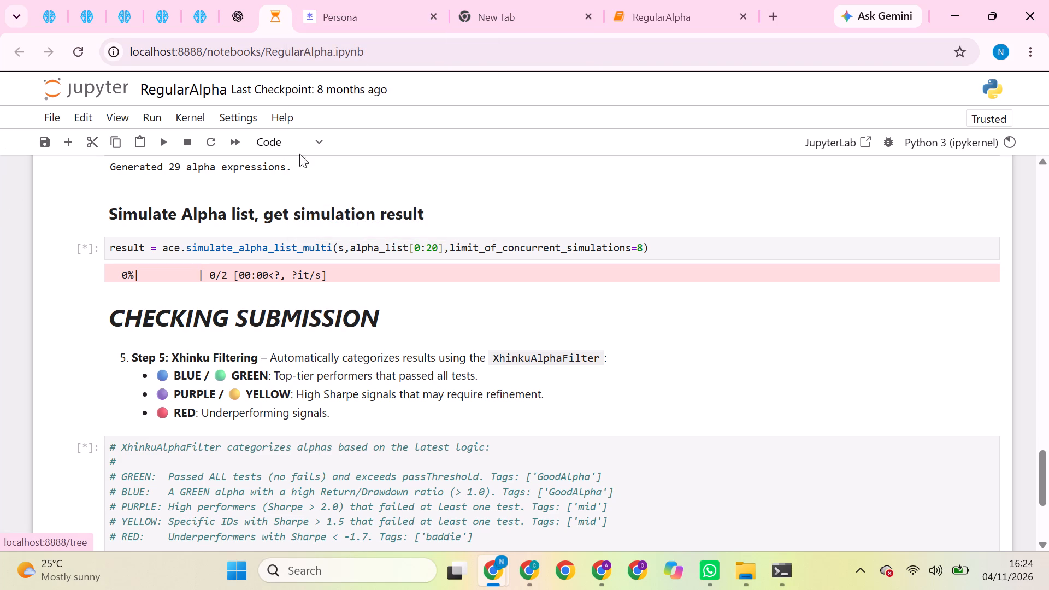
{"action": "left_click", "coordinate": [601, 565]}
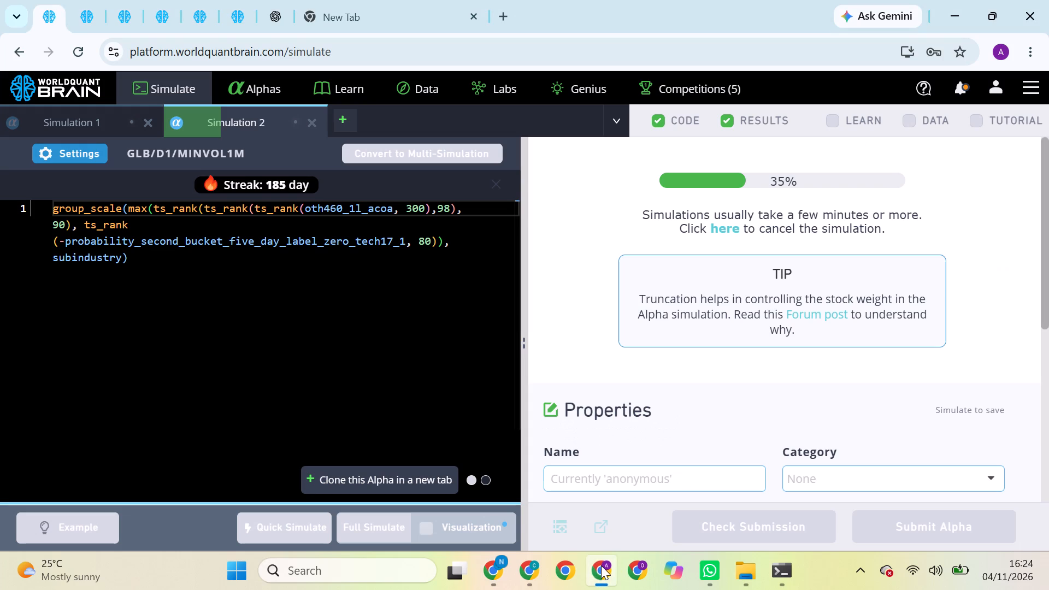
{"action": "left_click", "coordinate": [95, 23]}
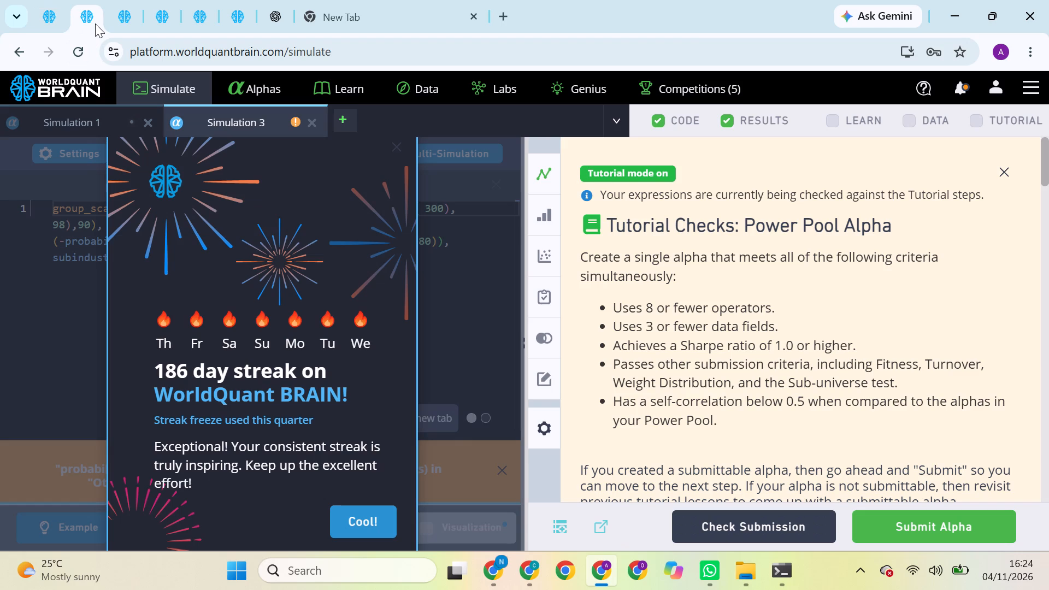
{"action": "left_click", "coordinate": [378, 518]}
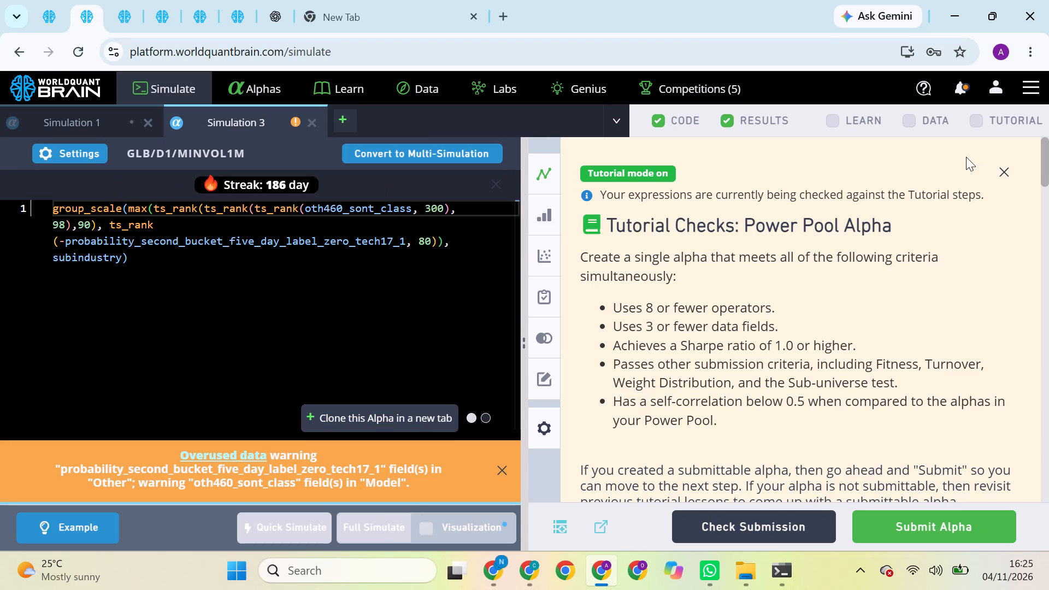
{"action": "left_click", "coordinate": [1010, 171]}
{"action": "scroll", "coordinate": [927, 335], "scroll_direction": "down", "scroll_amount": 2}
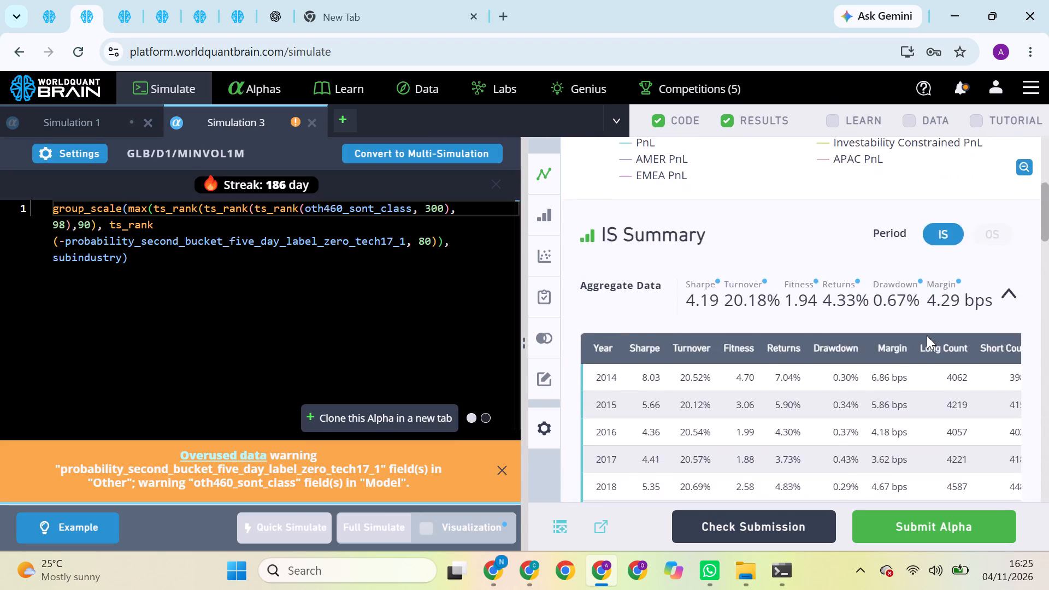
{"action": "scroll", "coordinate": [927, 335], "scroll_direction": "down", "scroll_amount": 4}
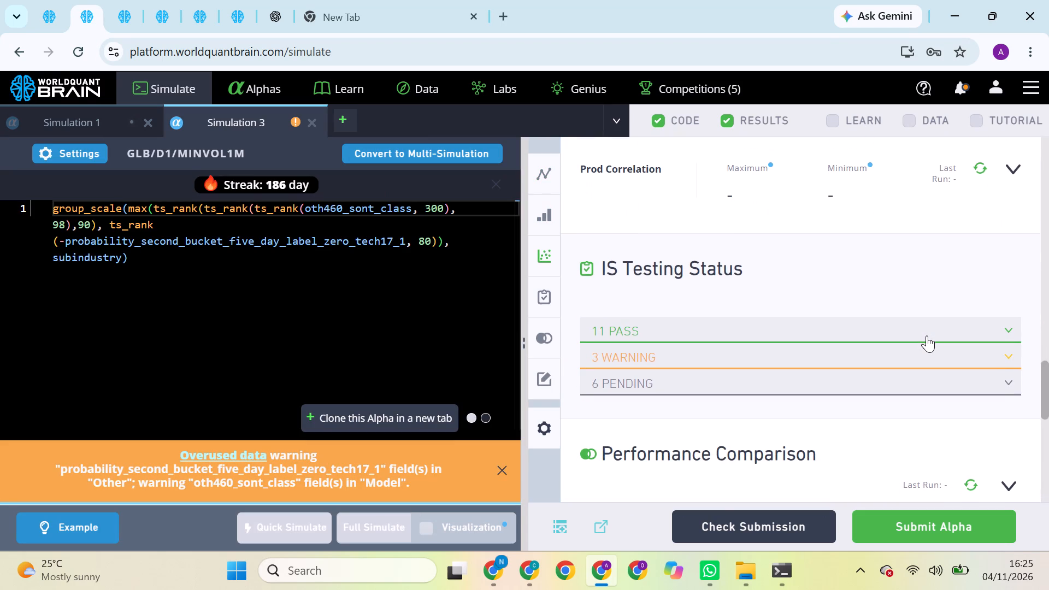
Bring up the finished predicted_surprise_fy1_revenue_4 simulation, clear its notices and run the Prod, Power Pool and Self Correlation checks.
{"action": "left_click_drag", "start_coordinate": [103, 0], "coordinate": [128, 3]}
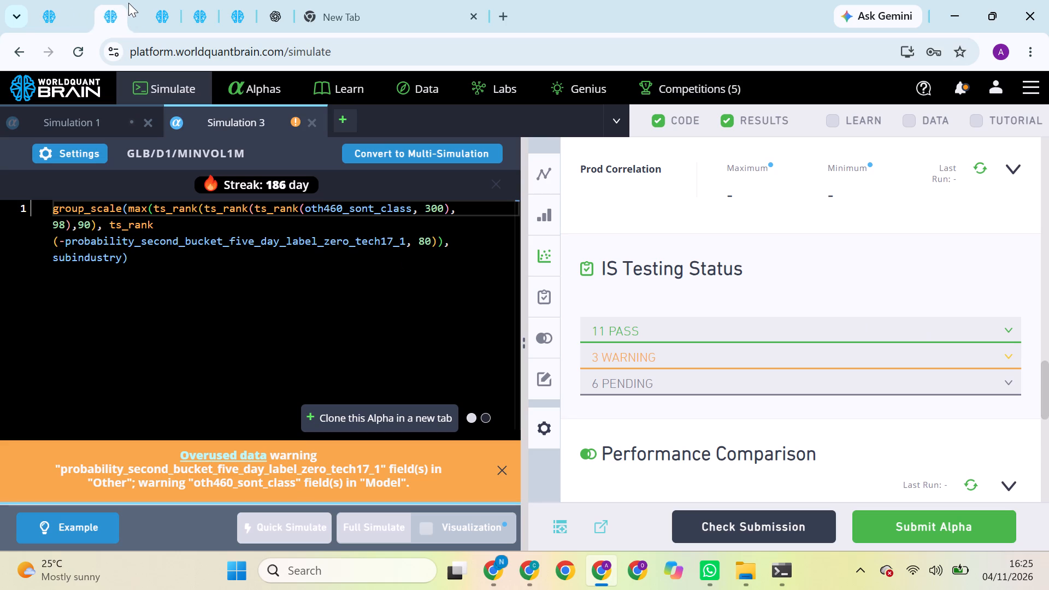
{"action": "left_click", "coordinate": [128, 3]}
{"action": "left_click", "coordinate": [75, 3]}
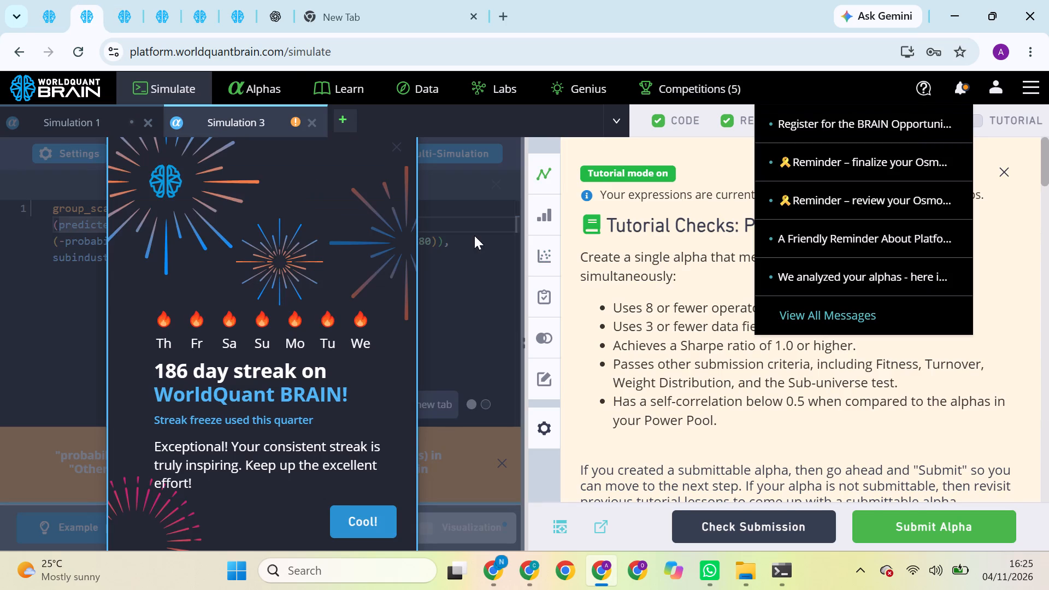
{"action": "left_click", "coordinate": [370, 517]}
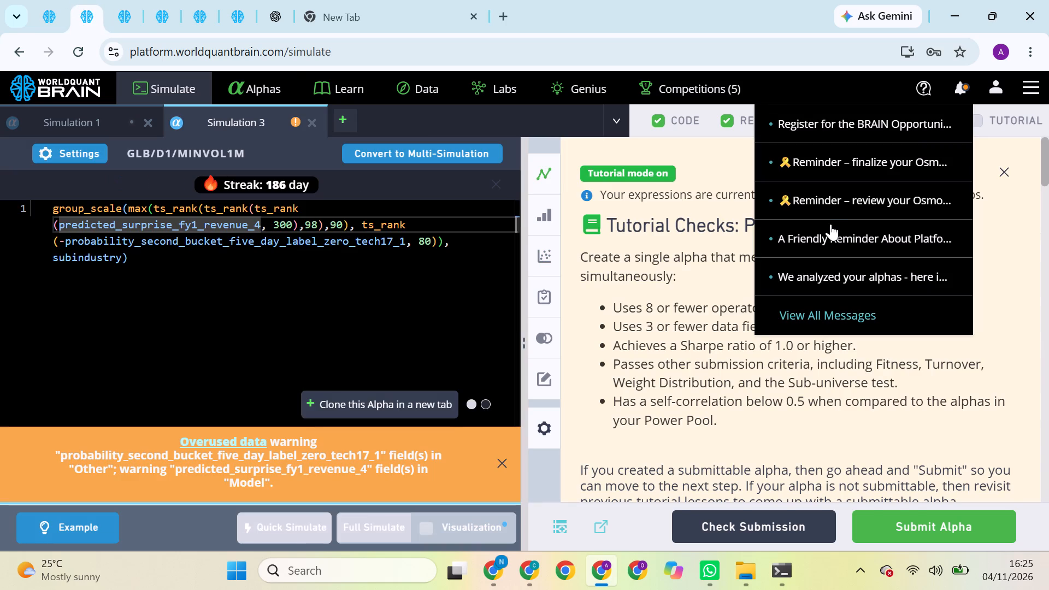
{"action": "left_click", "coordinate": [962, 85]}
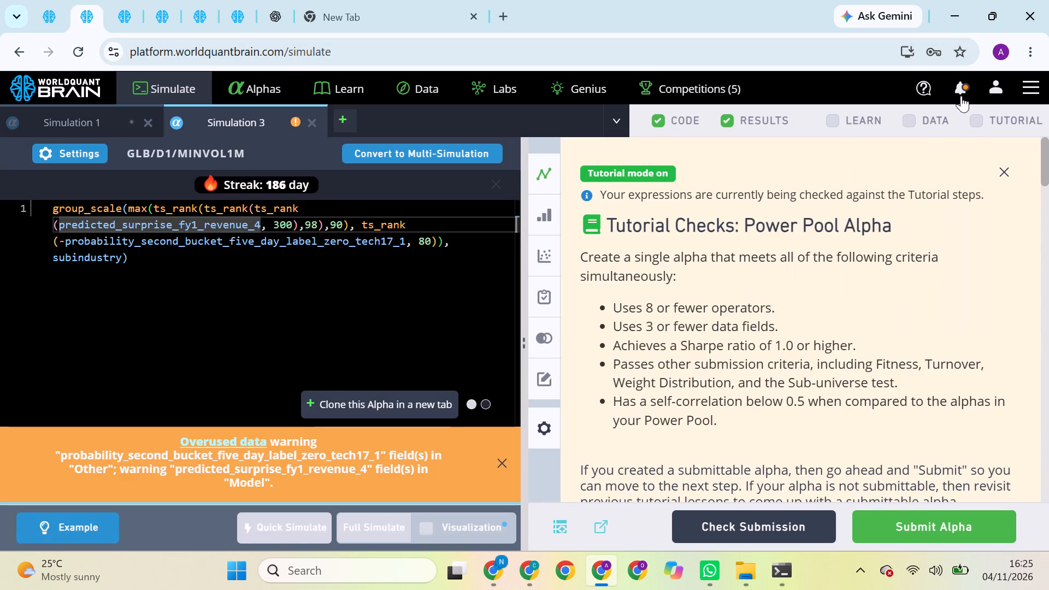
{"action": "left_click", "coordinate": [1008, 170]}
{"action": "scroll", "coordinate": [910, 329], "scroll_direction": "down", "scroll_amount": 1}
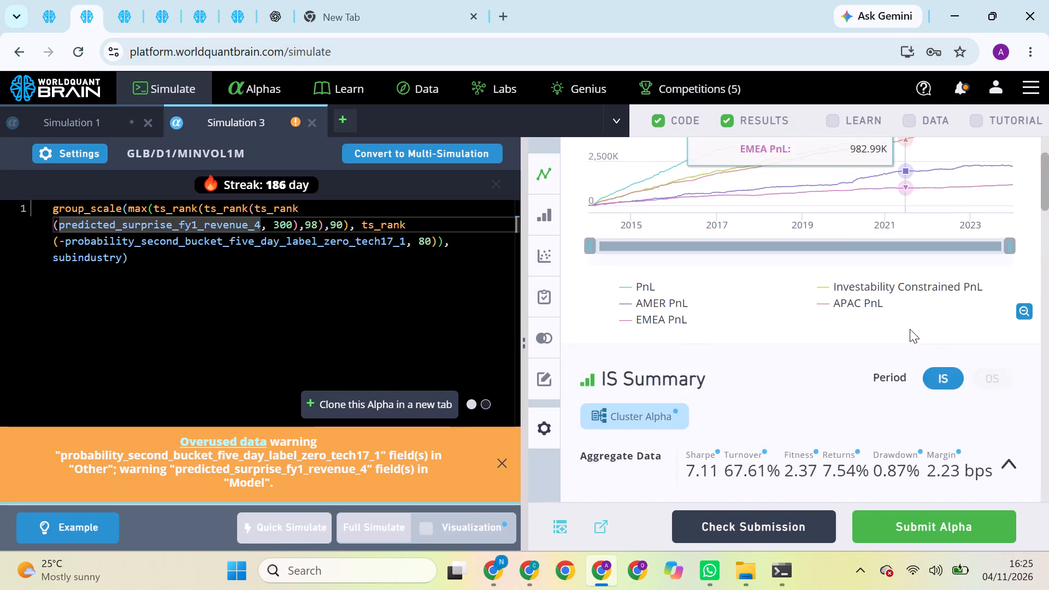
{"action": "scroll", "coordinate": [910, 329], "scroll_direction": "down", "scroll_amount": 5}
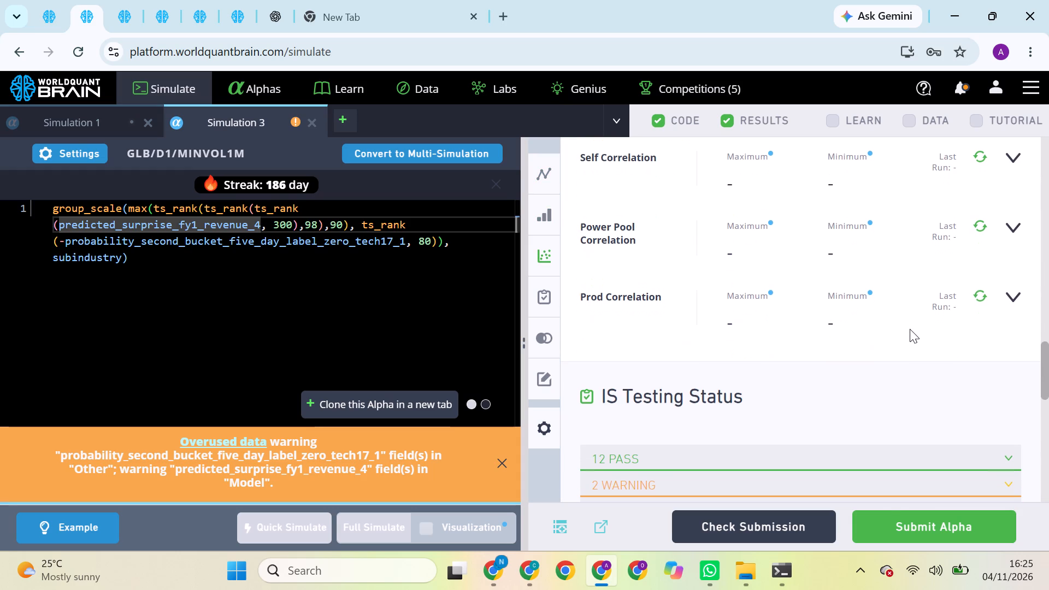
{"action": "left_click", "coordinate": [981, 292]}
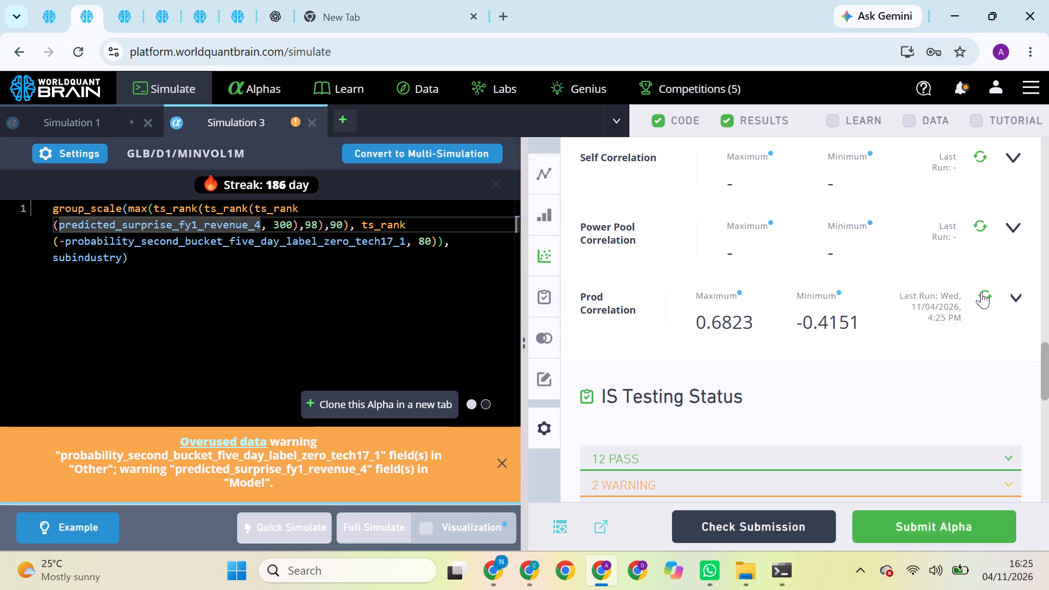
{"action": "left_click", "coordinate": [985, 226]}
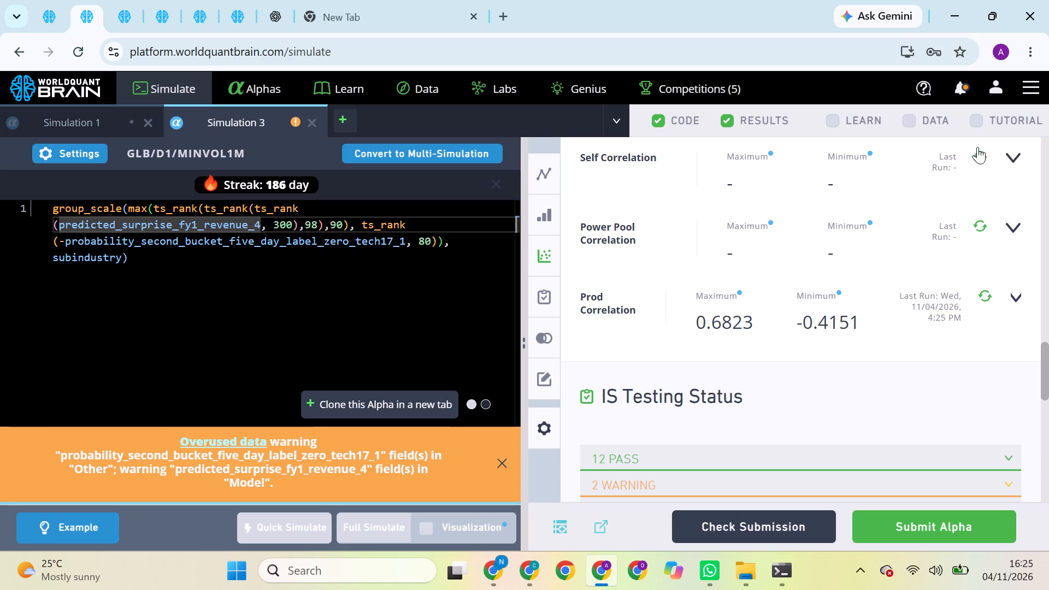
{"action": "left_click", "coordinate": [979, 158]}
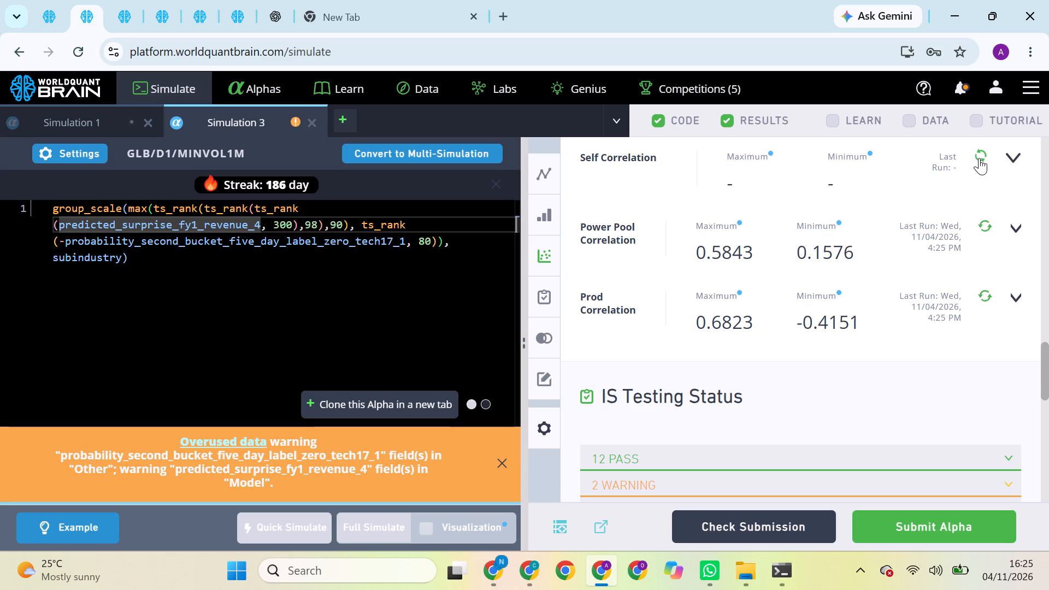
Run and expand the Performance Comparison for the predicted_surprise_fy1_revenue_4 alpha.
{"action": "scroll", "coordinate": [947, 362], "scroll_direction": "down", "scroll_amount": 1}
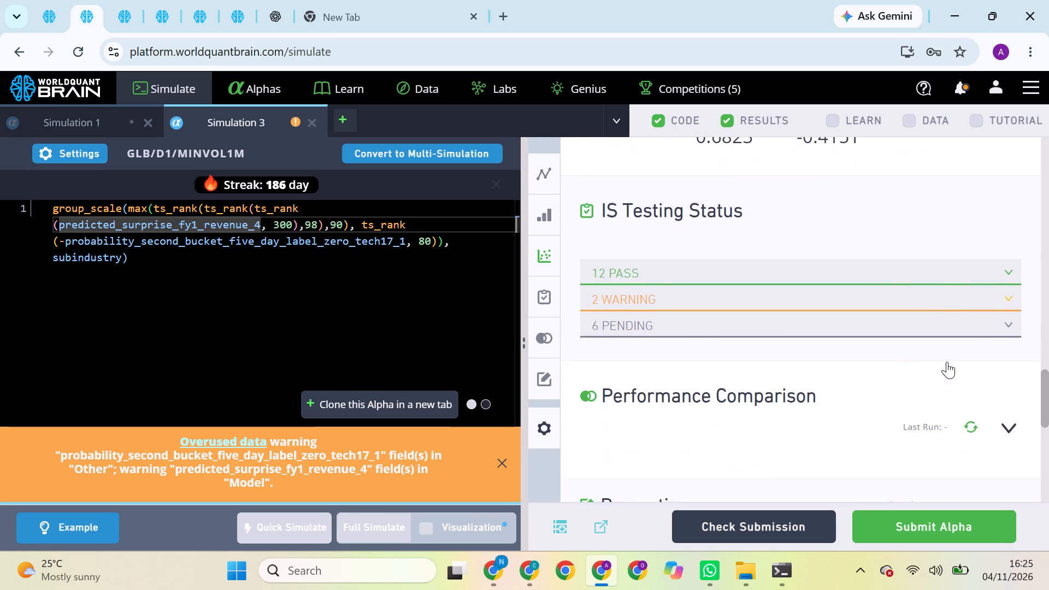
{"action": "scroll", "coordinate": [947, 362], "scroll_direction": "down", "scroll_amount": 1}
{"action": "scroll", "coordinate": [980, 310], "scroll_direction": "up", "scroll_amount": 2}
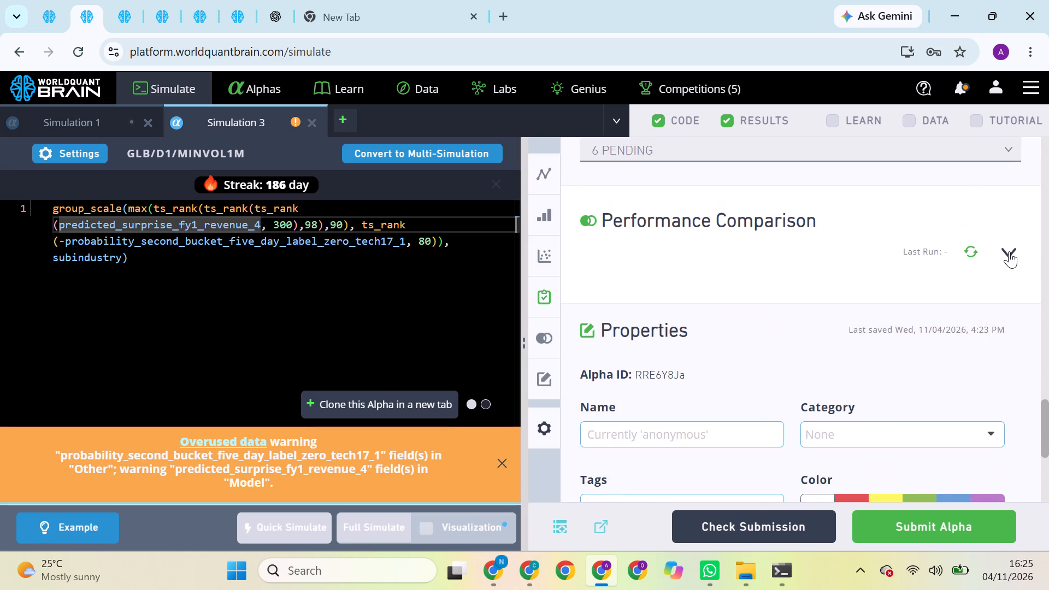
{"action": "left_click", "coordinate": [1009, 251]}
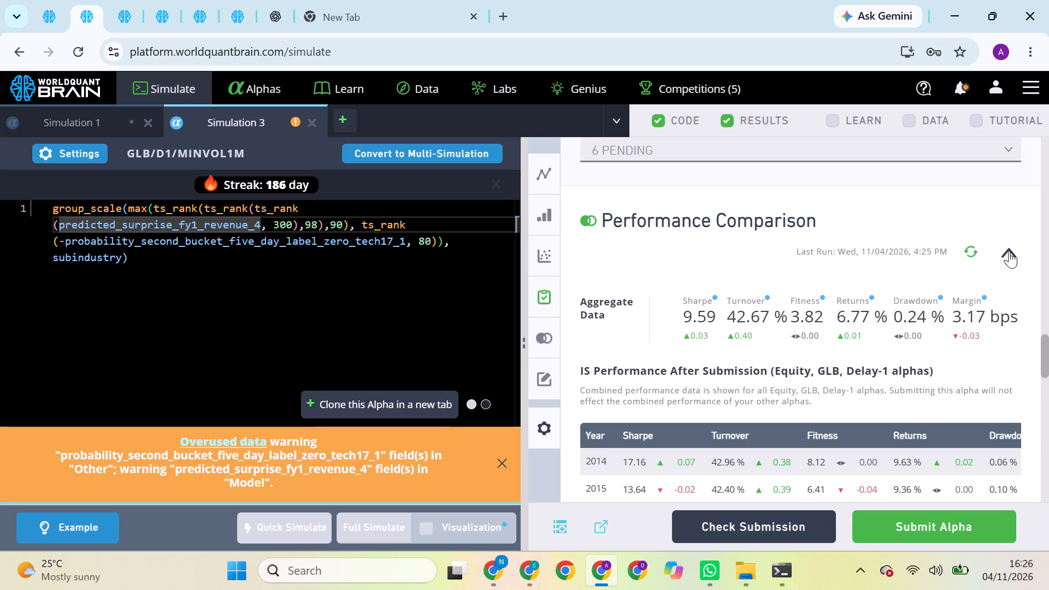
{"action": "triple_click", "coordinate": [219, 217]}
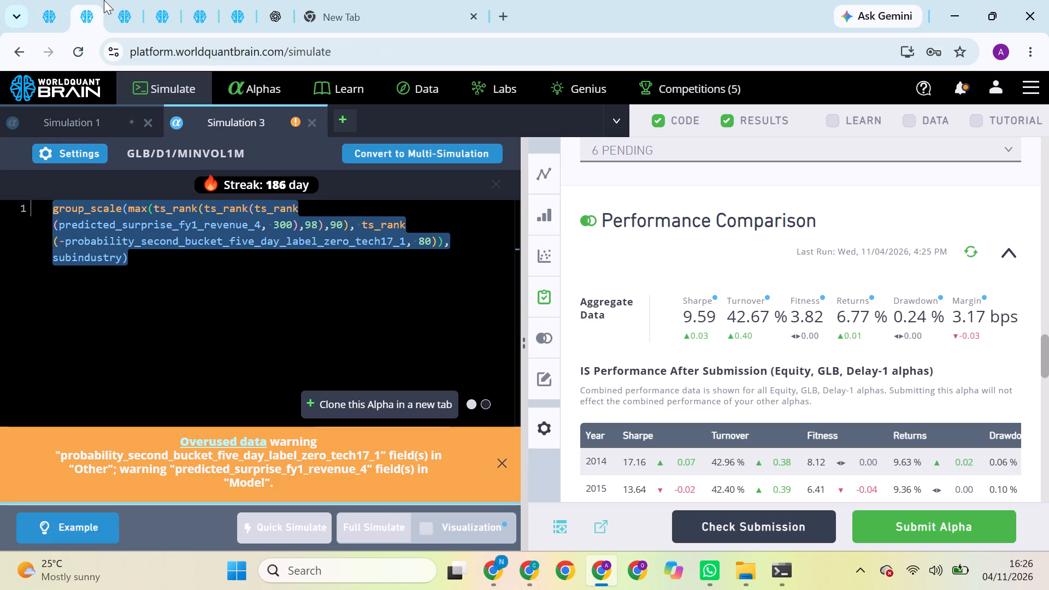
{"action": "scroll", "coordinate": [773, 355], "scroll_direction": "down", "scroll_amount": 6}
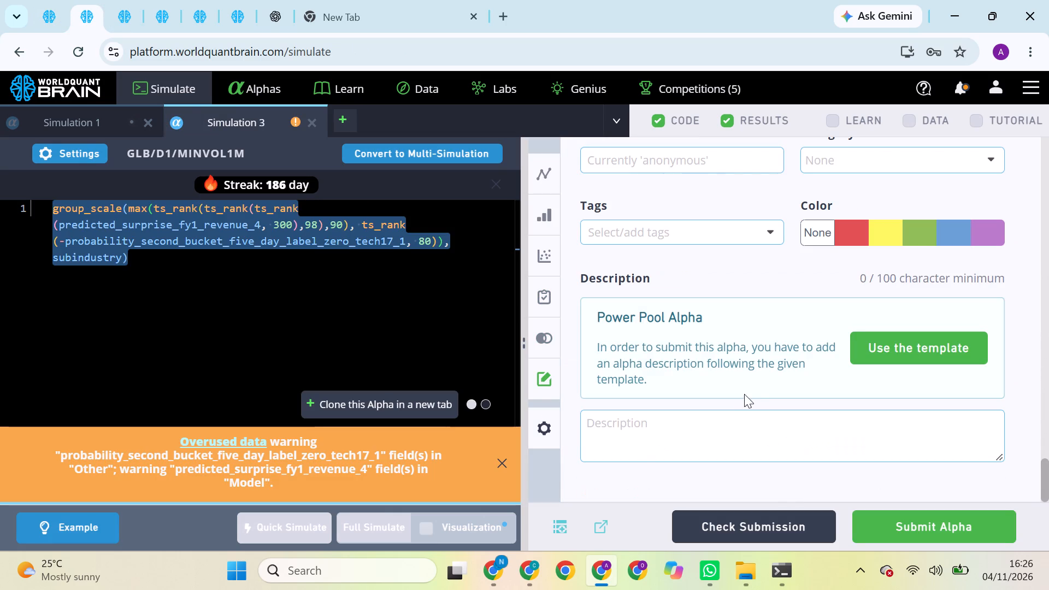
{"action": "left_click", "coordinate": [702, 434]}
{"action": "key", "text": "ctrl+v"}
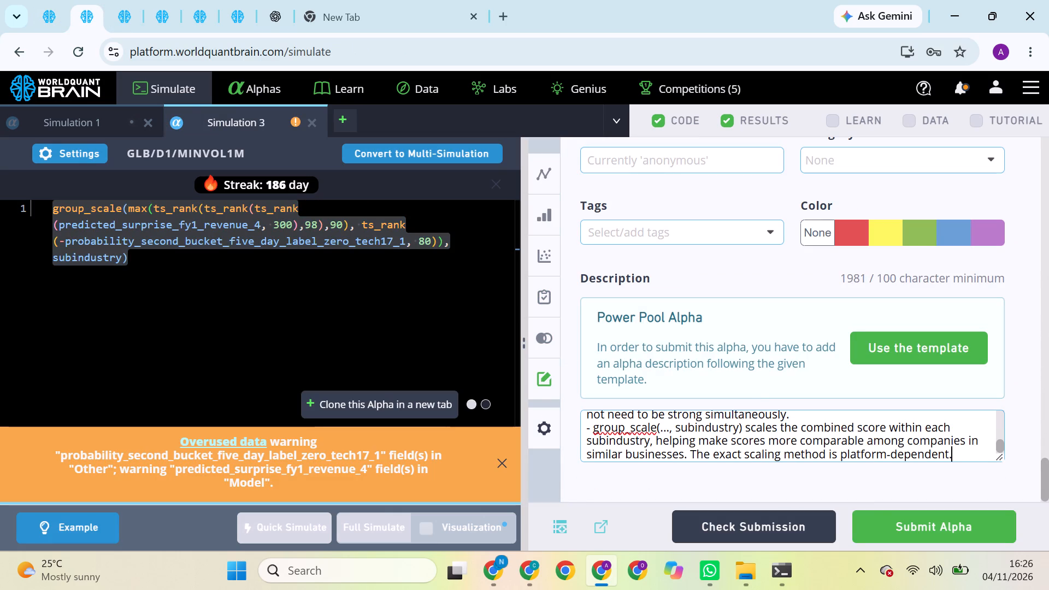
{"action": "left_click", "coordinate": [880, 511]}
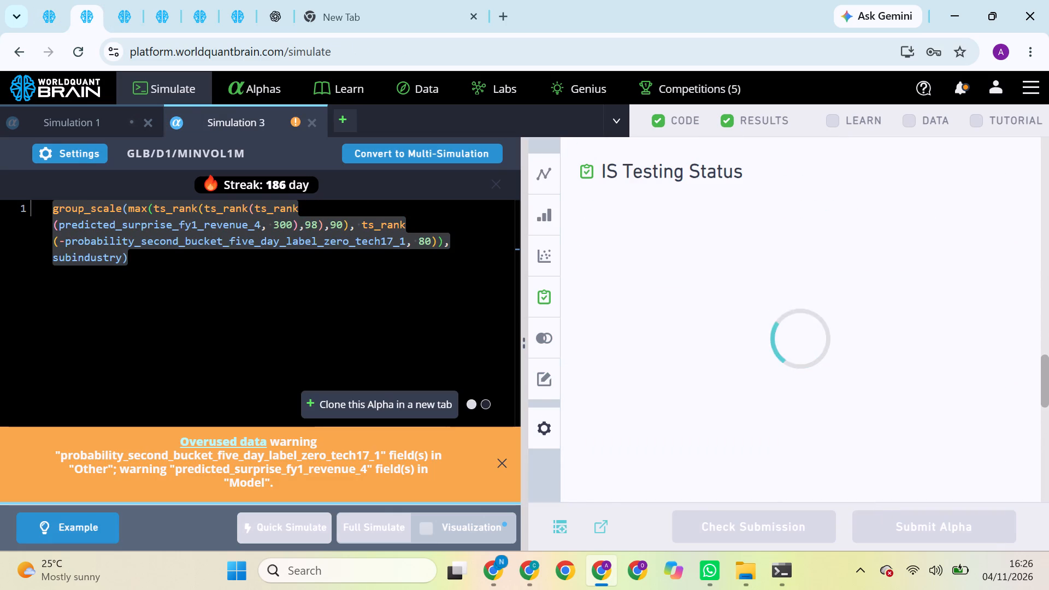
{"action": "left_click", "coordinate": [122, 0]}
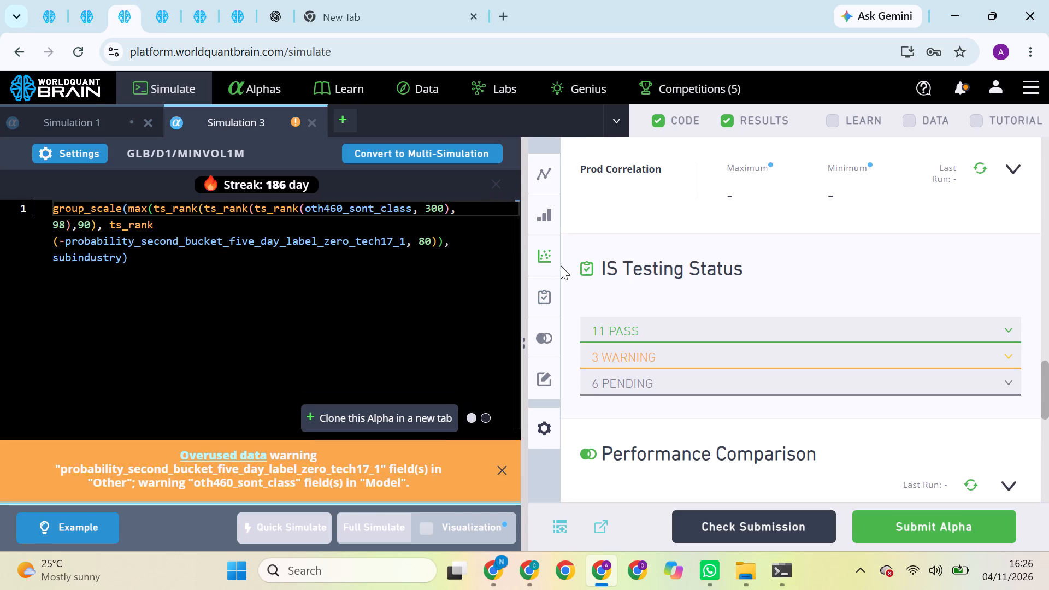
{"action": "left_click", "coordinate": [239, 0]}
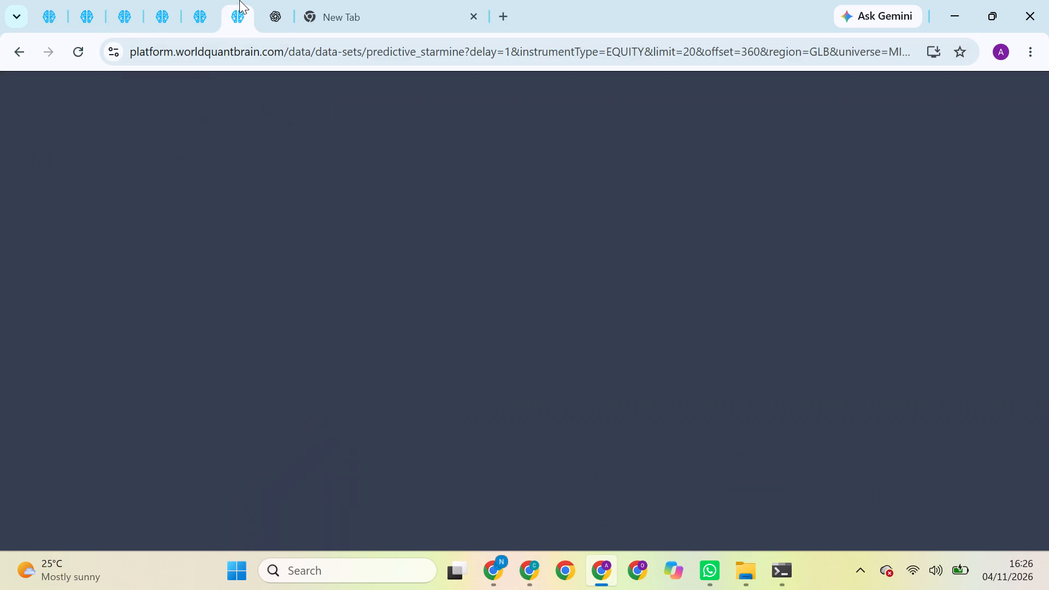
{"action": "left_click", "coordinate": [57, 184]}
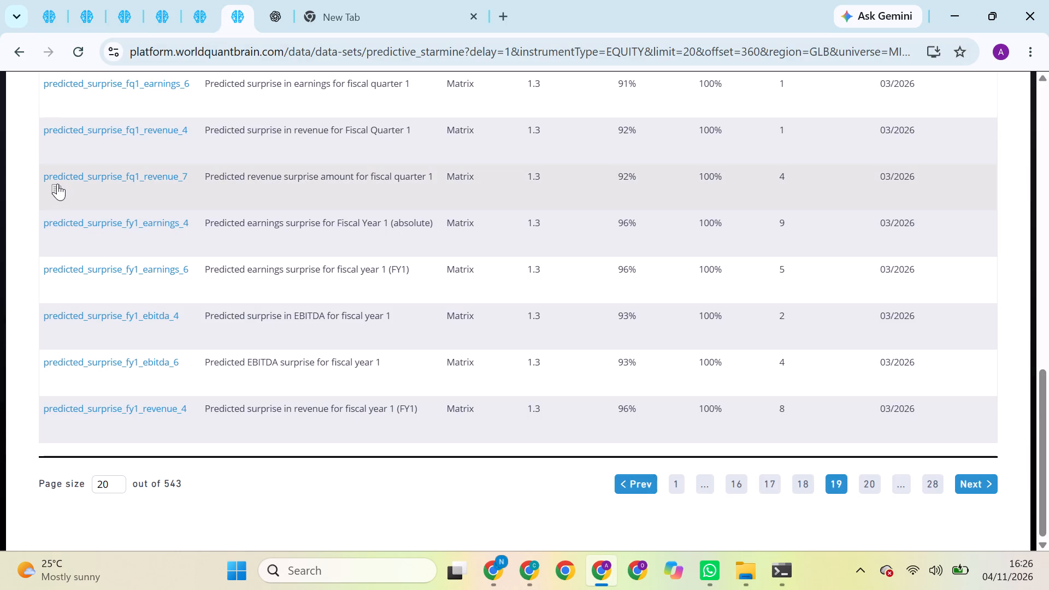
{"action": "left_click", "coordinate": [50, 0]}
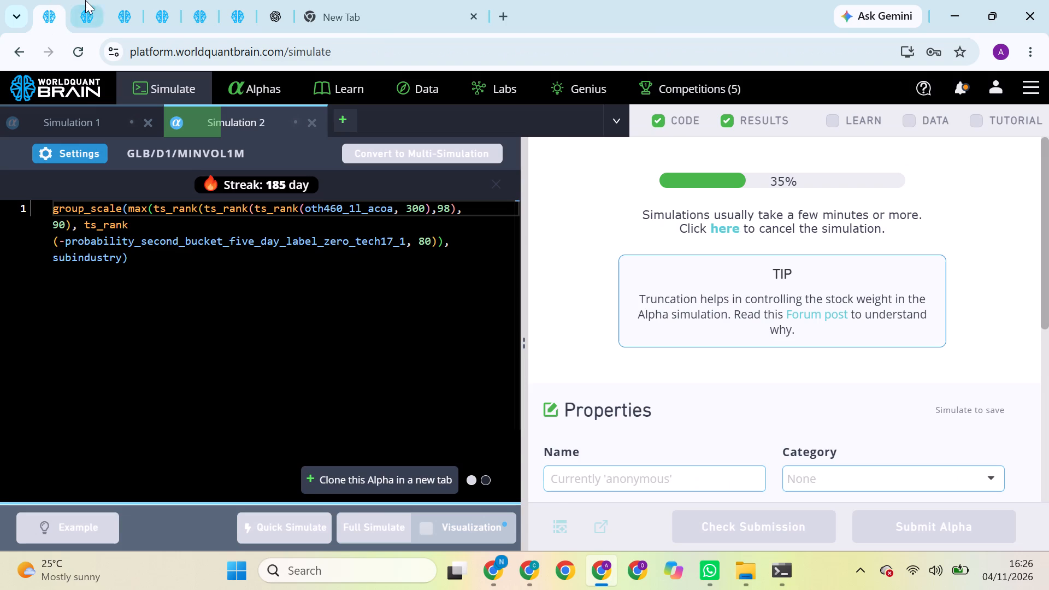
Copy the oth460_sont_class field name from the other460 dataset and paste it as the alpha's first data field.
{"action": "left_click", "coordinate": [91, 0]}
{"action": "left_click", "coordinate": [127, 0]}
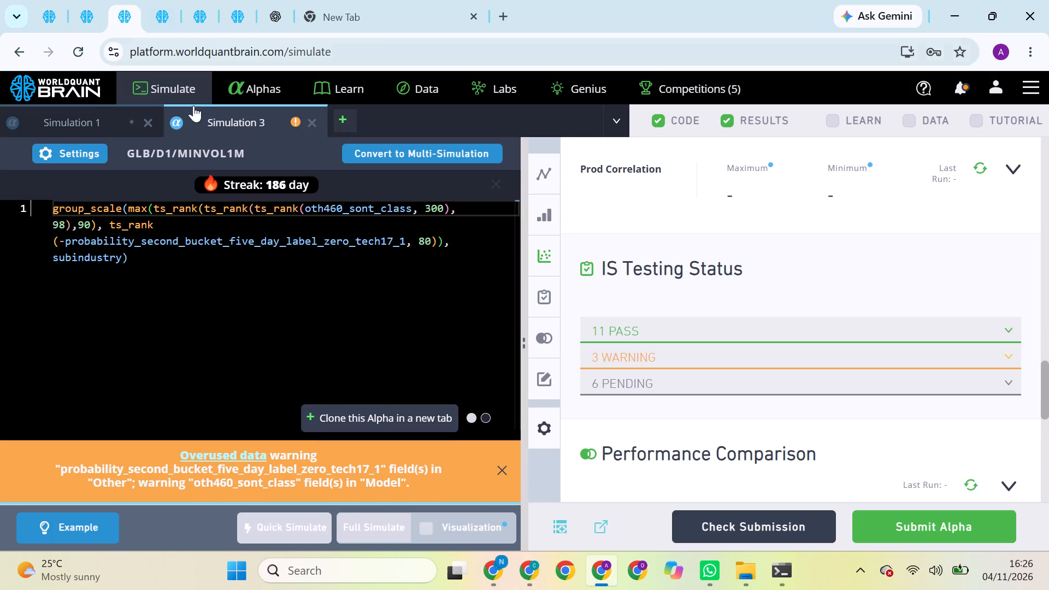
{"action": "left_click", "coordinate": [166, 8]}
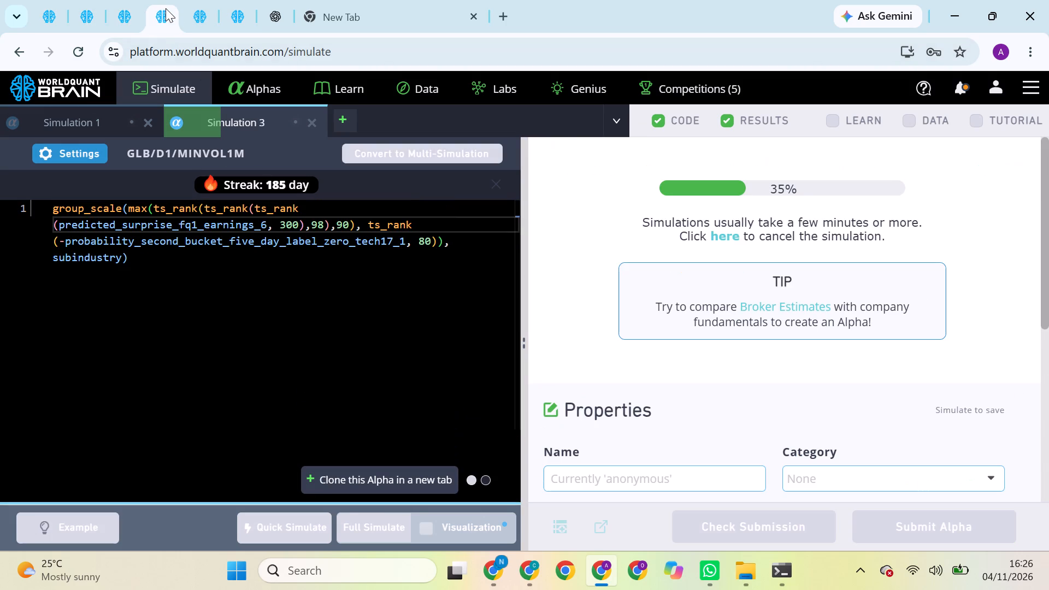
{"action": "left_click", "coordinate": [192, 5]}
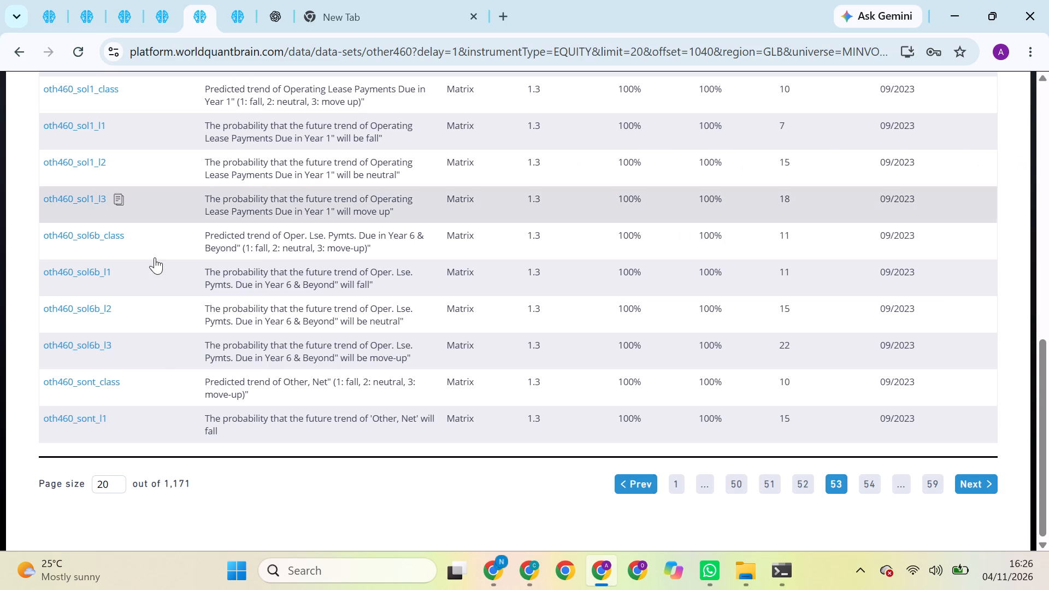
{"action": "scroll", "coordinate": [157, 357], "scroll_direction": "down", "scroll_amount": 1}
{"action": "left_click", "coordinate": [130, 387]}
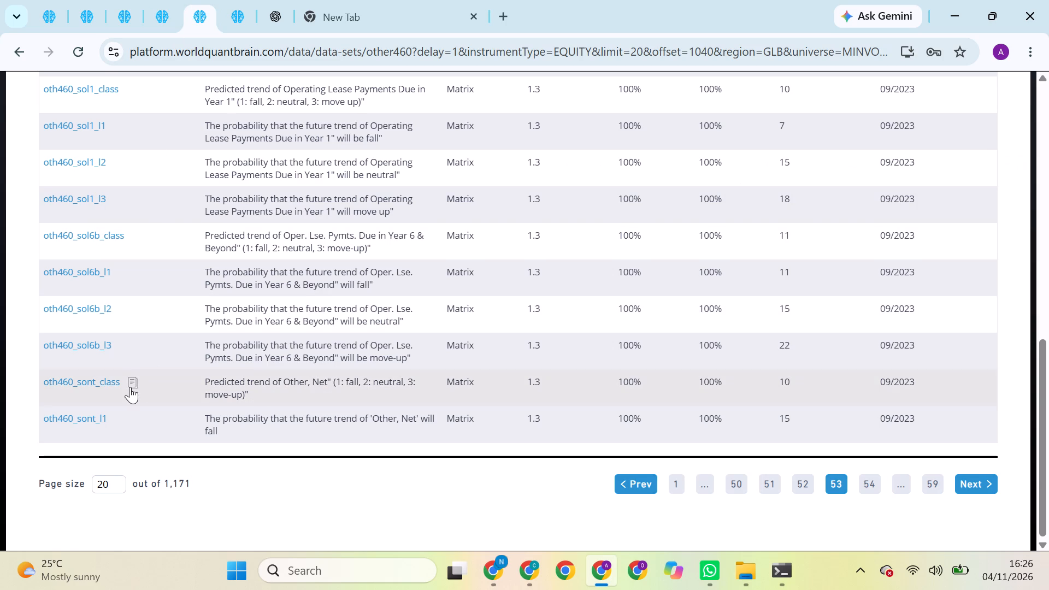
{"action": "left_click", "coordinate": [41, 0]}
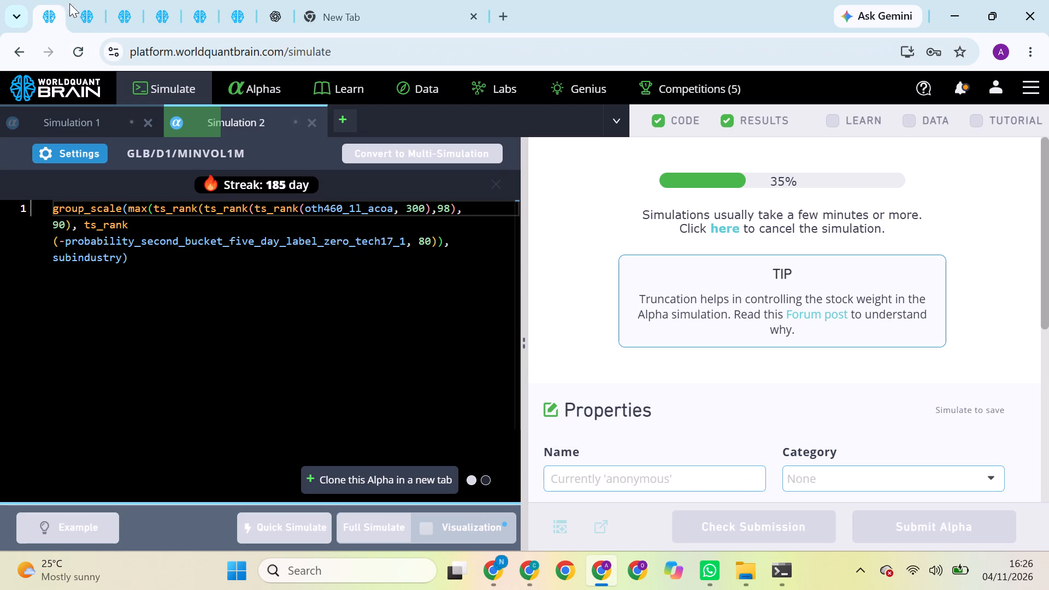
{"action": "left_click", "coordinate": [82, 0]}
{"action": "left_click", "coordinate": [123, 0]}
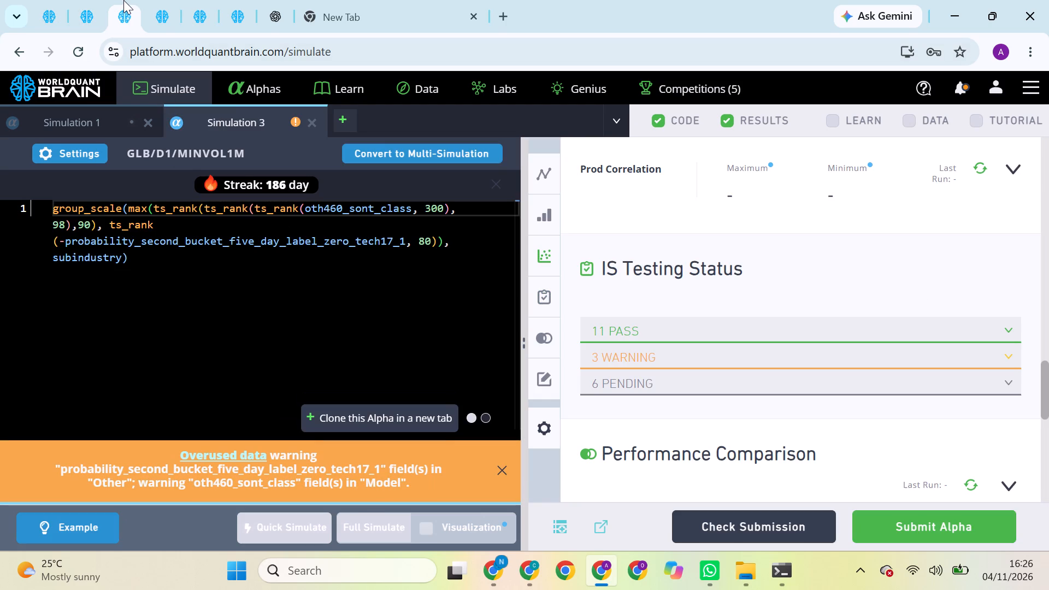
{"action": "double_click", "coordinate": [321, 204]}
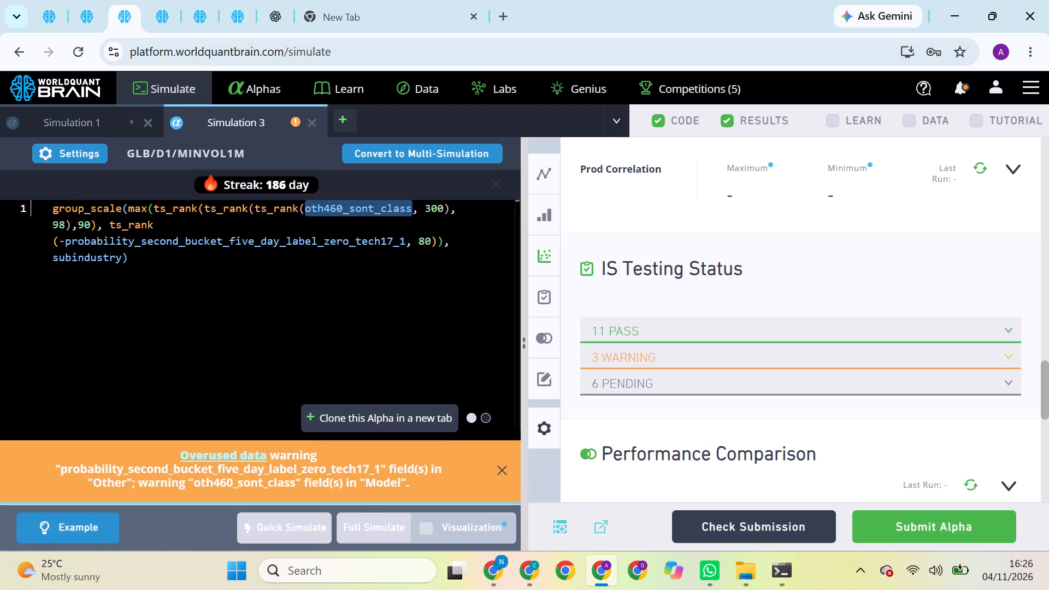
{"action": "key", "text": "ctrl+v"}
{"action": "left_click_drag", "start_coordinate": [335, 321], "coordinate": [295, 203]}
Replace oth460_sont_class in the alpha with oth460_sld1_class from page 52 of the other460 dataset and run a full simulation.
{"action": "left_click", "coordinate": [239, 1]}
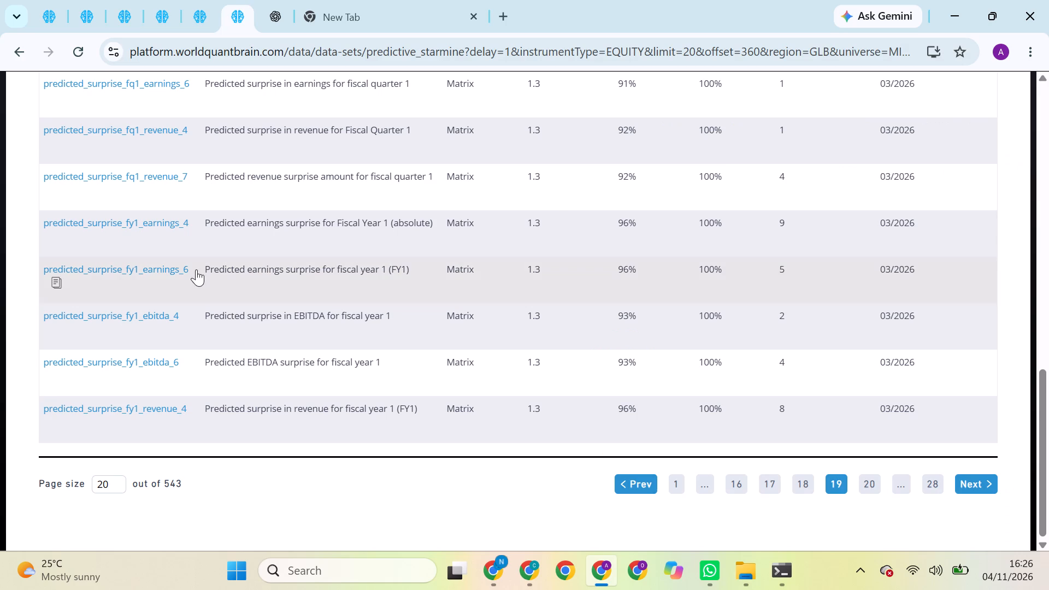
{"action": "left_click", "coordinate": [197, 0]}
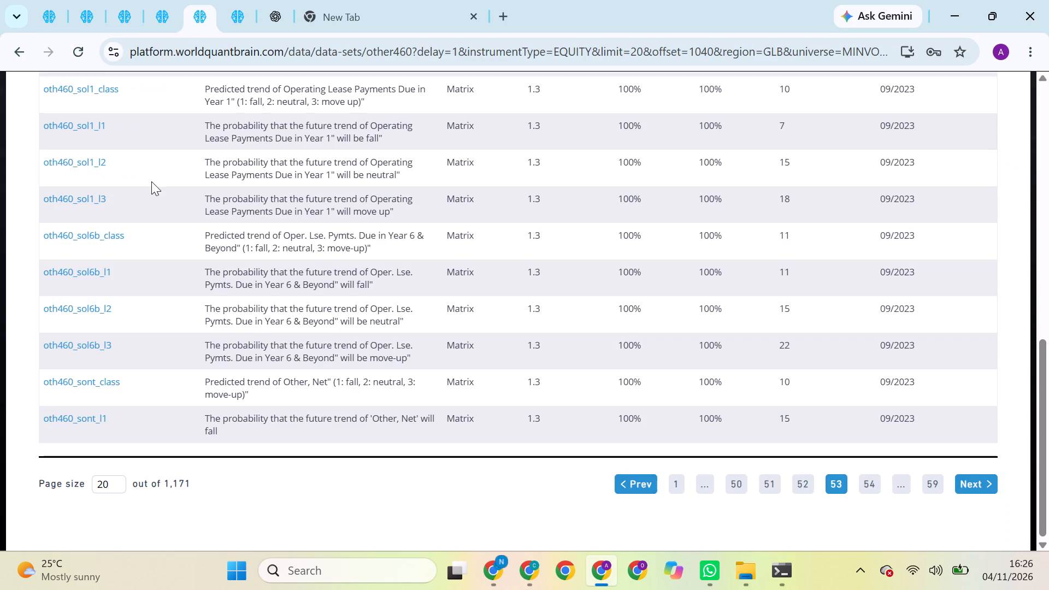
{"action": "left_click", "coordinate": [800, 482]}
{"action": "scroll", "coordinate": [550, 429], "scroll_direction": "down", "scroll_amount": 2}
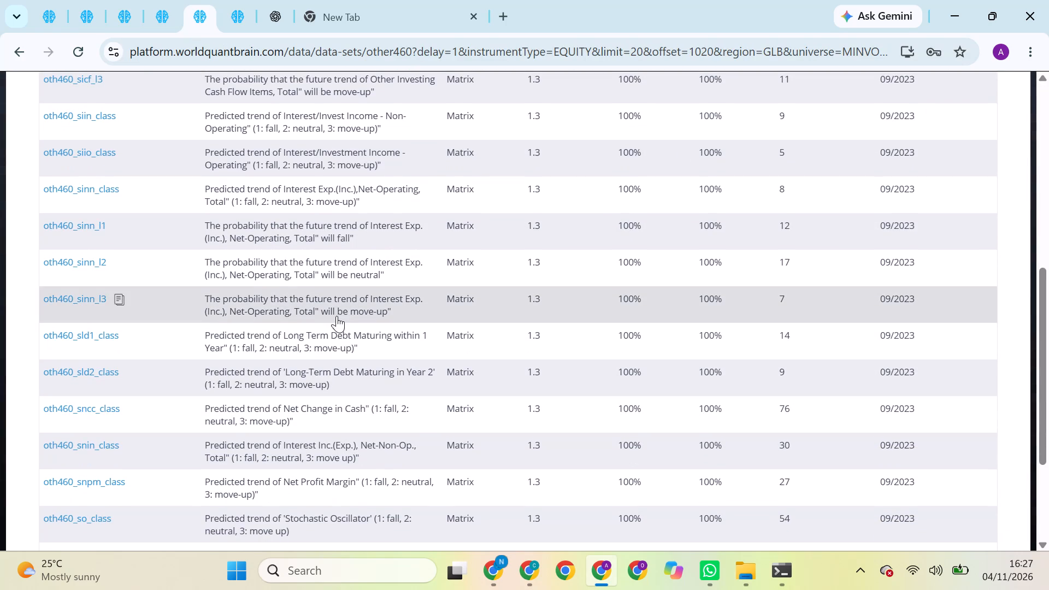
{"action": "left_click", "coordinate": [134, 341]}
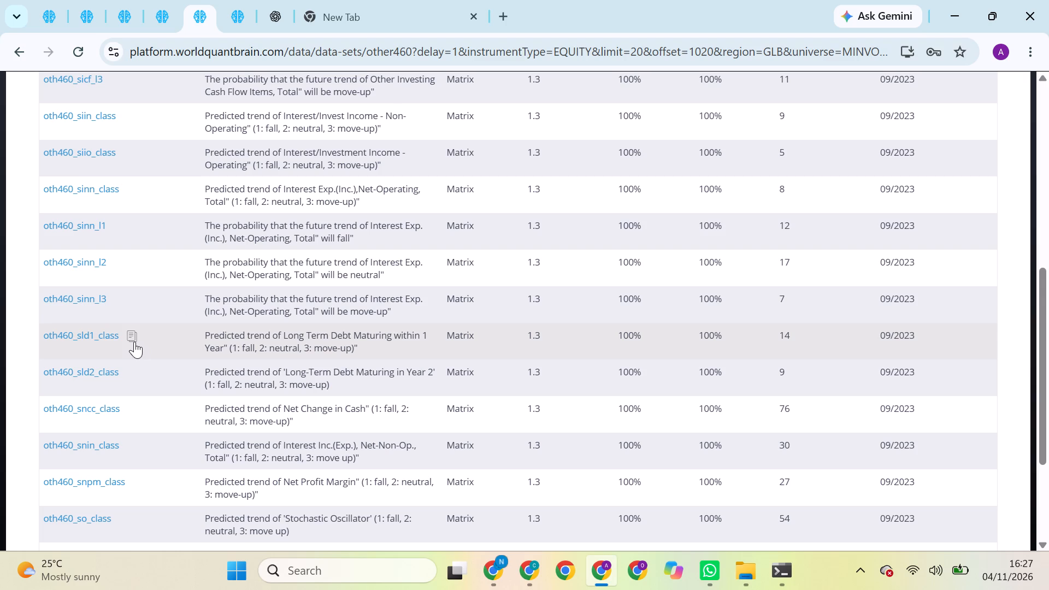
{"action": "left_click", "coordinate": [77, 8]}
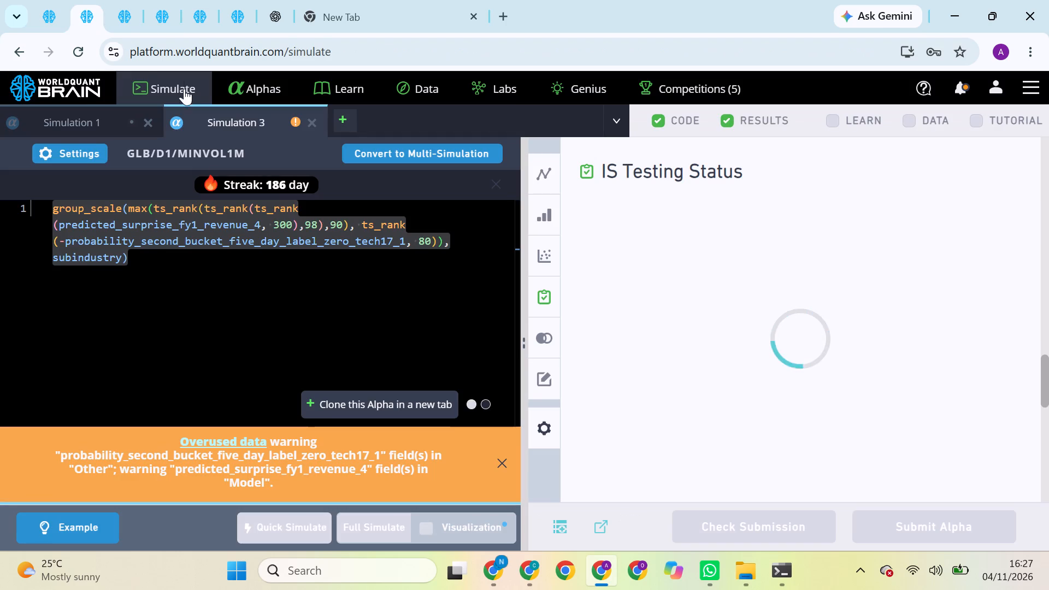
{"action": "left_click", "coordinate": [124, 0]}
{"action": "double_click", "coordinate": [355, 205]}
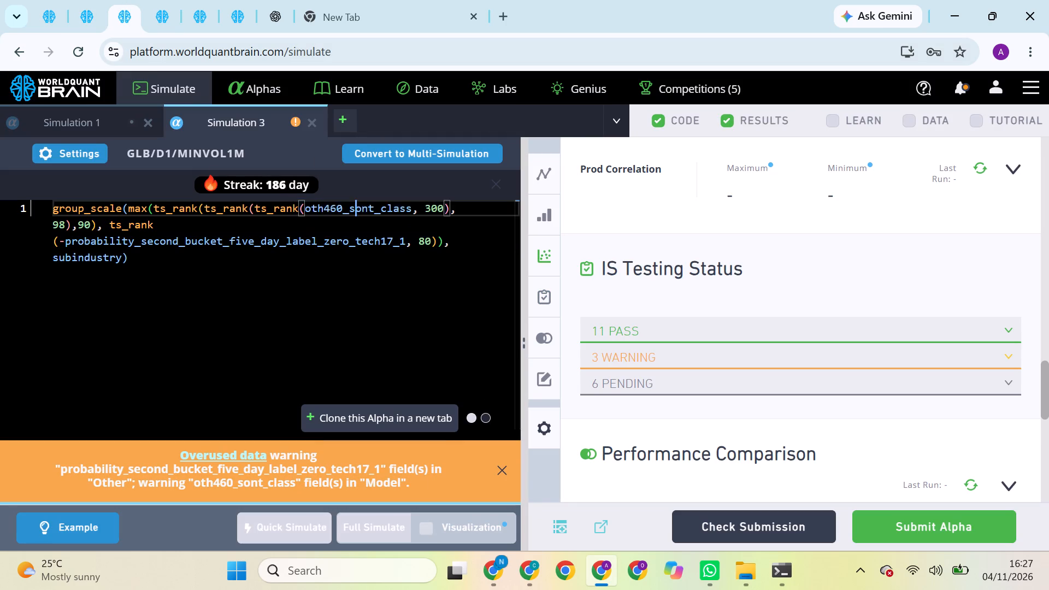
{"action": "key", "text": "ctrl+v"}
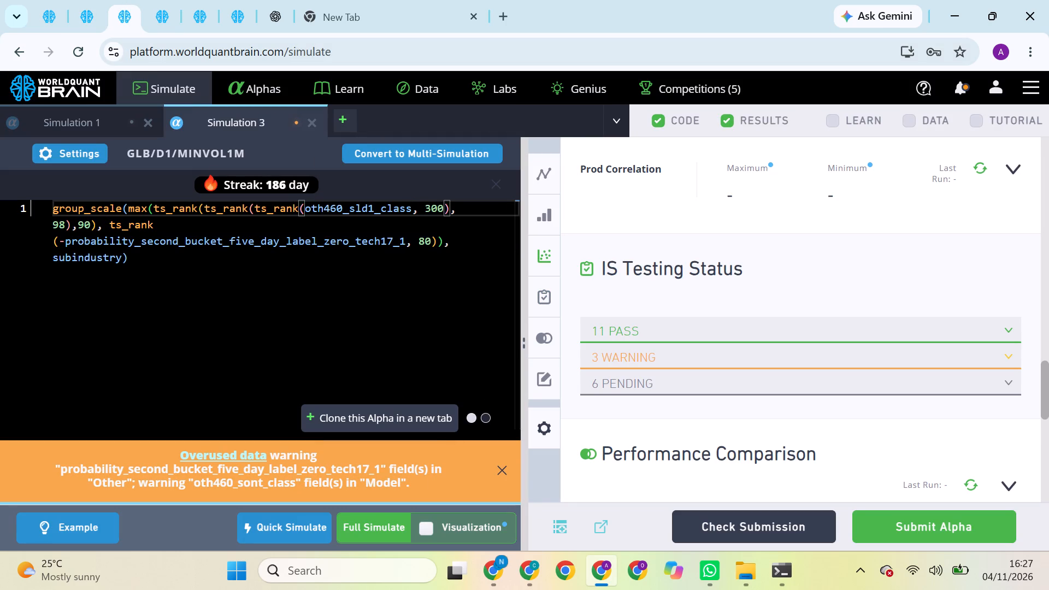
{"action": "left_click", "coordinate": [378, 523]}
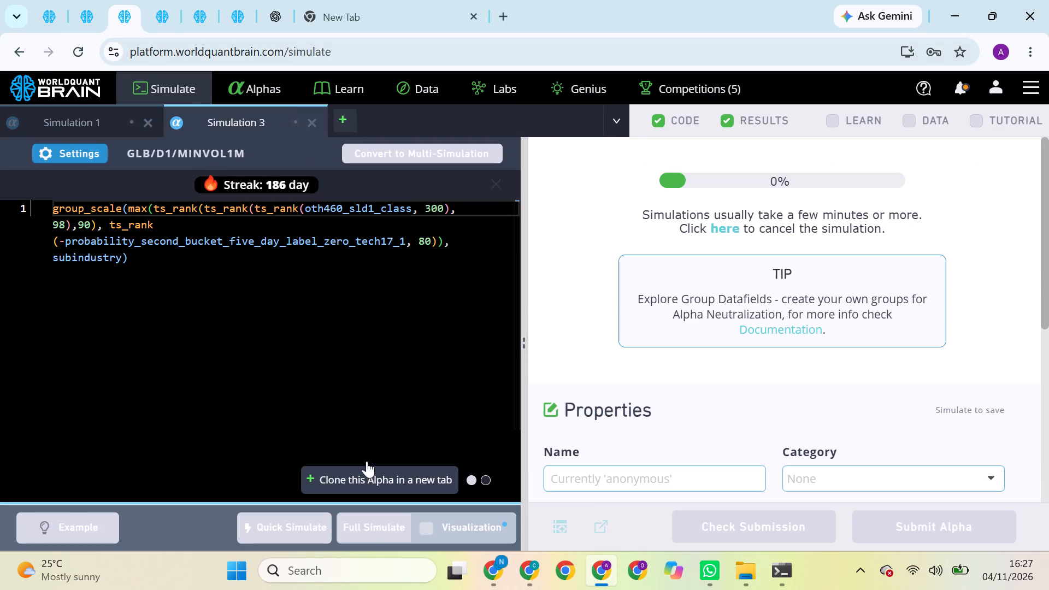
Check the progress of the other alpha simulations and the predicted_surprise_fy1_revenue_4 submission.
{"action": "left_click", "coordinate": [167, 3]}
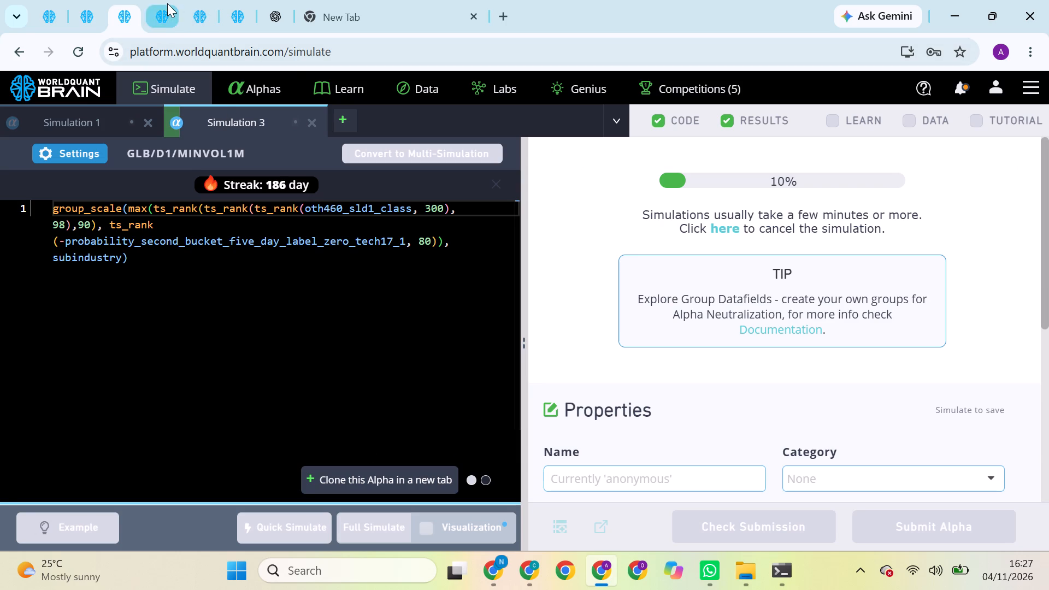
{"action": "left_click", "coordinate": [195, 5]}
{"action": "left_click", "coordinate": [160, 0]}
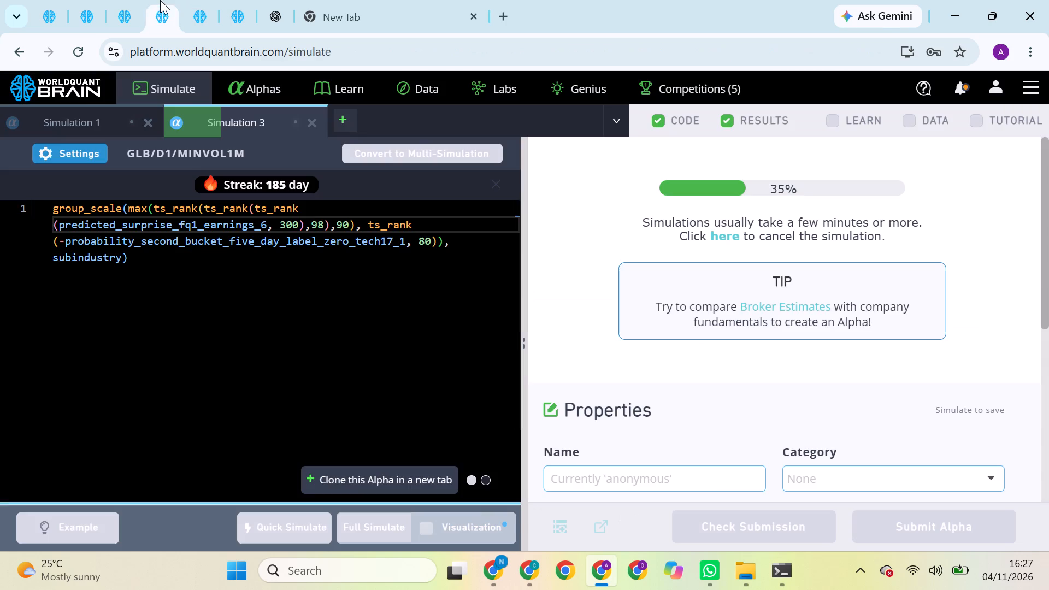
{"action": "left_click", "coordinate": [133, 6]}
{"action": "left_click", "coordinate": [100, 0]}
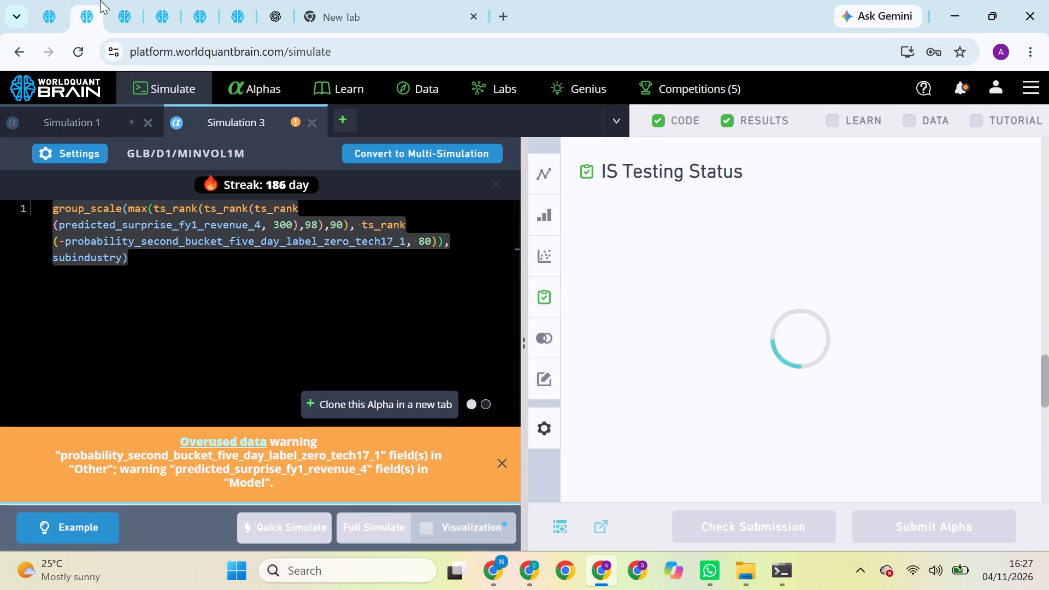
{"action": "left_click", "coordinate": [50, 2]}
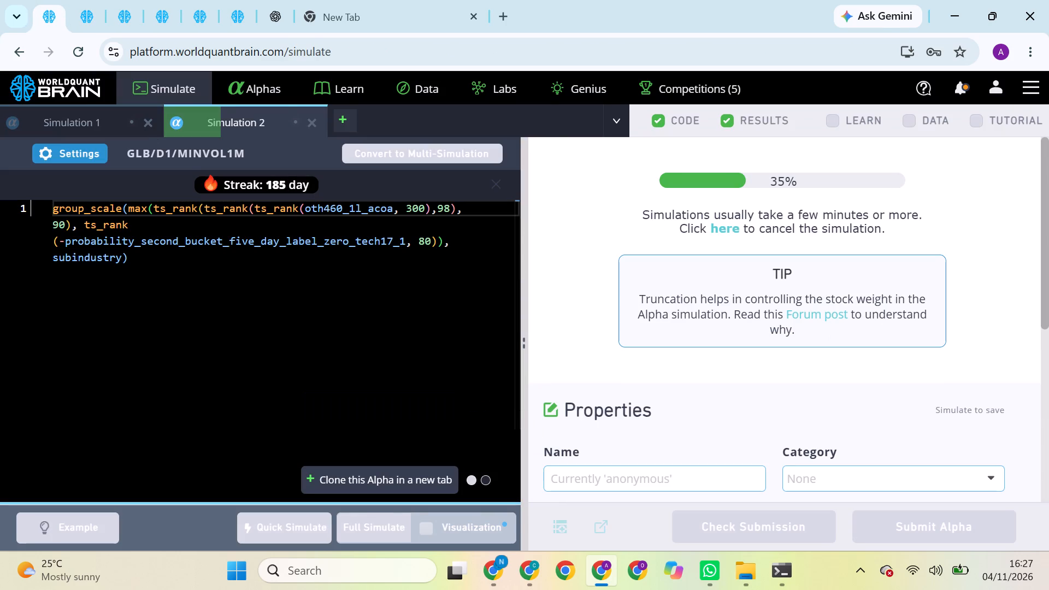
In the other Chrome profile's window, set the Decay of the USA/D1/TOP3000 Super Simulation 1 to 16.
{"action": "left_click", "coordinate": [502, 562]}
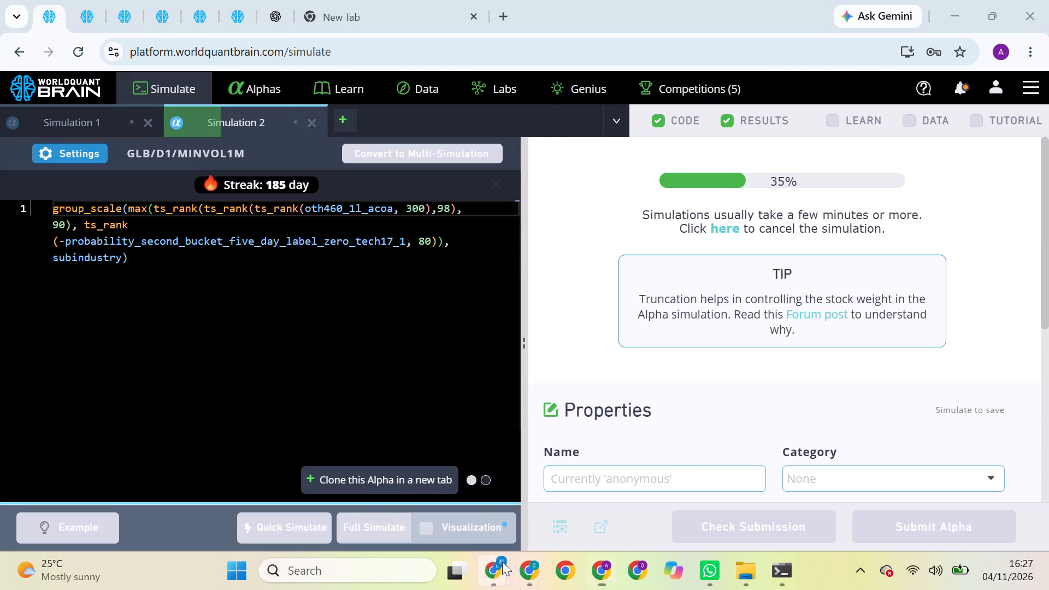
{"action": "left_click", "coordinate": [449, 524]}
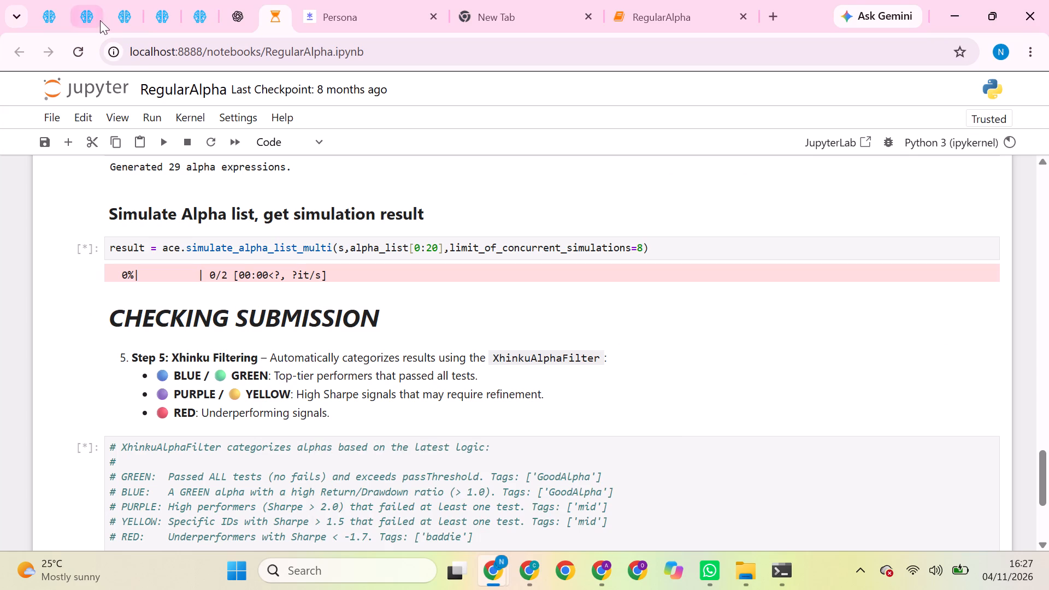
{"action": "left_click", "coordinate": [90, 5]}
{"action": "left_click", "coordinate": [48, 13]}
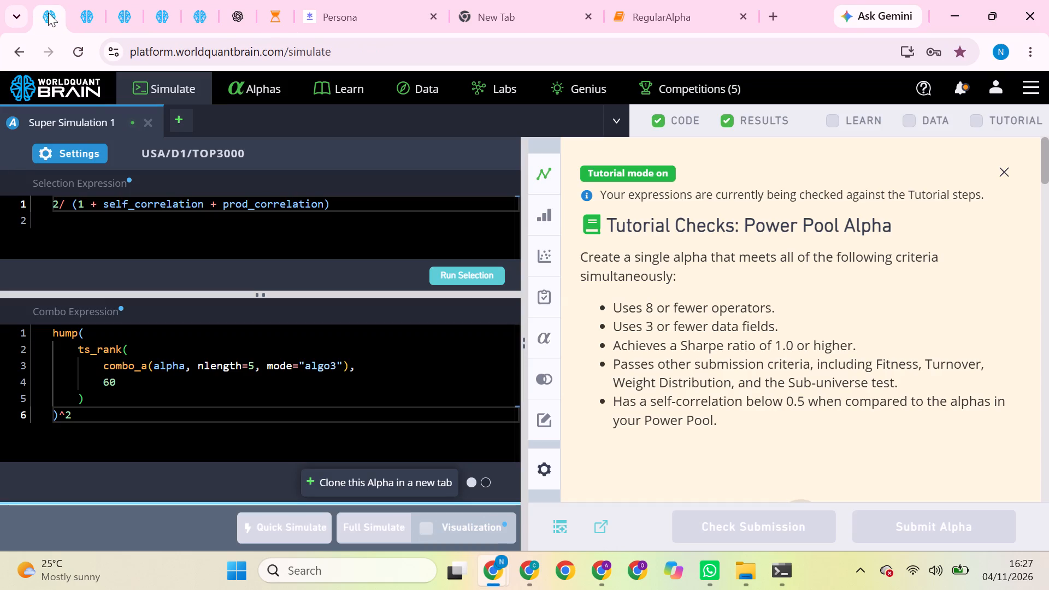
{"action": "left_click", "coordinate": [90, 157]}
{"action": "scroll", "coordinate": [255, 458], "scroll_direction": "down", "scroll_amount": 1}
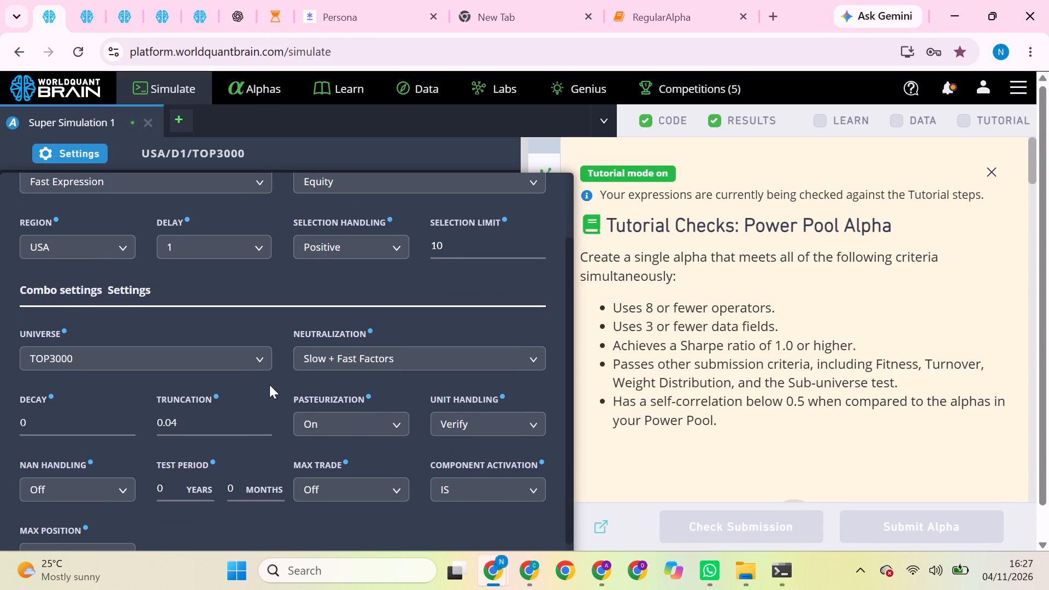
{"action": "left_click", "coordinate": [66, 415]}
{"action": "key", "text": "BackSpace"}
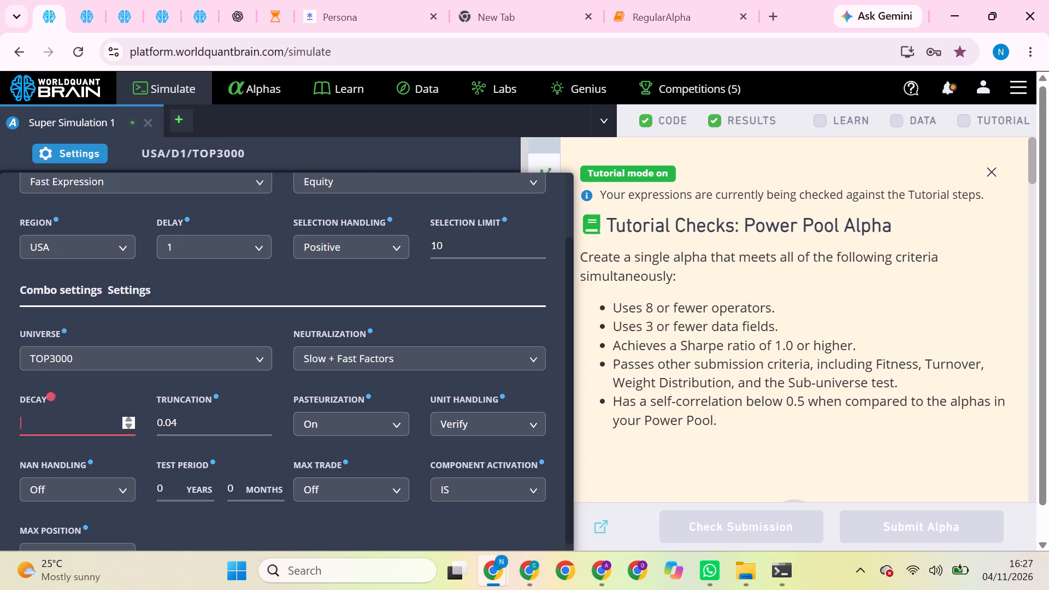
{"action": "type", "text": "21"}
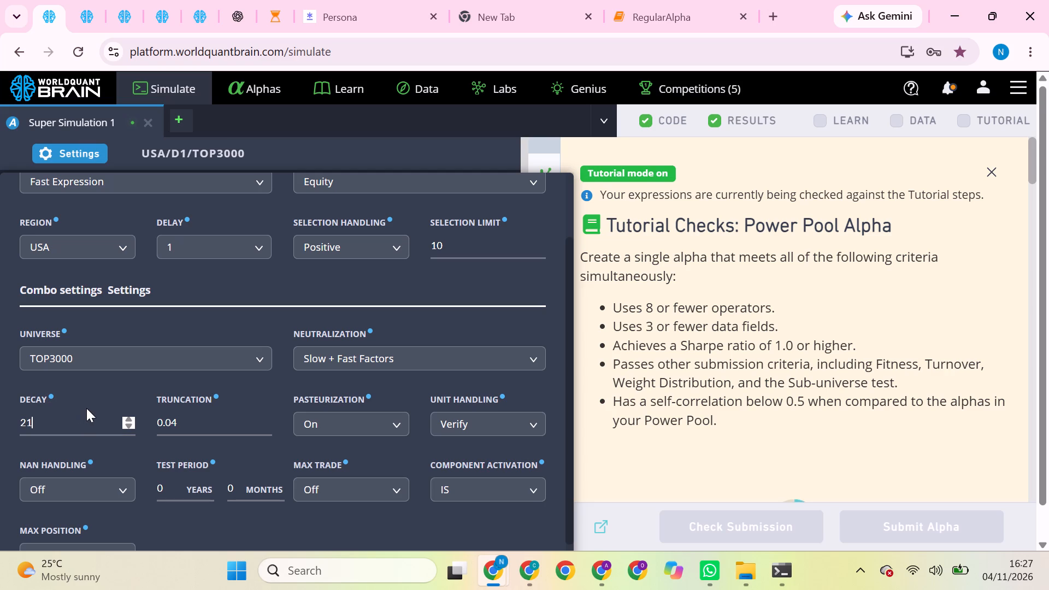
{"action": "key", "text": "BackSpace"}
{"action": "key", "text": "BackSpace"}
{"action": "key", "text": "BackSpace"}
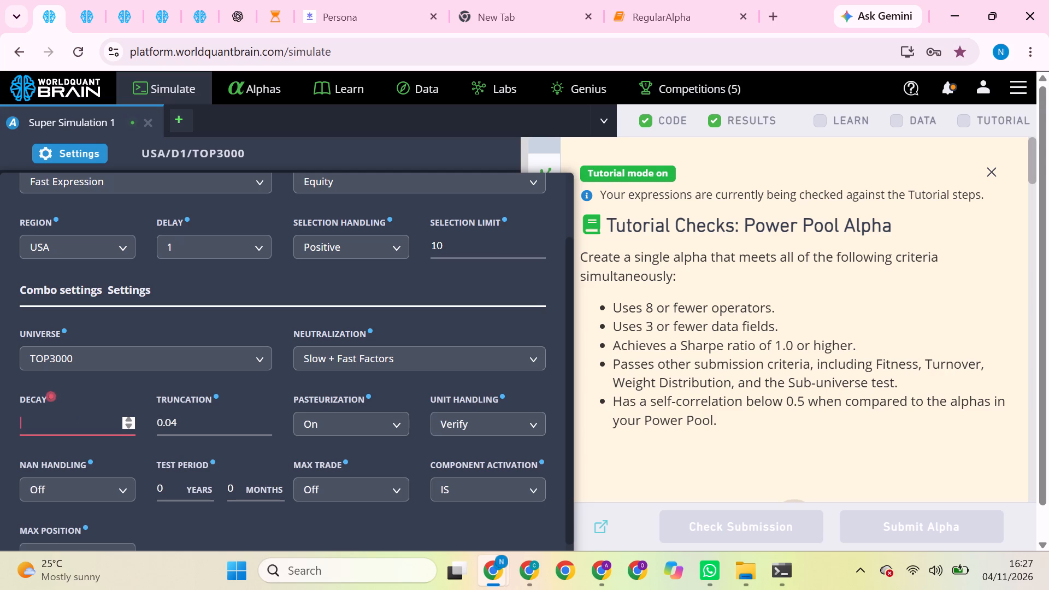
{"action": "key", "text": "1"}
{"action": "key", "text": "6"}
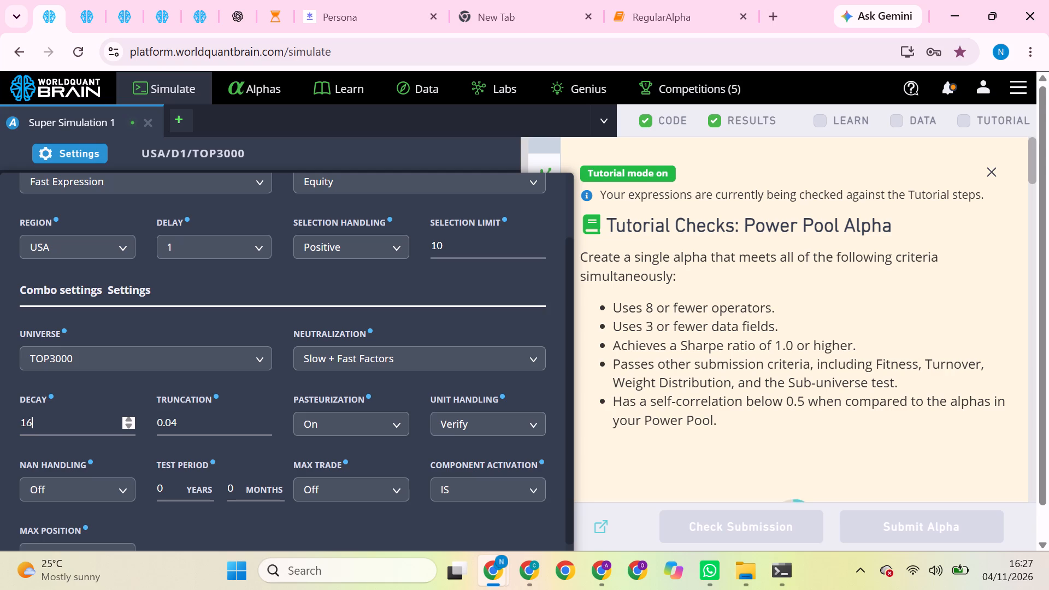
{"action": "scroll", "coordinate": [301, 406], "scroll_direction": "down", "scroll_amount": 4}
{"action": "left_click", "coordinate": [463, 502]}
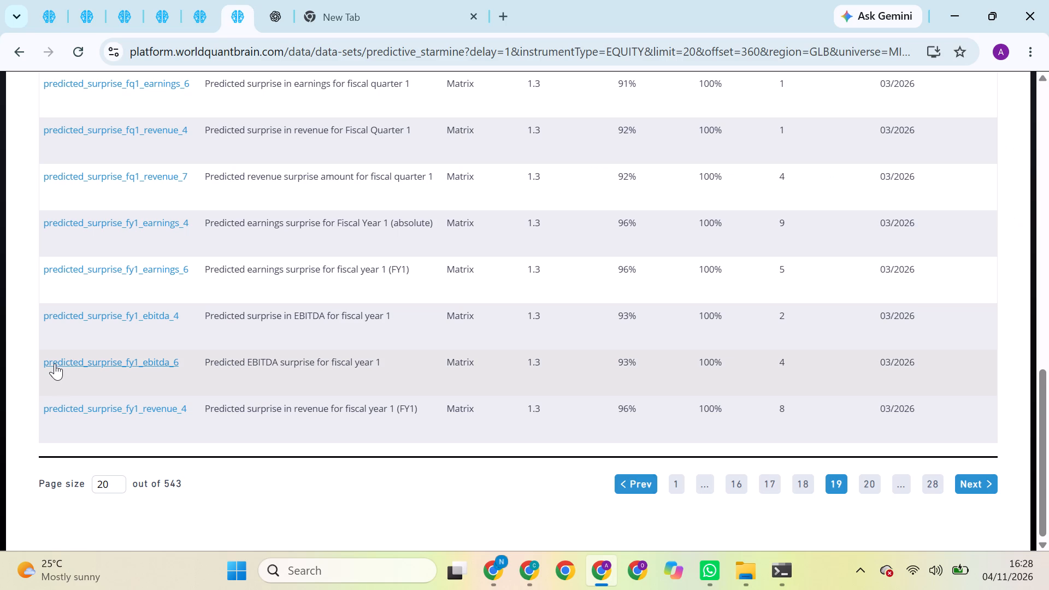
Back in the GLB/D1/MINVOL1M window, replace predicted_surprise_fy1_revenue_4 with predicted_surprise_fy1_ebitda_6 in the submitted alpha's expression and run a full simulation.
{"action": "left_click", "coordinate": [50, 22]}
{"action": "left_click", "coordinate": [79, 9]}
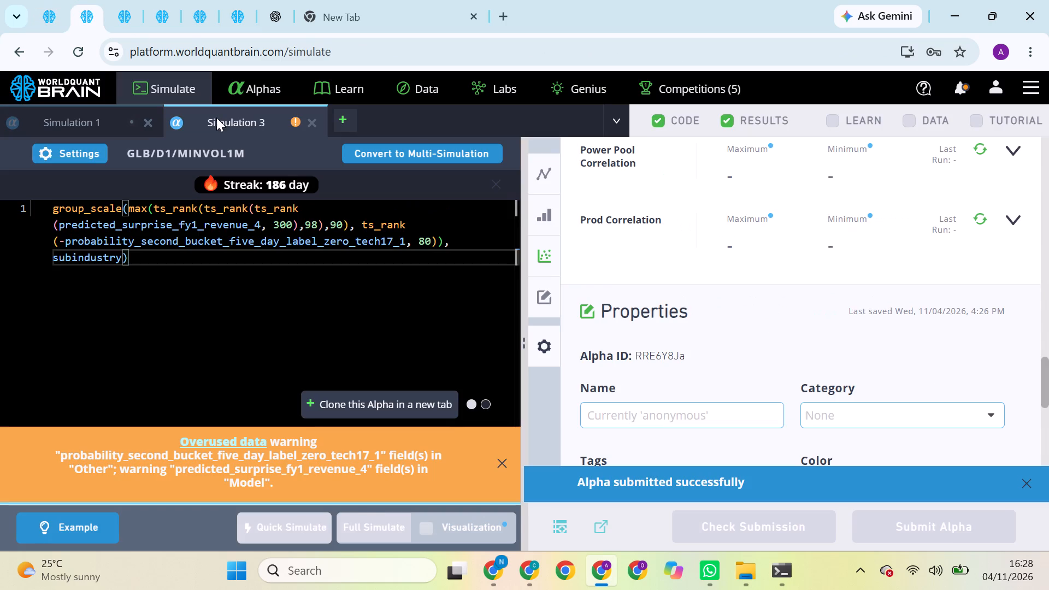
{"action": "double_click", "coordinate": [231, 225]}
{"action": "key", "text": "ctrl+v"}
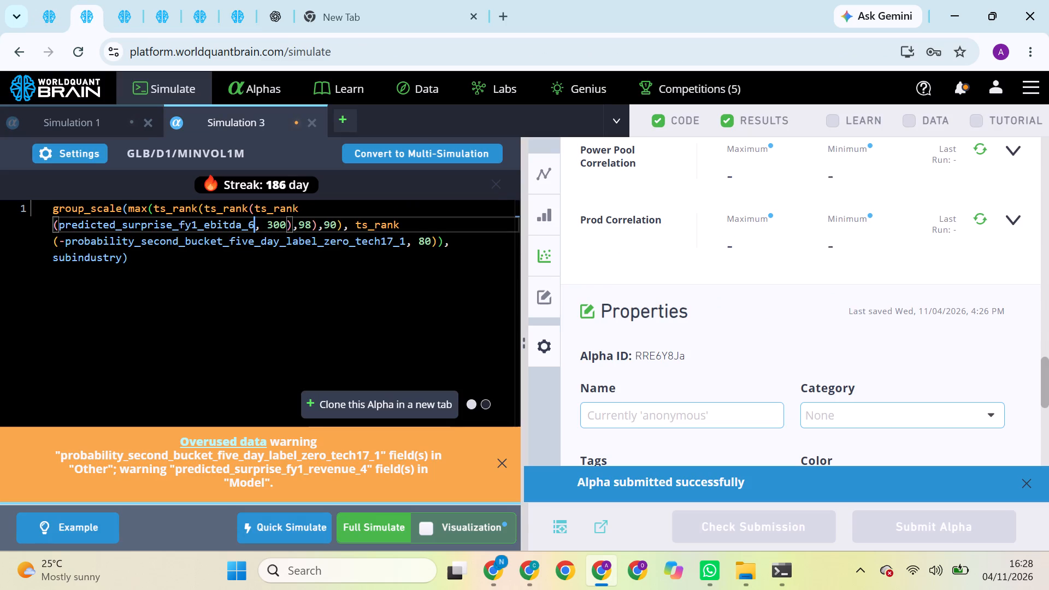
{"action": "left_click", "coordinate": [386, 521]}
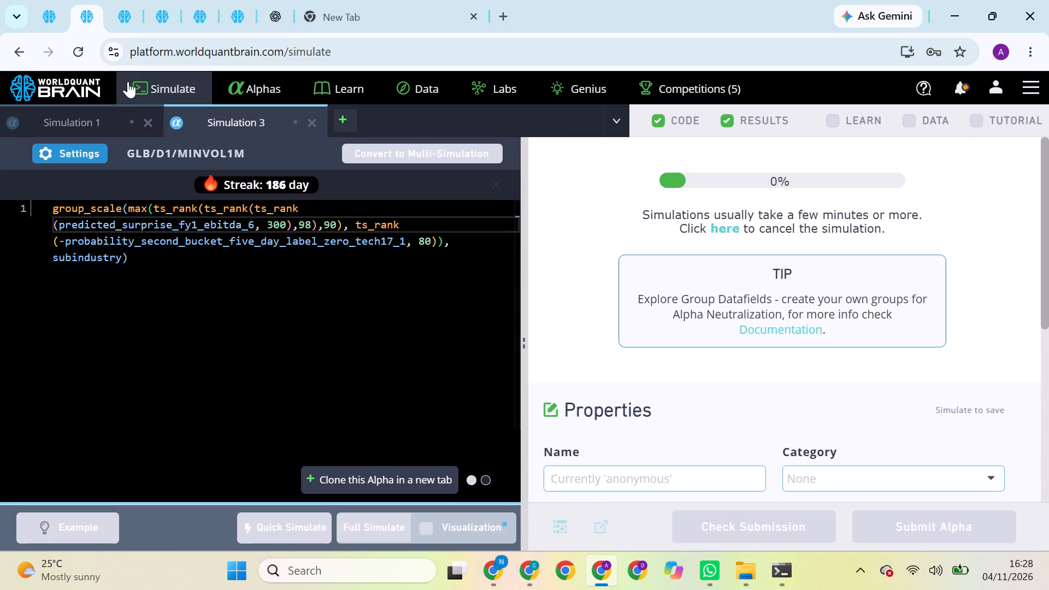
Check the remaining running simulations and return to the predictive_starmine dataset's field list.
{"action": "left_click", "coordinate": [126, 20]}
{"action": "left_click", "coordinate": [152, 13]}
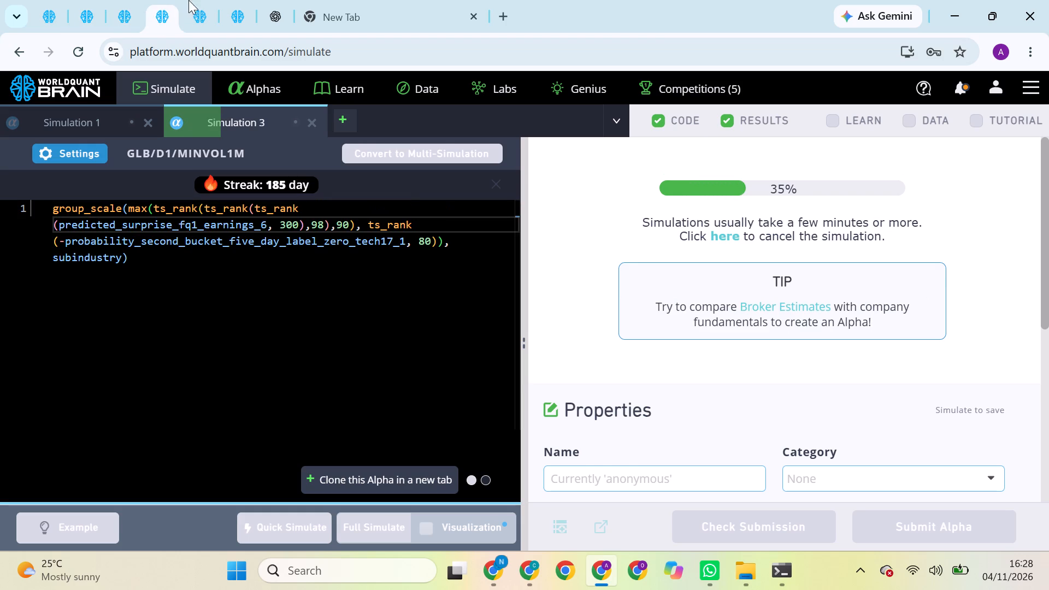
{"action": "left_click", "coordinate": [202, 0]}
{"action": "left_click", "coordinate": [238, 2]}
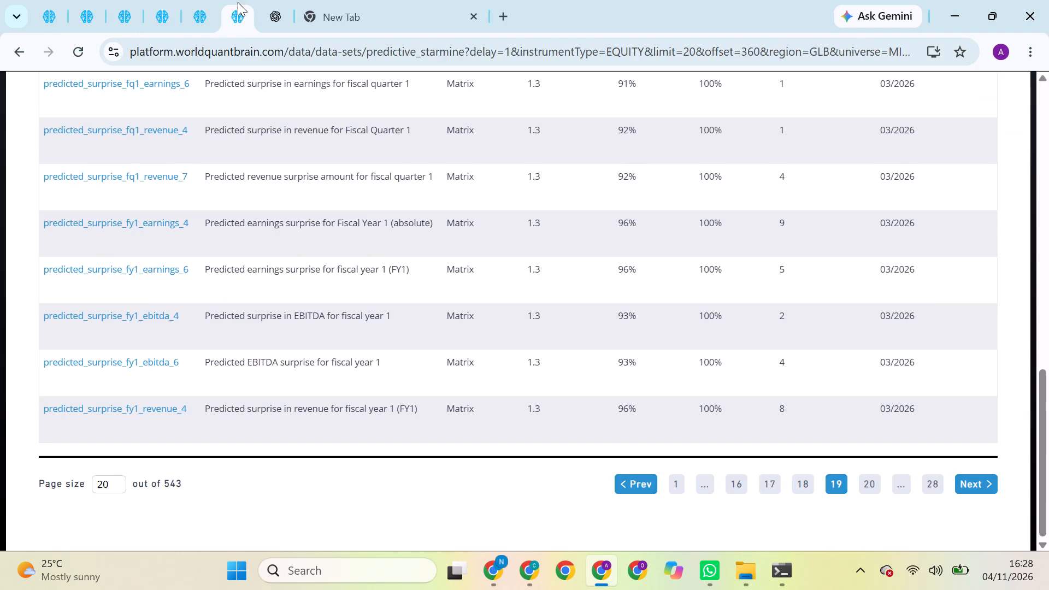
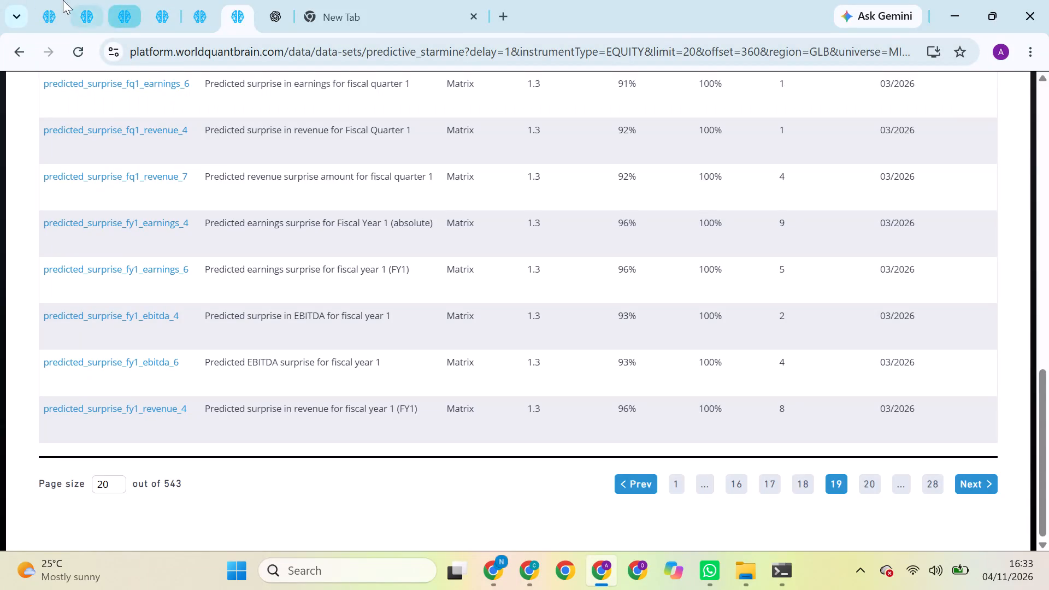
Open the finished oth460_1l_acoa alpha, dismiss the streak and tutorial notices, and run its Prod, Power Pool and Self Correlation checks.
{"action": "left_click", "coordinate": [34, 0]}
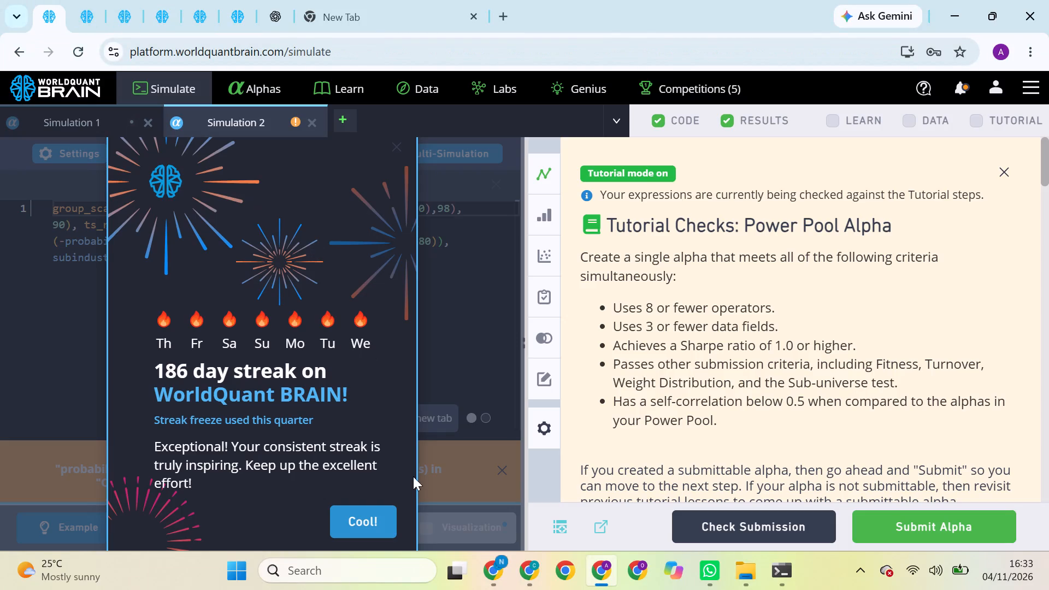
{"action": "left_click", "coordinate": [387, 511]}
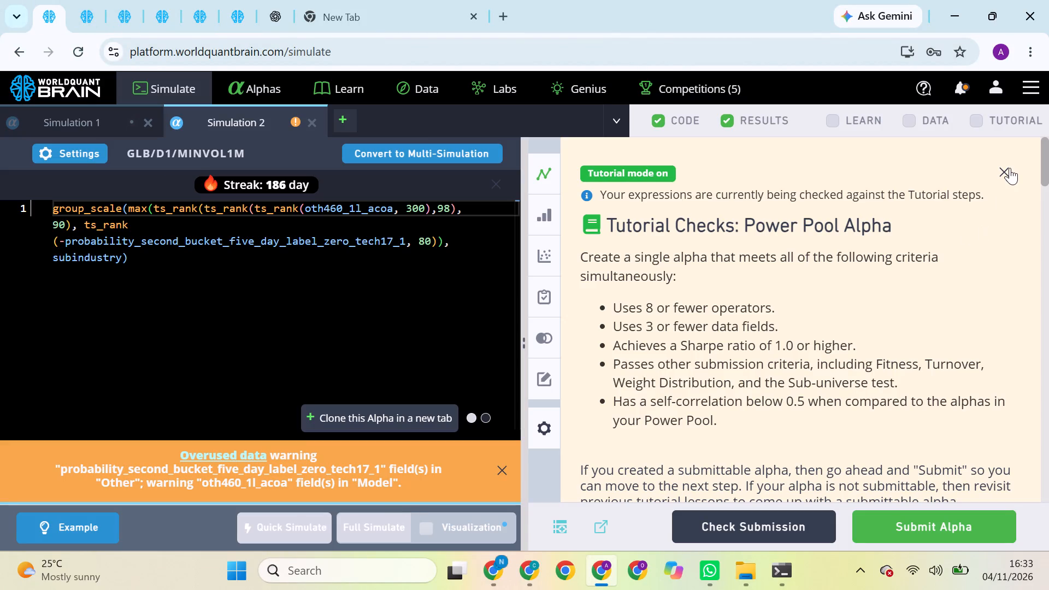
{"action": "left_click", "coordinate": [1010, 168]}
{"action": "scroll", "coordinate": [919, 278], "scroll_direction": "down", "scroll_amount": 3}
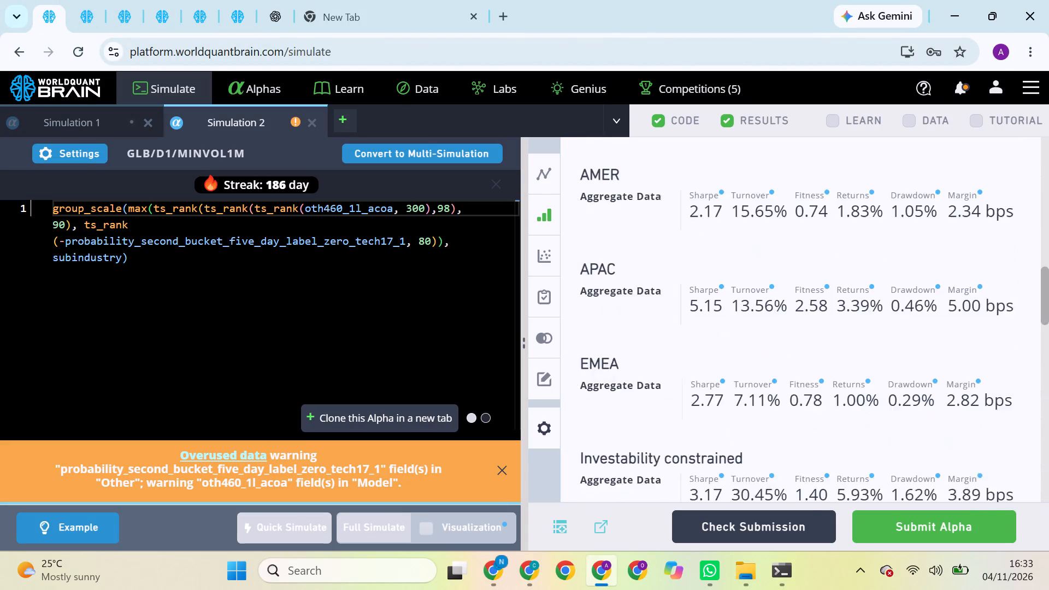
{"action": "scroll", "coordinate": [919, 278], "scroll_direction": "down", "scroll_amount": 4}
{"action": "scroll", "coordinate": [947, 313], "scroll_direction": "down", "scroll_amount": 1}
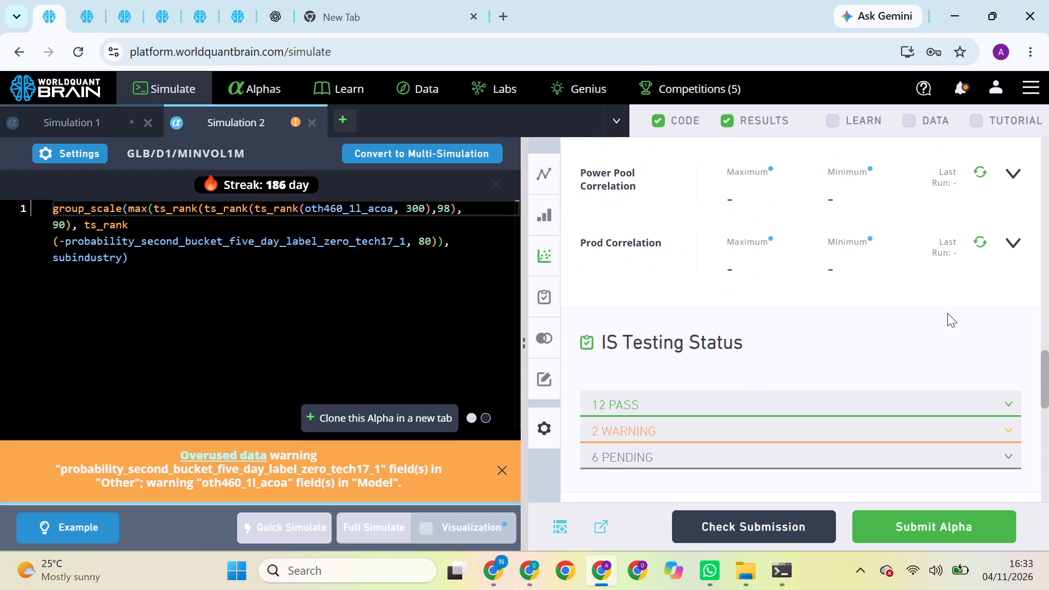
{"action": "left_click", "coordinate": [985, 242]}
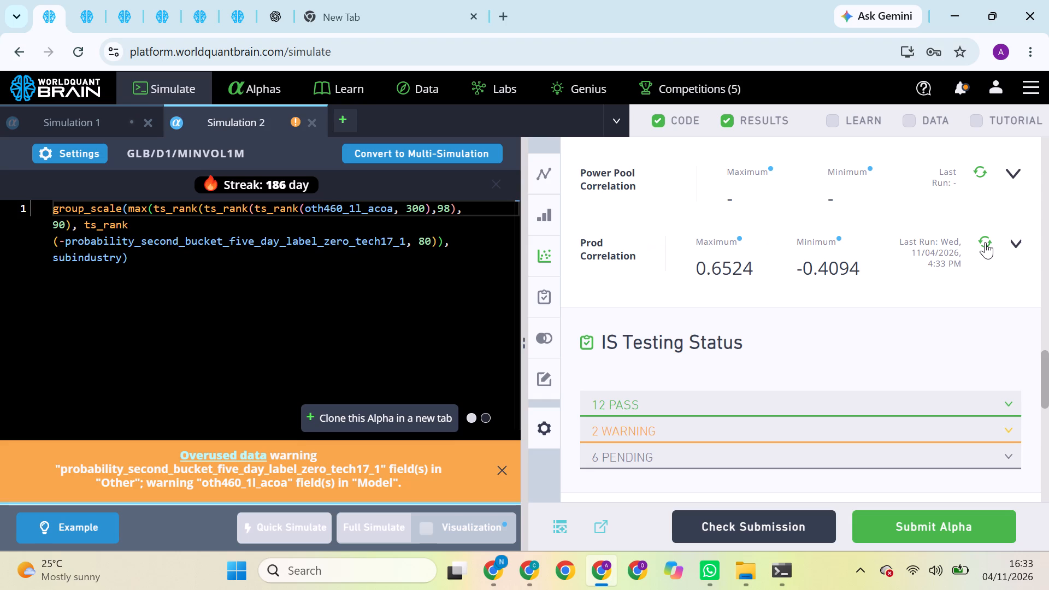
{"action": "scroll", "coordinate": [985, 242], "scroll_direction": "up", "scroll_amount": 1}
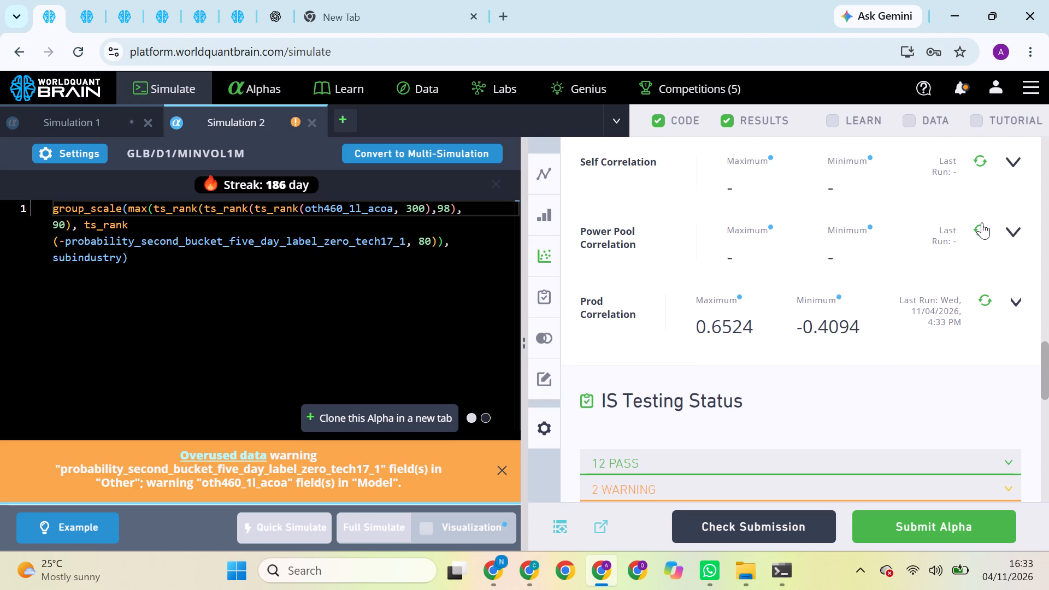
{"action": "double_click", "coordinate": [982, 223]}
{"action": "left_click", "coordinate": [982, 223]}
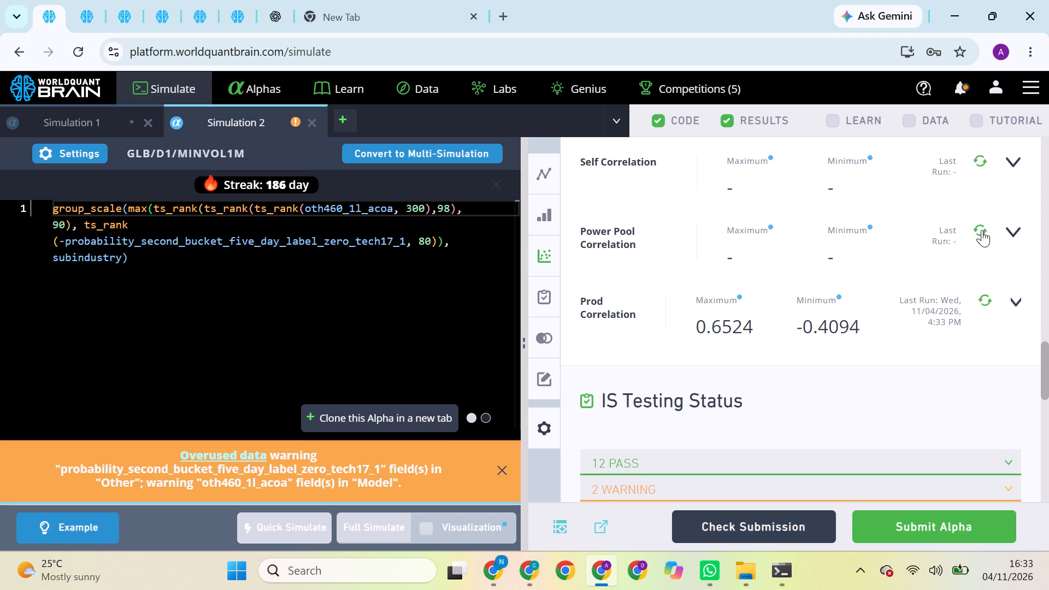
{"action": "left_click", "coordinate": [982, 230]}
{"action": "left_click", "coordinate": [977, 163]}
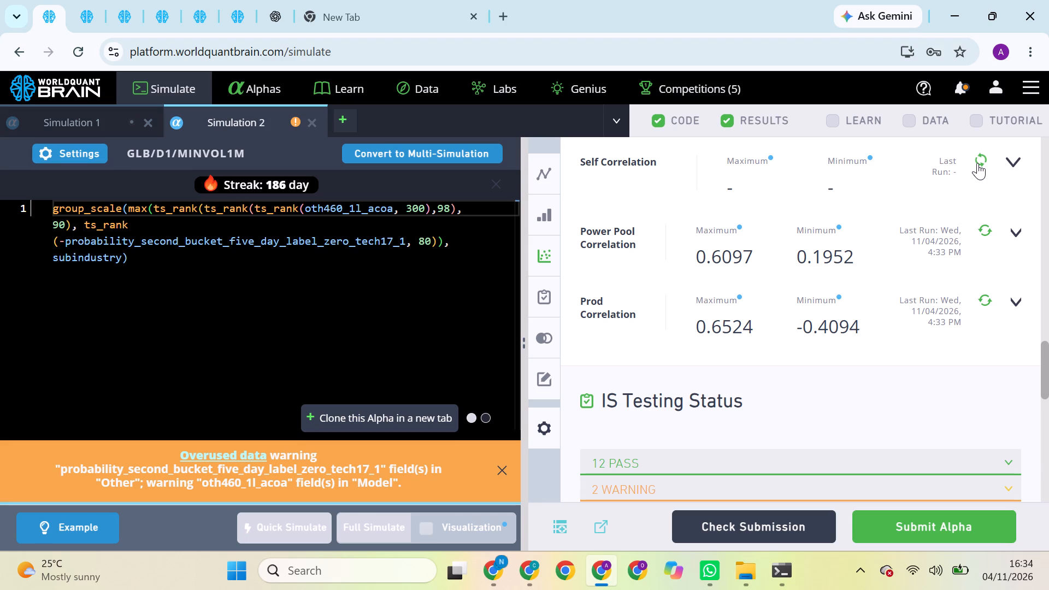
Run the Performance Comparison for the oth460_1l_acoa alpha and review its effect on the combined GLB performance.
{"action": "scroll", "coordinate": [950, 304], "scroll_direction": "down", "scroll_amount": 1}
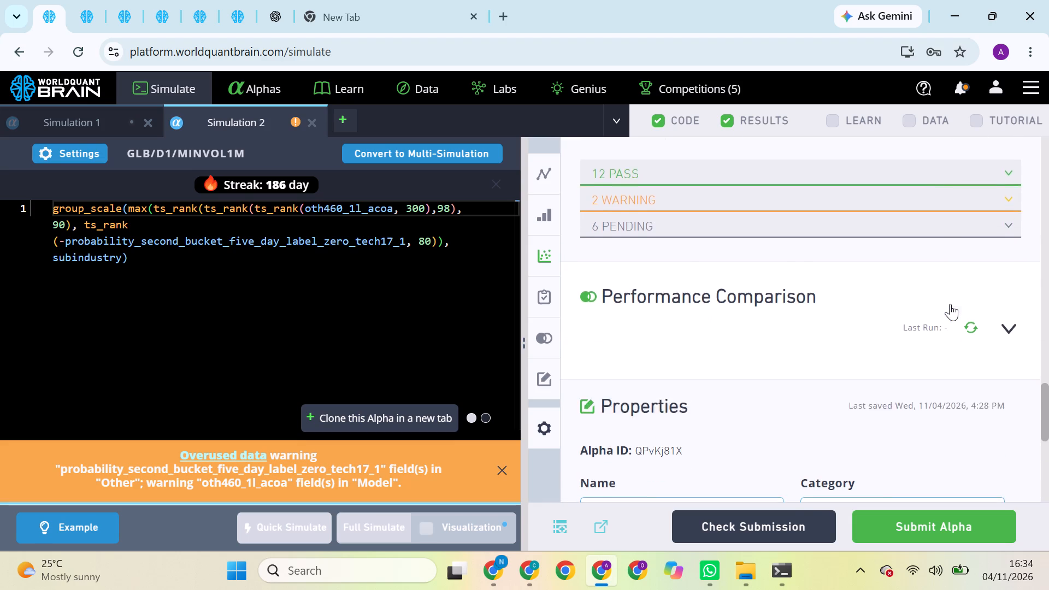
{"action": "scroll", "coordinate": [950, 304], "scroll_direction": "down", "scroll_amount": 1}
{"action": "left_click", "coordinate": [1010, 267]}
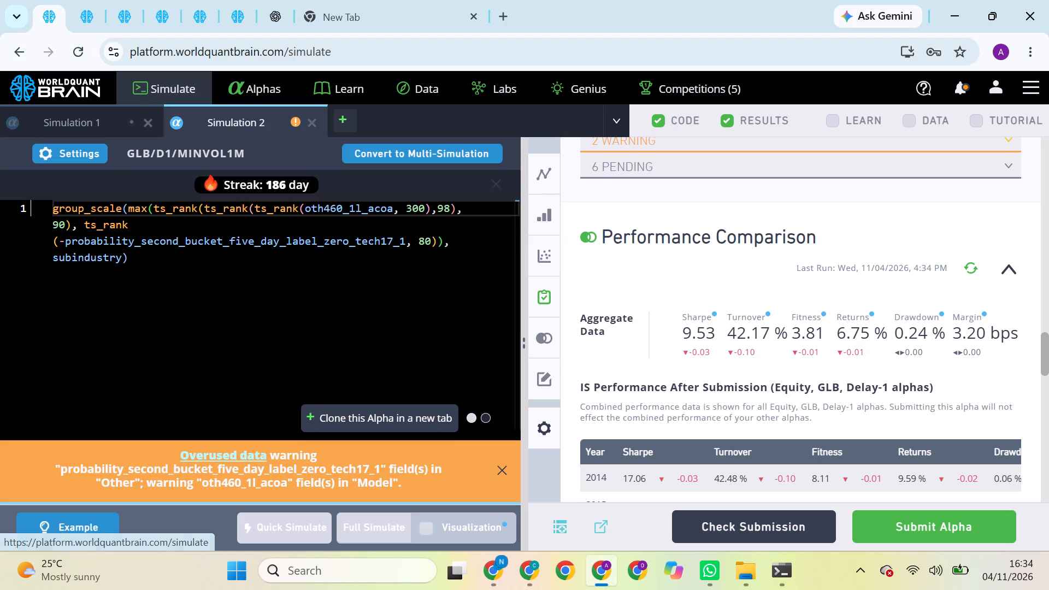
{"action": "scroll", "coordinate": [661, 362], "scroll_direction": "down", "scroll_amount": 5}
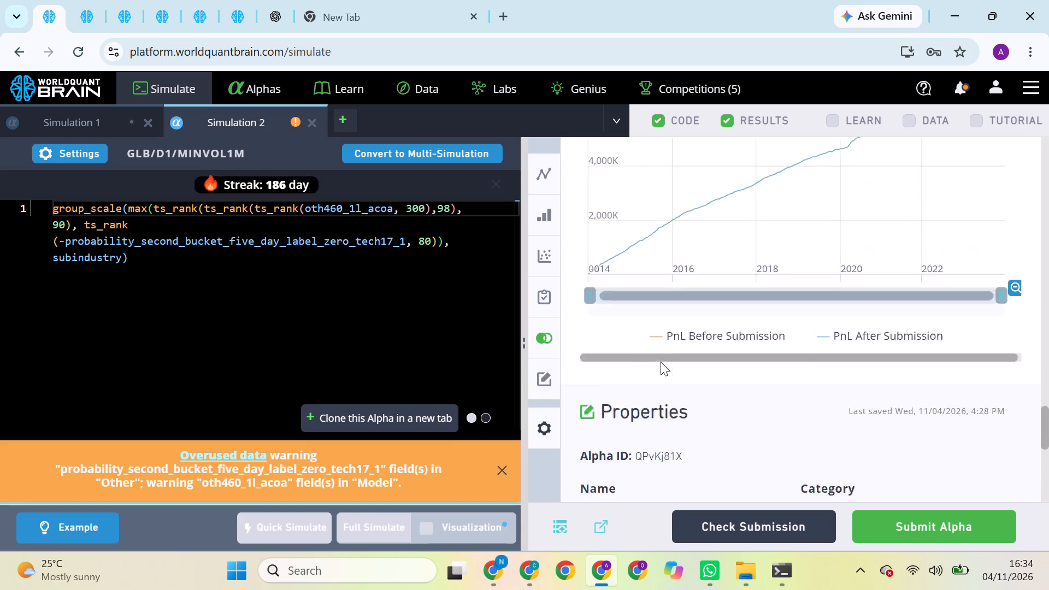
{"action": "left_click", "coordinate": [857, 244]}
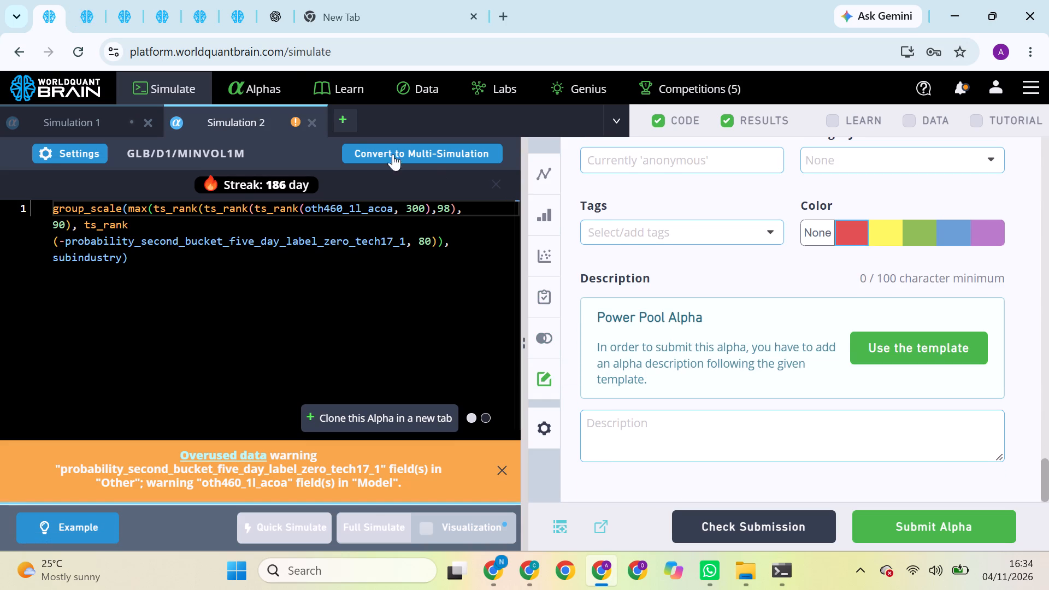
Go past the running predicted_surprise_fy1_ebitda_6 simulation to the oth460_sld1_class alpha and run its Prod, Power Pool and Self Correlation checks.
{"action": "left_click", "coordinate": [80, 0]}
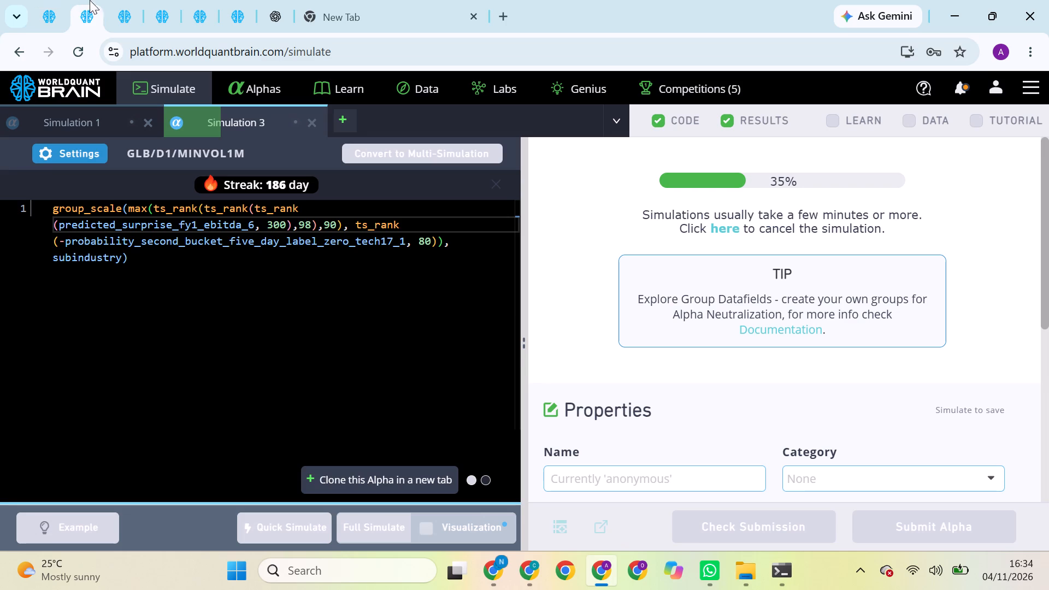
{"action": "left_click", "coordinate": [121, 0]}
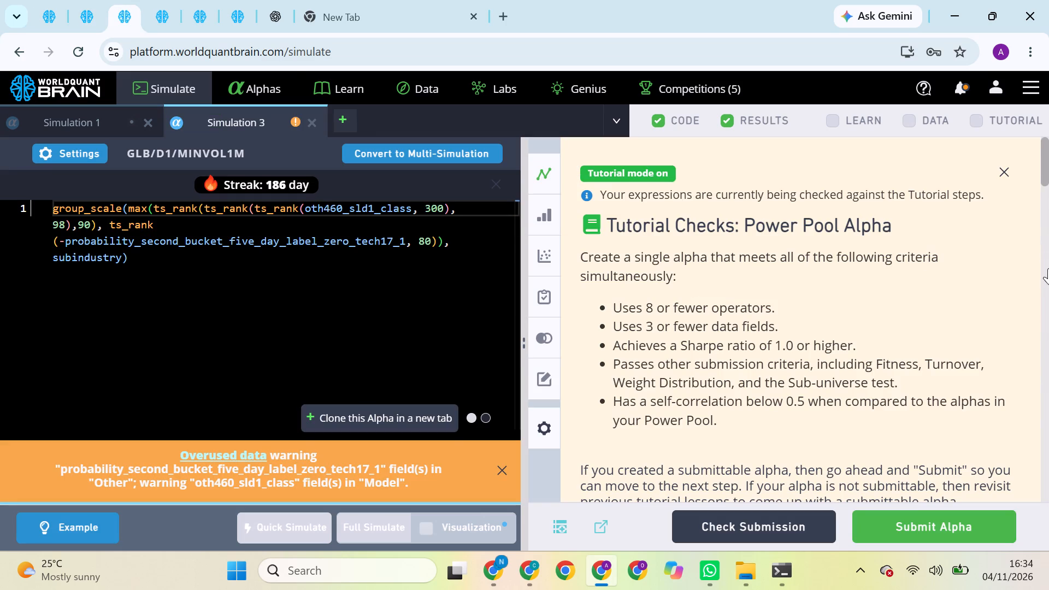
{"action": "left_click", "coordinate": [1006, 163]}
{"action": "scroll", "coordinate": [914, 337], "scroll_direction": "down", "scroll_amount": 6}
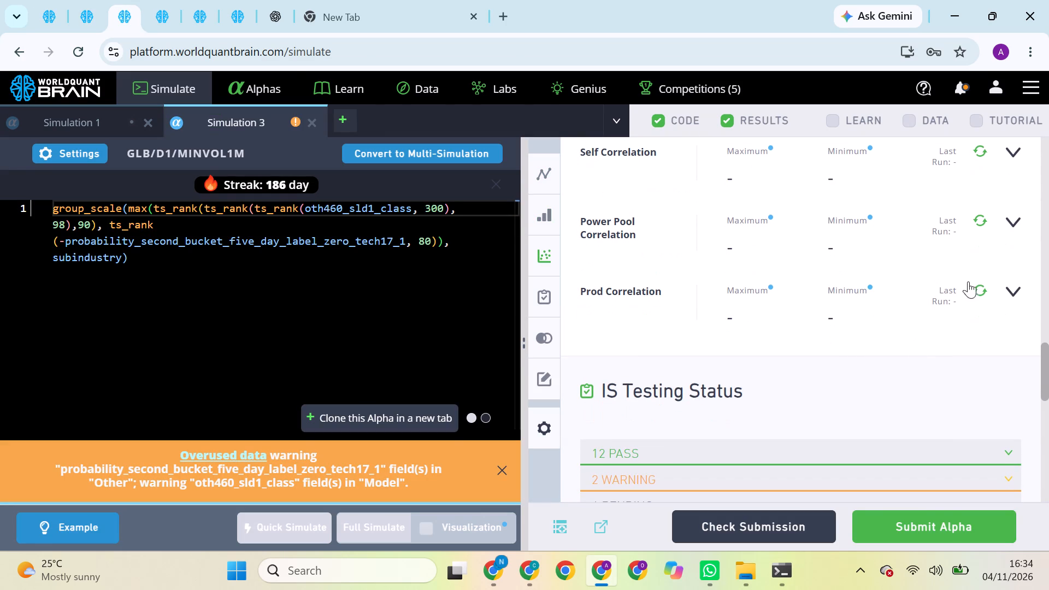
{"action": "left_click", "coordinate": [982, 293]}
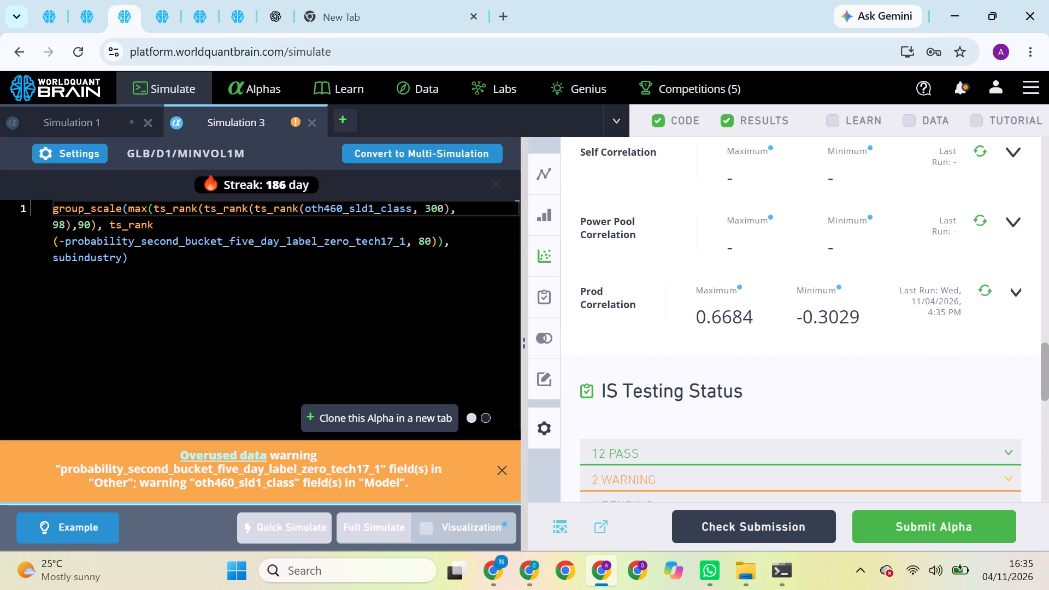
{"action": "left_click", "coordinate": [802, 288]}
{"action": "left_click", "coordinate": [982, 221]}
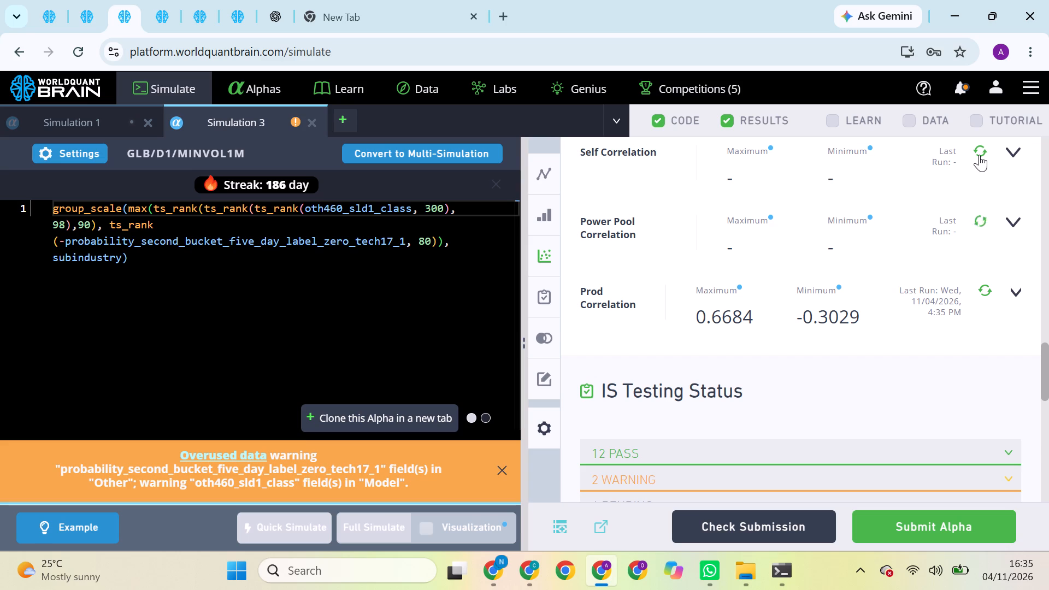
{"action": "left_click", "coordinate": [979, 155]}
Run the Performance Comparison for the oth460_sld1_class alpha and examine its aggregate changes alongside the correlation results.
{"action": "scroll", "coordinate": [933, 270], "scroll_direction": "down", "scroll_amount": 2}
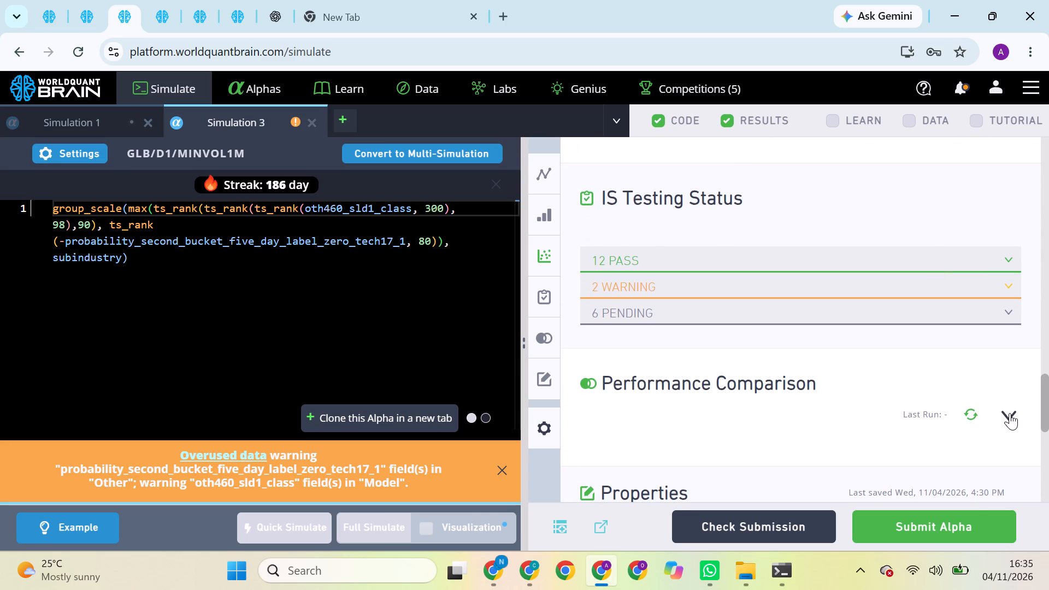
{"action": "left_click", "coordinate": [1010, 413]}
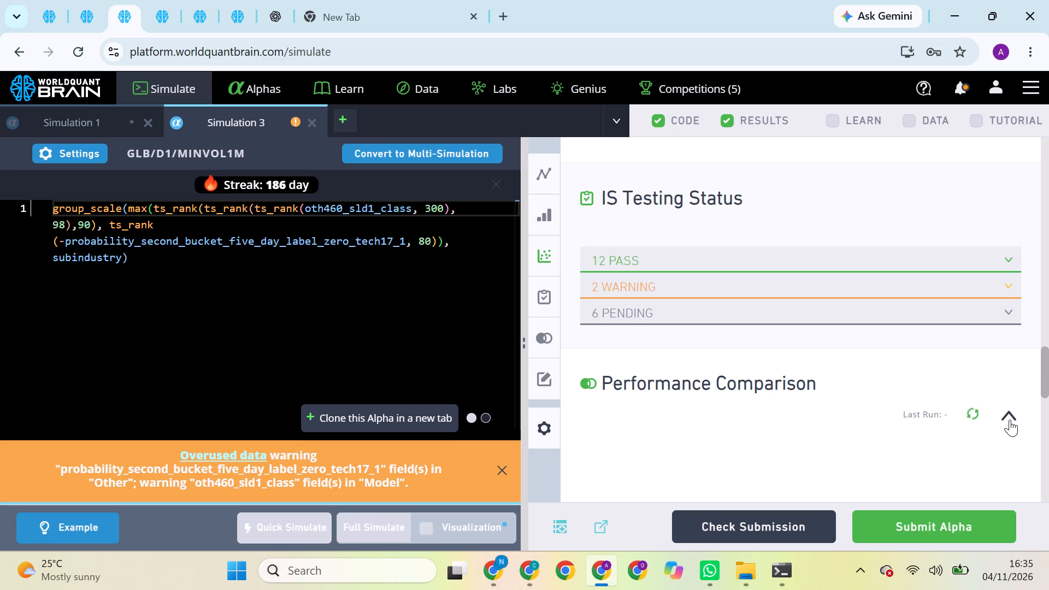
{"action": "scroll", "coordinate": [1010, 420], "scroll_direction": "down", "scroll_amount": 2}
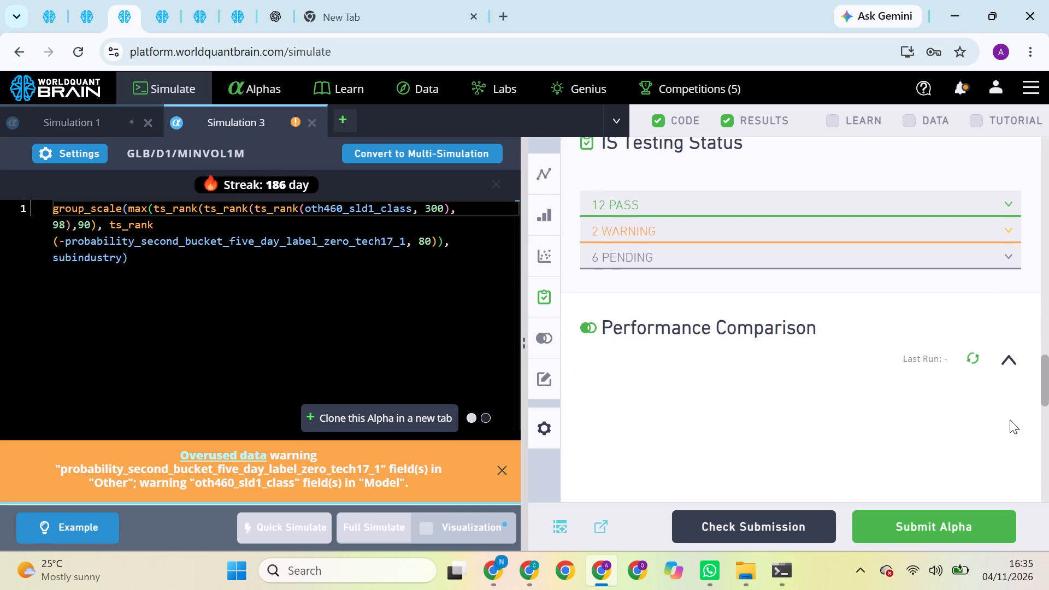
{"action": "scroll", "coordinate": [1010, 420], "scroll_direction": "down", "scroll_amount": 3}
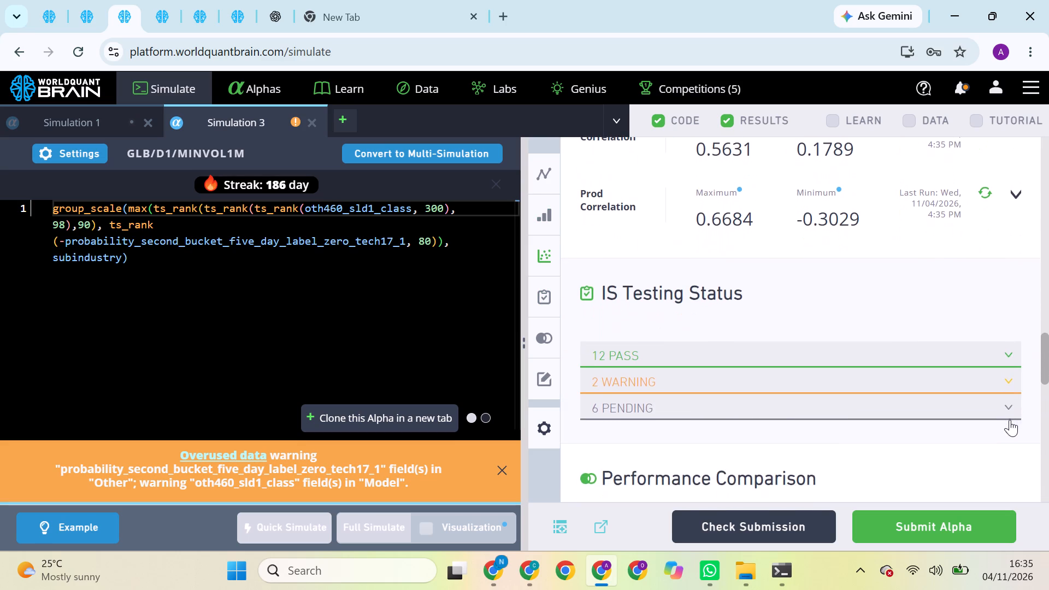
{"action": "scroll", "coordinate": [1010, 420], "scroll_direction": "down", "scroll_amount": 2}
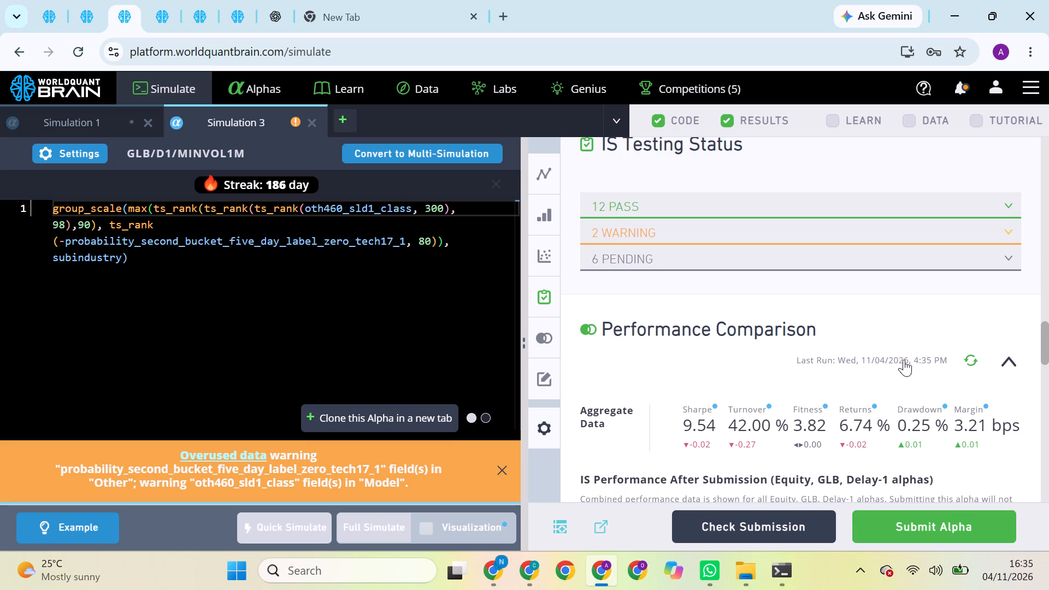
{"action": "scroll", "coordinate": [785, 438], "scroll_direction": "down", "scroll_amount": 1}
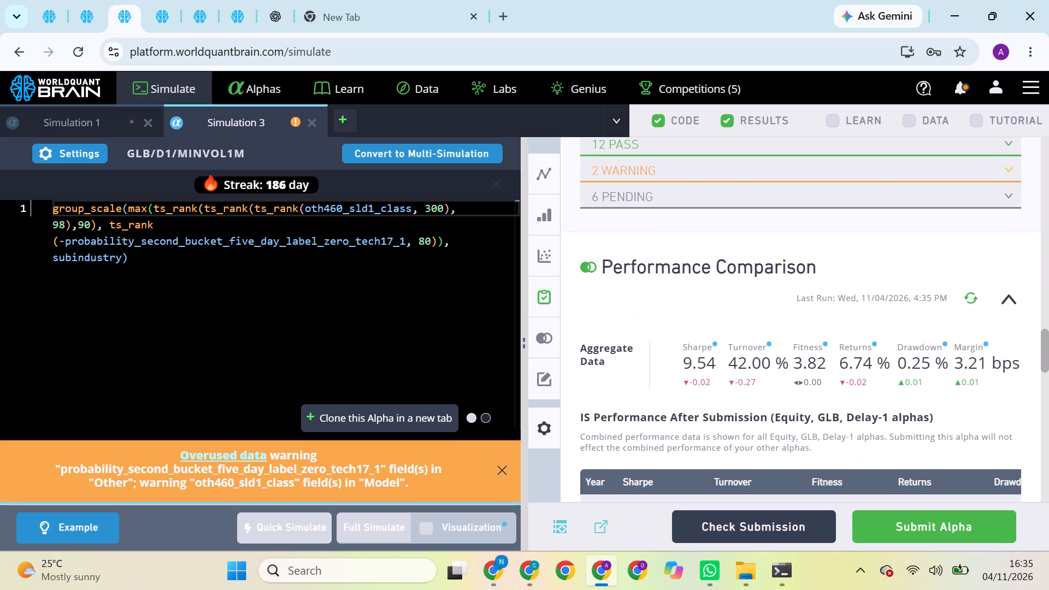
{"action": "scroll", "coordinate": [785, 438], "scroll_direction": "down", "scroll_amount": 1}
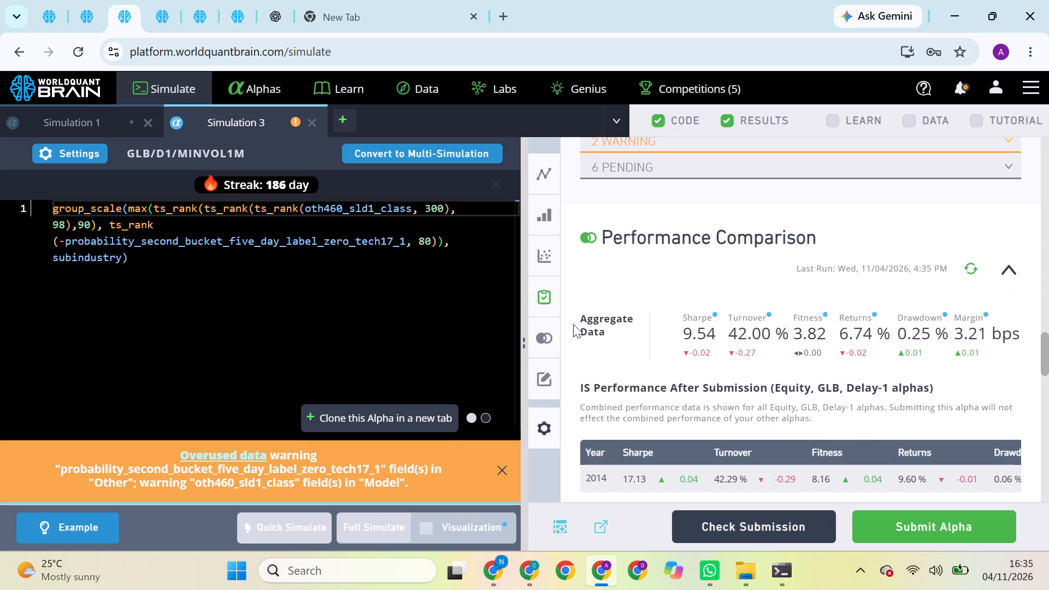
Open the finished predicted_surprise_fq1_earnings_6 alpha, dismiss its notices, and run its Prod, Power Pool and Self Correlation checks.
{"action": "left_click", "coordinate": [155, 0]}
{"action": "left_click", "coordinate": [370, 525]}
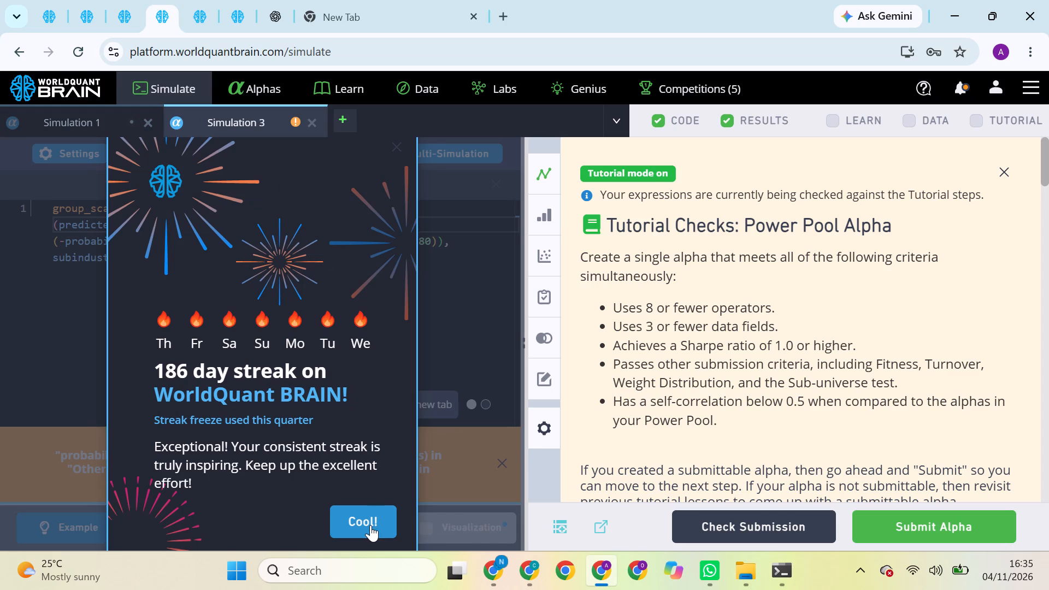
{"action": "left_click", "coordinate": [1007, 168]}
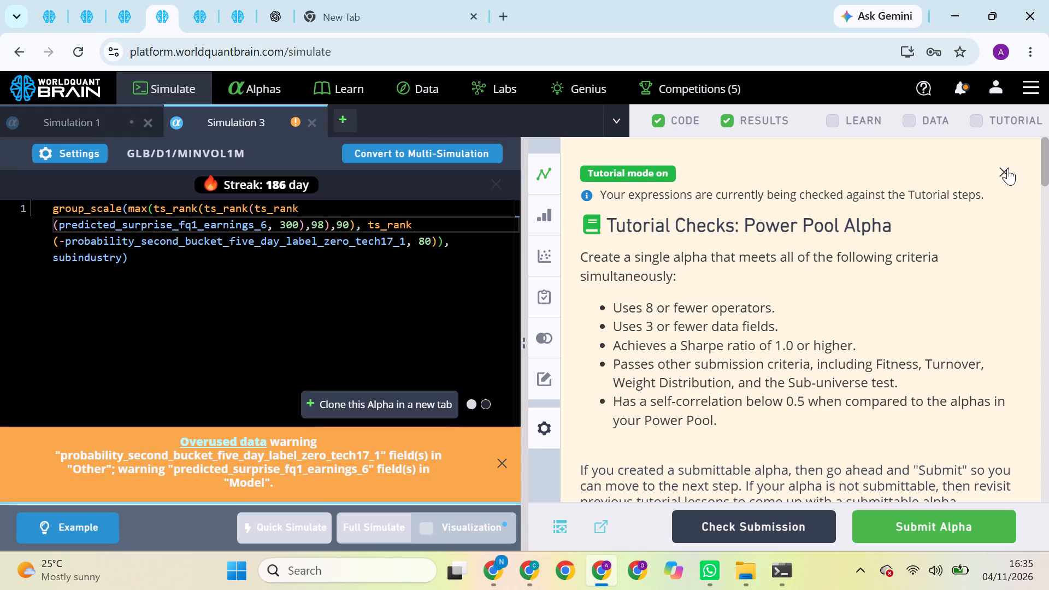
{"action": "scroll", "coordinate": [889, 338], "scroll_direction": "down", "scroll_amount": 4}
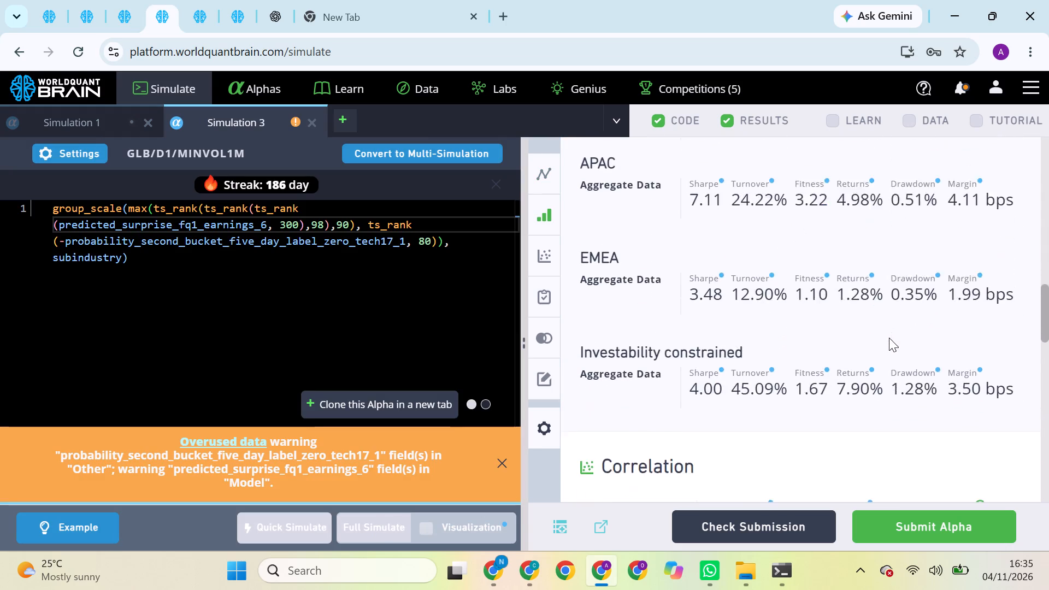
{"action": "scroll", "coordinate": [889, 338], "scroll_direction": "down", "scroll_amount": 4}
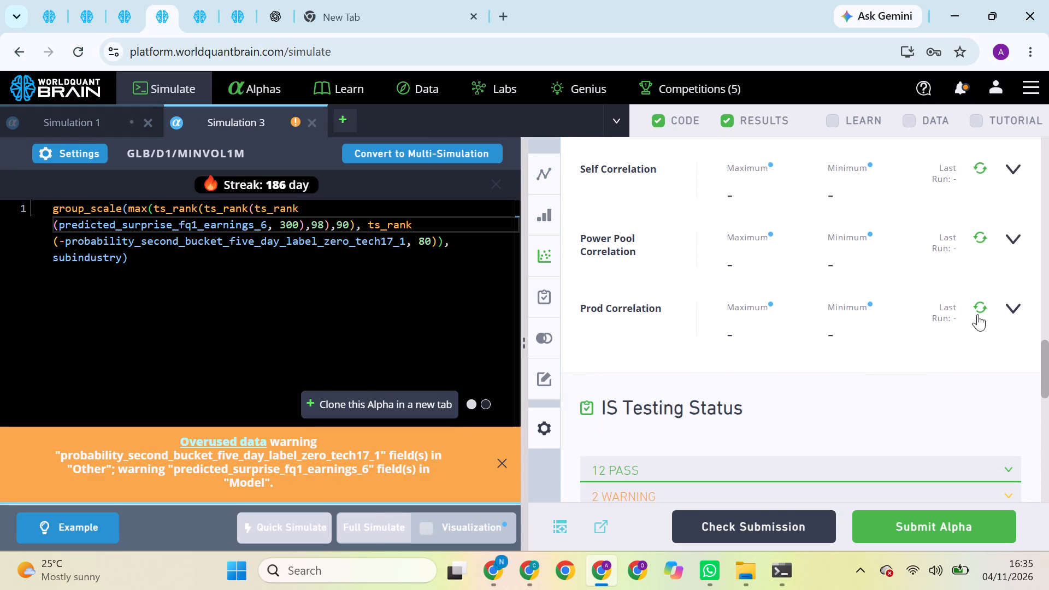
{"action": "left_click", "coordinate": [983, 307]}
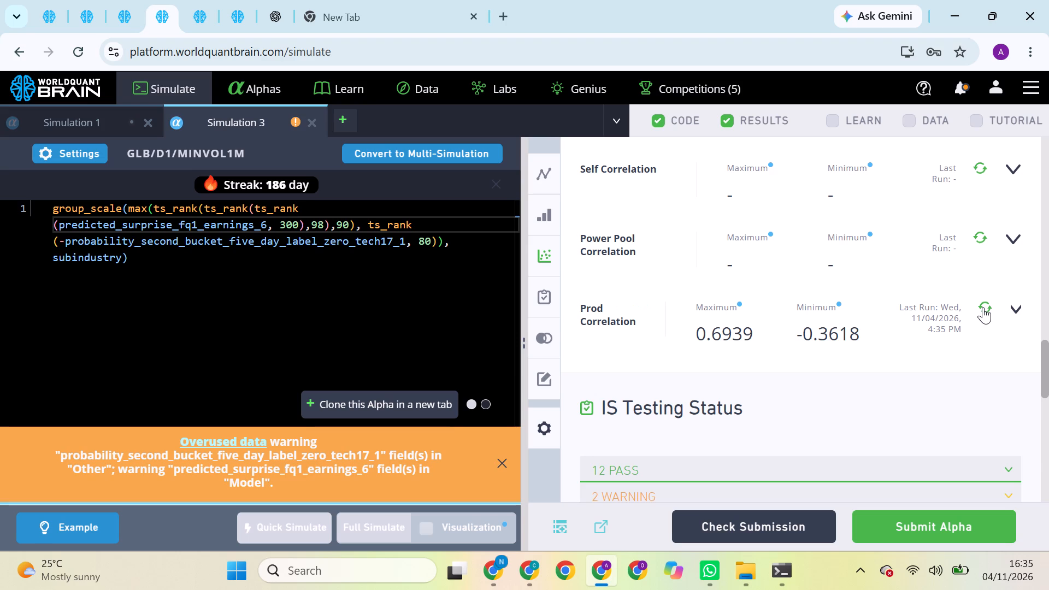
{"action": "left_click", "coordinate": [981, 233]}
{"action": "left_click", "coordinate": [982, 169]}
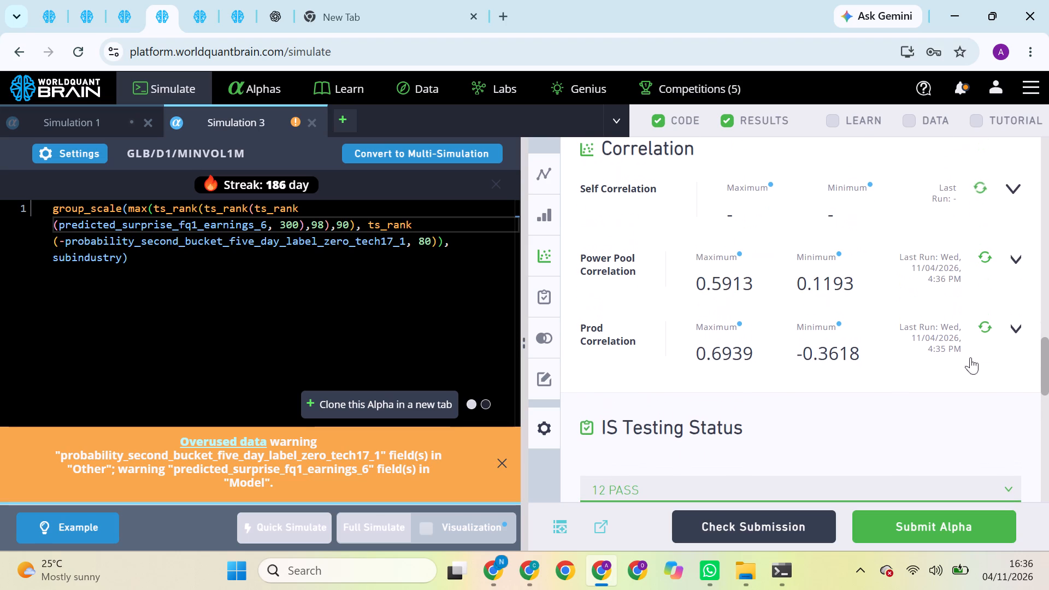
Run the Performance Comparison for the predicted_surprise_fq1_earnings_6 alpha.
{"action": "scroll", "coordinate": [954, 355], "scroll_direction": "down", "scroll_amount": 3}
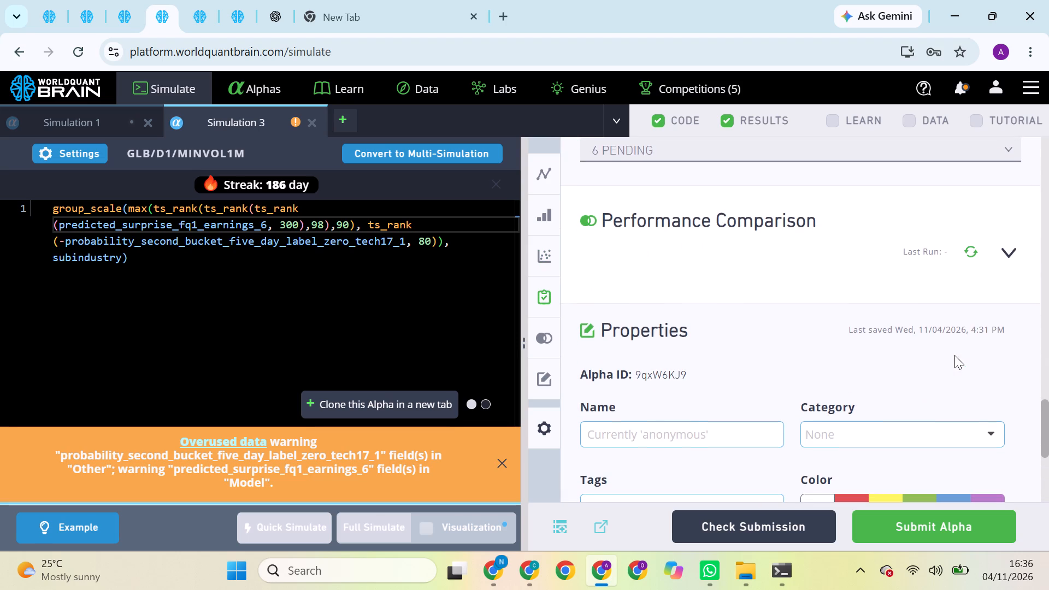
{"action": "left_click", "coordinate": [1010, 252]}
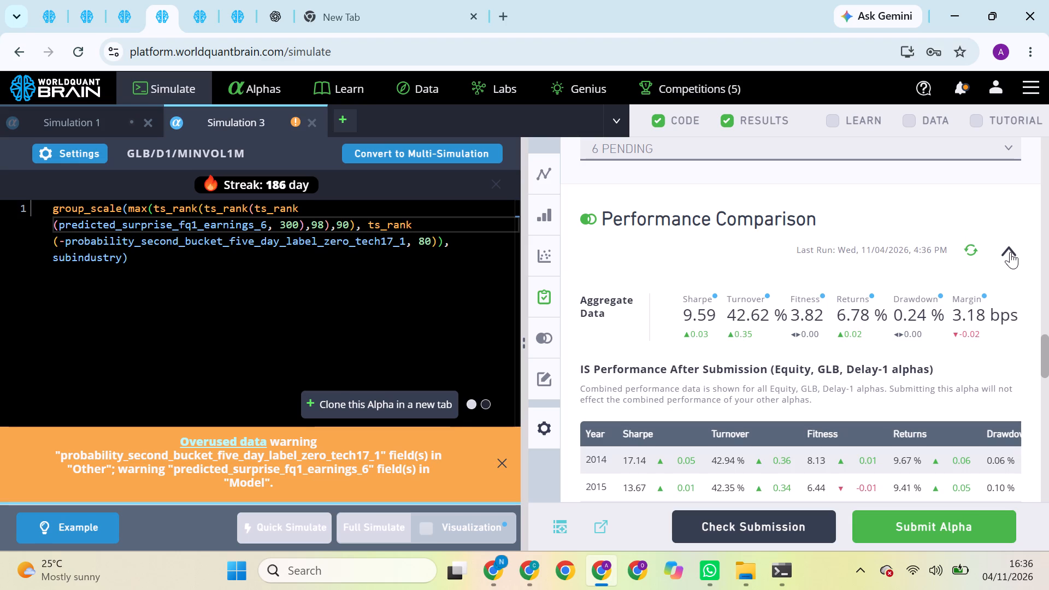
{"action": "triple_click", "coordinate": [308, 243]}
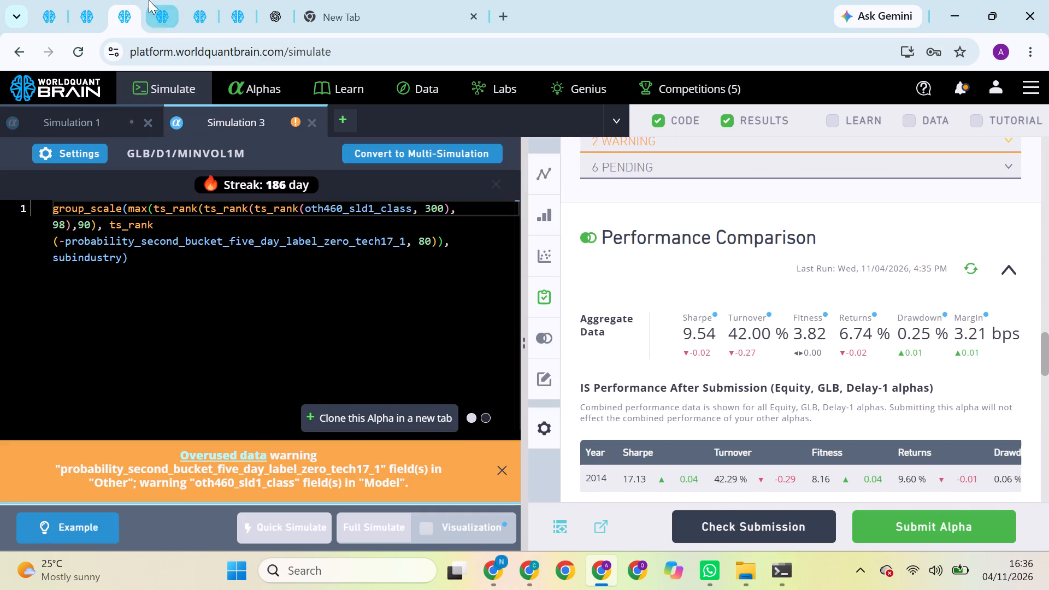
{"action": "left_click", "coordinate": [149, 0]}
{"action": "left_click", "coordinate": [52, 0]}
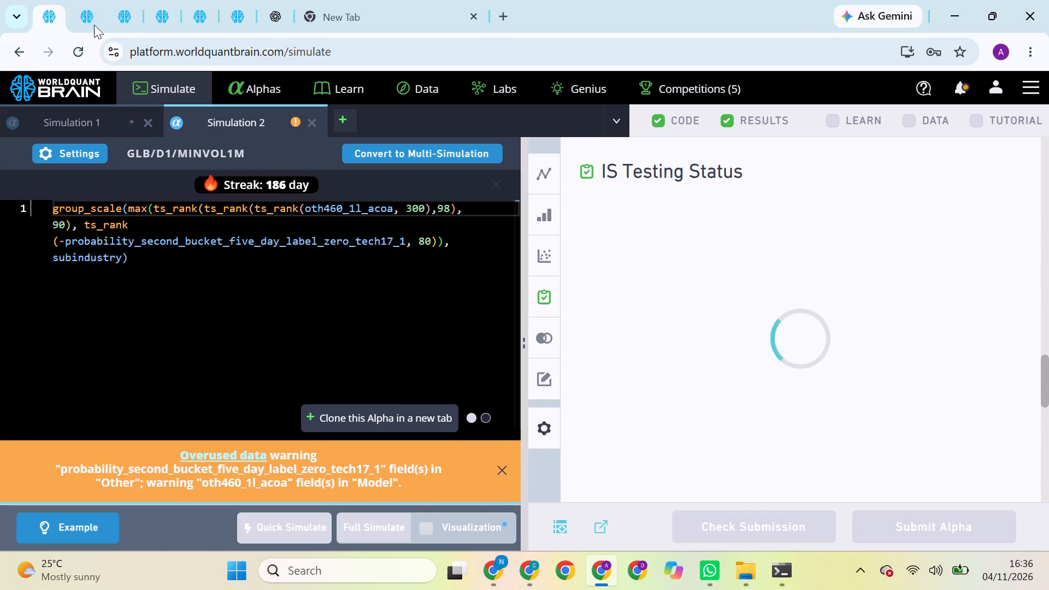
{"action": "left_click", "coordinate": [103, 3]}
{"action": "left_click", "coordinate": [122, 3]}
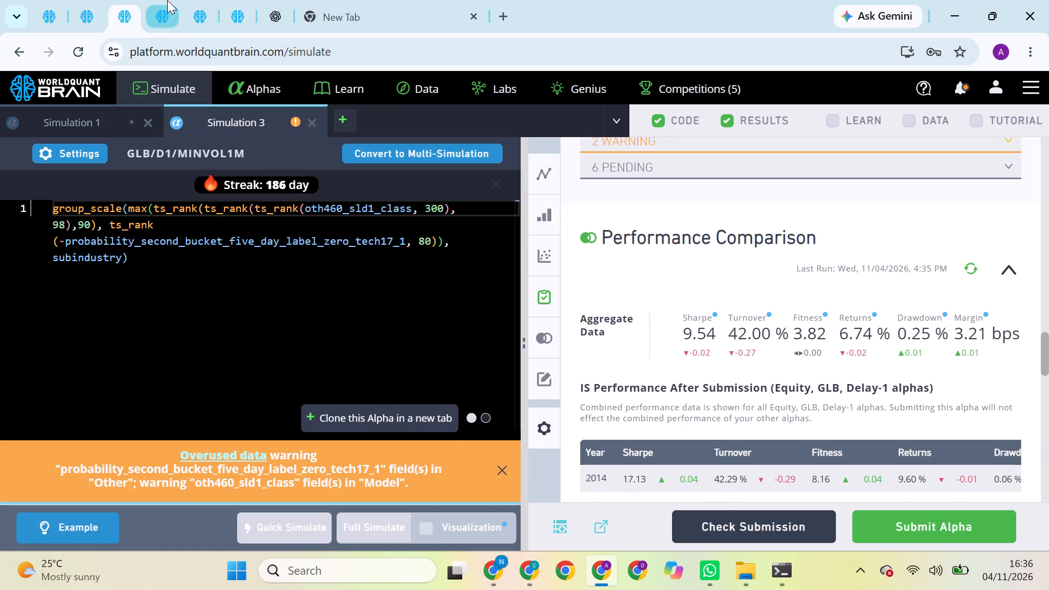
{"action": "left_click", "coordinate": [167, 0]}
{"action": "scroll", "coordinate": [581, 270], "scroll_direction": "down", "scroll_amount": 5}
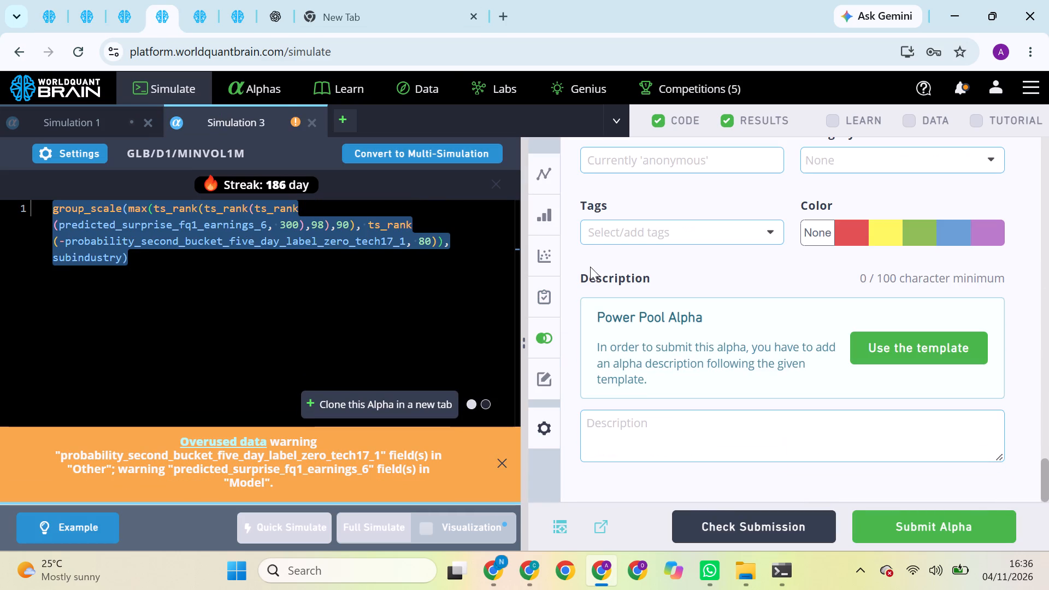
{"action": "left_click", "coordinate": [633, 432]}
{"action": "key", "text": "ctrl+v"}
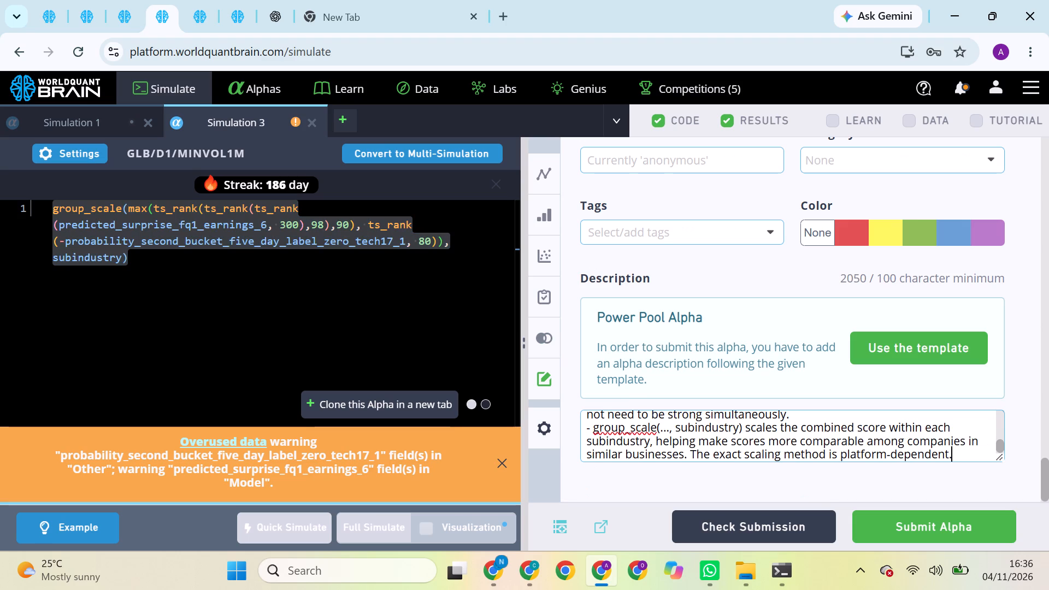
{"action": "left_click", "coordinate": [911, 533]}
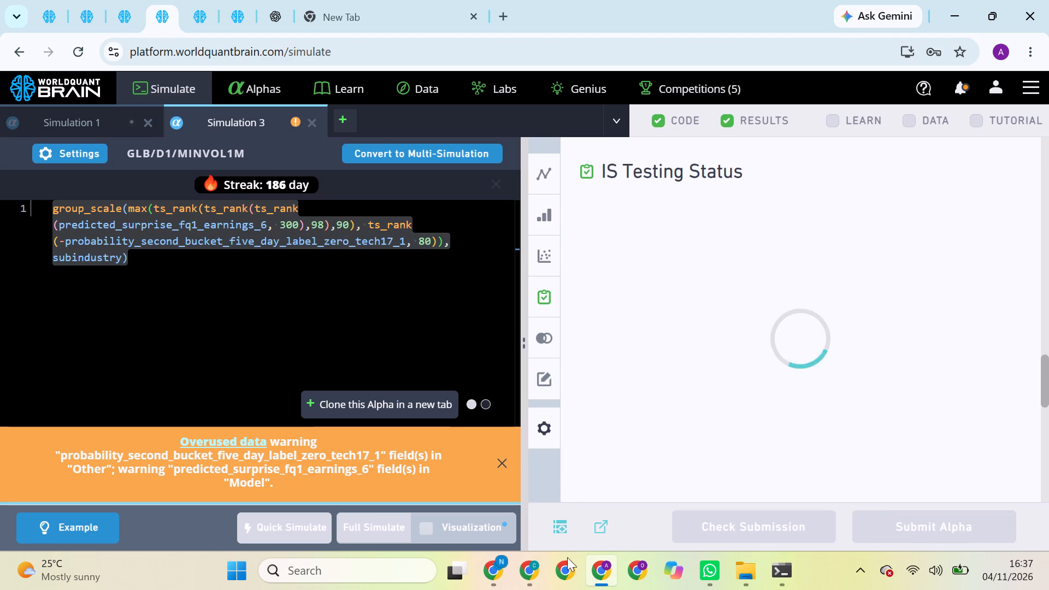
Switch to the browser window with the USA/D1/TOP3000 super alpha, dismiss its tutorial checks, and look through its simulation results.
{"action": "left_click", "coordinate": [504, 553]}
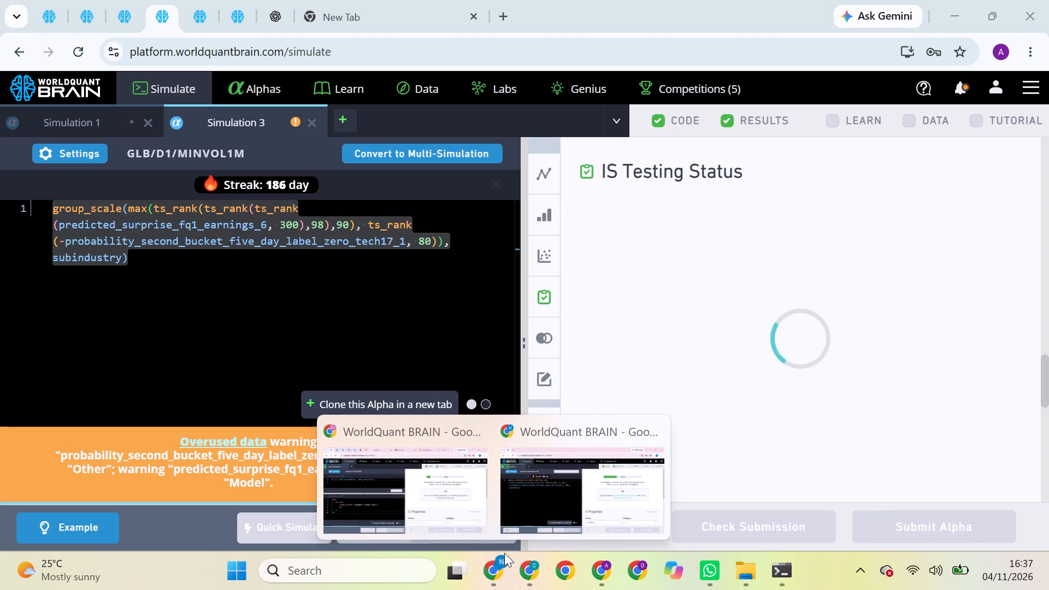
{"action": "left_click", "coordinate": [470, 498]}
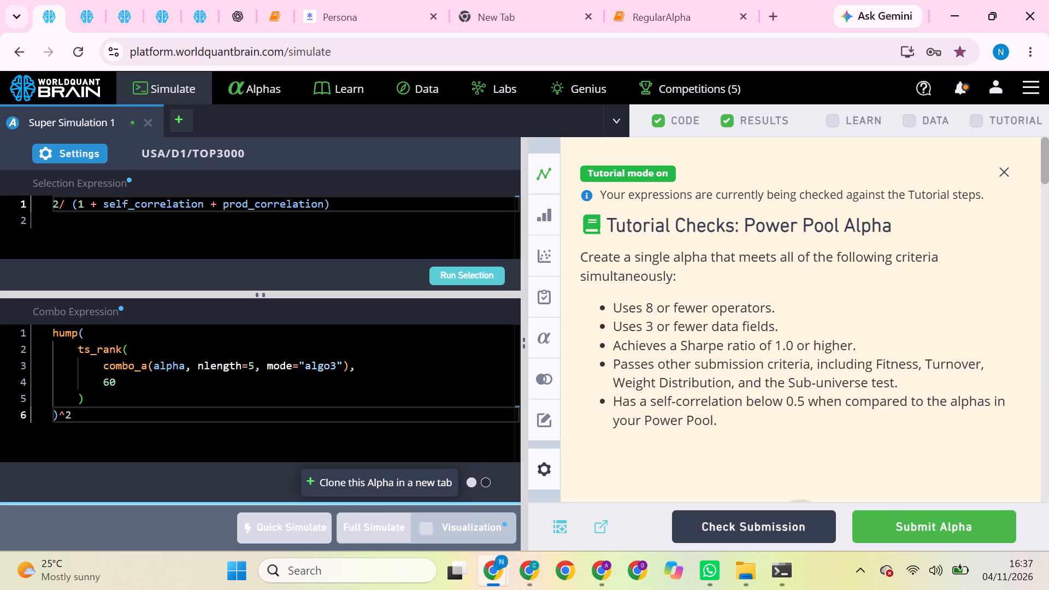
{"action": "left_click", "coordinate": [1005, 167]}
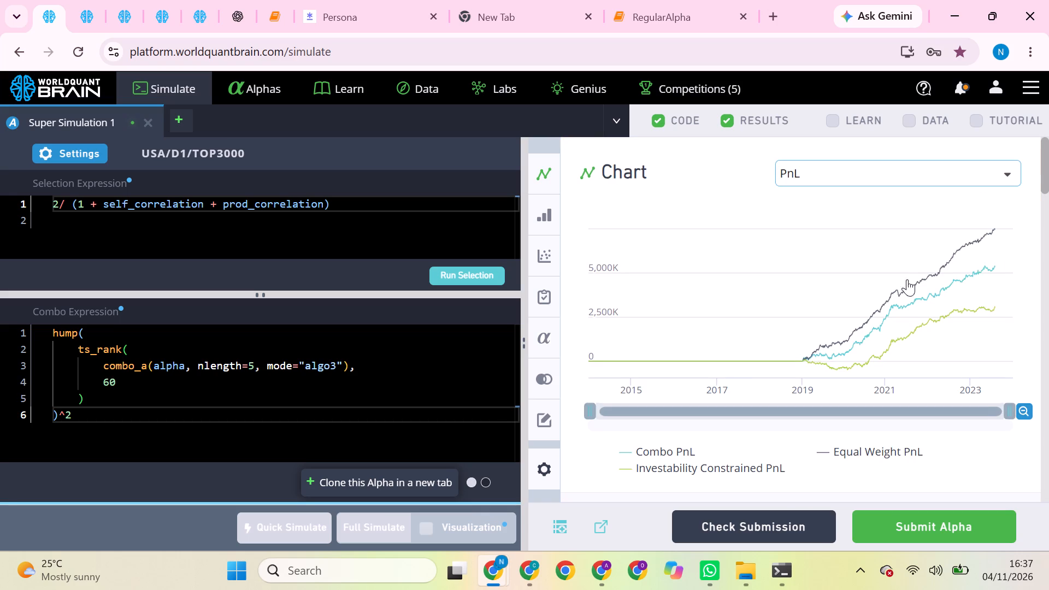
{"action": "scroll", "coordinate": [901, 289], "scroll_direction": "down", "scroll_amount": 6}
{"action": "scroll", "coordinate": [901, 289], "scroll_direction": "up", "scroll_amount": 4}
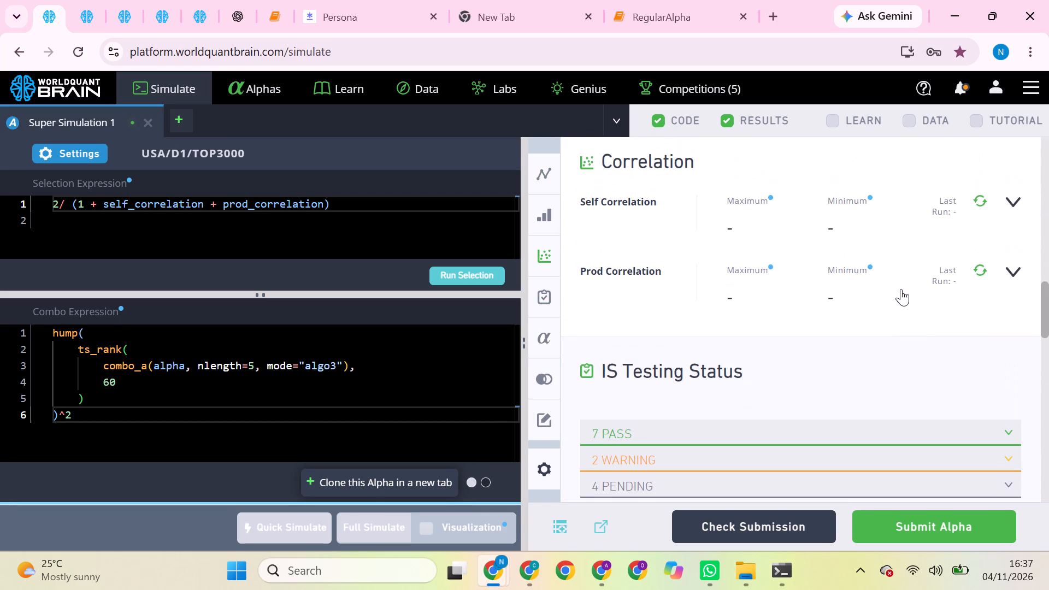
Run the Prod Correlation check for the USA/D1/TOP3000 super alpha.
{"action": "left_click", "coordinate": [976, 275]}
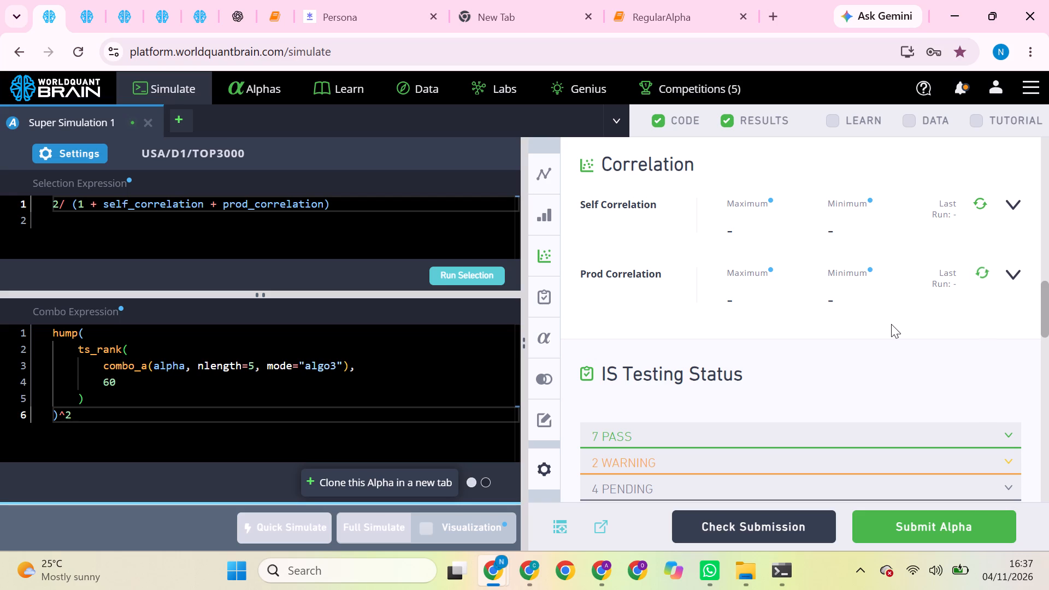
Delete the exponent 2 after the closing bracket of the hump expression in the combo expression.
{"action": "left_click", "coordinate": [129, 404]}
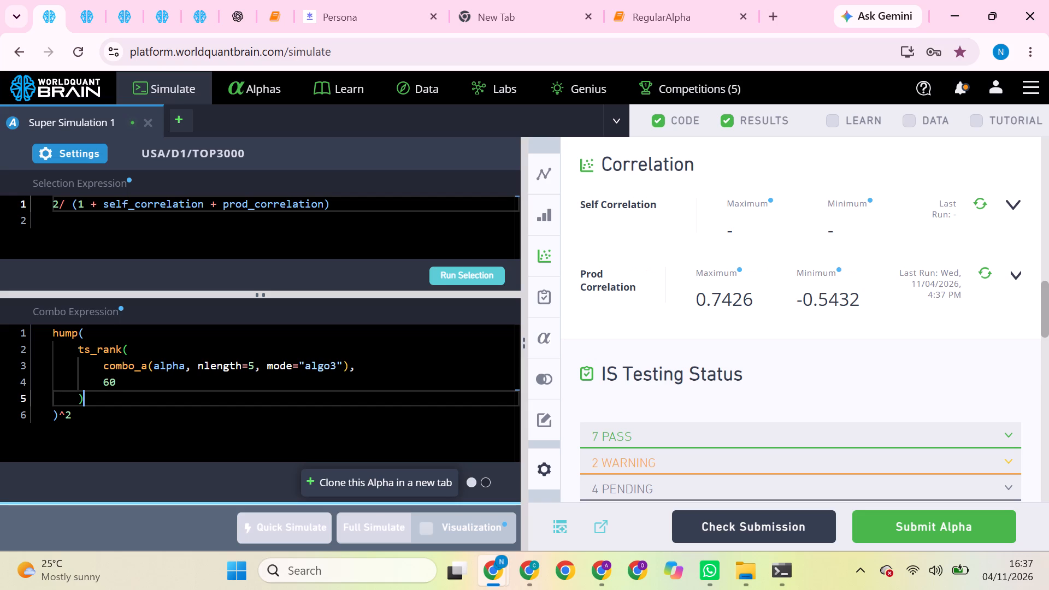
{"action": "double_click", "coordinate": [114, 417]}
{"action": "key", "text": "BackSpace"}
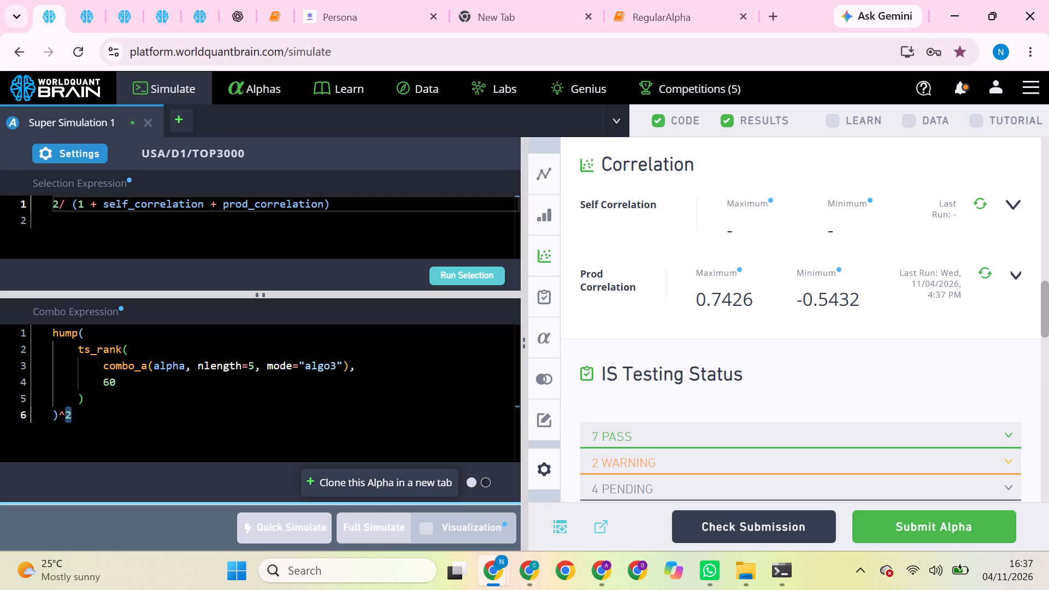
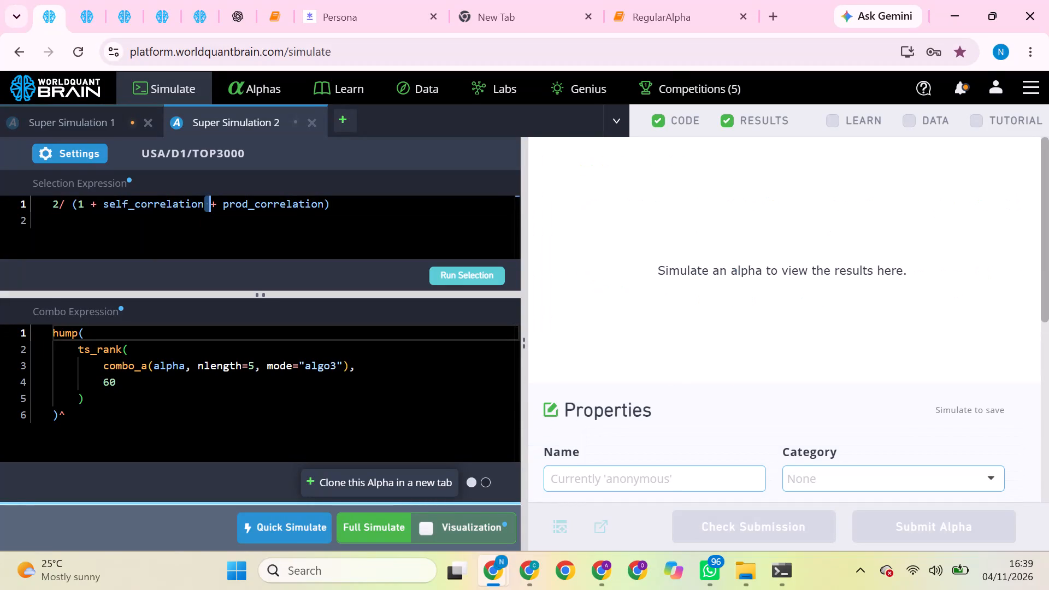
Clear the whole selection expression of Super Simulation 2.
{"action": "key", "text": "BackSpace"}
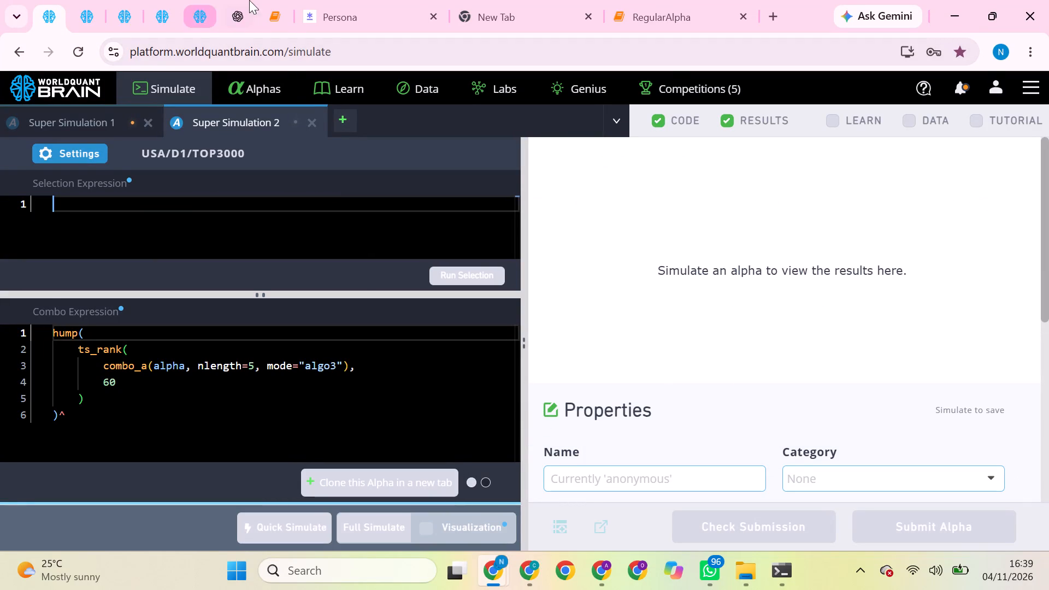
Go to the Alphas page in the first WorldQuant BRAIN browser tab and look through the submitted alphas.
{"action": "left_click", "coordinate": [282, 0]}
{"action": "left_click", "coordinate": [62, 16]}
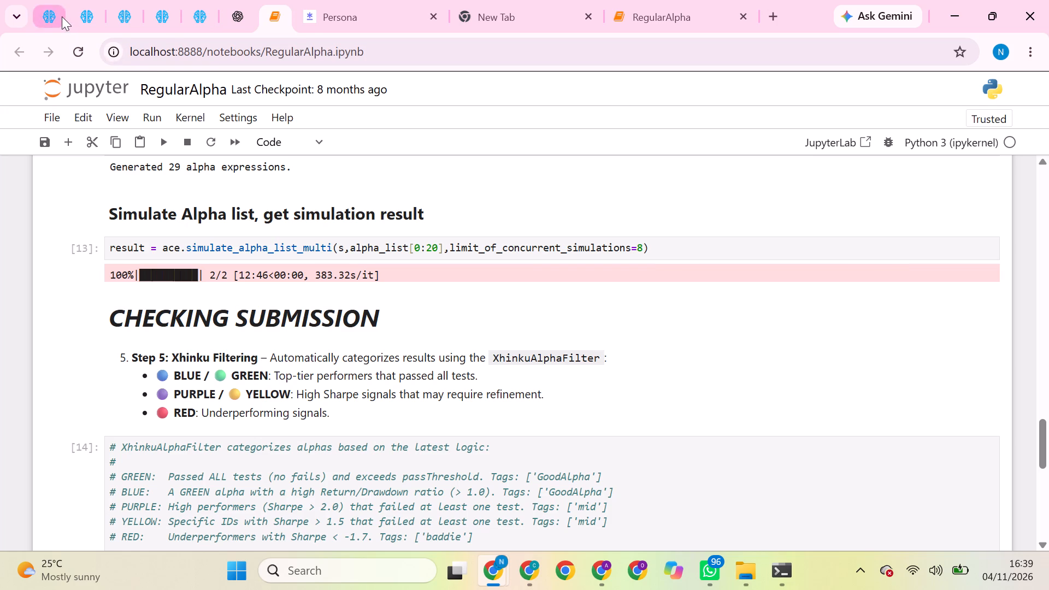
{"action": "left_click", "coordinate": [276, 86]}
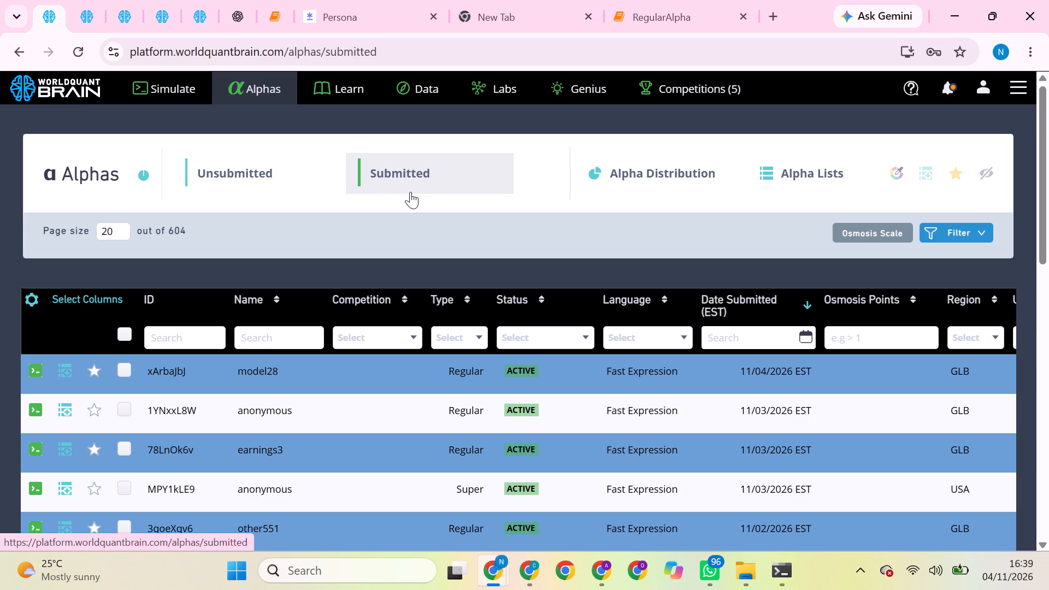
{"action": "scroll", "coordinate": [438, 354], "scroll_direction": "down", "scroll_amount": 3}
Return to the top of the Alphas page and open the list of unsubmitted alphas.
{"action": "scroll", "coordinate": [438, 354], "scroll_direction": "up", "scroll_amount": 2}
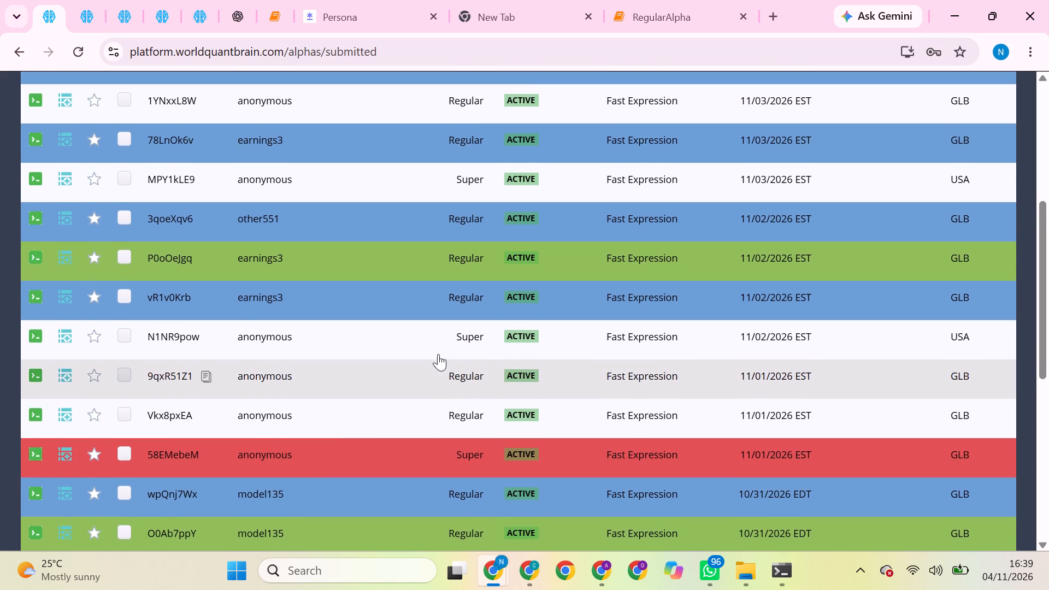
{"action": "scroll", "coordinate": [438, 354], "scroll_direction": "up", "scroll_amount": 4}
{"action": "left_click", "coordinate": [297, 168]}
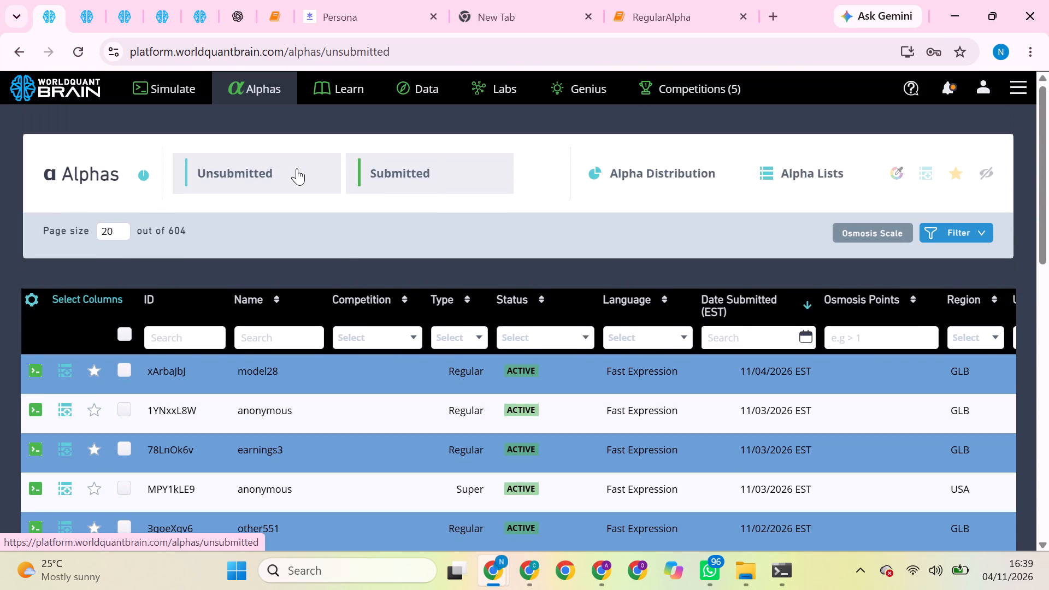
Show the list of unsubmitted alphas.
{"action": "left_click", "coordinate": [297, 168]}
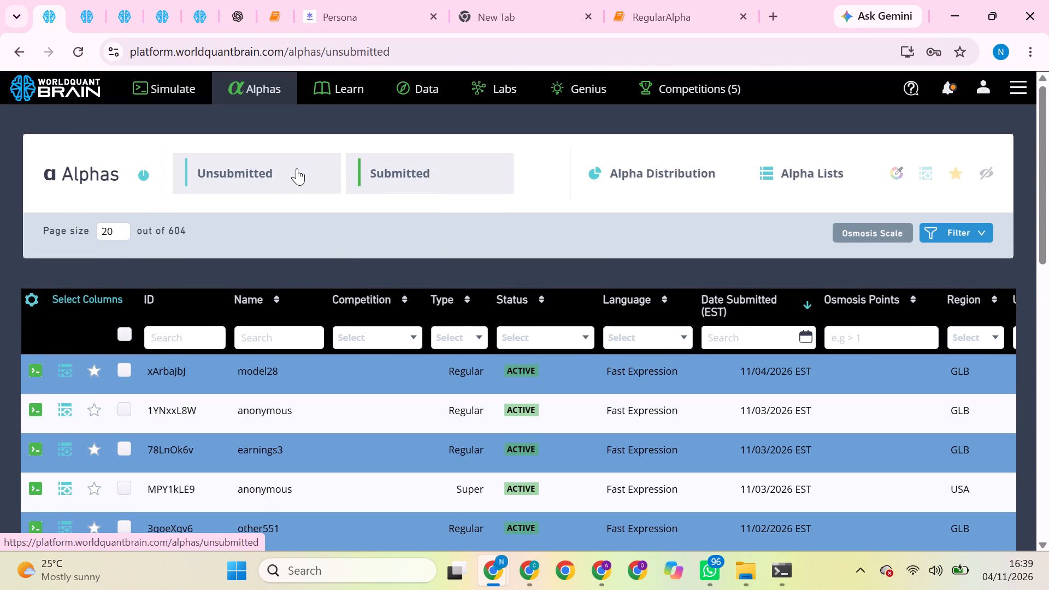
{"action": "triple_click", "coordinate": [297, 168]}
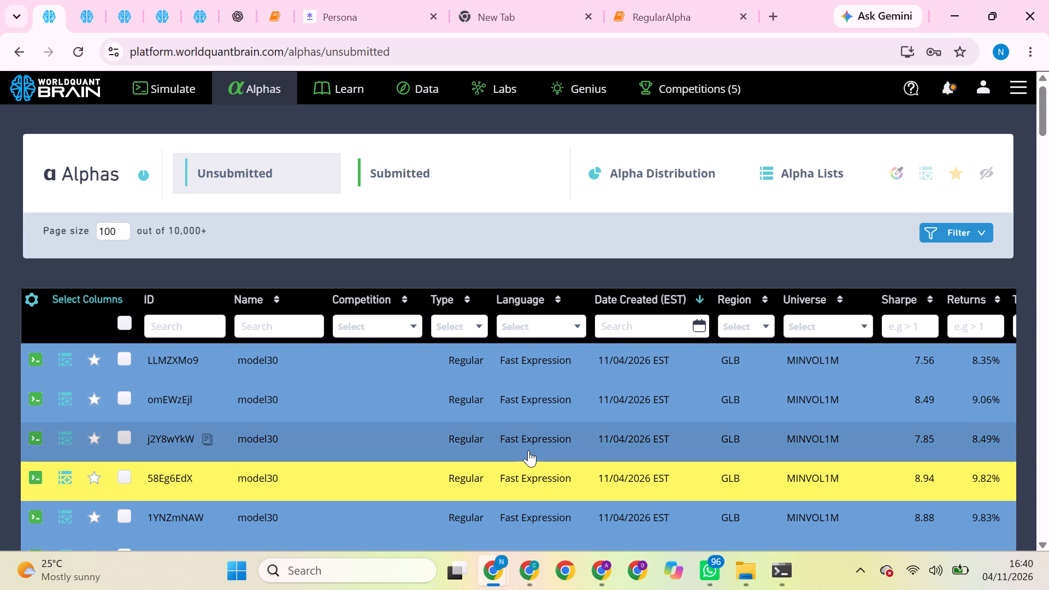
Open the unsubmitted model30 alpha zq3boKrO and run its Prod Correlation check.
{"action": "scroll", "coordinate": [528, 450], "scroll_direction": "down", "scroll_amount": 6}
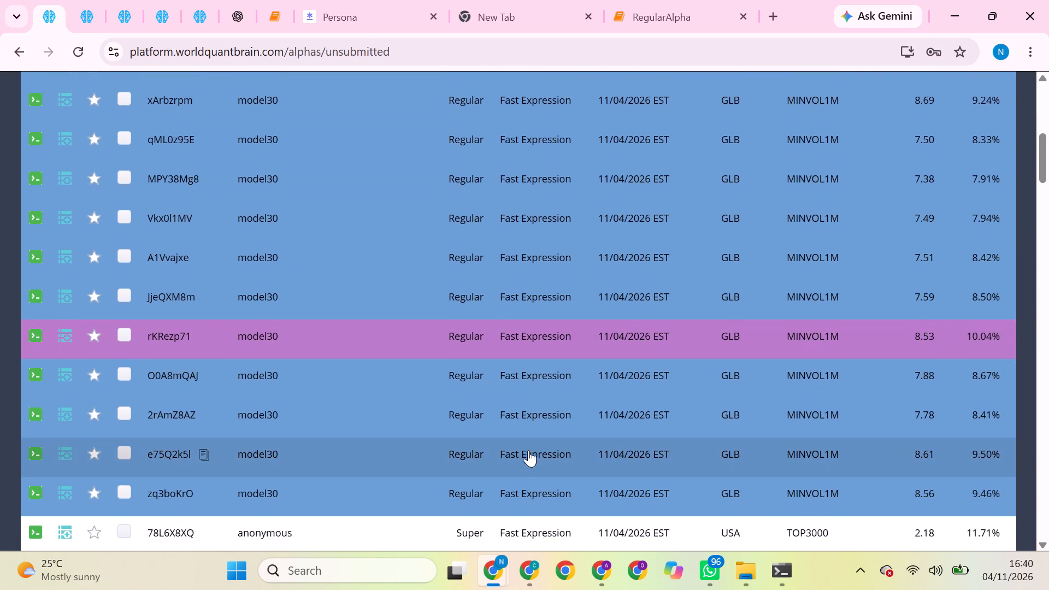
{"action": "scroll", "coordinate": [528, 450], "scroll_direction": "down", "scroll_amount": 2}
{"action": "scroll", "coordinate": [528, 450], "scroll_direction": "up", "scroll_amount": 2}
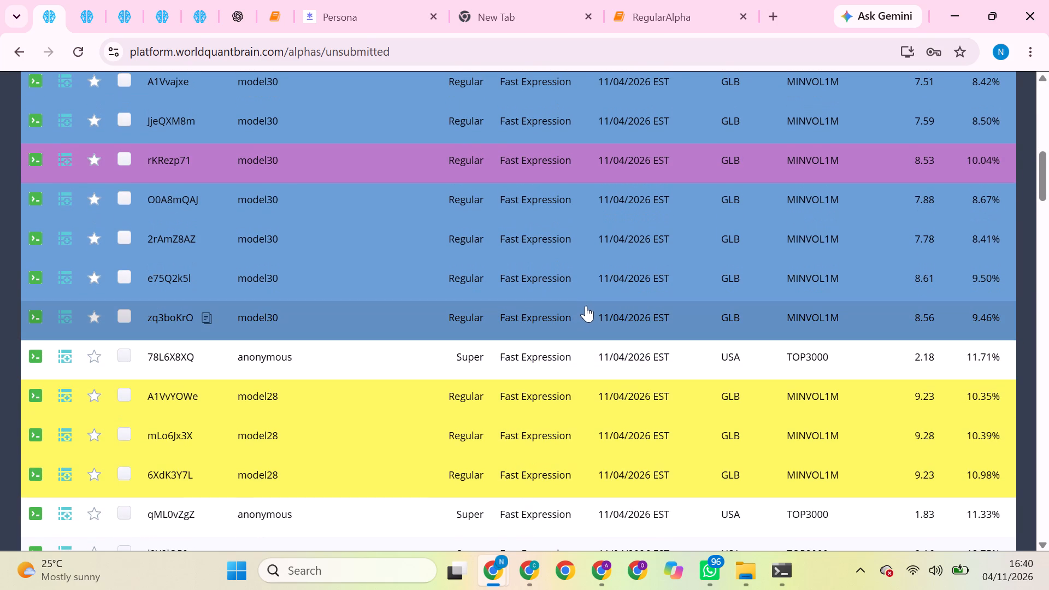
{"action": "scroll", "coordinate": [587, 305], "scroll_direction": "down", "scroll_amount": 2}
{"action": "scroll", "coordinate": [587, 305], "scroll_direction": "up", "scroll_amount": 2}
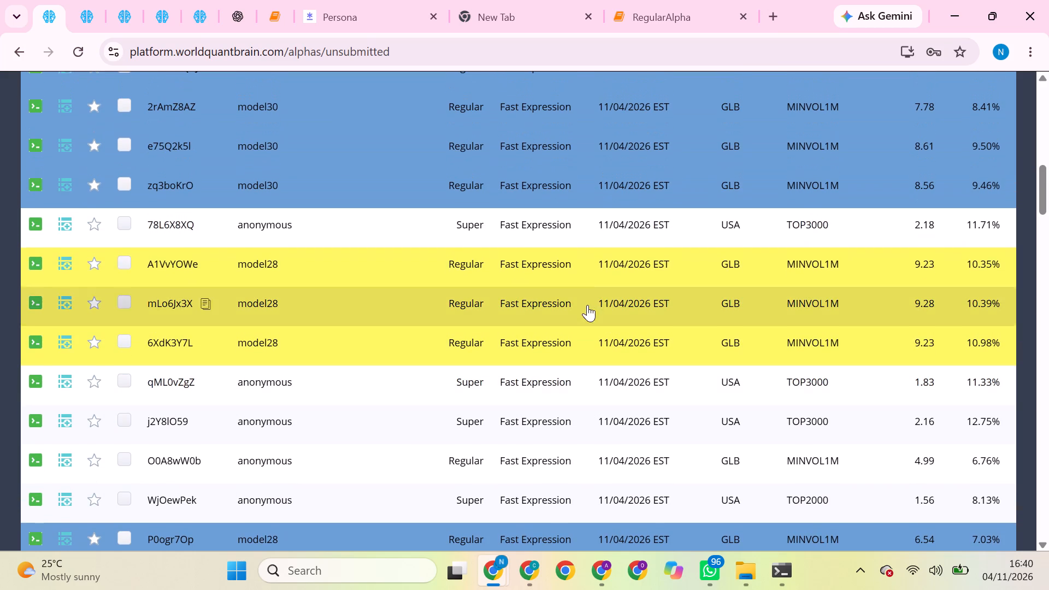
{"action": "left_click", "coordinate": [624, 177]}
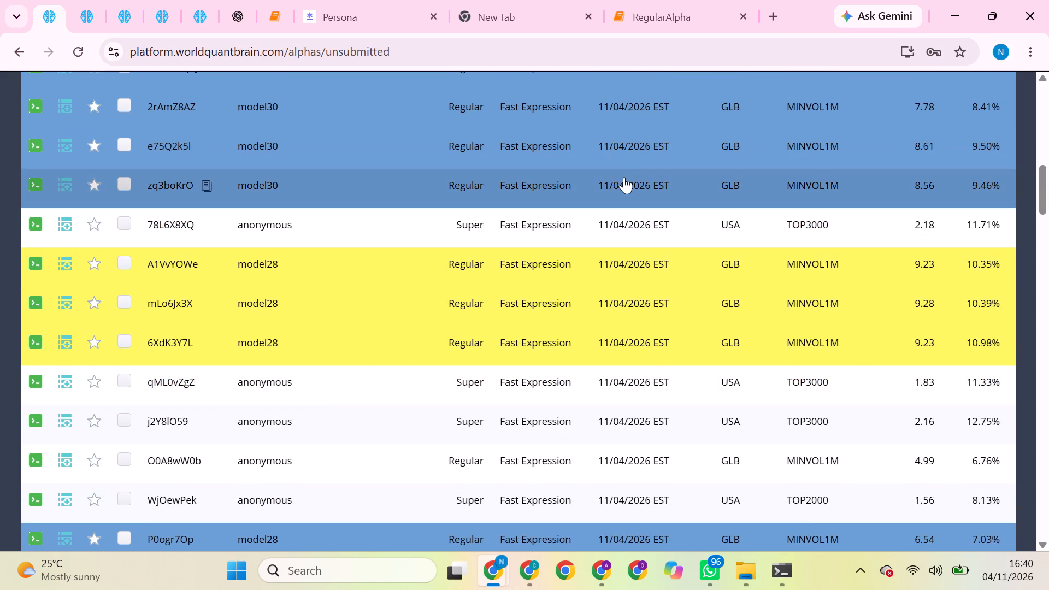
{"action": "scroll", "coordinate": [608, 324], "scroll_direction": "down", "scroll_amount": 3}
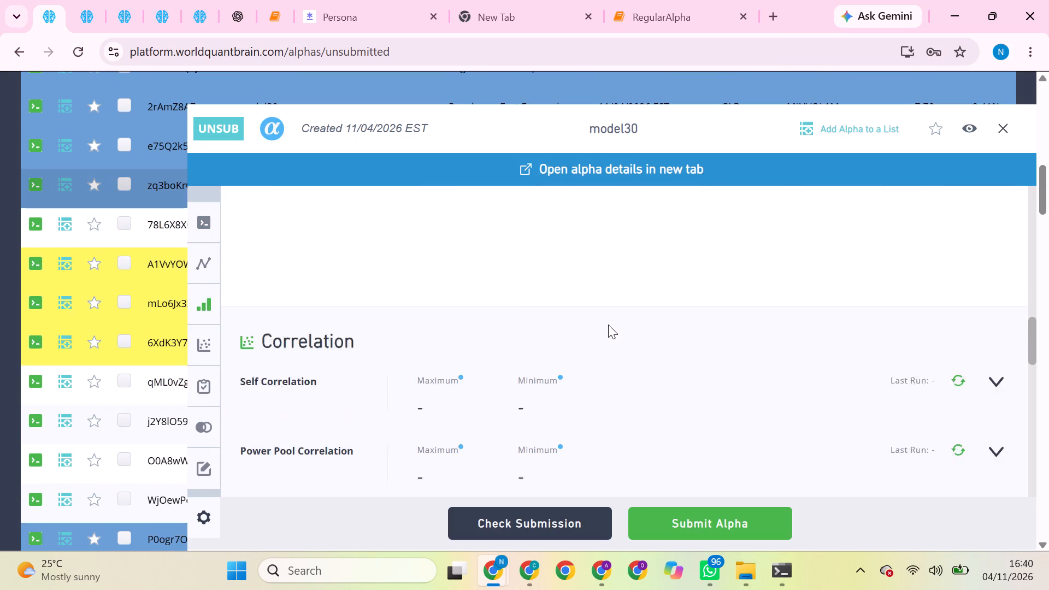
{"action": "scroll", "coordinate": [608, 324], "scroll_direction": "down", "scroll_amount": 5}
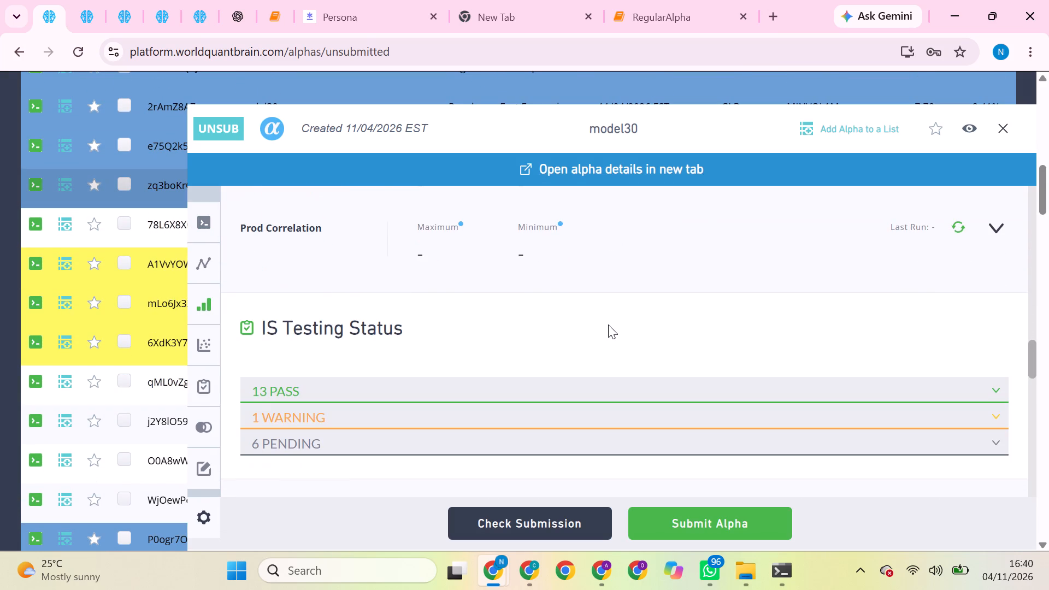
{"action": "scroll", "coordinate": [910, 308], "scroll_direction": "up", "scroll_amount": 1}
{"action": "left_click", "coordinate": [957, 332]}
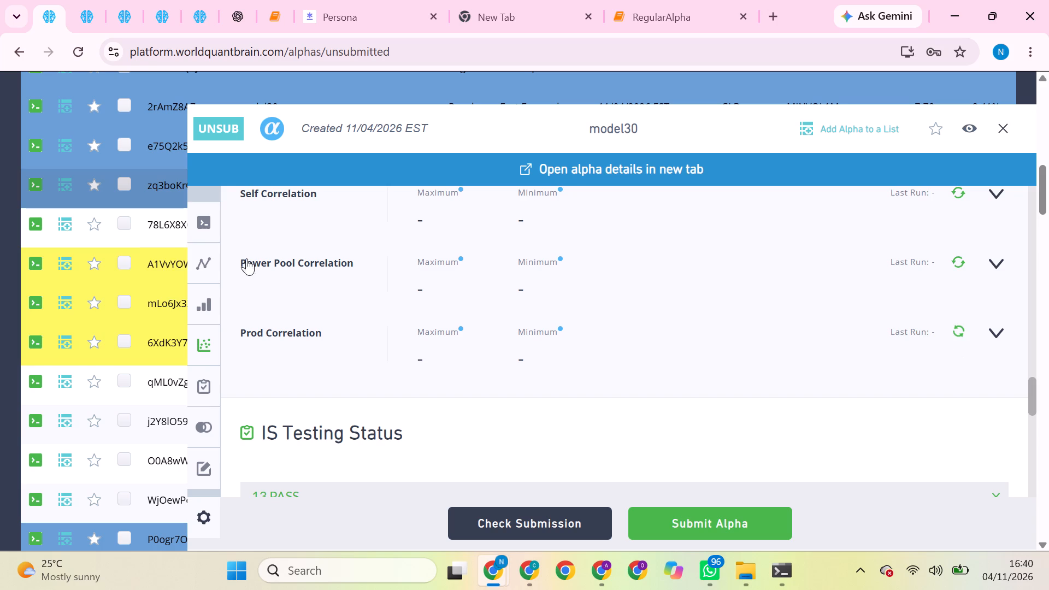
Open the model30 alpha 2rAmZ8AZ and run its Prod, Power Pool and Self Correlation checks.
{"action": "scroll", "coordinate": [185, 219], "scroll_direction": "up", "scroll_amount": 2}
{"action": "left_click", "coordinate": [162, 209]}
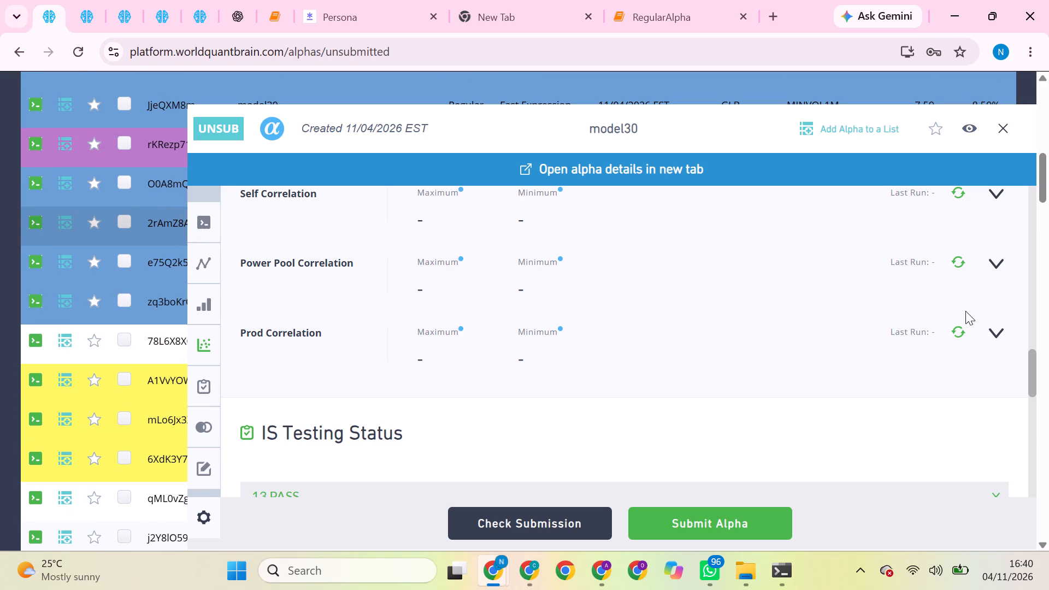
{"action": "left_click", "coordinate": [958, 331]}
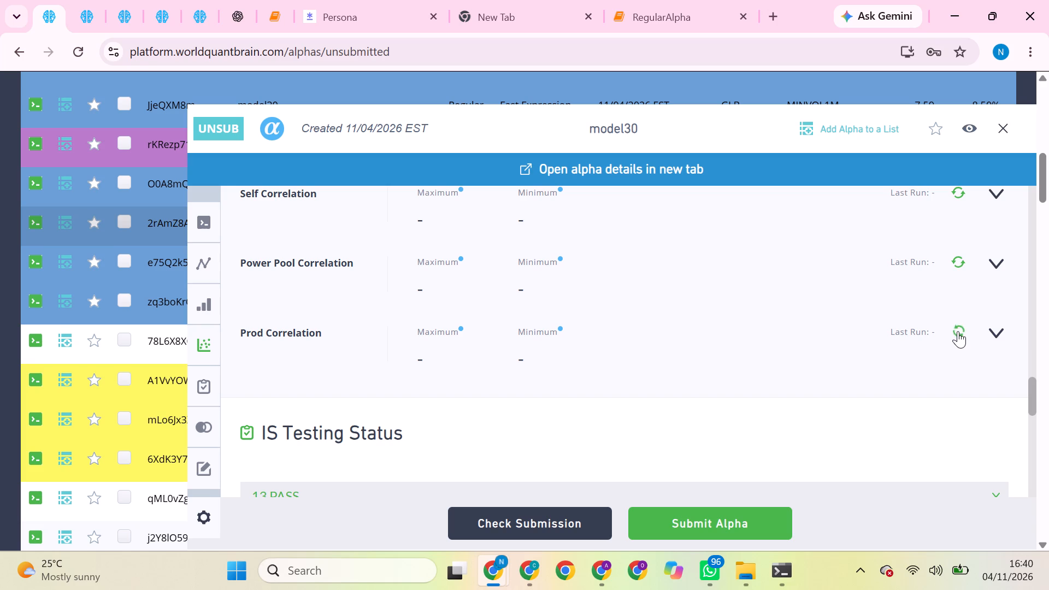
{"action": "scroll", "coordinate": [958, 331], "scroll_direction": "up", "scroll_amount": 1}
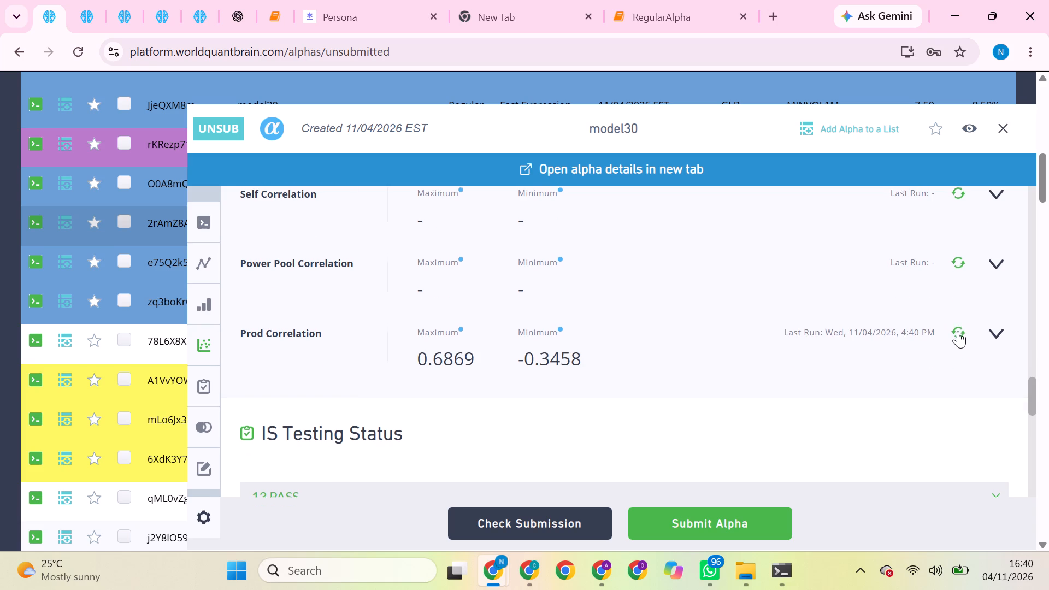
{"action": "scroll", "coordinate": [958, 331], "scroll_direction": "up", "scroll_amount": 1}
{"action": "left_click", "coordinate": [957, 351]}
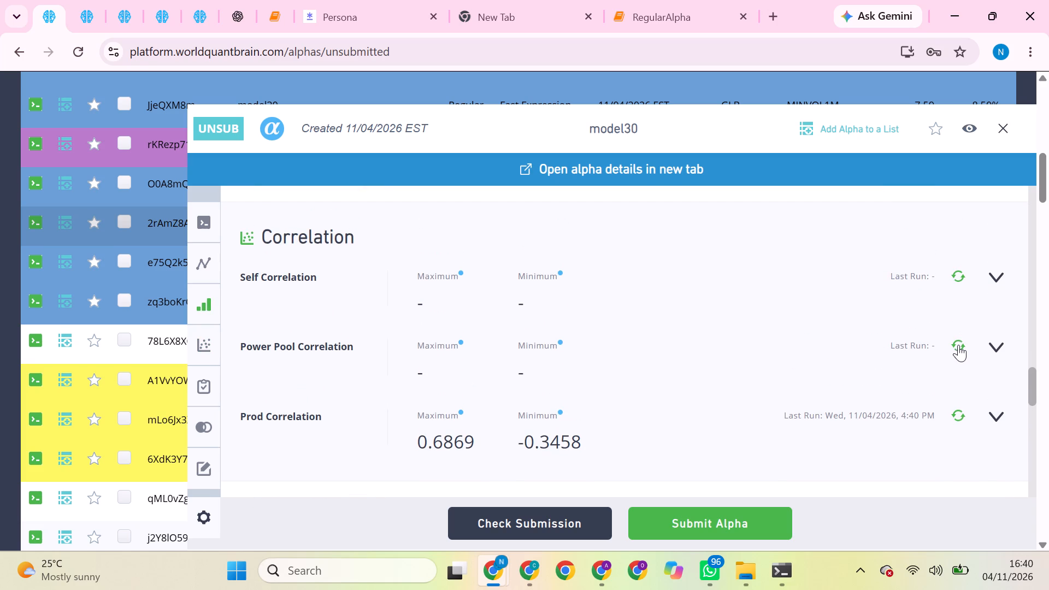
{"action": "left_click", "coordinate": [958, 344]}
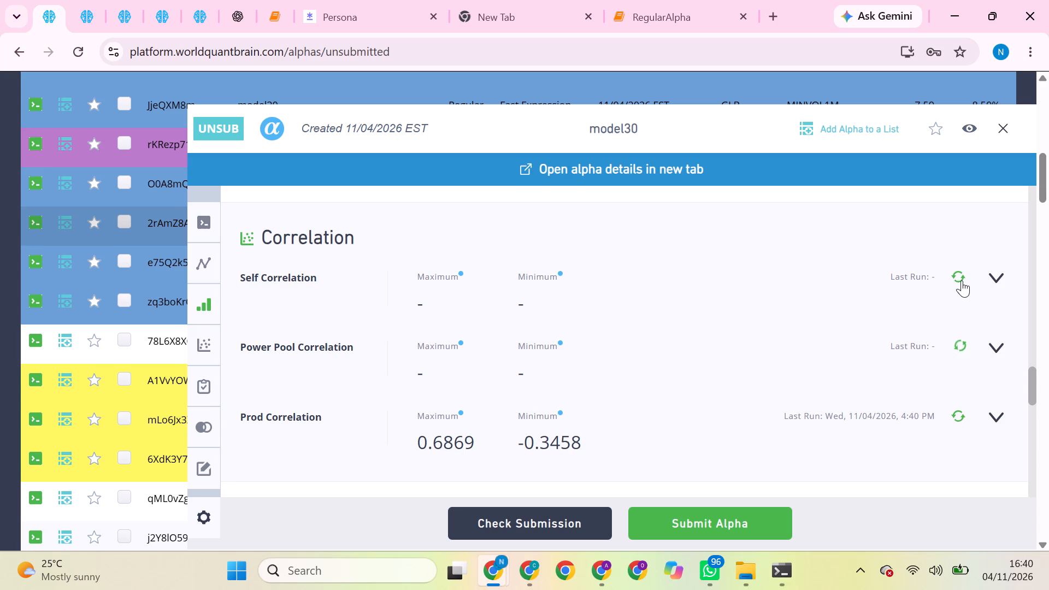
{"action": "left_click", "coordinate": [962, 280]}
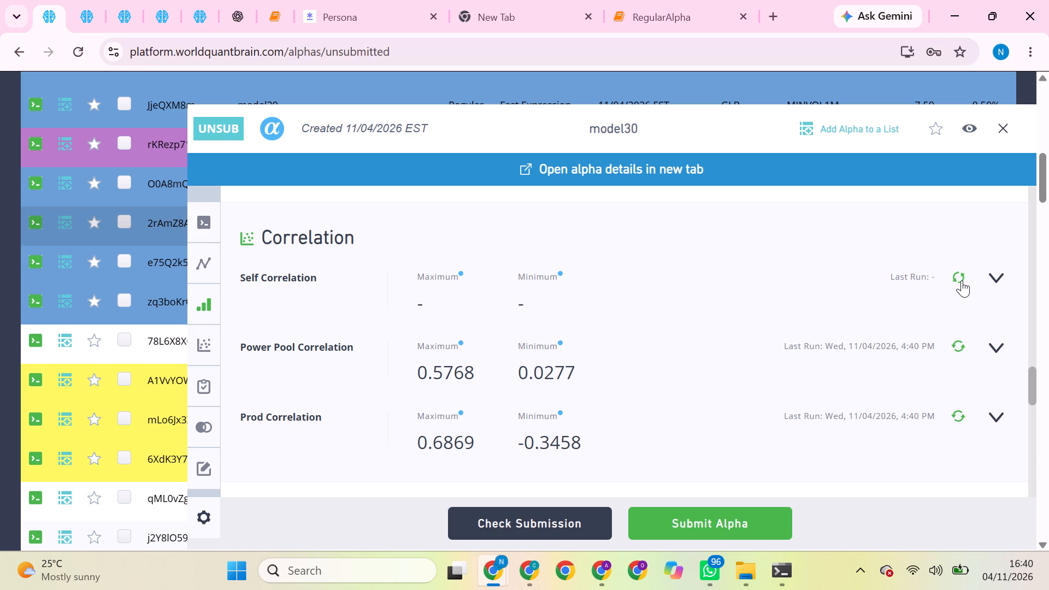
Run the Performance Comparison for the open model30 alpha and review its aggregate data.
{"action": "scroll", "coordinate": [922, 383], "scroll_direction": "down", "scroll_amount": 1}
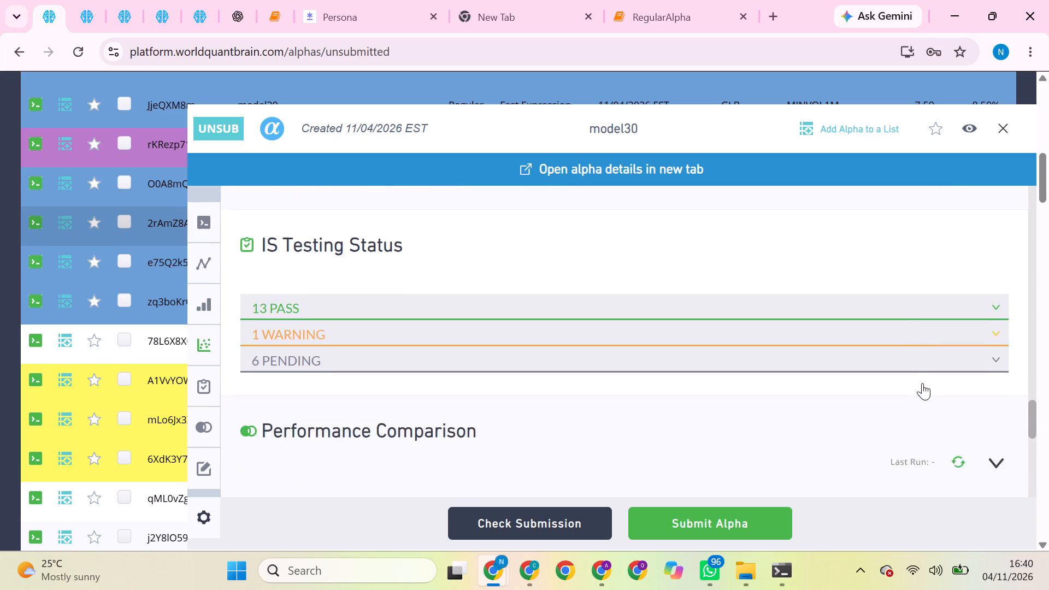
{"action": "scroll", "coordinate": [922, 383], "scroll_direction": "down", "scroll_amount": 2}
{"action": "left_click_drag", "start_coordinate": [998, 392], "coordinate": [998, 387]}
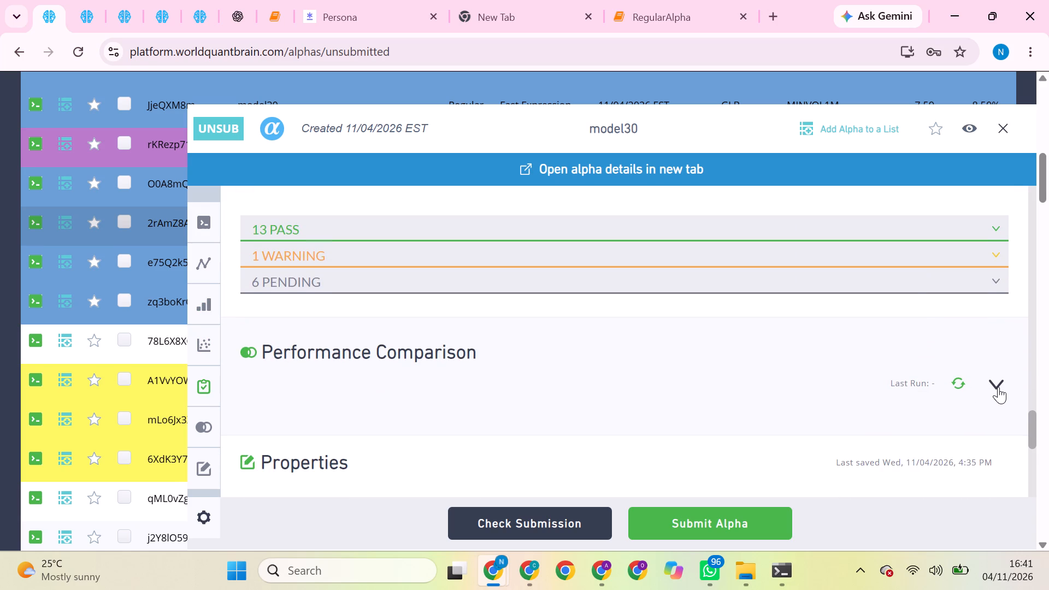
{"action": "left_click_drag", "start_coordinate": [998, 387], "coordinate": [995, 383]}
{"action": "left_click", "coordinate": [995, 383]}
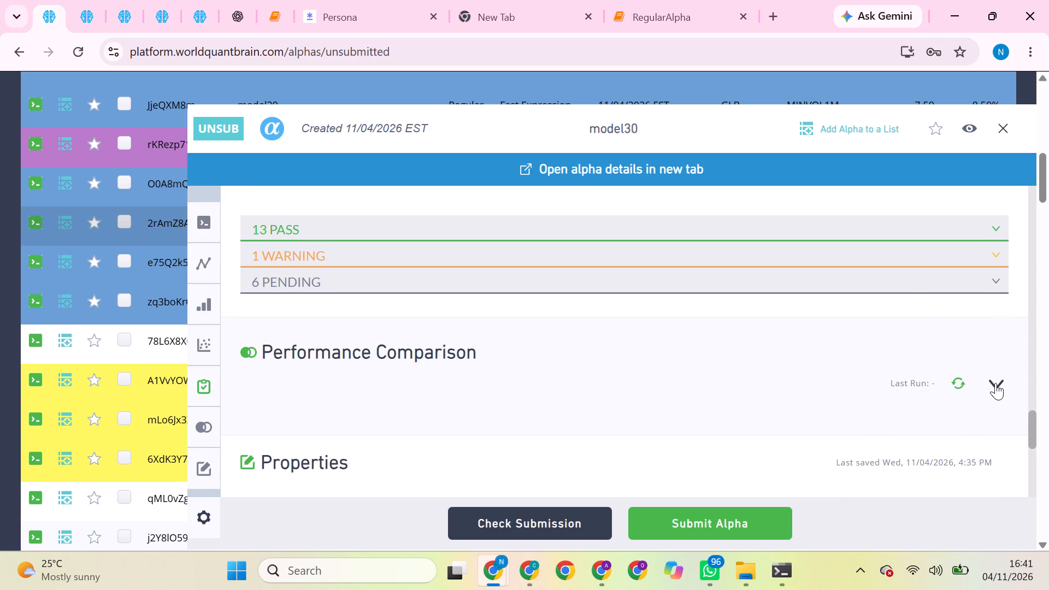
{"action": "left_click", "coordinate": [995, 383]}
{"action": "scroll", "coordinate": [995, 383], "scroll_direction": "down", "scroll_amount": 1}
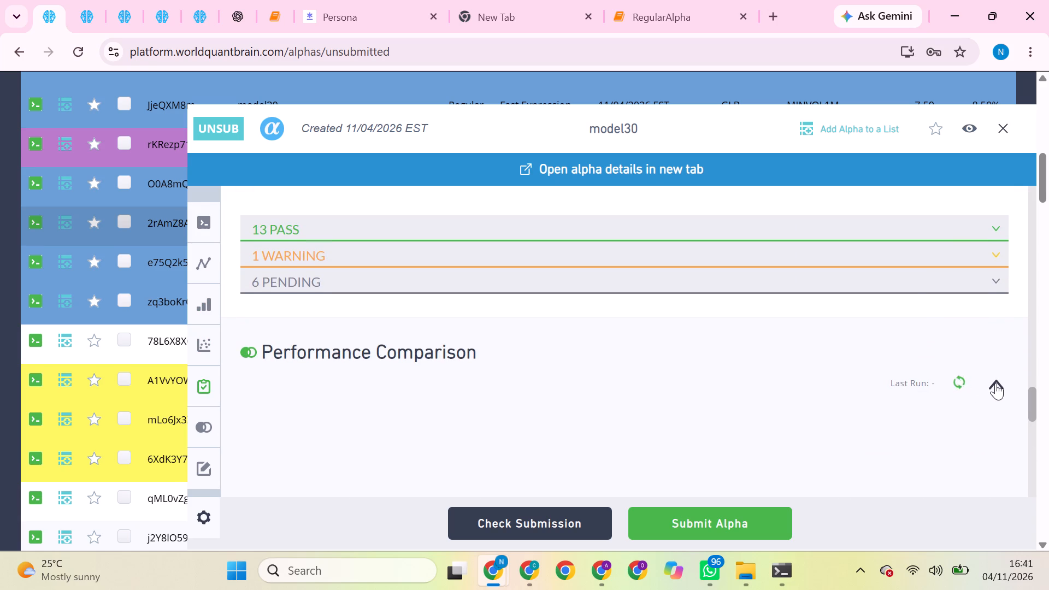
{"action": "scroll", "coordinate": [995, 383], "scroll_direction": "down", "scroll_amount": 1}
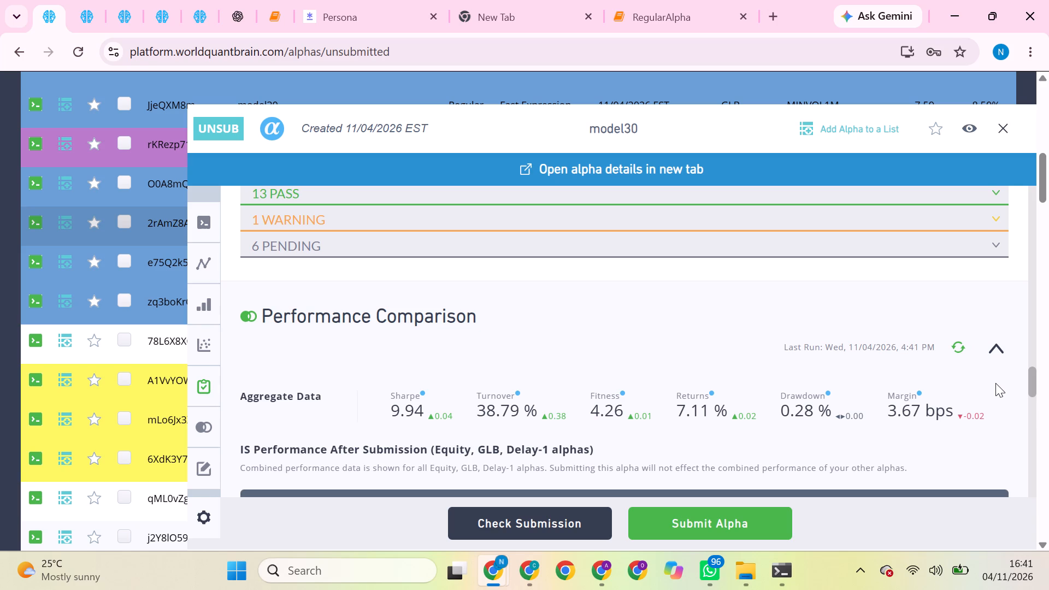
Copy the full mdl30_smartestimate_fy1_eps expression from the open model30 alpha's code.
{"action": "scroll", "coordinate": [799, 367], "scroll_direction": "up", "scroll_amount": 7}
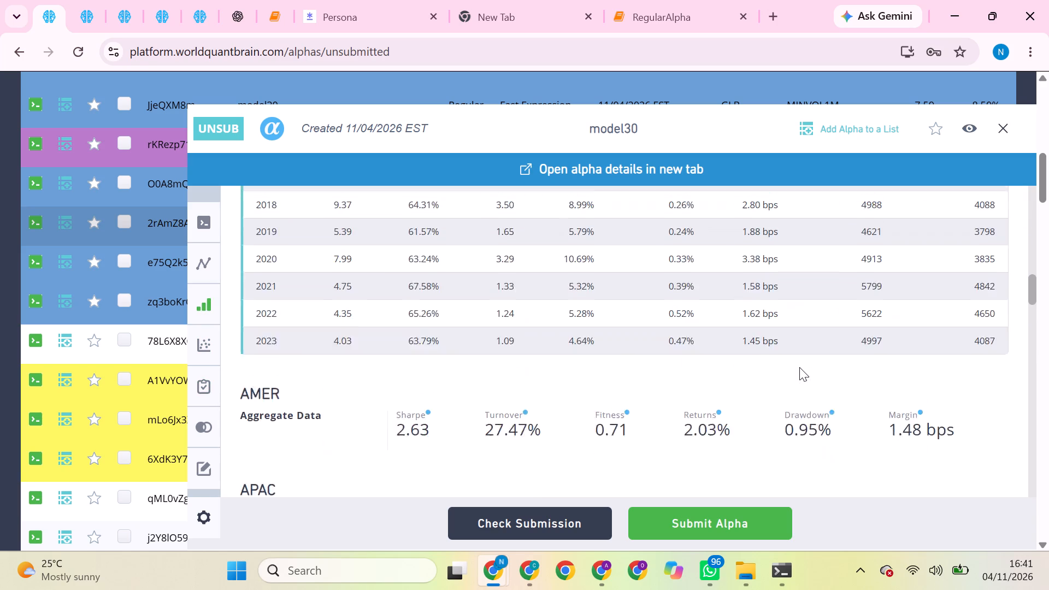
{"action": "scroll", "coordinate": [799, 367], "scroll_direction": "up", "scroll_amount": 5}
{"action": "triple_click", "coordinate": [595, 256]}
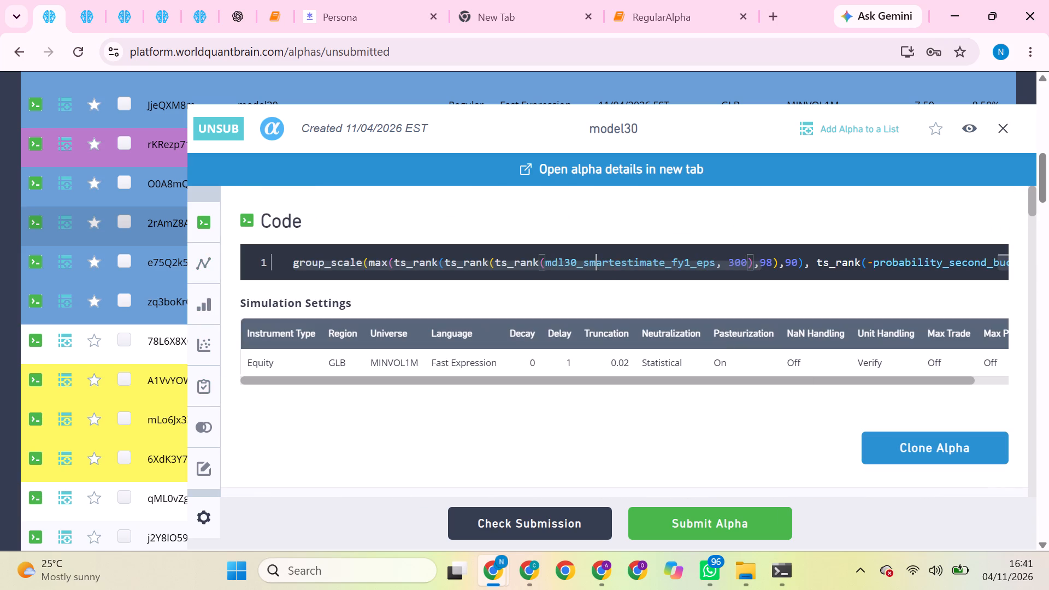
{"action": "double_click", "coordinate": [595, 256]}
{"action": "key", "text": "ctrl+c"}
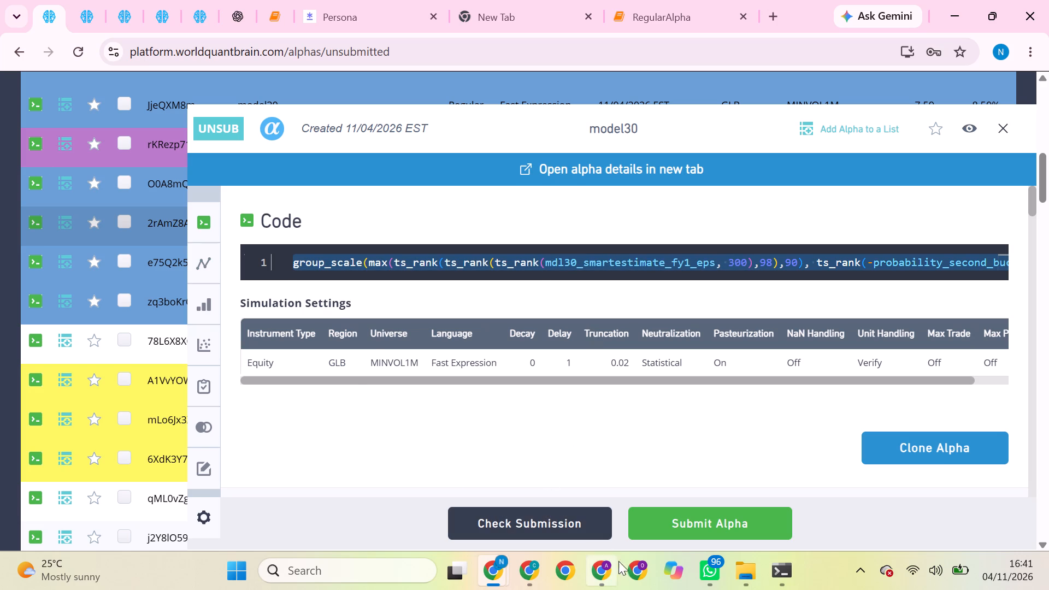
{"action": "left_click", "coordinate": [633, 563]}
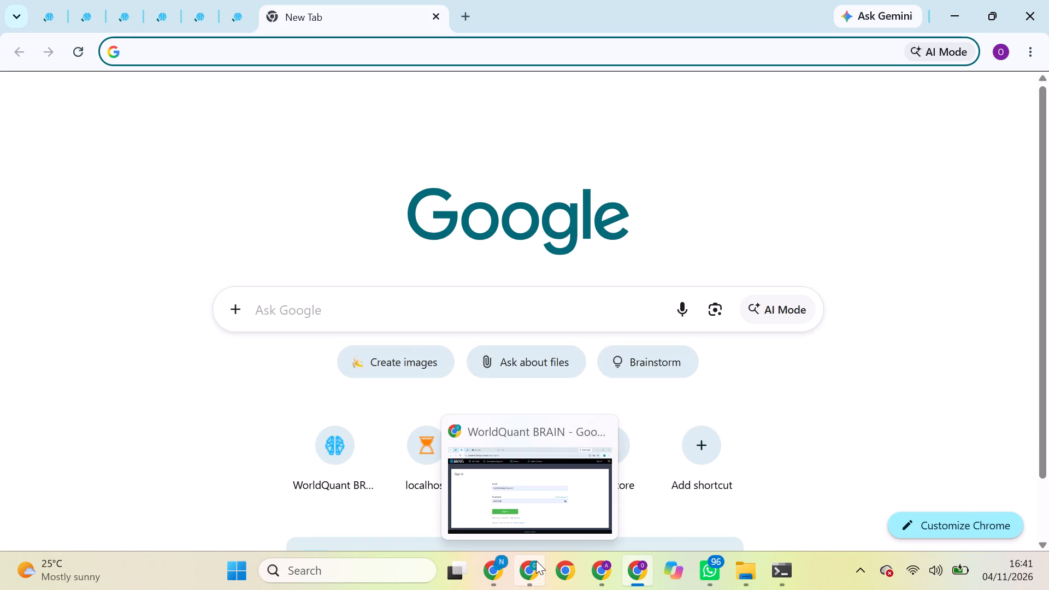
{"action": "left_click", "coordinate": [497, 565]}
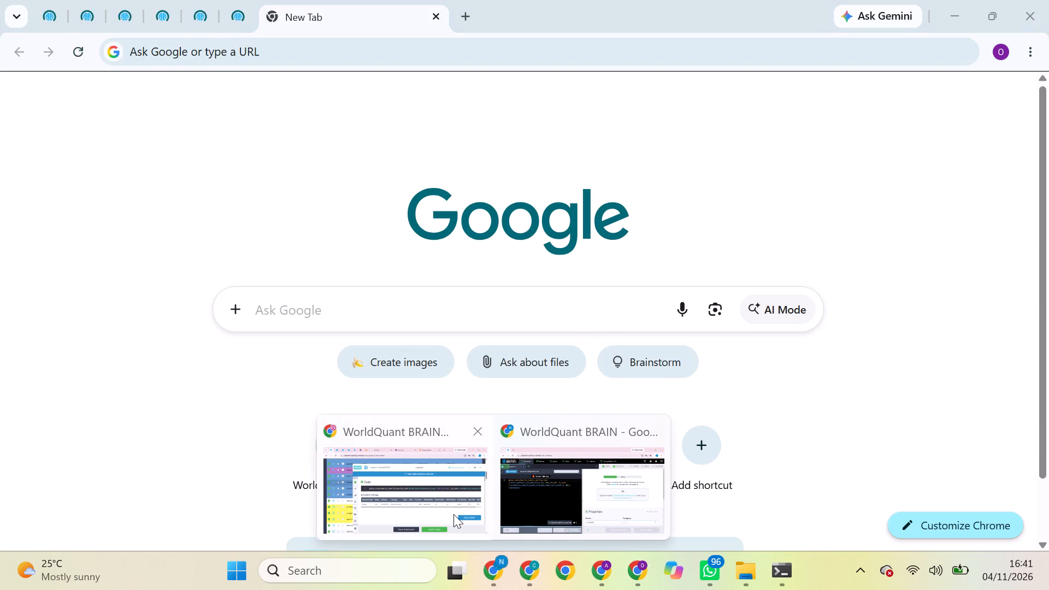
{"action": "left_click", "coordinate": [451, 510]}
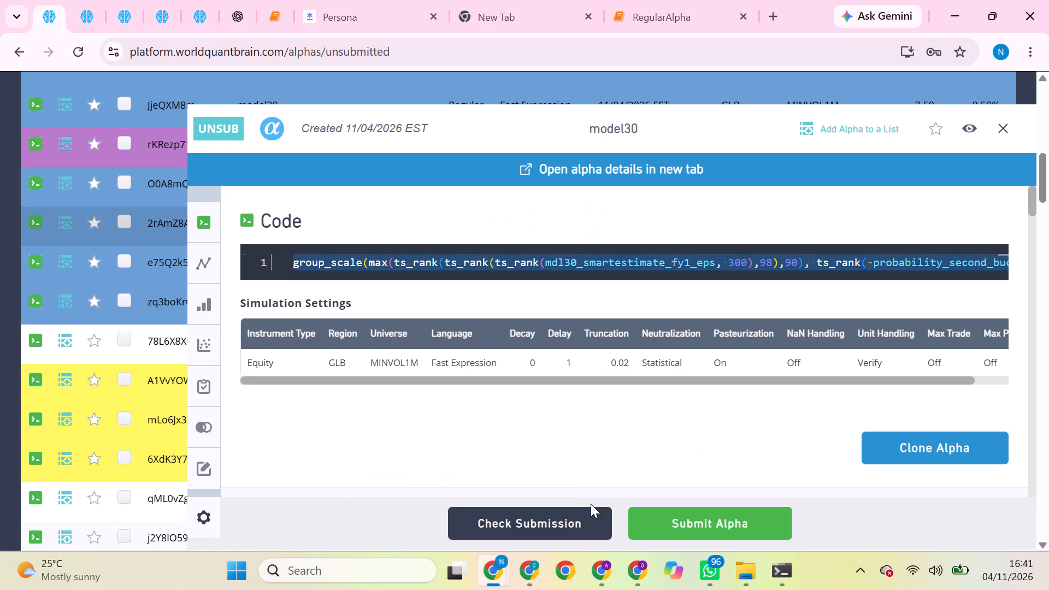
{"action": "left_click", "coordinate": [604, 574]}
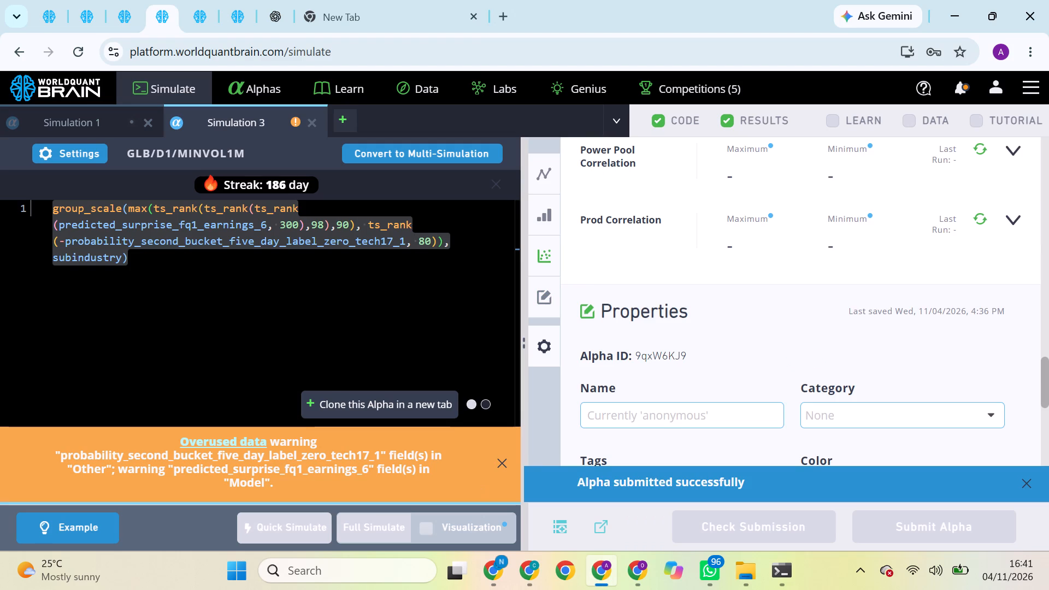
{"action": "left_click", "coordinate": [42, 0]}
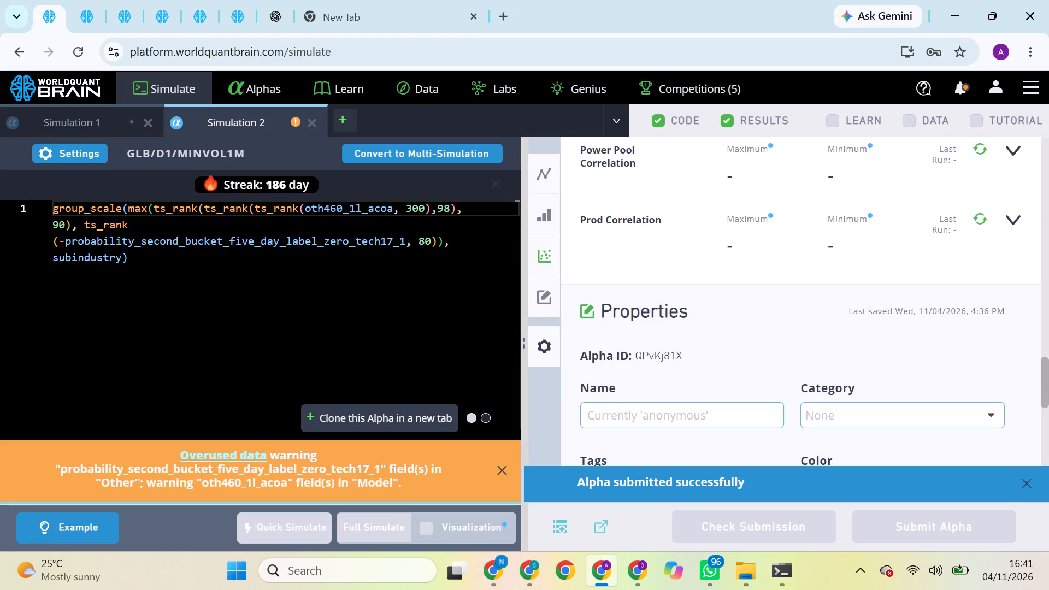
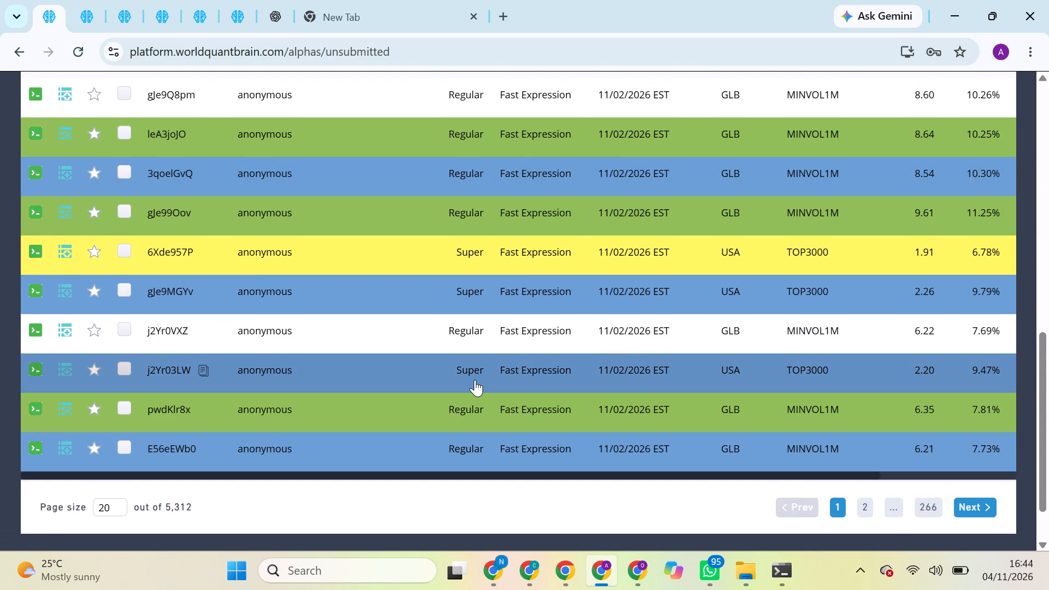
{"action": "scroll", "coordinate": [475, 380], "scroll_direction": "up", "scroll_amount": 1}
{"action": "scroll", "coordinate": [475, 380], "scroll_direction": "down", "scroll_amount": 1}
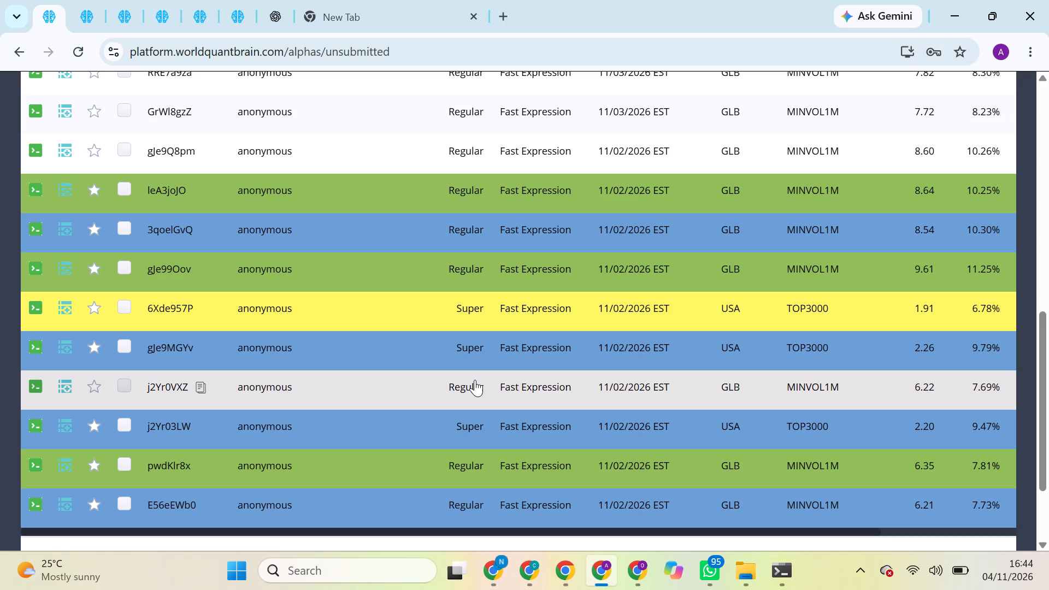
{"action": "scroll", "coordinate": [475, 380], "scroll_direction": "down", "scroll_amount": 2}
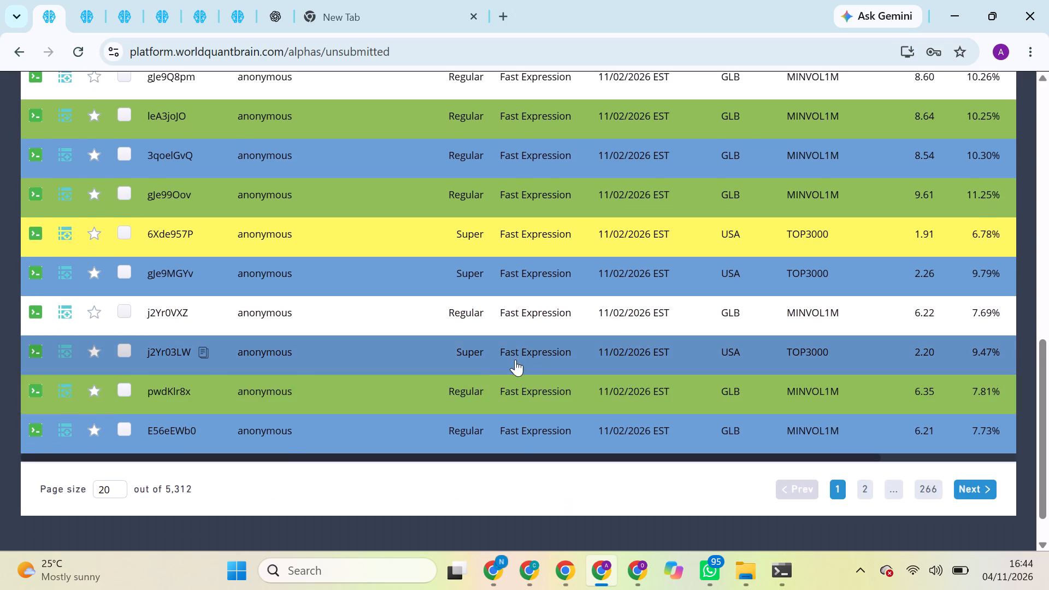
{"action": "scroll", "coordinate": [540, 408], "scroll_direction": "down", "scroll_amount": 1}
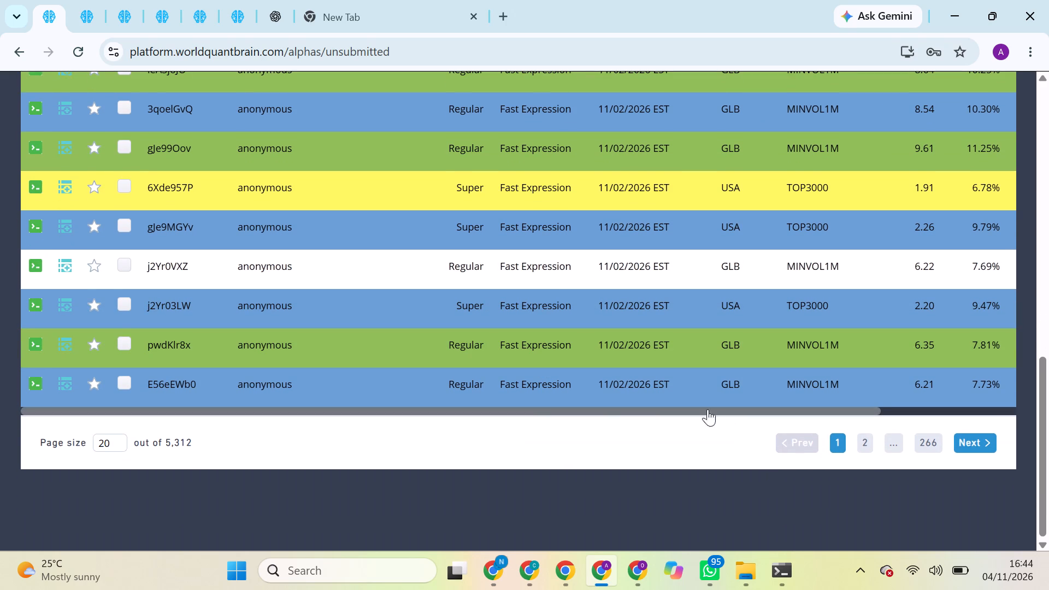
{"action": "scroll", "coordinate": [685, 388], "scroll_direction": "up", "scroll_amount": 1}
{"action": "left_click", "coordinate": [704, 276]}
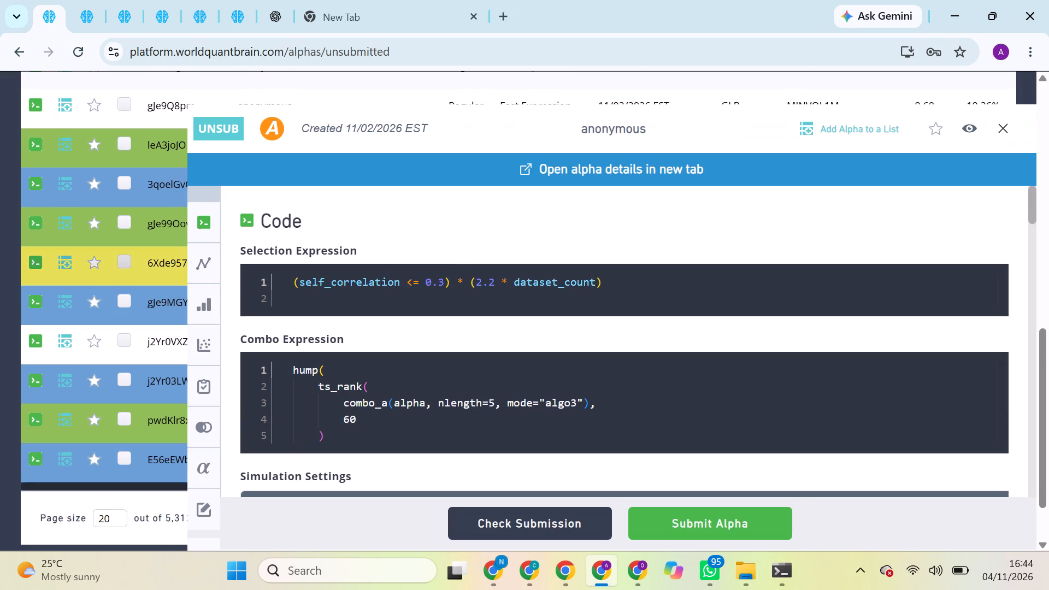
{"action": "scroll", "coordinate": [690, 335], "scroll_direction": "down", "scroll_amount": 4}
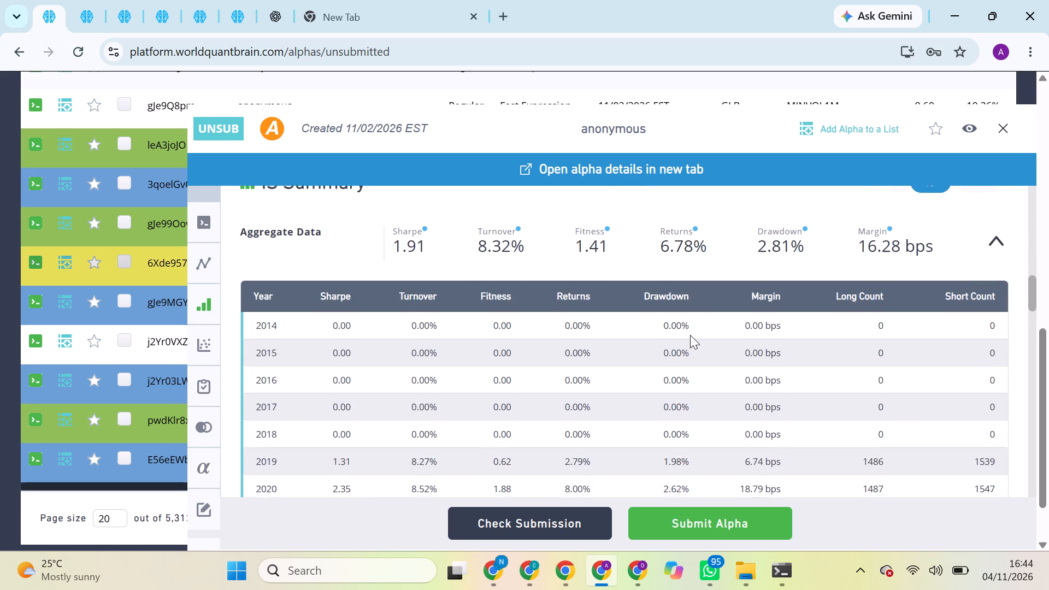
{"action": "scroll", "coordinate": [690, 335], "scroll_direction": "down", "scroll_amount": 4}
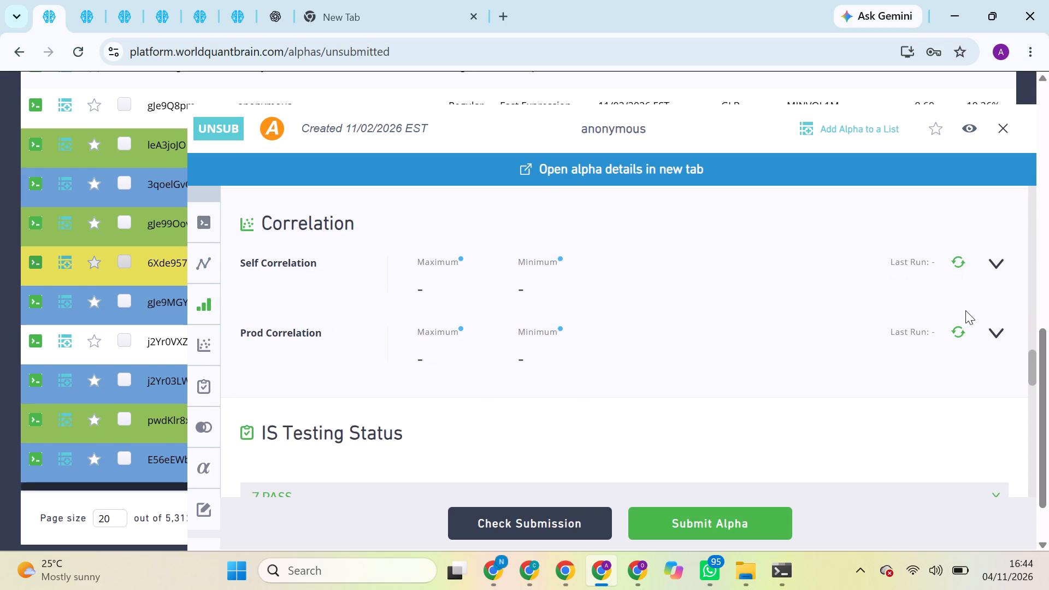
{"action": "left_click", "coordinate": [963, 335]}
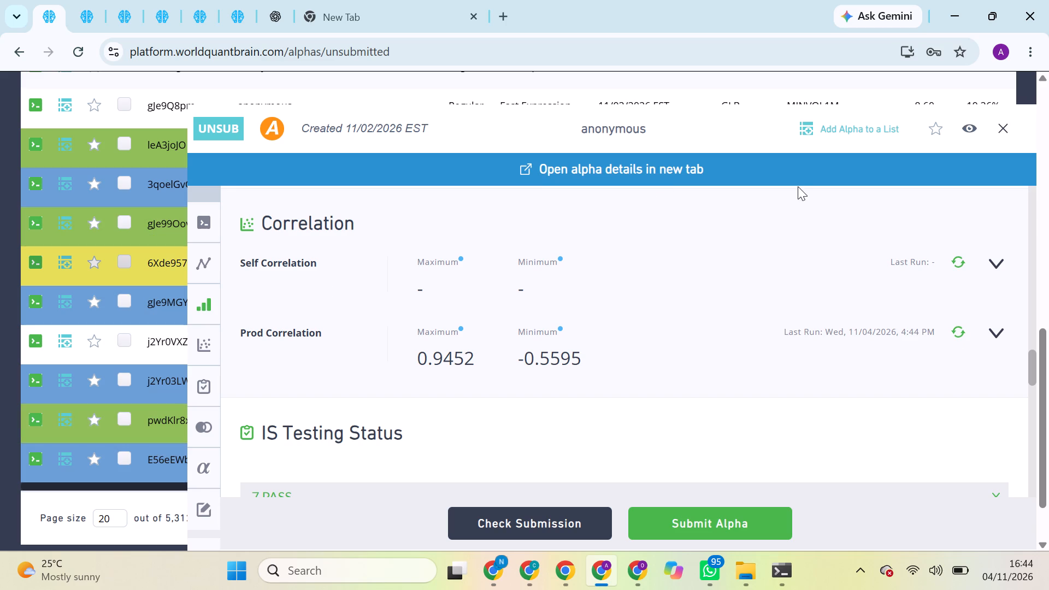
{"action": "left_click", "coordinate": [1004, 124]}
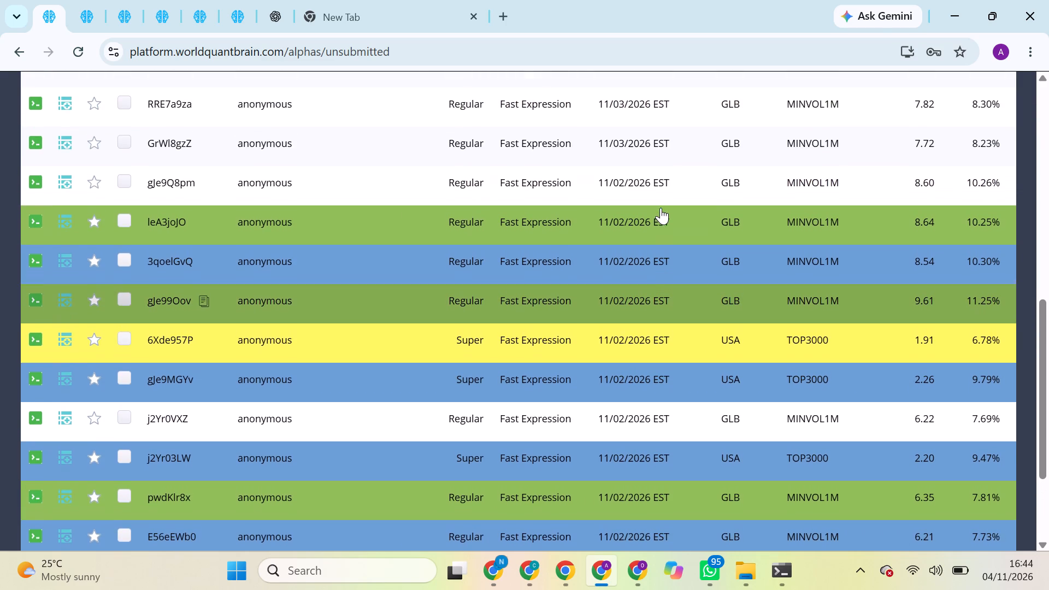
Go to page 2 of the unsubmitted alphas and scan it for Super alphas.
{"action": "scroll", "coordinate": [661, 208], "scroll_direction": "down", "scroll_amount": 1}
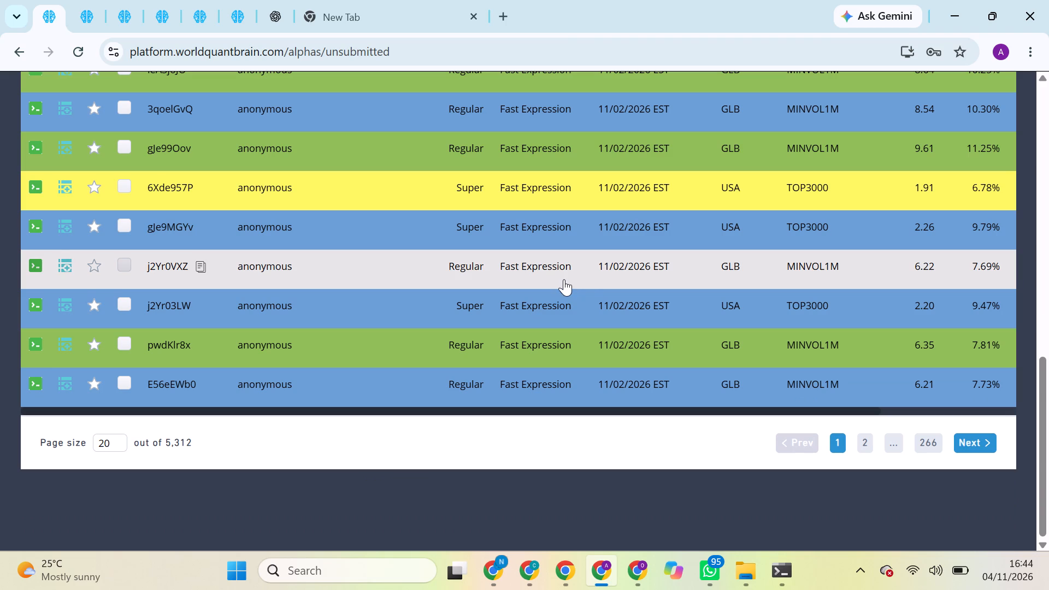
{"action": "left_click", "coordinate": [870, 447]}
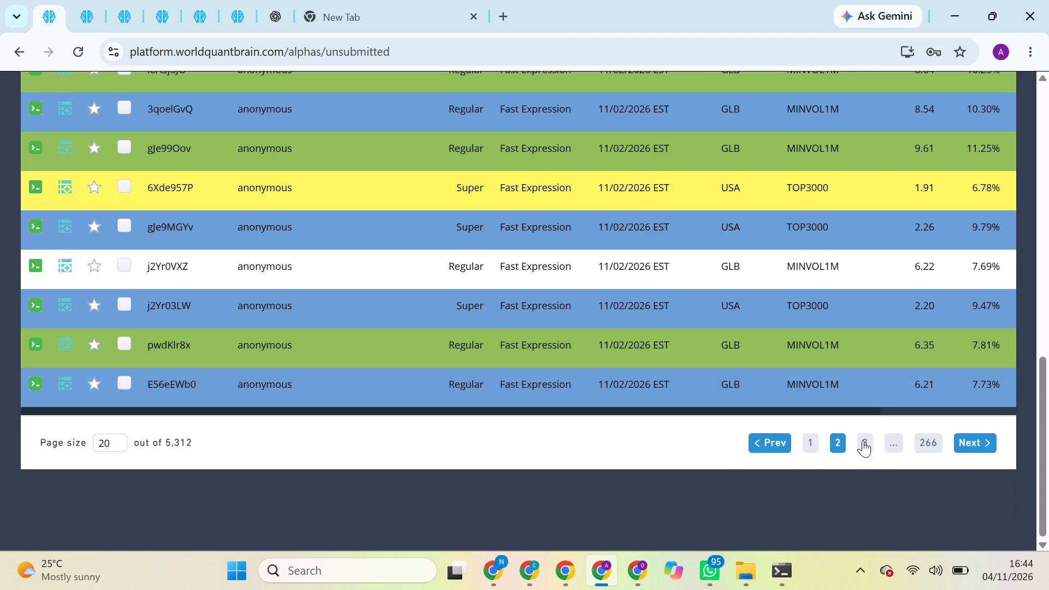
{"action": "scroll", "coordinate": [696, 323], "scroll_direction": "up", "scroll_amount": 4}
{"action": "scroll", "coordinate": [696, 323], "scroll_direction": "down", "scroll_amount": 1}
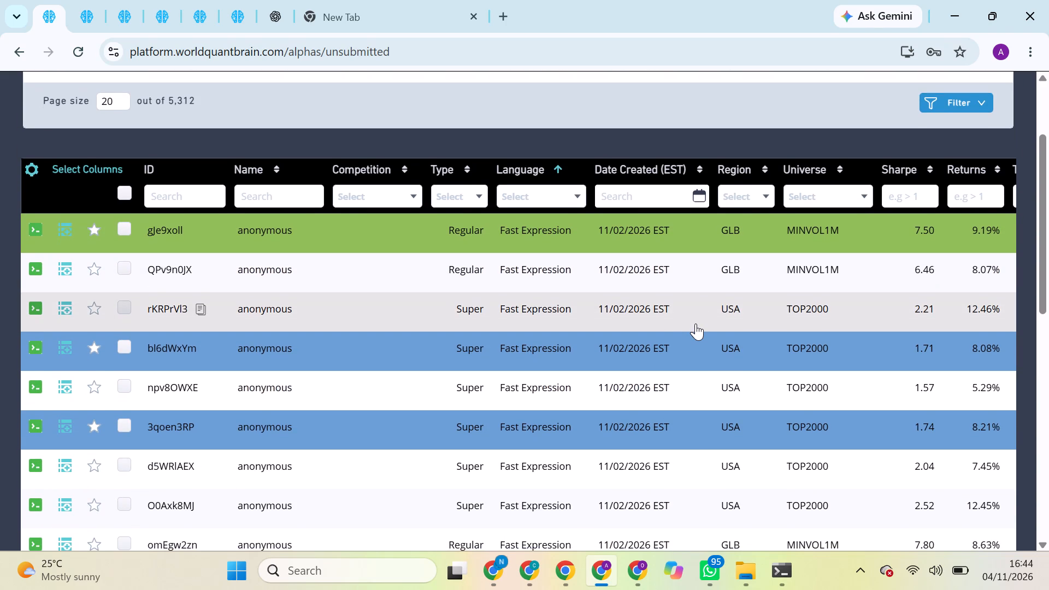
{"action": "scroll", "coordinate": [696, 323], "scroll_direction": "down", "scroll_amount": 1}
Review the details of Super alpha 3qoen3RP, from its code to its description fields, and close them.
{"action": "left_click", "coordinate": [685, 410]}
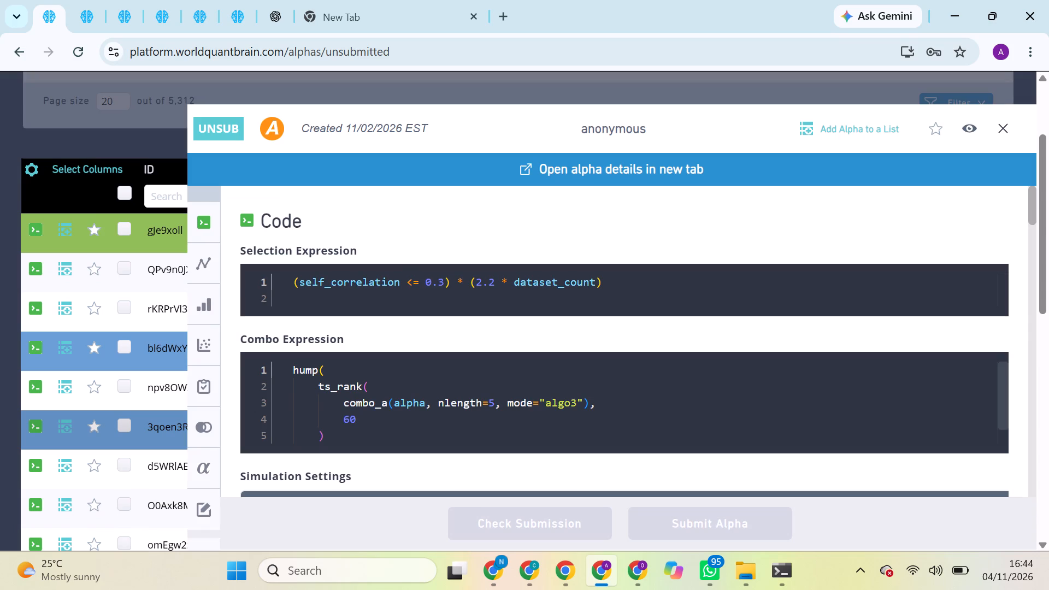
{"action": "scroll", "coordinate": [681, 390], "scroll_direction": "down", "scroll_amount": 4}
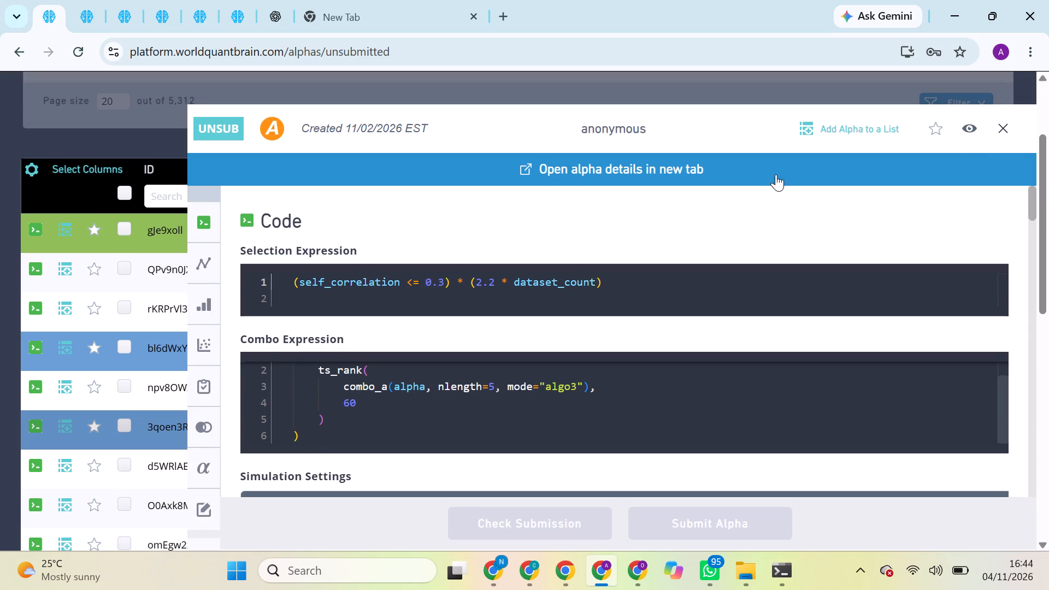
{"action": "left_click", "coordinate": [642, 350]}
{"action": "scroll", "coordinate": [642, 429], "scroll_direction": "down", "scroll_amount": 3}
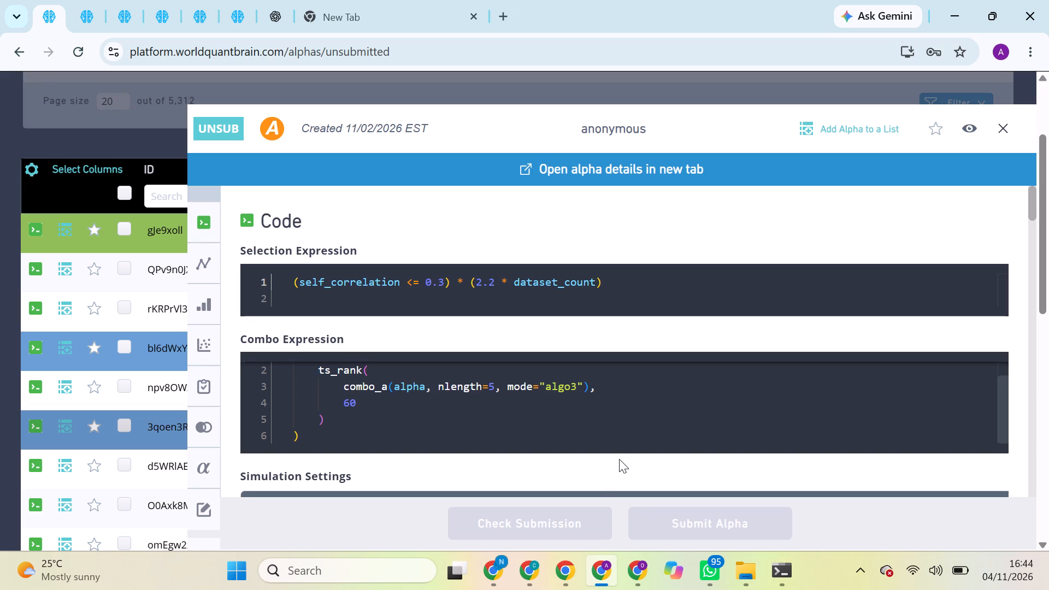
{"action": "scroll", "coordinate": [594, 476], "scroll_direction": "down", "scroll_amount": 5}
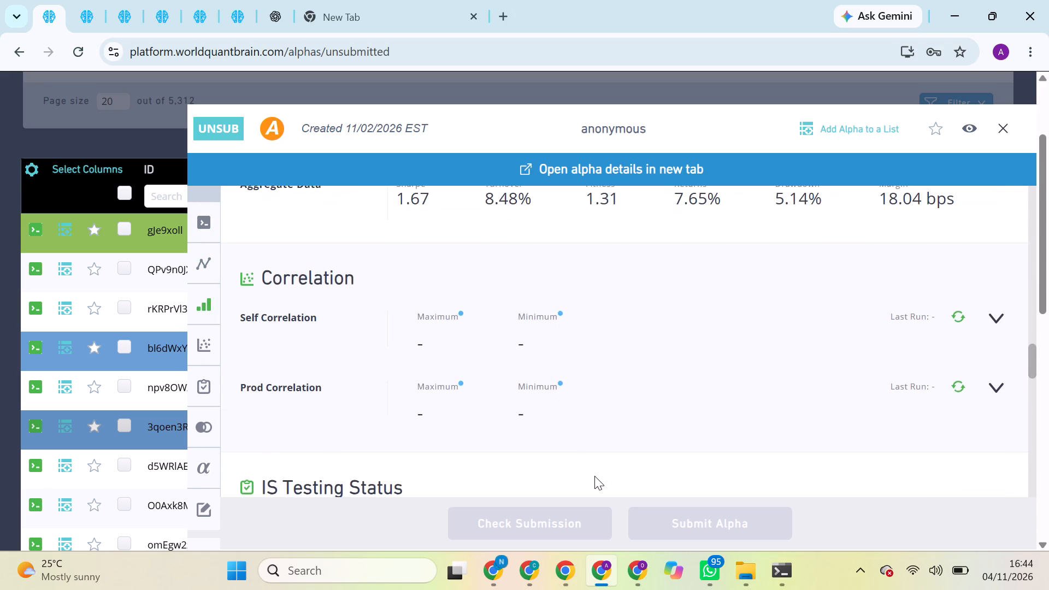
{"action": "scroll", "coordinate": [594, 476], "scroll_direction": "down", "scroll_amount": 7}
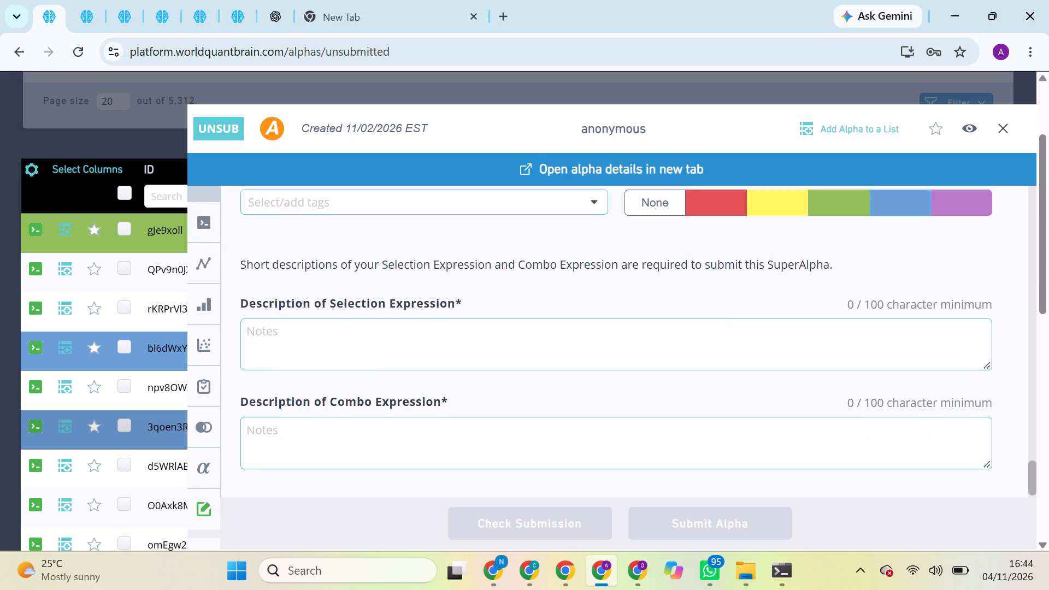
{"action": "left_click", "coordinate": [1005, 128]}
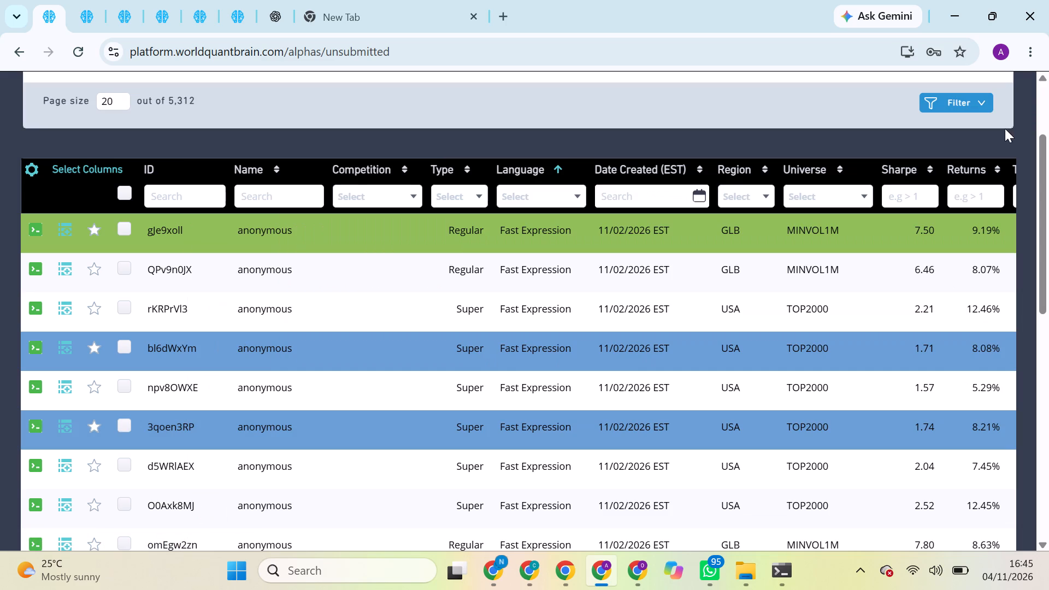
Open the details of Super alpha bl6dWxYm to view its selection and combo expressions, and close them.
{"action": "left_click", "coordinate": [762, 339]}
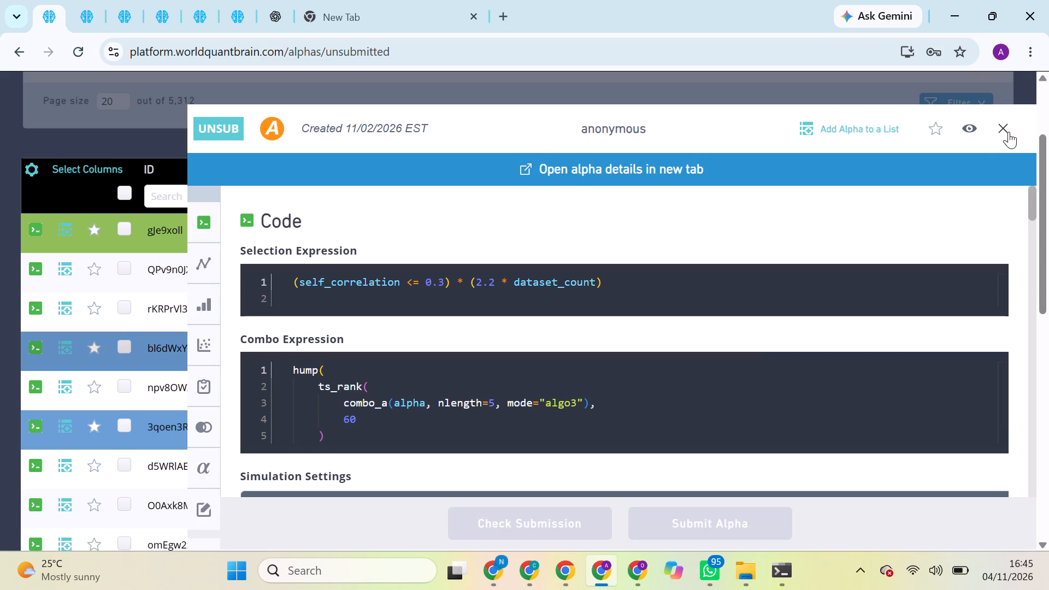
{"action": "left_click", "coordinate": [1009, 132]}
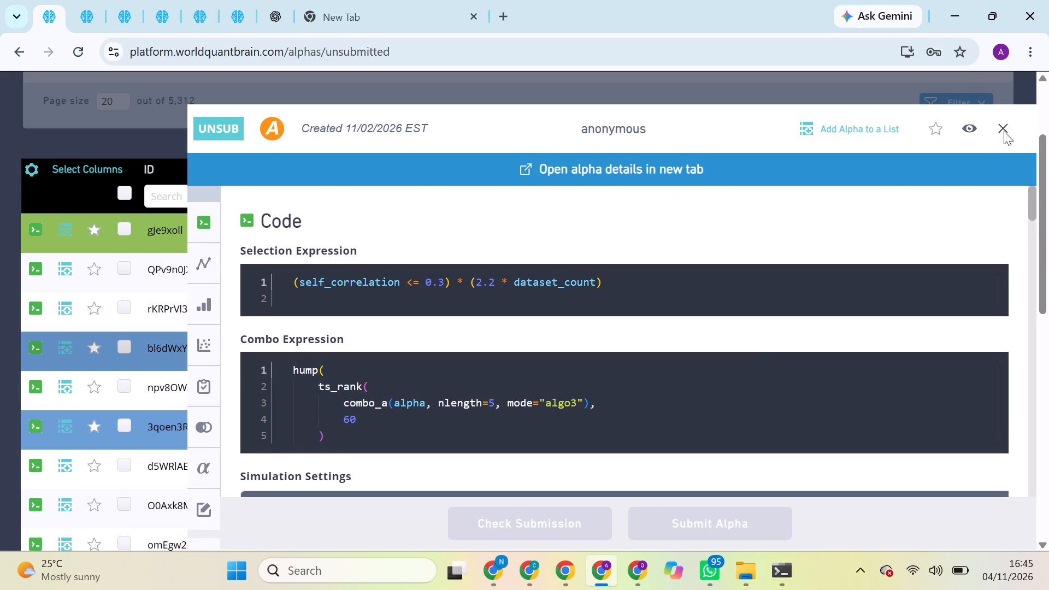
{"action": "left_click", "coordinate": [1004, 131]}
Return to page 1 of the unsubmitted alphas and look through it for Super alpha candidates.
{"action": "scroll", "coordinate": [816, 382], "scroll_direction": "down", "scroll_amount": 8}
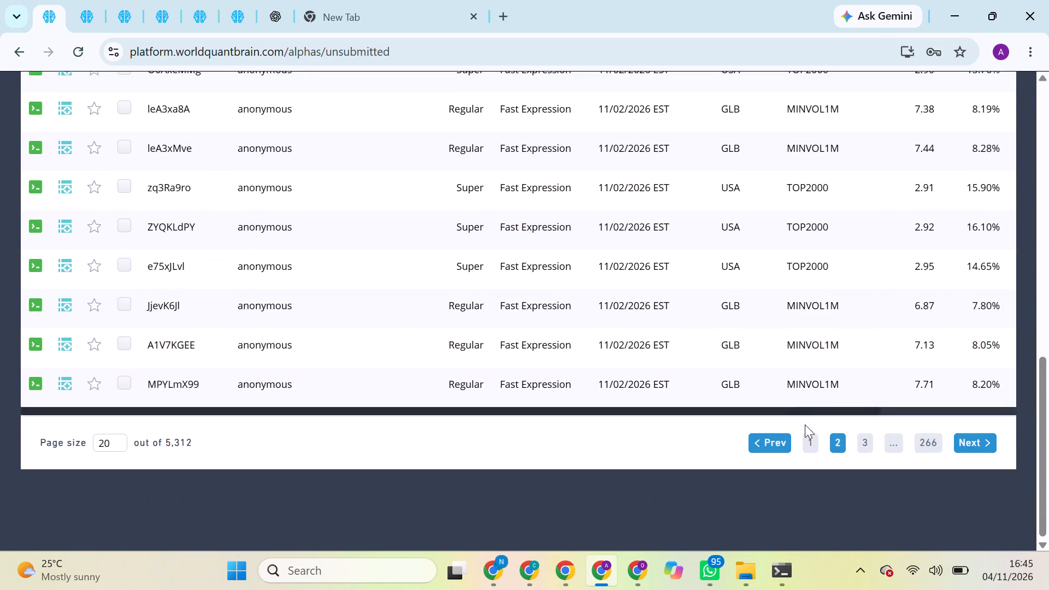
{"action": "left_click", "coordinate": [808, 444]}
{"action": "scroll", "coordinate": [513, 308], "scroll_direction": "up", "scroll_amount": 1}
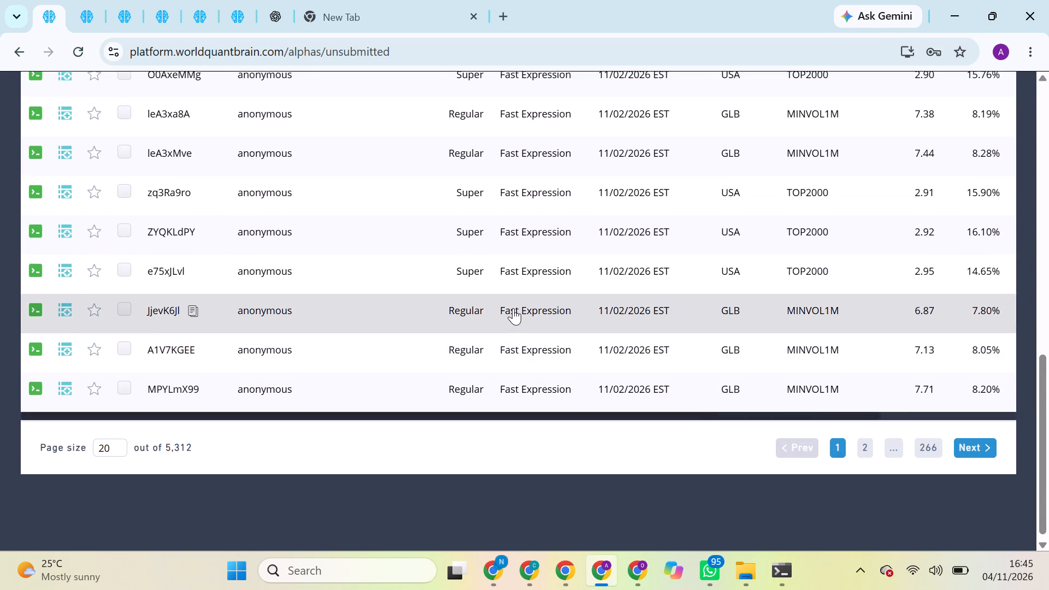
{"action": "scroll", "coordinate": [513, 308], "scroll_direction": "up", "scroll_amount": 3}
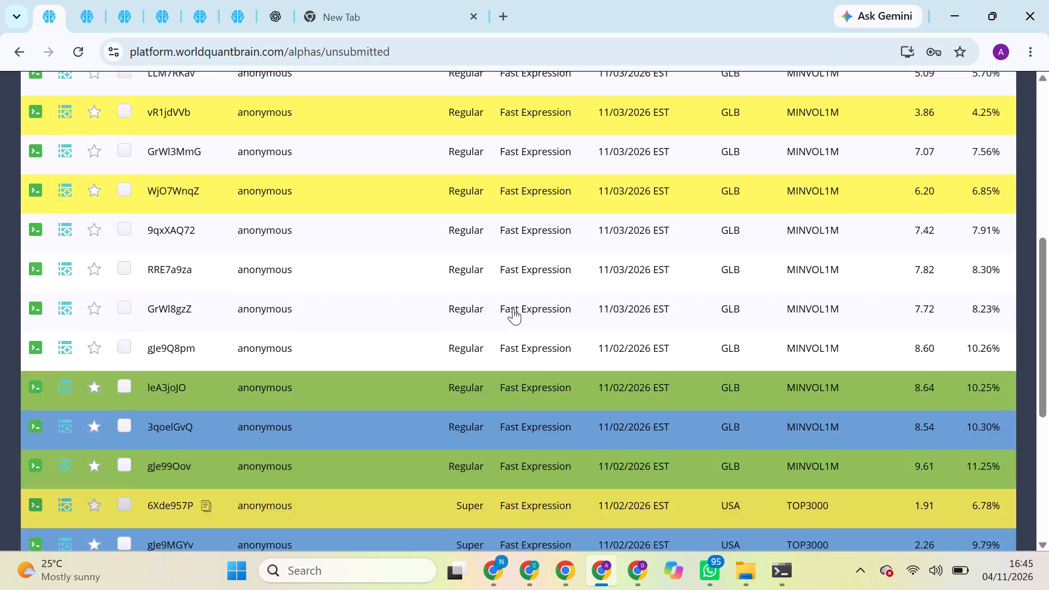
{"action": "scroll", "coordinate": [513, 308], "scroll_direction": "up", "scroll_amount": 4}
{"action": "scroll", "coordinate": [513, 308], "scroll_direction": "down", "scroll_amount": 1}
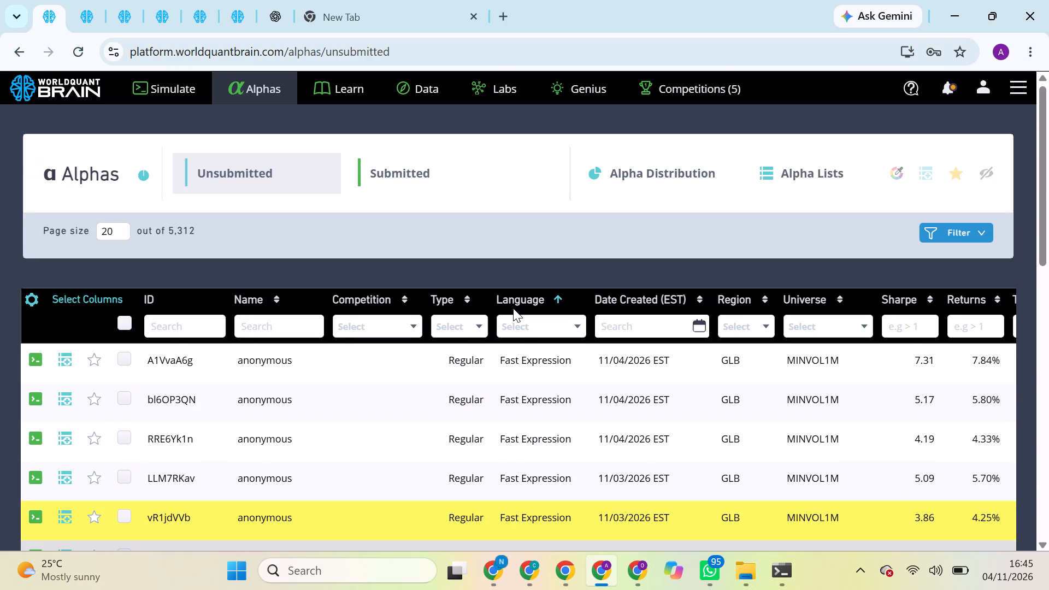
{"action": "scroll", "coordinate": [513, 308], "scroll_direction": "down", "scroll_amount": 5}
{"action": "scroll", "coordinate": [525, 257], "scroll_direction": "up", "scroll_amount": 1}
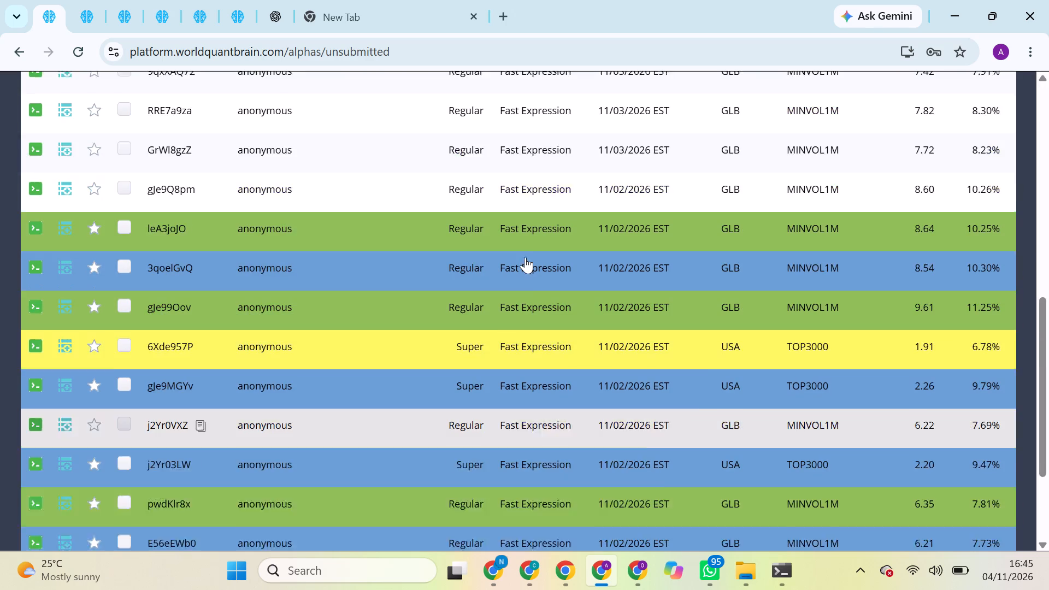
{"action": "scroll", "coordinate": [525, 257], "scroll_direction": "up", "scroll_amount": 7}
{"action": "scroll", "coordinate": [525, 257], "scroll_direction": "down", "scroll_amount": 2}
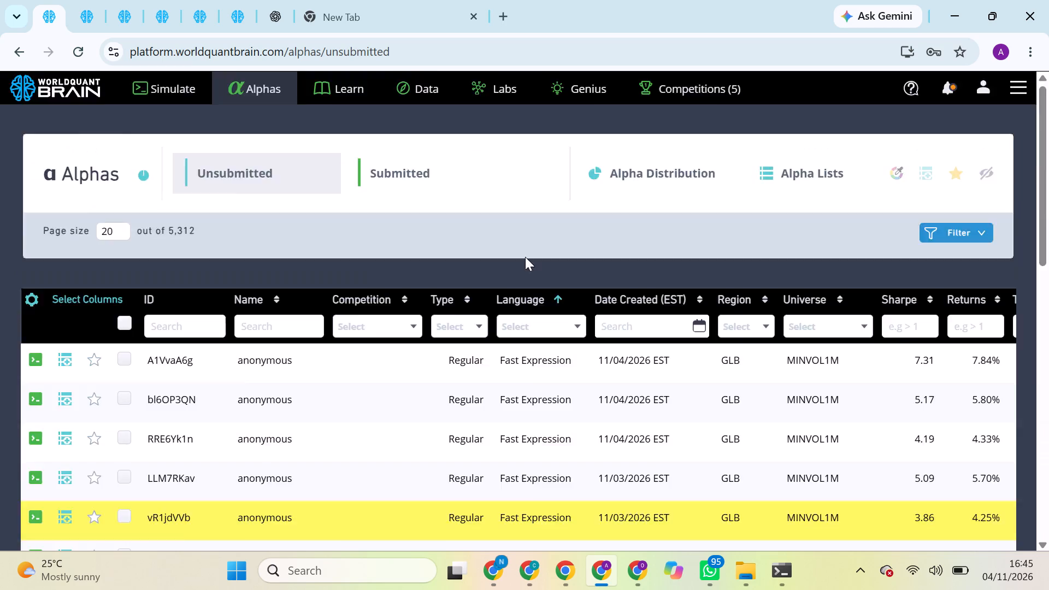
{"action": "scroll", "coordinate": [525, 257], "scroll_direction": "down", "scroll_amount": 5}
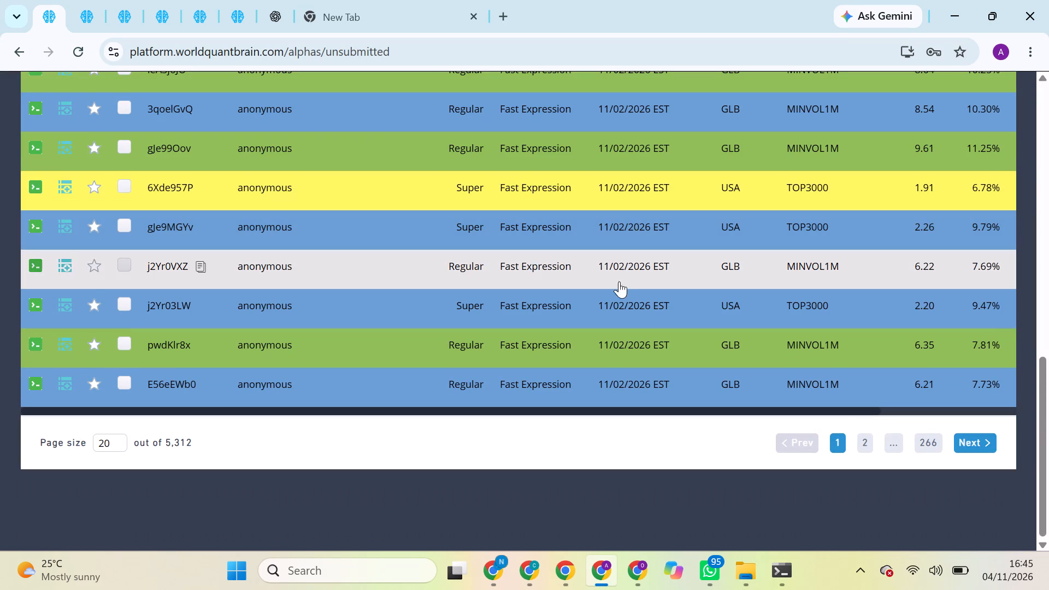
Open Super alpha j2Yr03LW, run its Prod Correlation check, and close its details.
{"action": "left_click", "coordinate": [585, 314]}
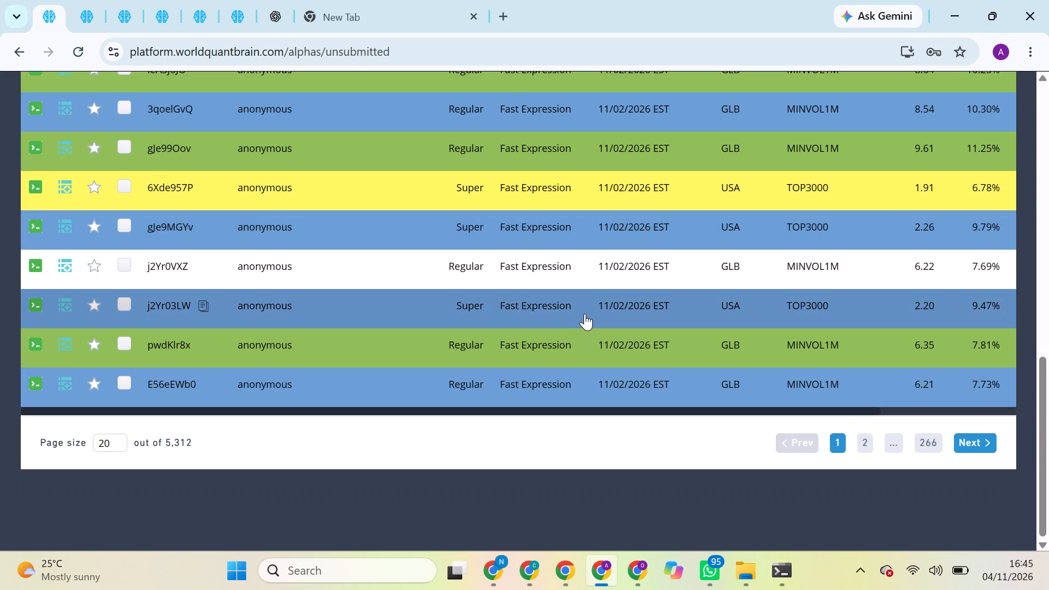
{"action": "scroll", "coordinate": [689, 402], "scroll_direction": "down", "scroll_amount": 1}
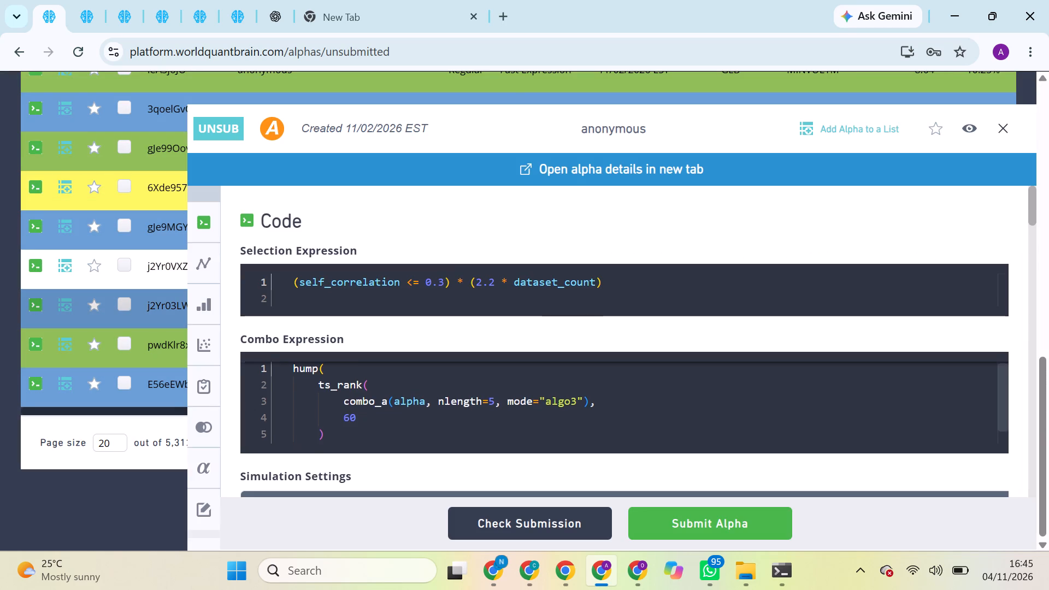
{"action": "scroll", "coordinate": [689, 402], "scroll_direction": "down", "scroll_amount": 5}
{"action": "left_click", "coordinate": [691, 342]}
{"action": "scroll", "coordinate": [691, 342], "scroll_direction": "down", "scroll_amount": 2}
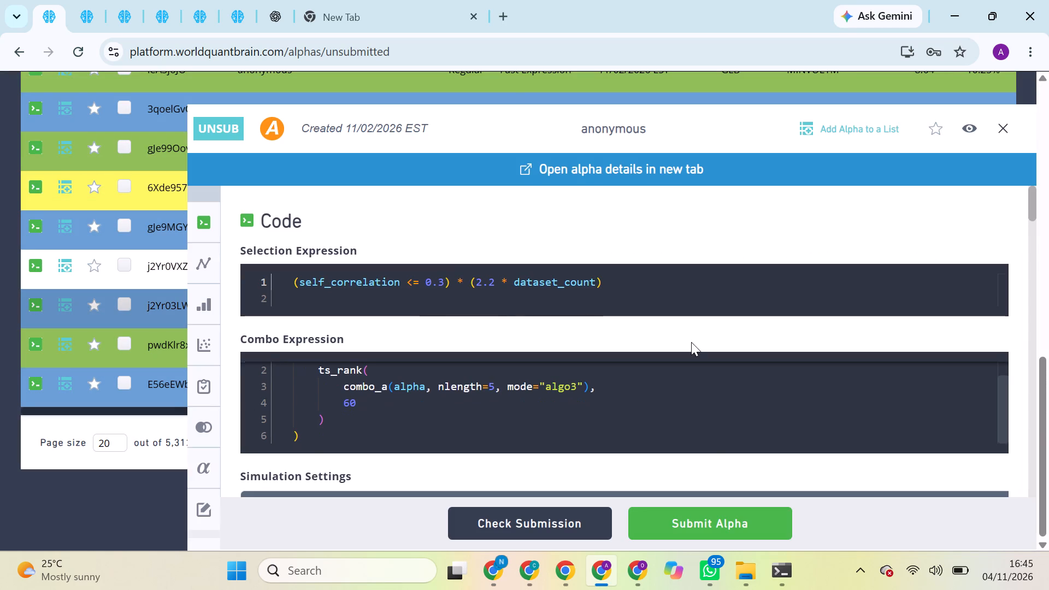
{"action": "scroll", "coordinate": [691, 342], "scroll_direction": "down", "scroll_amount": 7}
{"action": "scroll", "coordinate": [691, 342], "scroll_direction": "up", "scroll_amount": 5}
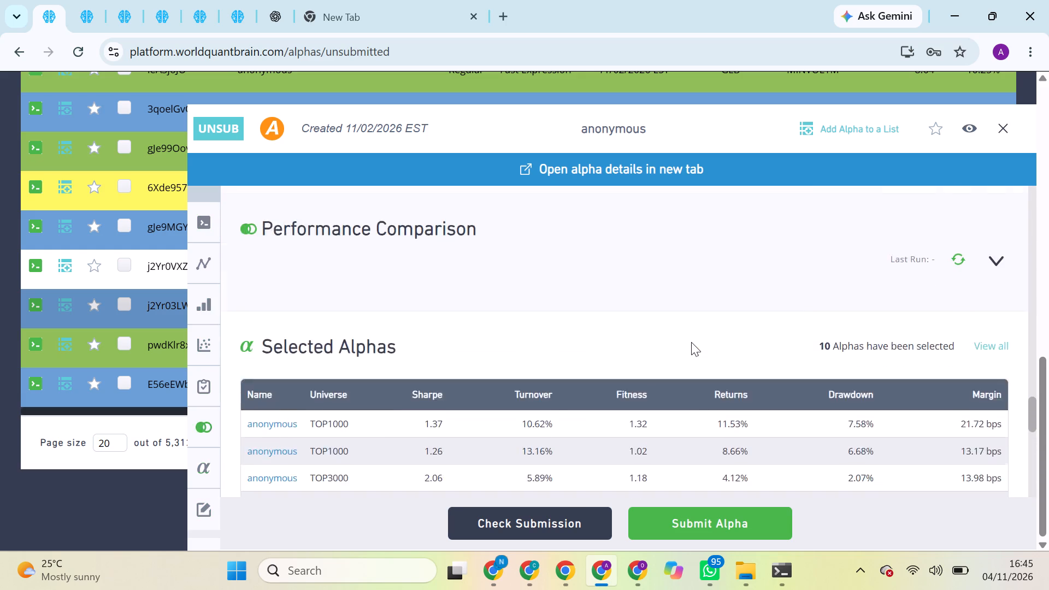
{"action": "scroll", "coordinate": [691, 342], "scroll_direction": "up", "scroll_amount": 1}
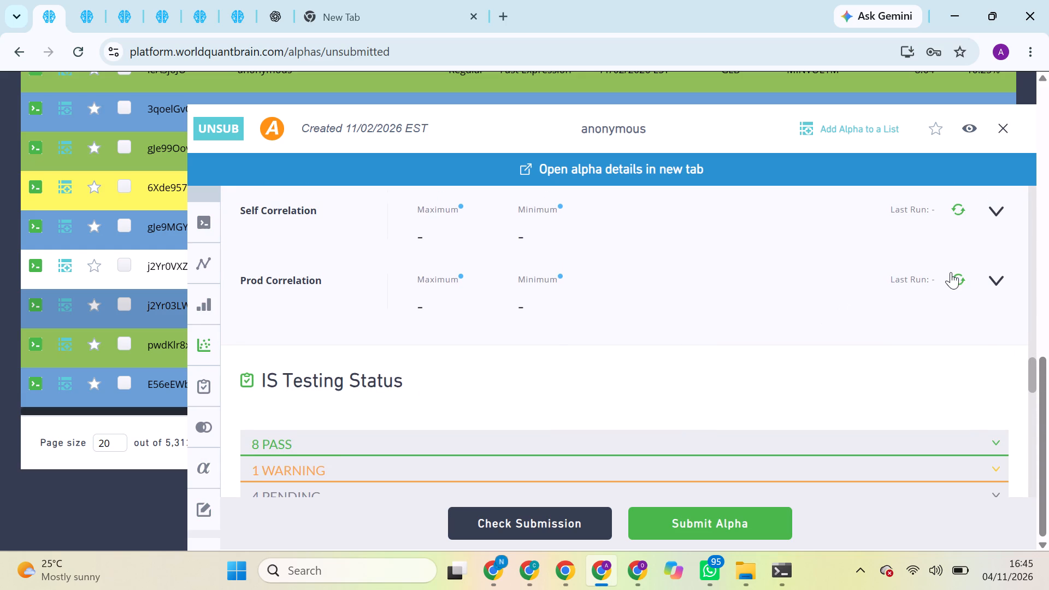
{"action": "double_click", "coordinate": [952, 280]}
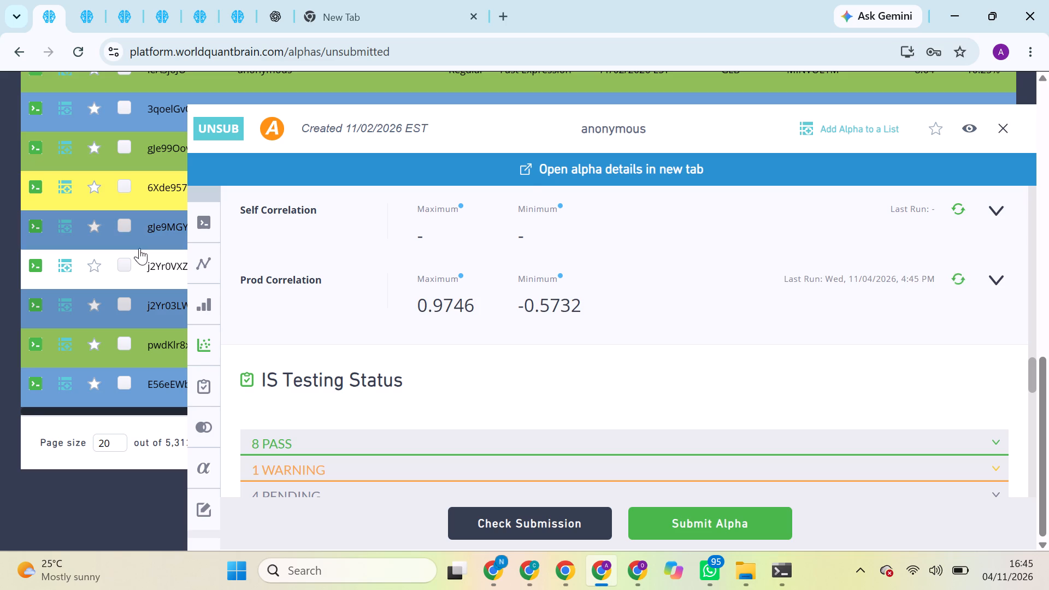
{"action": "left_click", "coordinate": [1000, 127]}
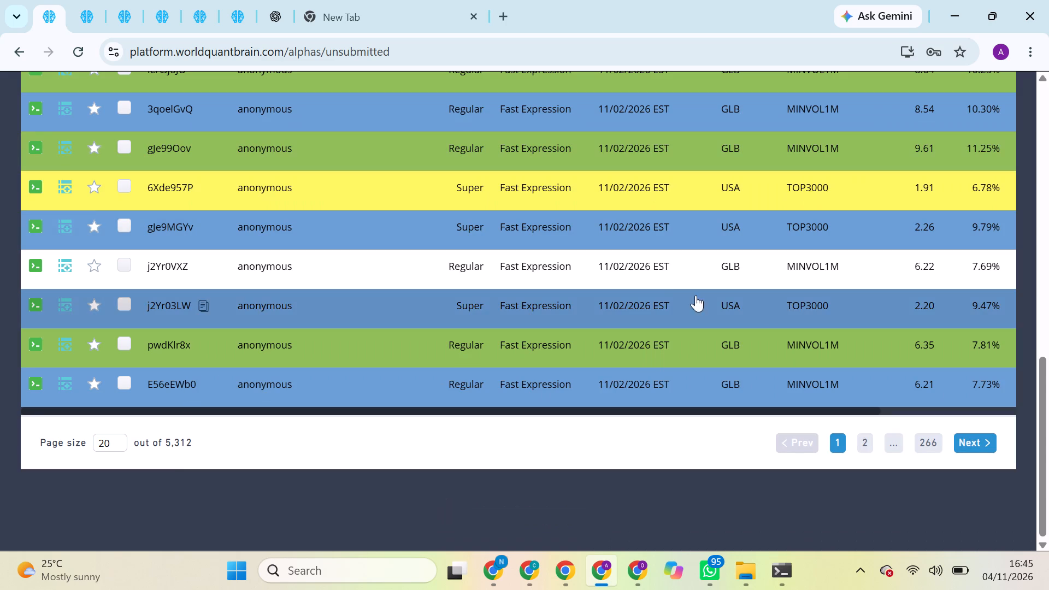
Open Super alpha gJe9MGYv and run its Prod Correlation check.
{"action": "left_click", "coordinate": [580, 237]}
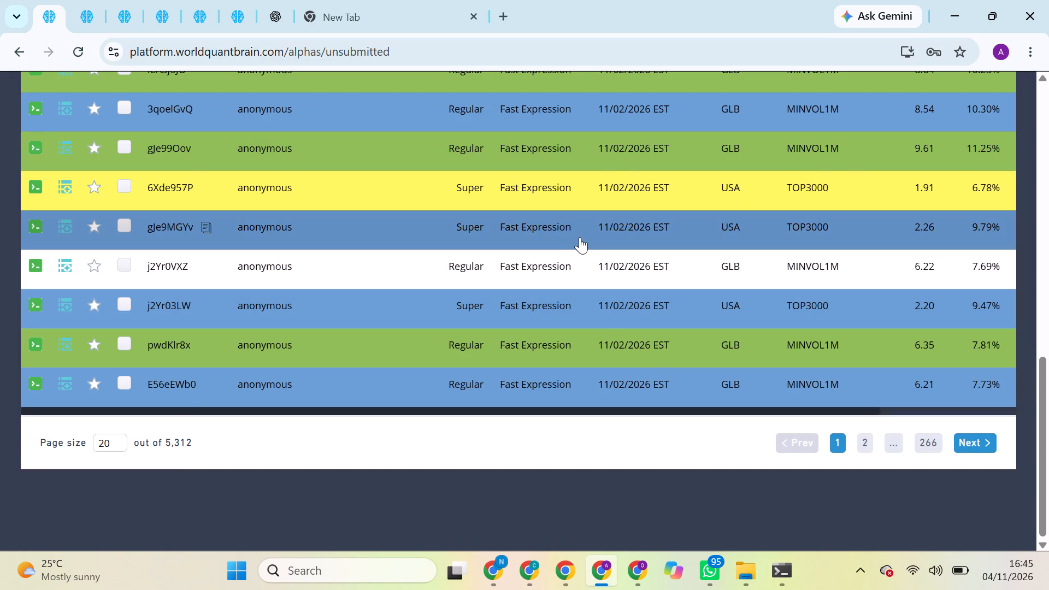
{"action": "scroll", "coordinate": [688, 424], "scroll_direction": "down", "scroll_amount": 5}
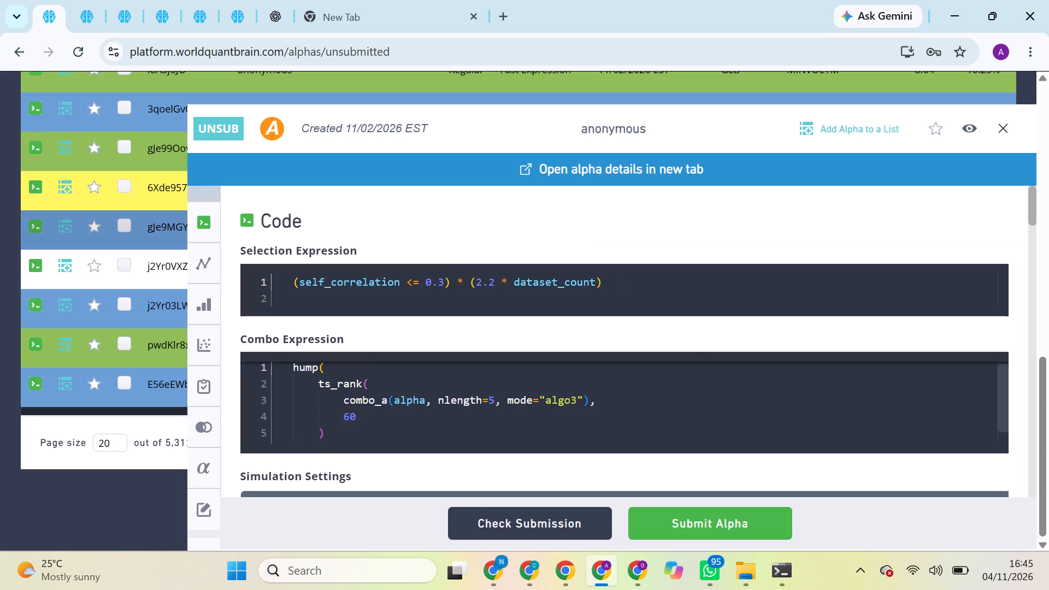
{"action": "left_click", "coordinate": [710, 324]}
{"action": "scroll", "coordinate": [710, 324], "scroll_direction": "down", "scroll_amount": 4}
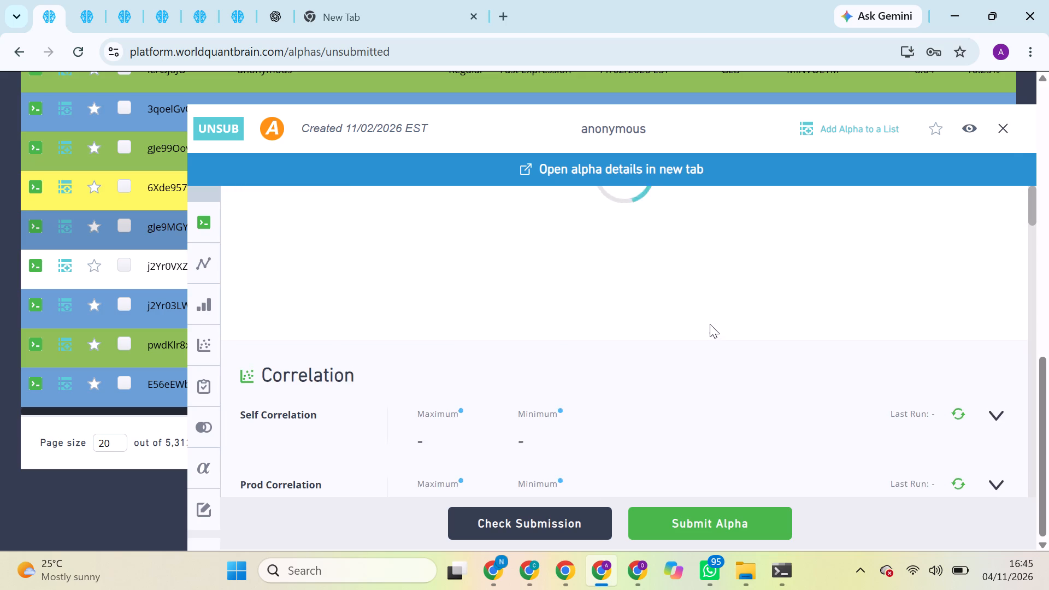
{"action": "scroll", "coordinate": [710, 324], "scroll_direction": "down", "scroll_amount": 2}
{"action": "scroll", "coordinate": [871, 368], "scroll_direction": "down", "scroll_amount": 4}
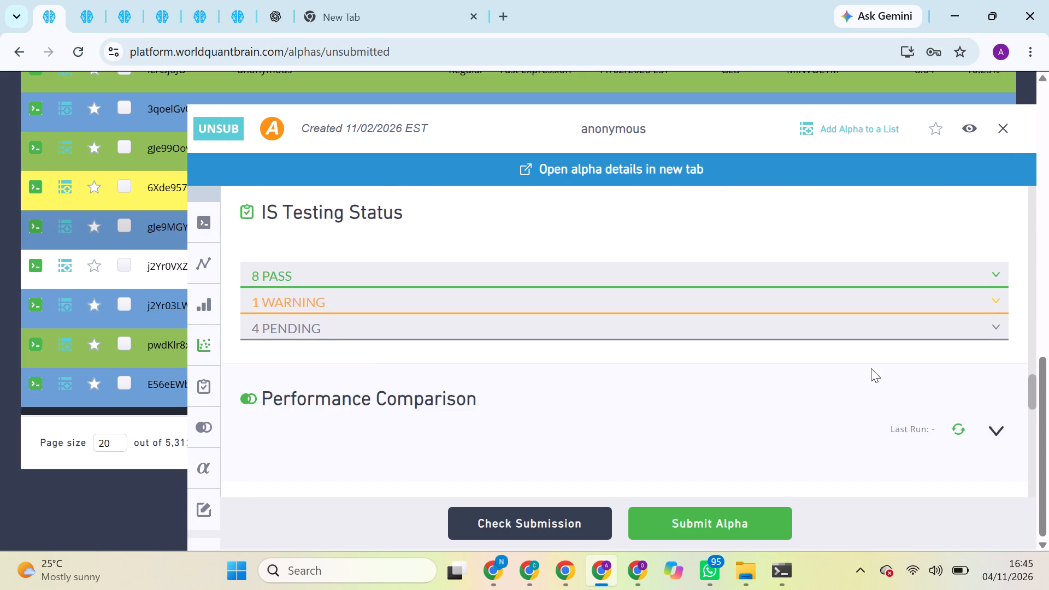
{"action": "scroll", "coordinate": [871, 368], "scroll_direction": "down", "scroll_amount": 1}
{"action": "scroll", "coordinate": [871, 368], "scroll_direction": "up", "scroll_amount": 3}
{"action": "left_click", "coordinate": [961, 275]}
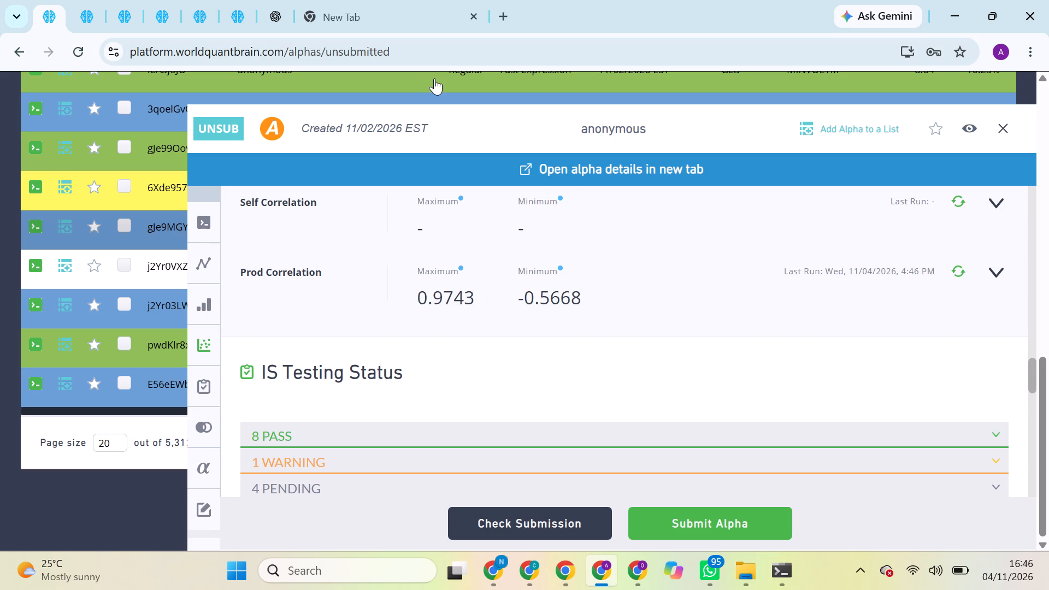
Open the yellow-marked Super alpha whose ID starts with 6Xde957 and run its Prod Correlation check.
{"action": "left_click", "coordinate": [156, 176]}
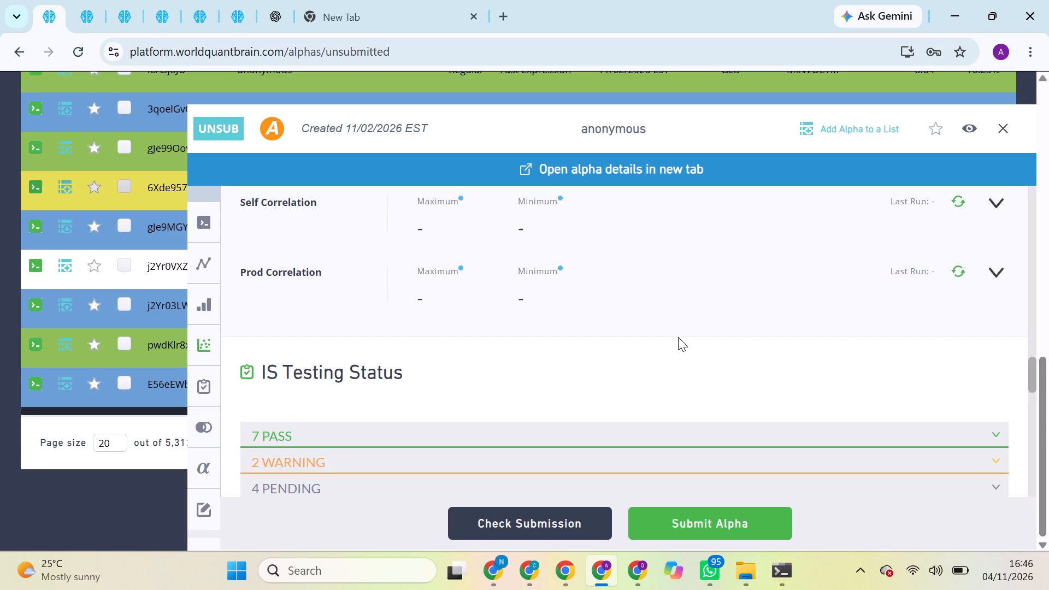
{"action": "scroll", "coordinate": [678, 337], "scroll_direction": "down", "scroll_amount": 2}
{"action": "scroll", "coordinate": [678, 337], "scroll_direction": "up", "scroll_amount": 1}
{"action": "scroll", "coordinate": [678, 337], "scroll_direction": "right", "scroll_amount": 1}
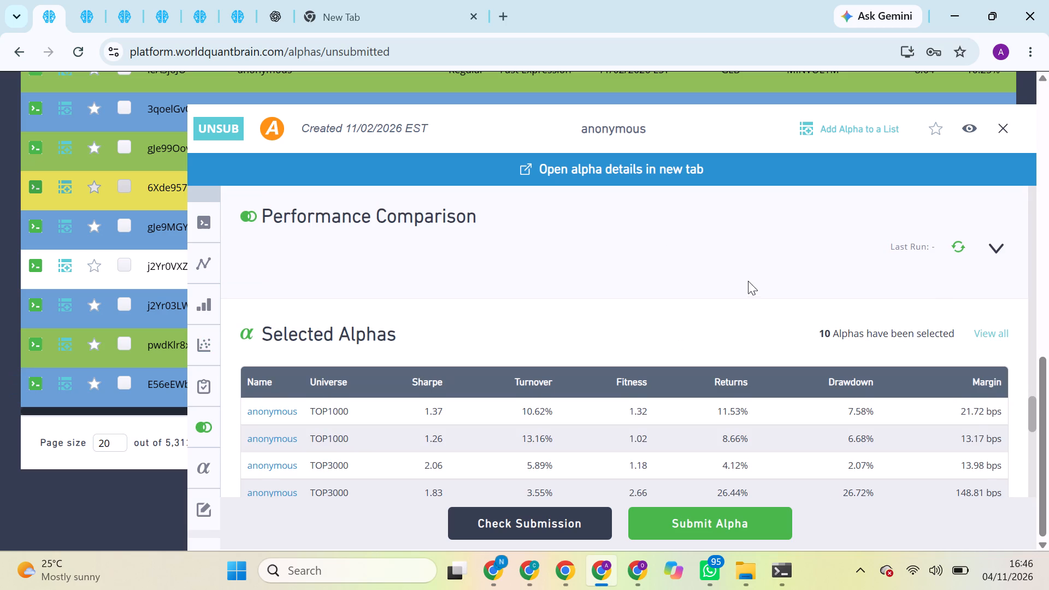
{"action": "scroll", "coordinate": [750, 275], "scroll_direction": "up", "scroll_amount": 3}
{"action": "scroll", "coordinate": [750, 275], "scroll_direction": "down", "scroll_amount": 1}
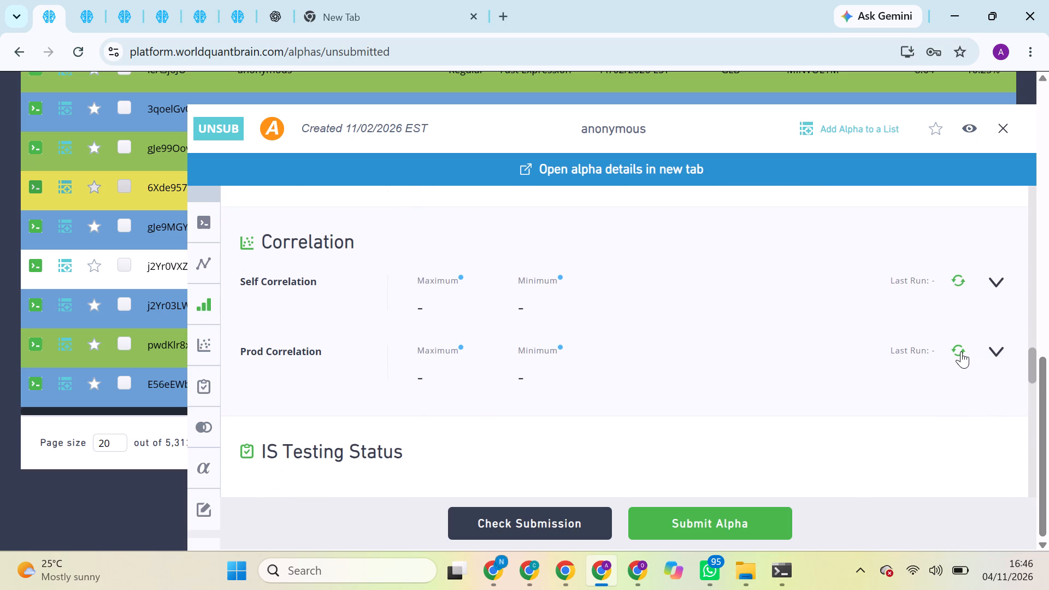
{"action": "left_click", "coordinate": [961, 351]}
Look through this Super alpha's testing status, selected alphas, yearly results, and selection and combo expressions.
{"action": "scroll", "coordinate": [961, 351], "scroll_direction": "up", "scroll_amount": 1}
{"action": "scroll", "coordinate": [961, 351], "scroll_direction": "down", "scroll_amount": 1}
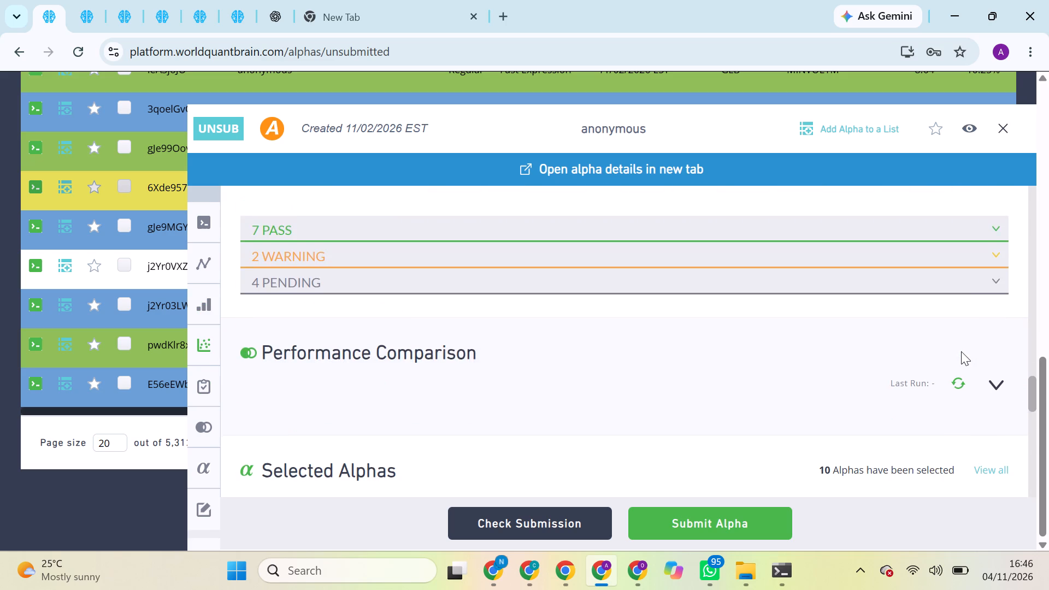
{"action": "scroll", "coordinate": [961, 351], "scroll_direction": "down", "scroll_amount": 6}
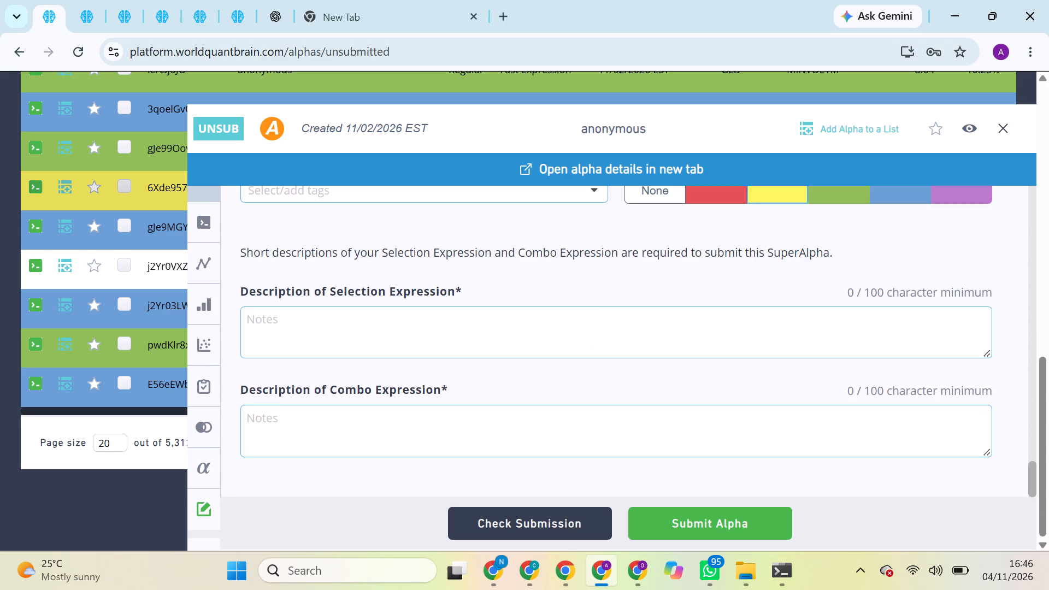
{"action": "scroll", "coordinate": [969, 350], "scroll_direction": "down", "scroll_amount": 1}
{"action": "scroll", "coordinate": [969, 350], "scroll_direction": "up", "scroll_amount": 10}
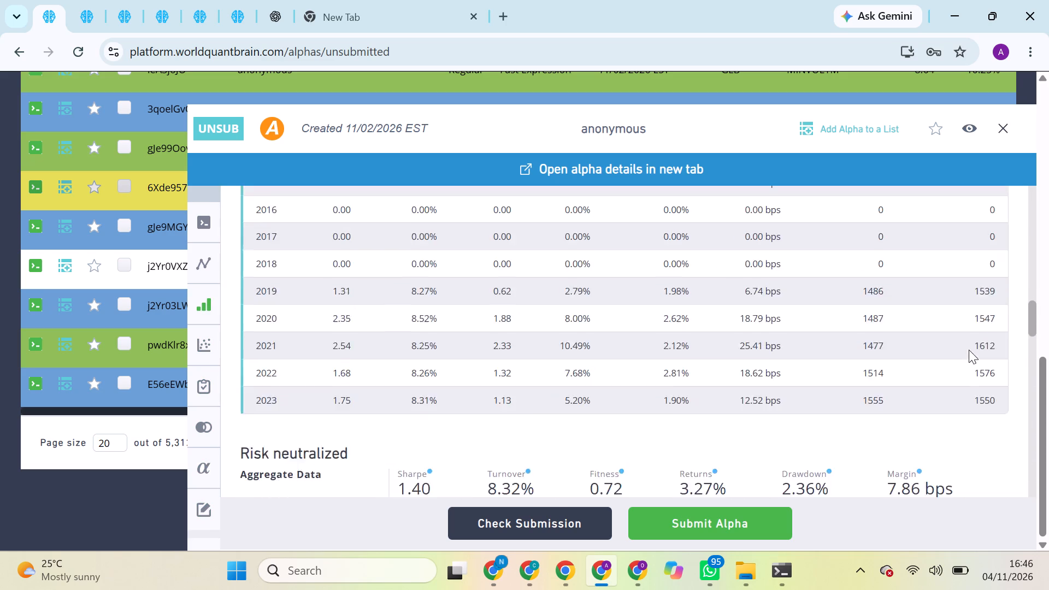
{"action": "scroll", "coordinate": [969, 350], "scroll_direction": "up", "scroll_amount": 3}
{"action": "scroll", "coordinate": [955, 407], "scroll_direction": "down", "scroll_amount": 3}
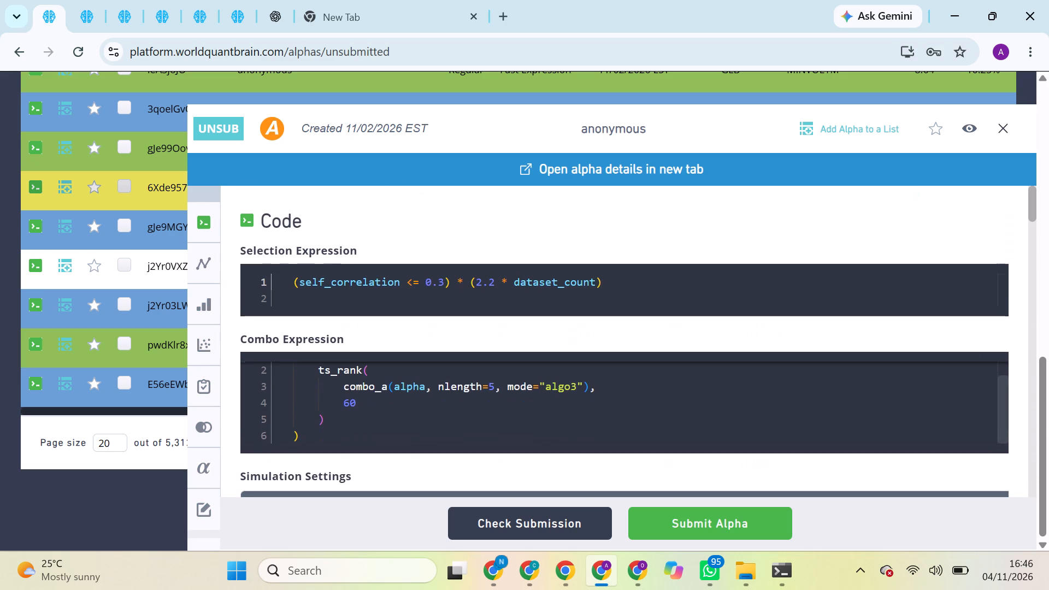
Clone this Super alpha into a new Super Simulation and select its selection expression.
{"action": "left_click", "coordinate": [922, 345]}
{"action": "scroll", "coordinate": [922, 345], "scroll_direction": "down", "scroll_amount": 2}
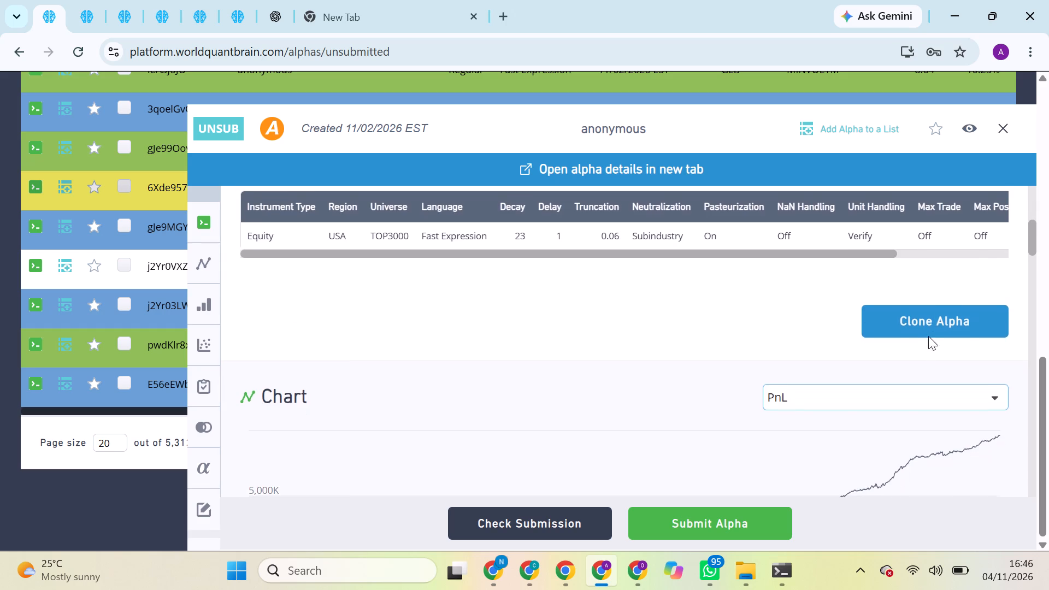
{"action": "left_click", "coordinate": [933, 332]}
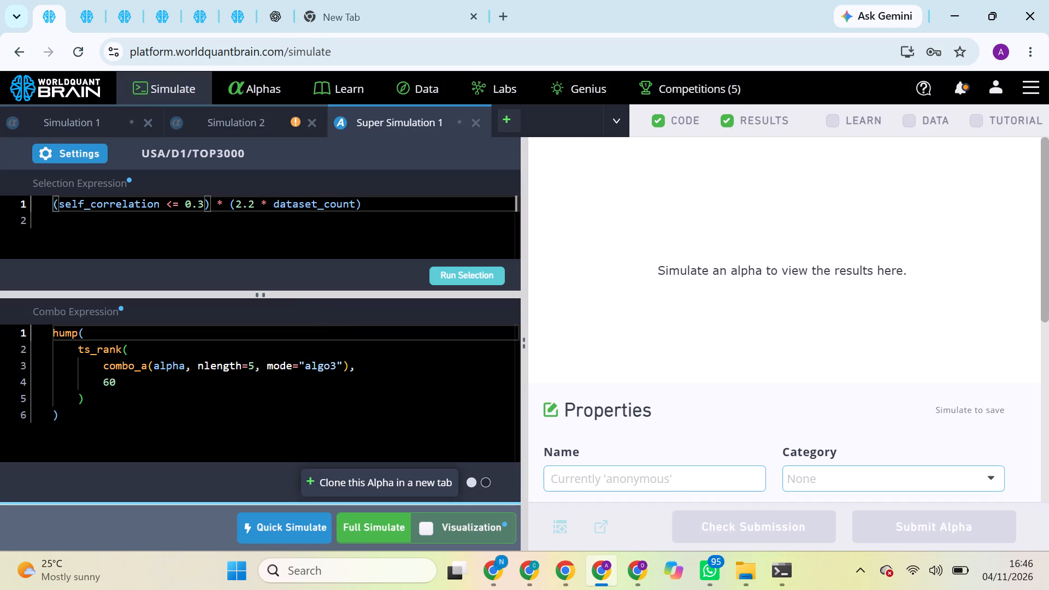
{"action": "triple_click", "coordinate": [286, 200]}
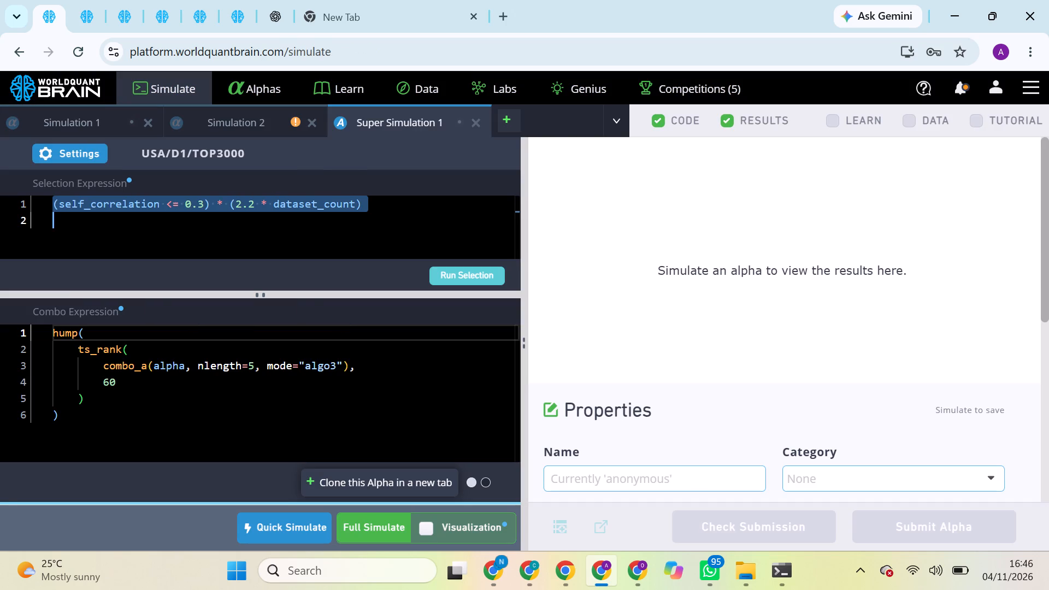
In the Super Simulation settings, set Decay to 19 and Neutralization to Statistical, and apply the changes.
{"action": "left_click", "coordinate": [75, 156]}
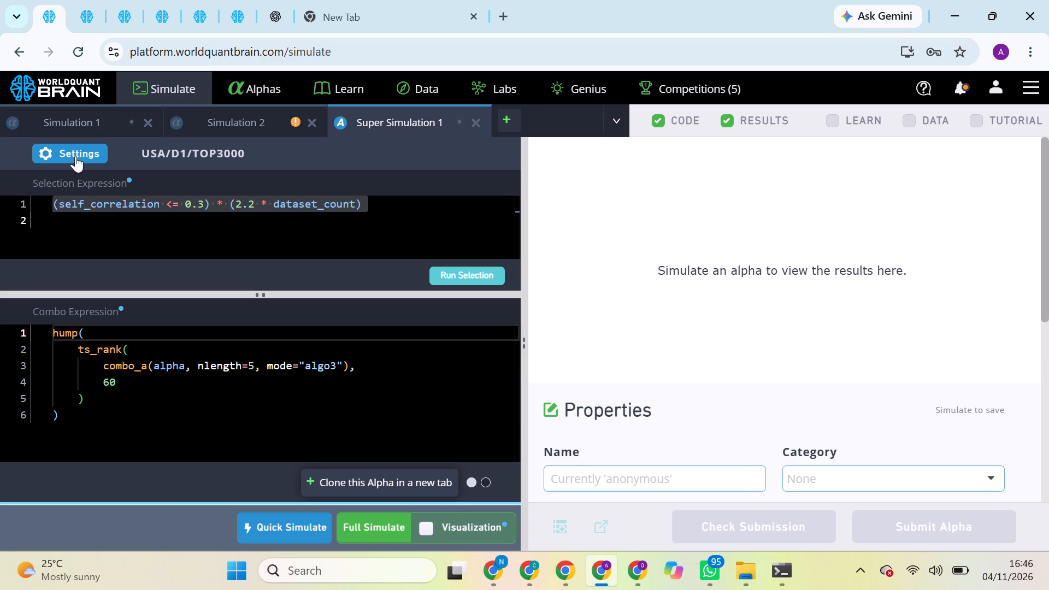
{"action": "scroll", "coordinate": [225, 420], "scroll_direction": "down", "scroll_amount": 1}
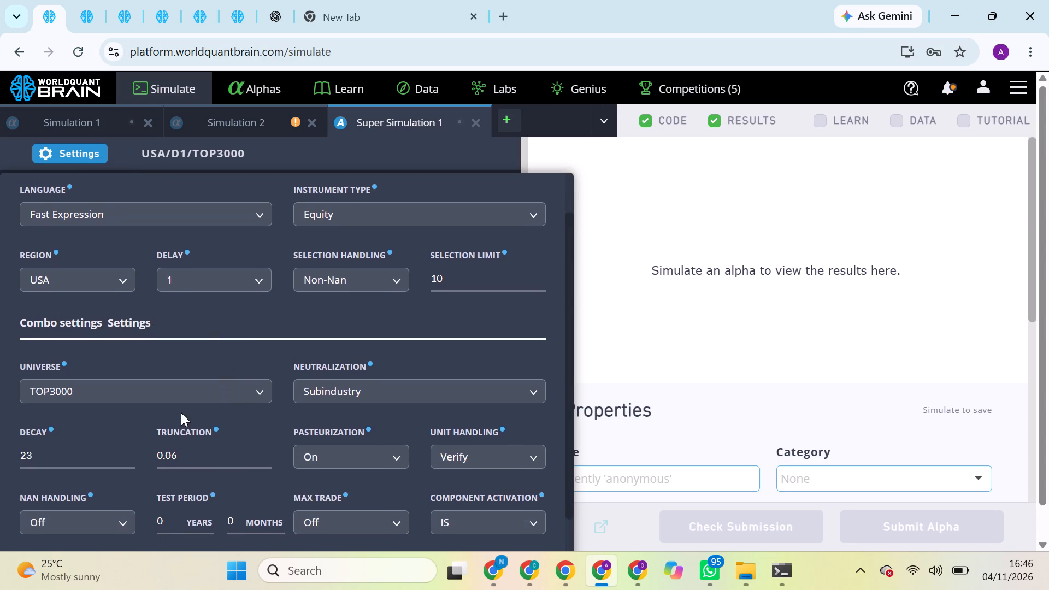
{"action": "left_click", "coordinate": [80, 459]}
{"action": "key", "text": "BackSpace"}
{"action": "key", "text": "BackSpace"}
{"action": "key", "text": "BackSpace"}
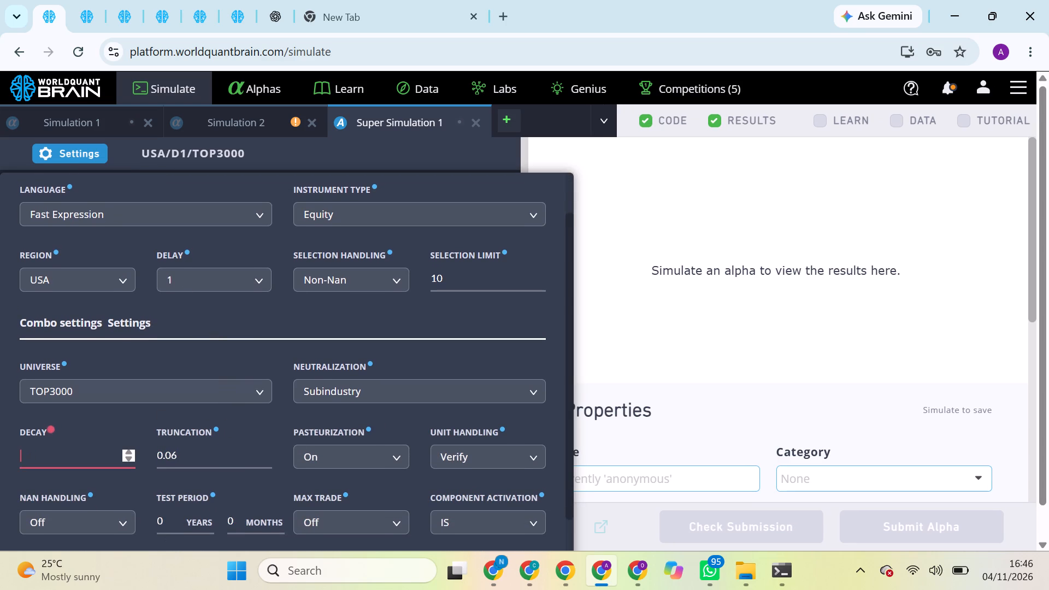
{"action": "key", "text": "2"}
{"action": "key", "text": "BackSpace"}
{"action": "type", "text": "19"}
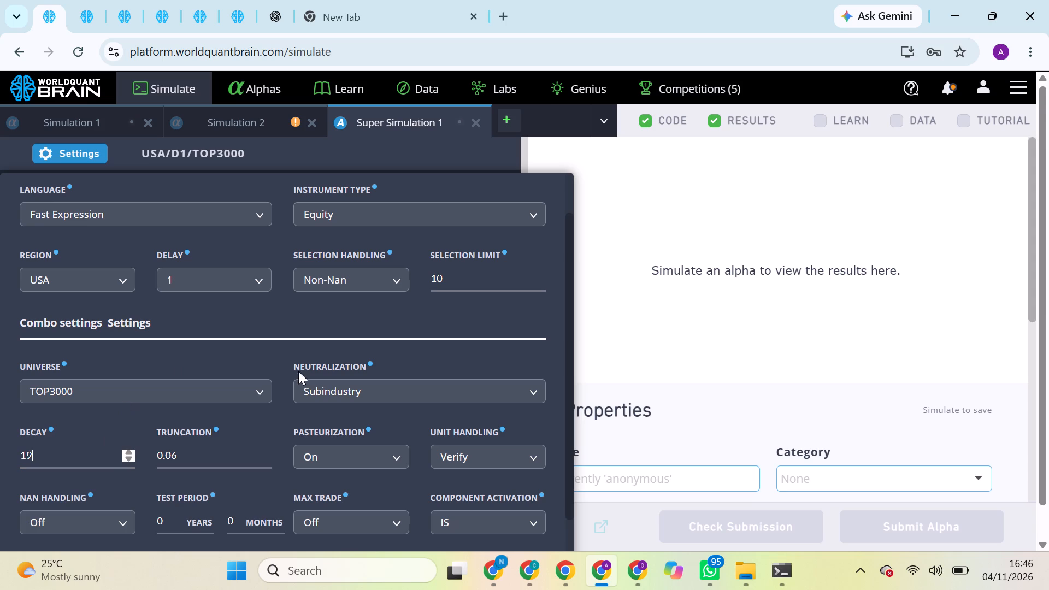
{"action": "left_click", "coordinate": [343, 396]}
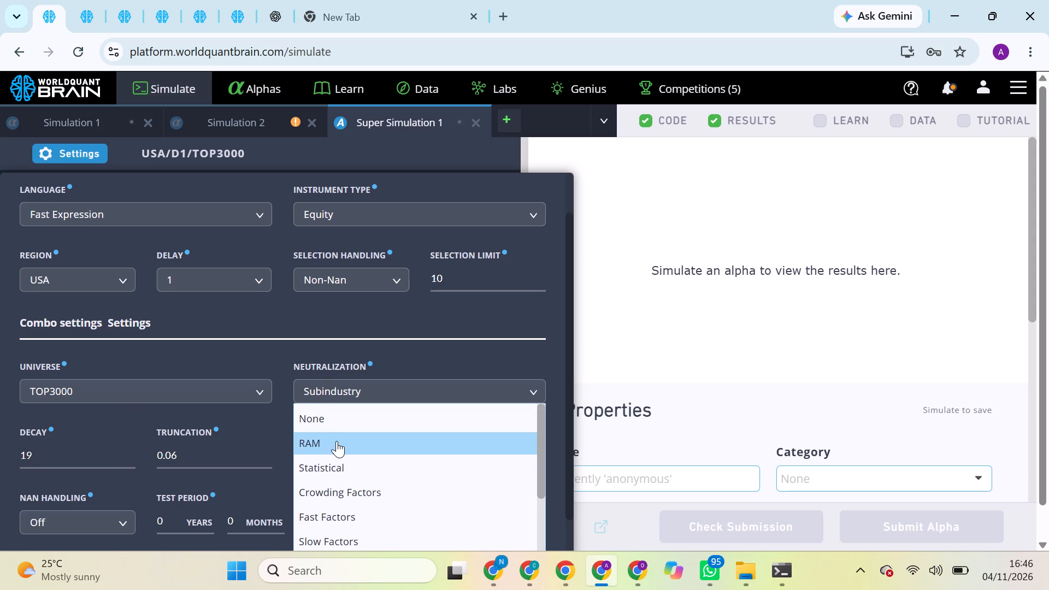
{"action": "left_click", "coordinate": [339, 463]}
{"action": "scroll", "coordinate": [272, 478], "scroll_direction": "down", "scroll_amount": 1}
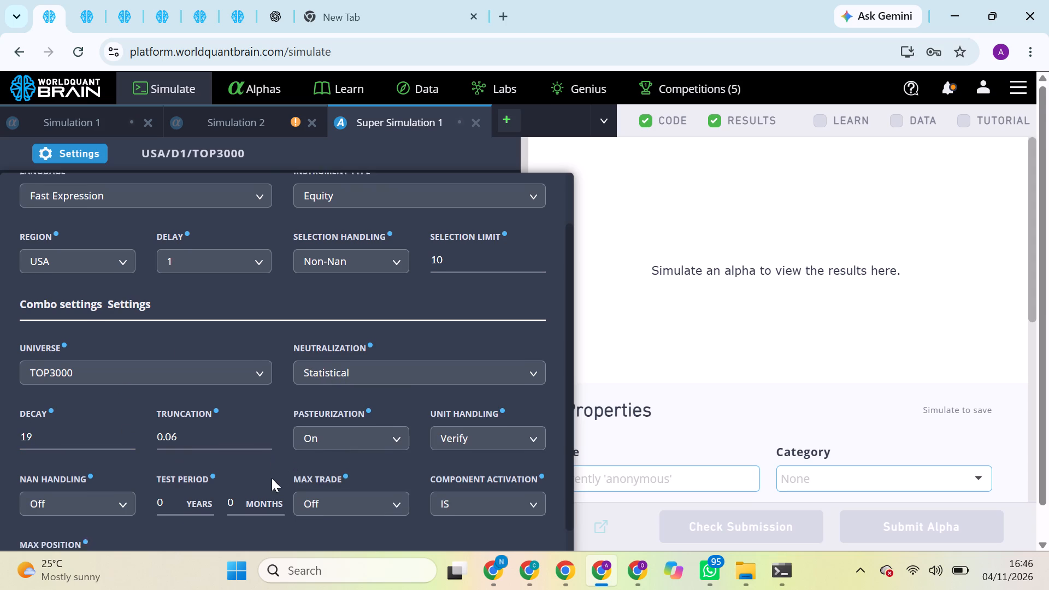
{"action": "scroll", "coordinate": [272, 478], "scroll_direction": "down", "scroll_amount": 5}
{"action": "left_click", "coordinate": [477, 516]}
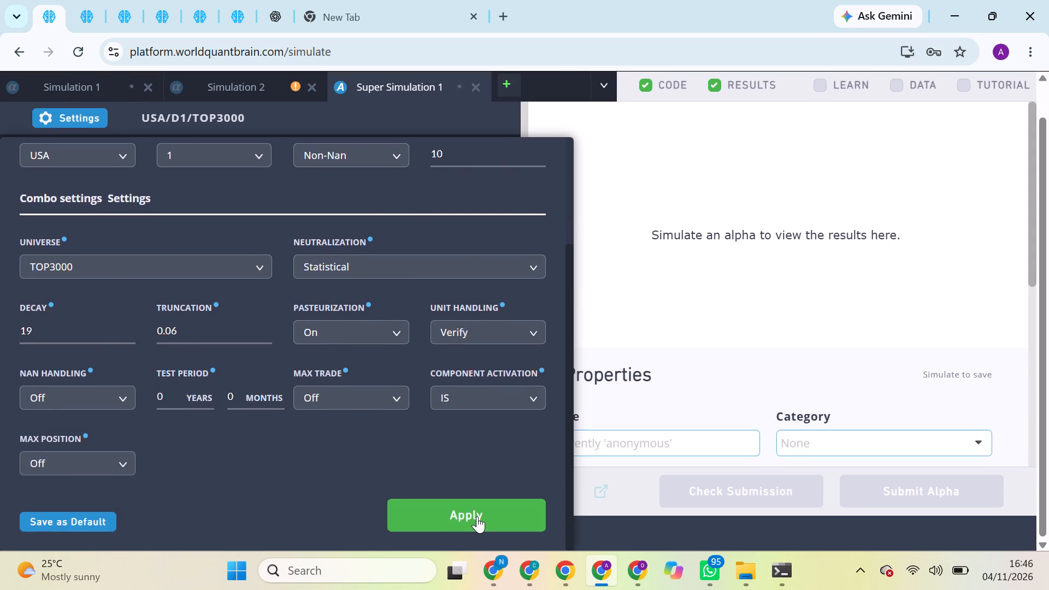
Run the selection for the cloned Super alpha and start its full simulation.
{"action": "left_click", "coordinate": [485, 274]}
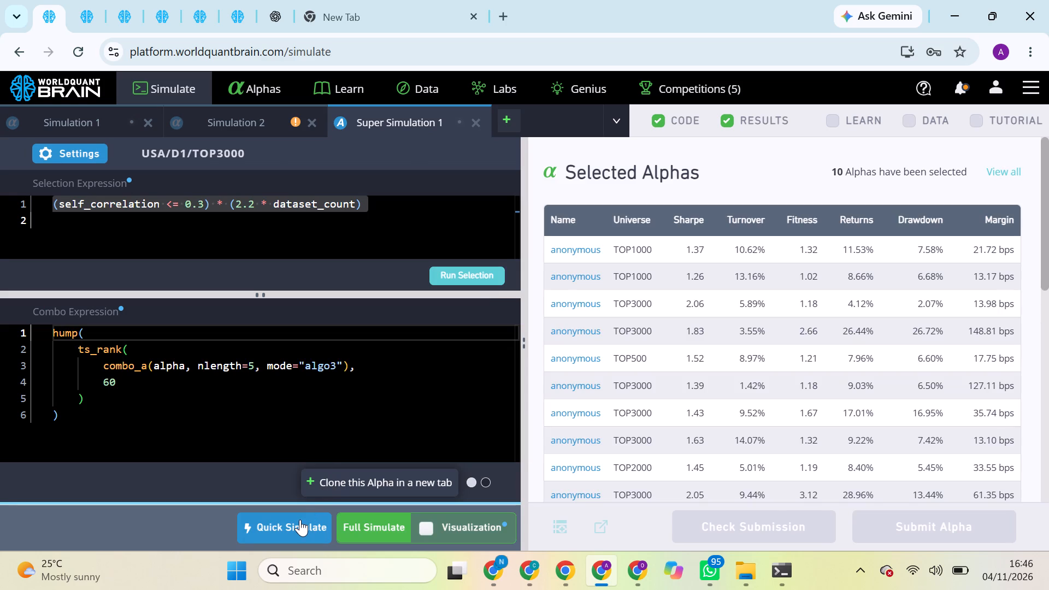
{"action": "left_click", "coordinate": [366, 527]}
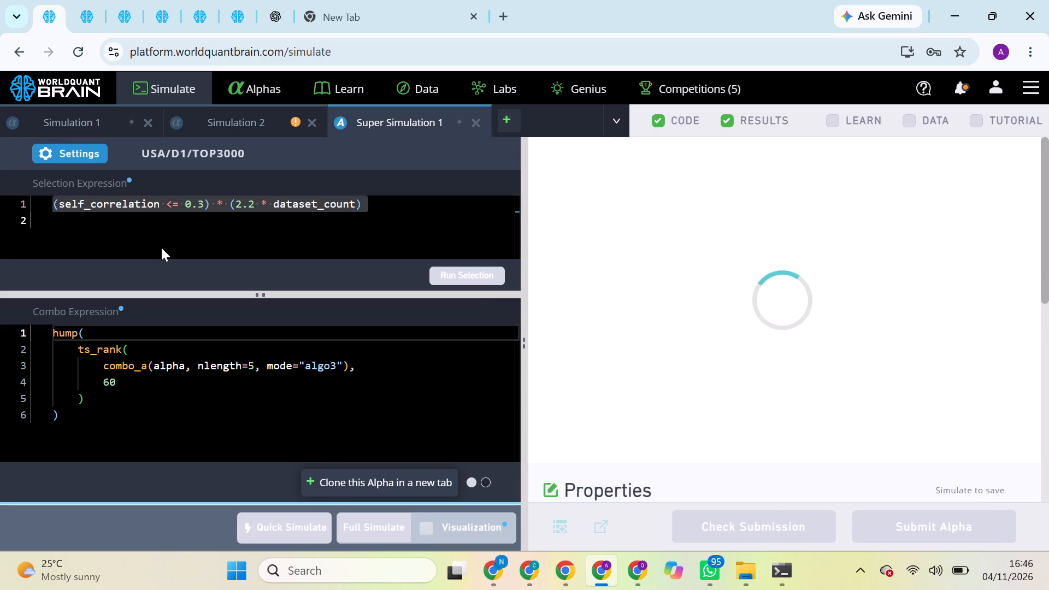
Switch to the browser page with Simulation 3 (GLB/D1/MINVOL1M), dismiss the tutorial checks, and run the alpha's Prod Correlation check.
{"action": "left_click", "coordinate": [69, 0]}
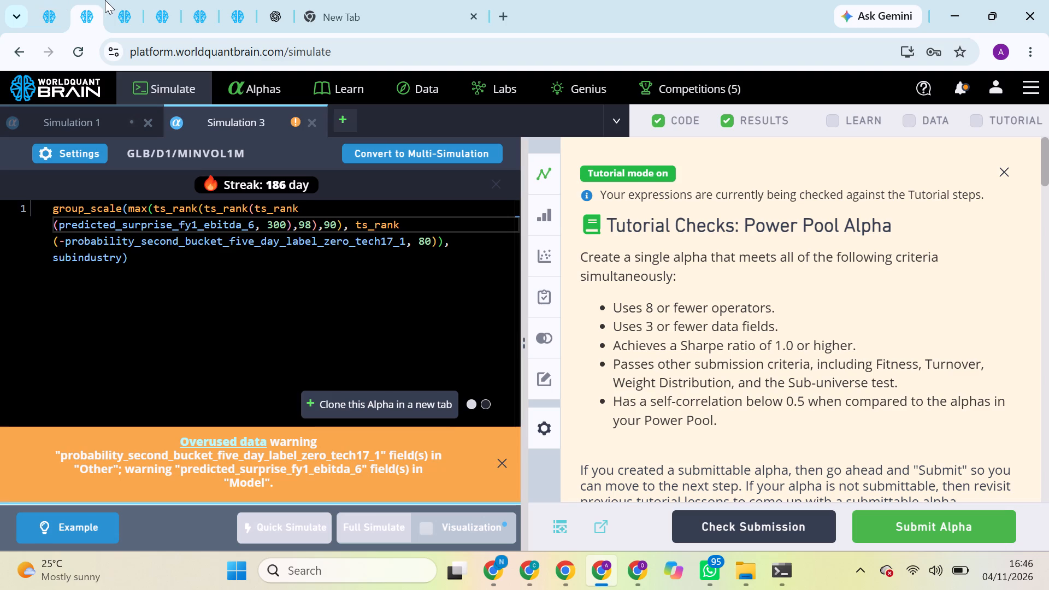
{"action": "left_click", "coordinate": [998, 169]}
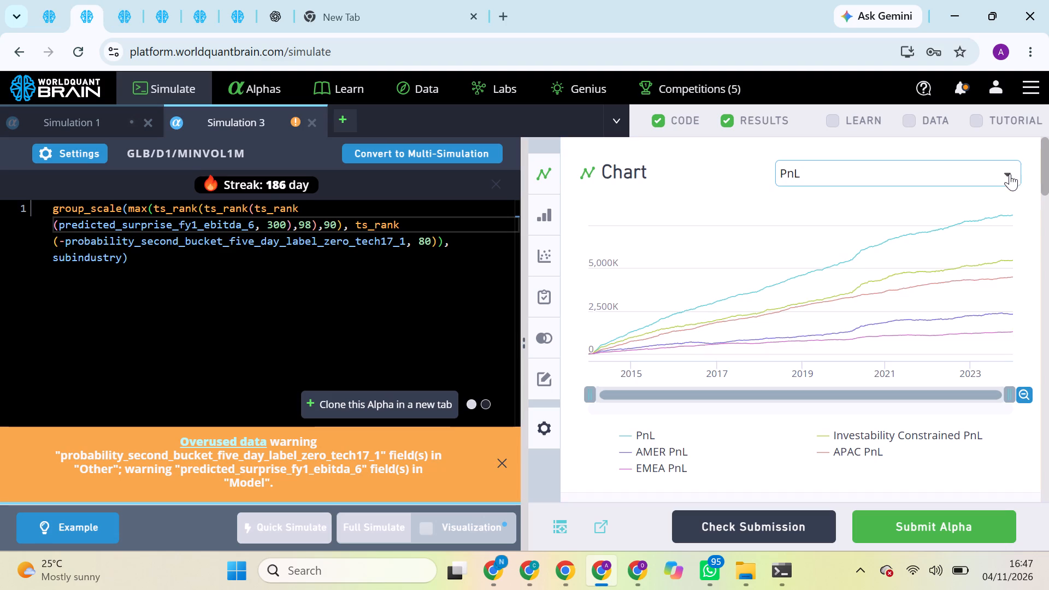
{"action": "scroll", "coordinate": [921, 304], "scroll_direction": "down", "scroll_amount": 4}
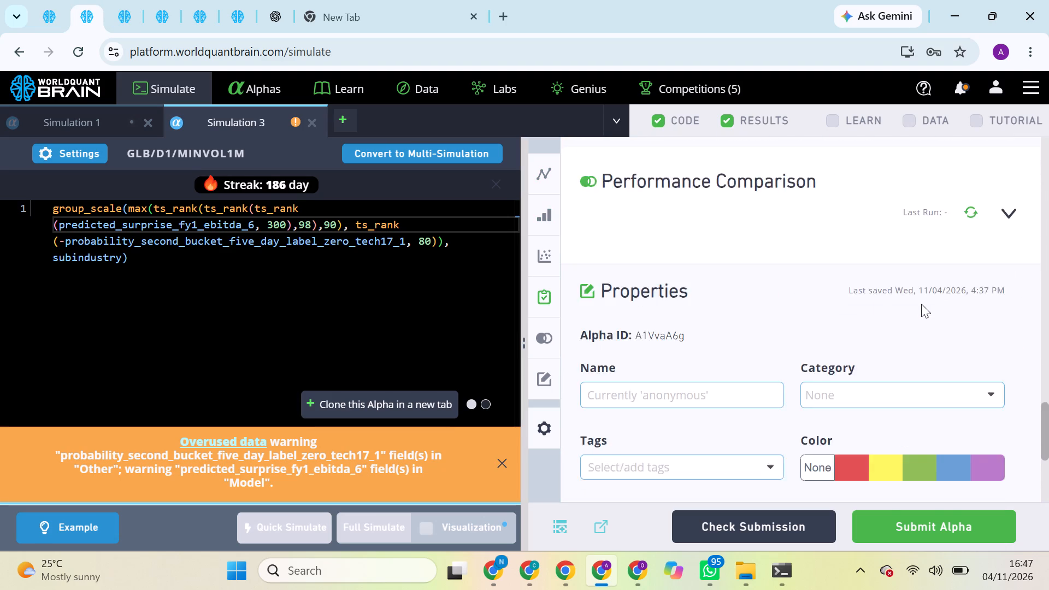
{"action": "scroll", "coordinate": [921, 304], "scroll_direction": "down", "scroll_amount": 3}
{"action": "scroll", "coordinate": [921, 304], "scroll_direction": "up", "scroll_amount": 4}
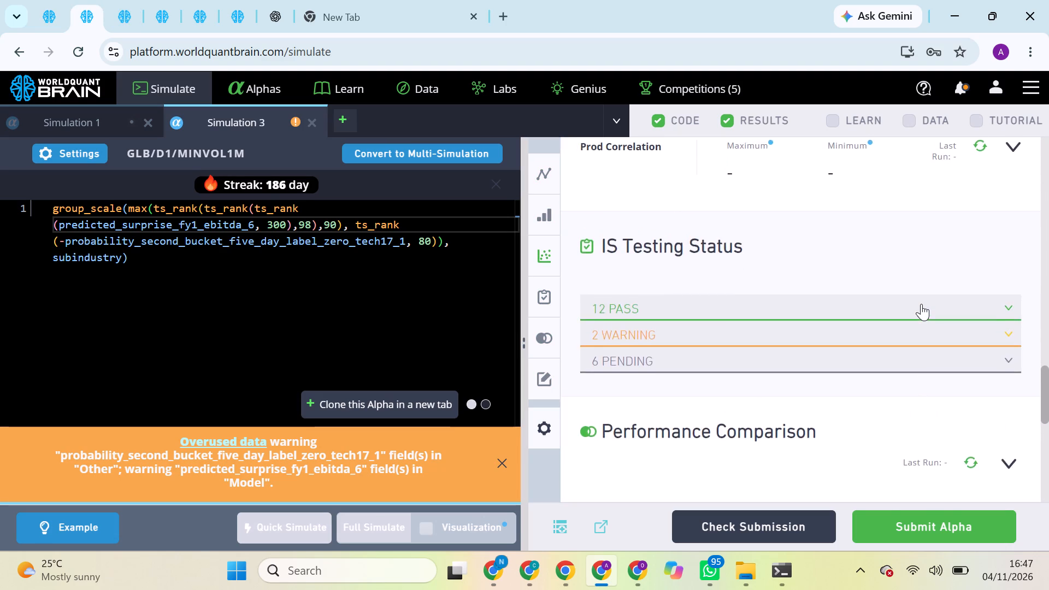
{"action": "scroll", "coordinate": [921, 304], "scroll_direction": "up", "scroll_amount": 2}
{"action": "scroll", "coordinate": [937, 305], "scroll_direction": "down", "scroll_amount": 3}
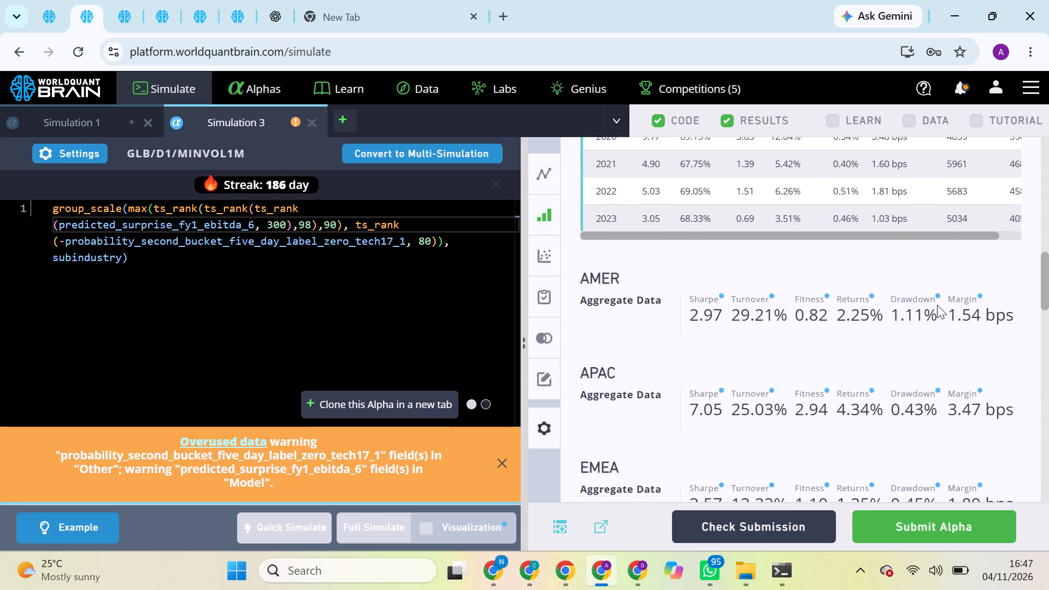
{"action": "scroll", "coordinate": [937, 305], "scroll_direction": "down", "scroll_amount": 3}
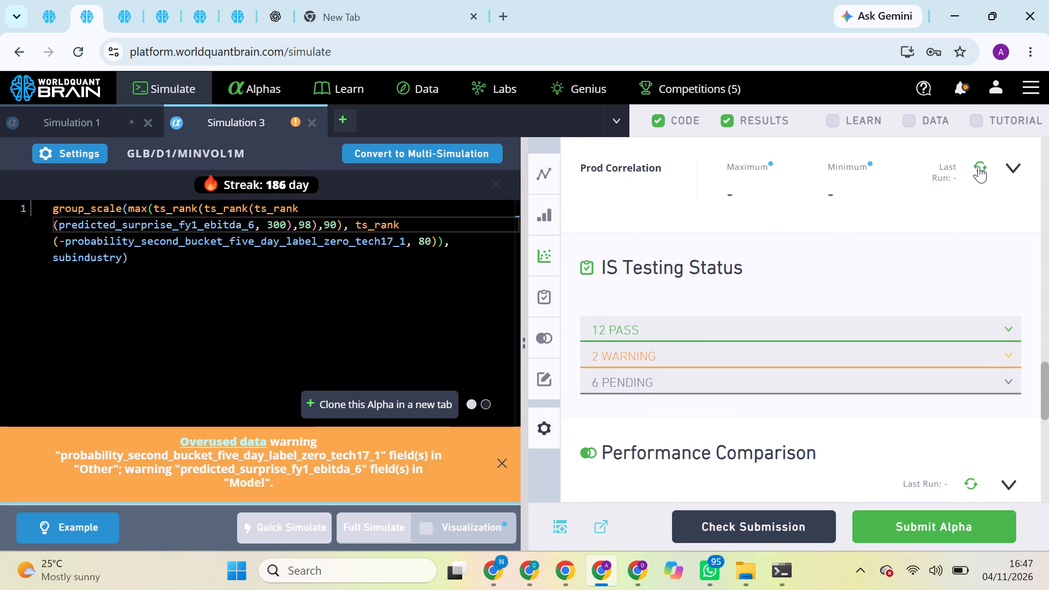
{"action": "left_click", "coordinate": [979, 164]}
Run the Power Pool Correlation and Self Correlation checks for the Simulation 3 alpha.
{"action": "scroll", "coordinate": [979, 164], "scroll_direction": "up", "scroll_amount": 2}
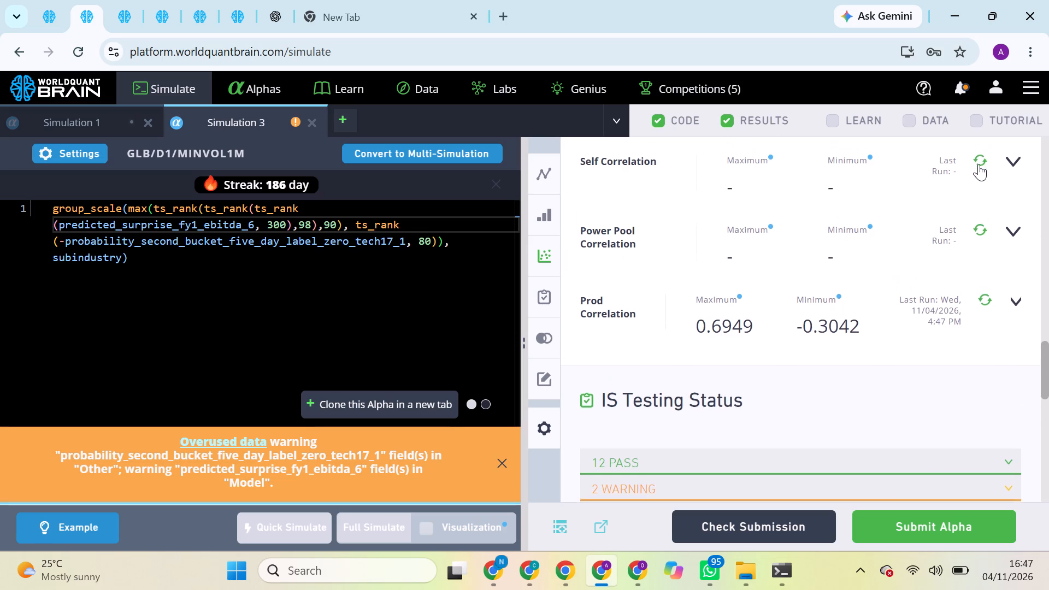
{"action": "left_click", "coordinate": [985, 232]}
{"action": "scroll", "coordinate": [985, 232], "scroll_direction": "up", "scroll_amount": 1}
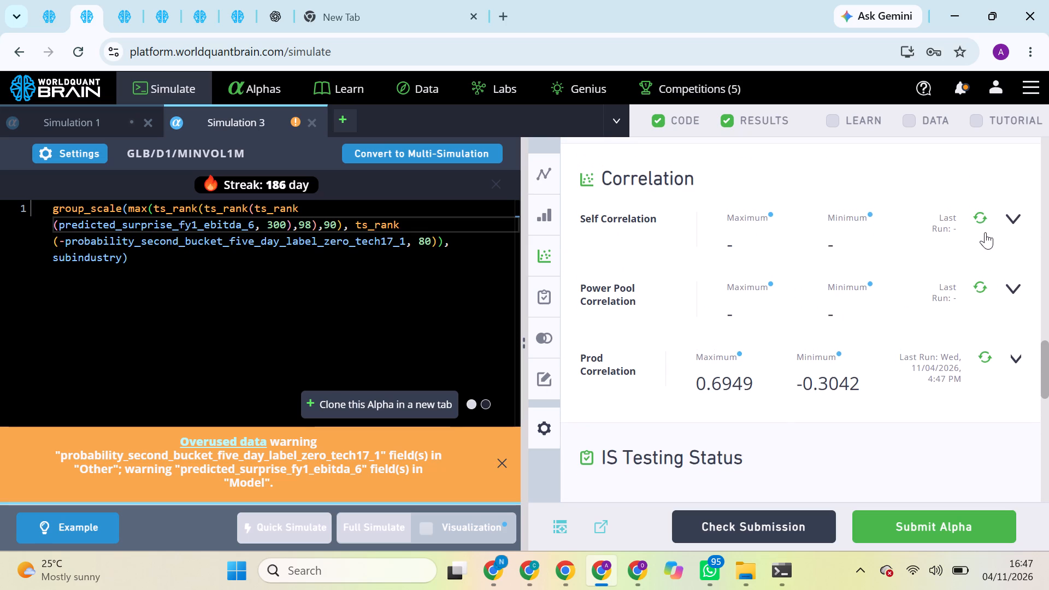
{"action": "left_click", "coordinate": [980, 218]}
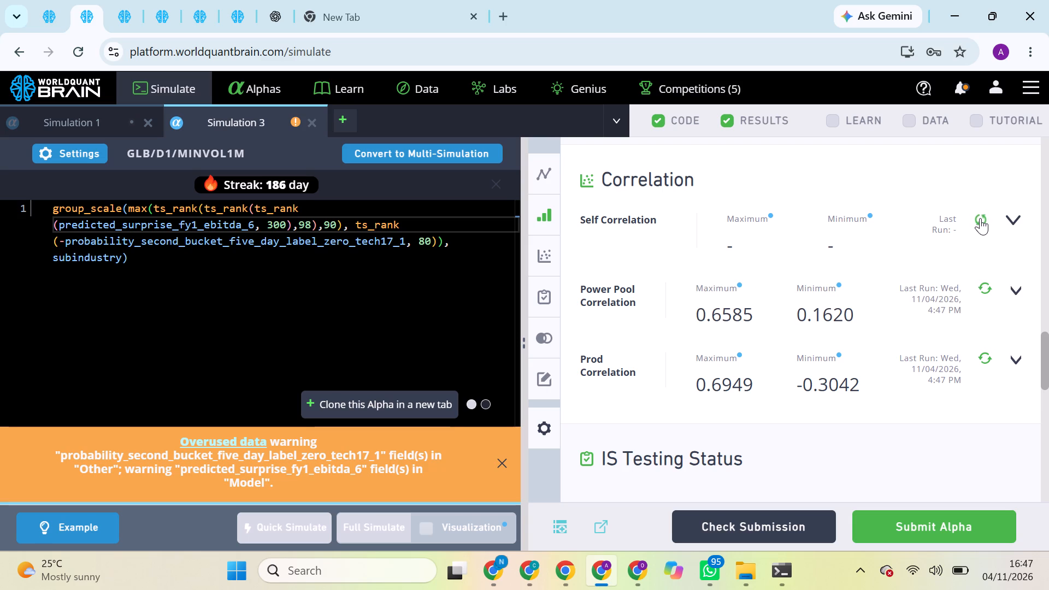
Expand the Performance Comparison of alpha A1VvaA6g.
{"action": "scroll", "coordinate": [944, 321], "scroll_direction": "down", "scroll_amount": 1}
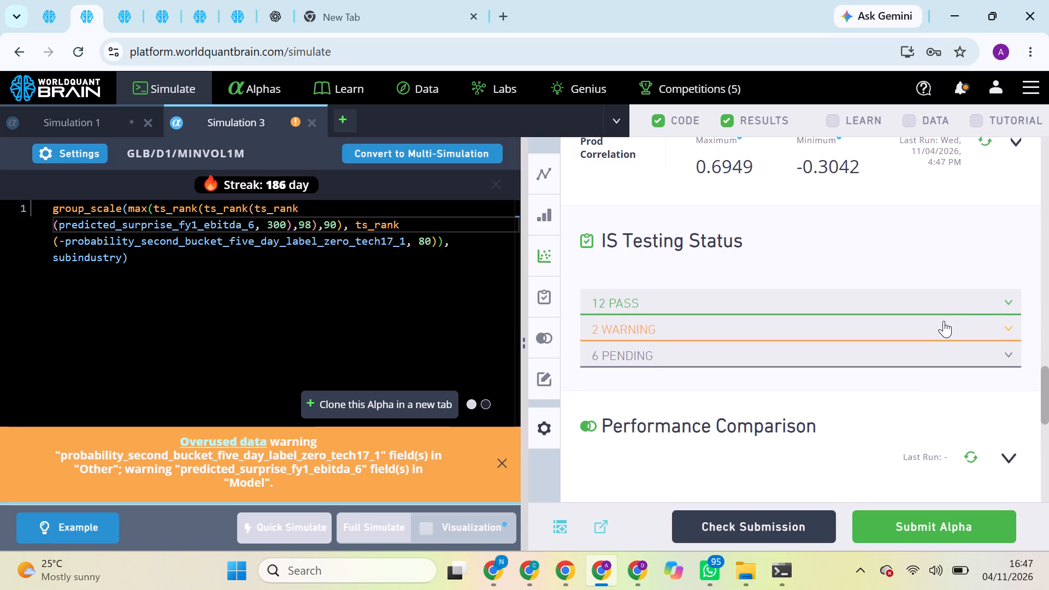
{"action": "scroll", "coordinate": [944, 321], "scroll_direction": "down", "scroll_amount": 2}
{"action": "left_click_drag", "start_coordinate": [1013, 359], "coordinate": [1011, 355]}
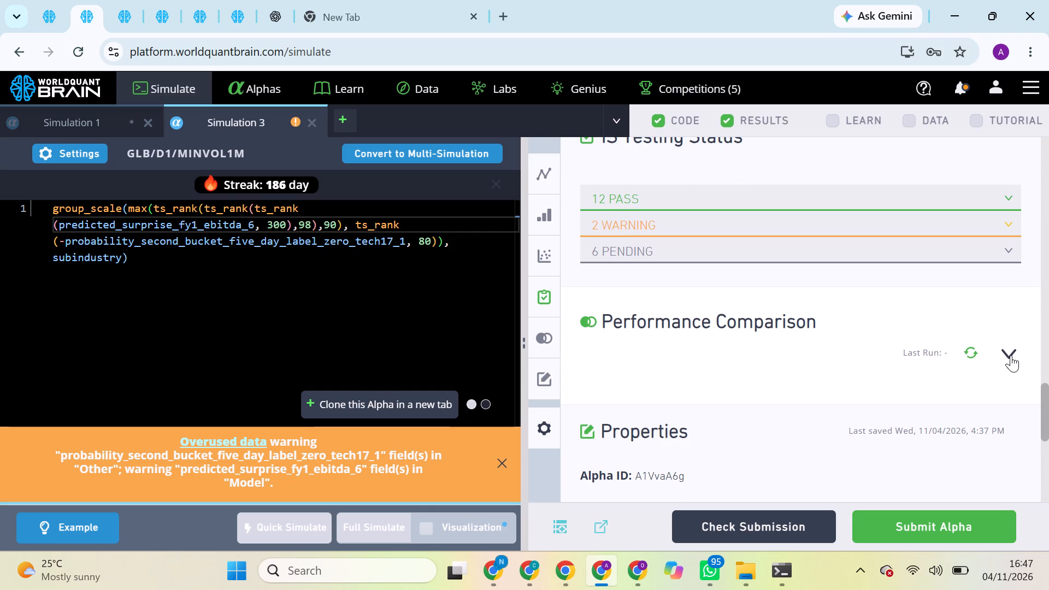
{"action": "left_click_drag", "start_coordinate": [1011, 355], "coordinate": [1007, 349]}
{"action": "left_click", "coordinate": [1007, 349]}
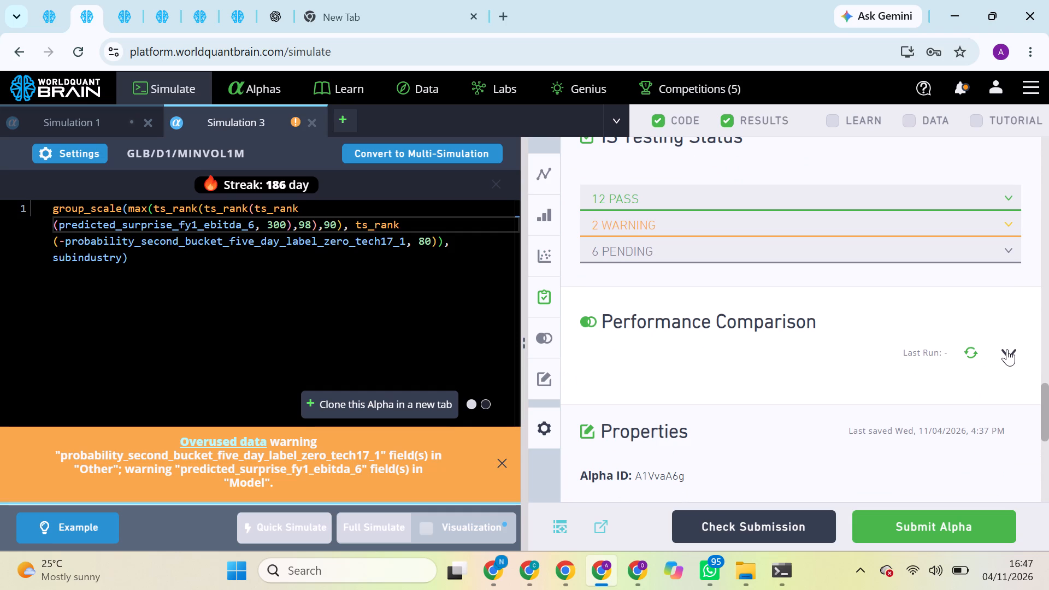
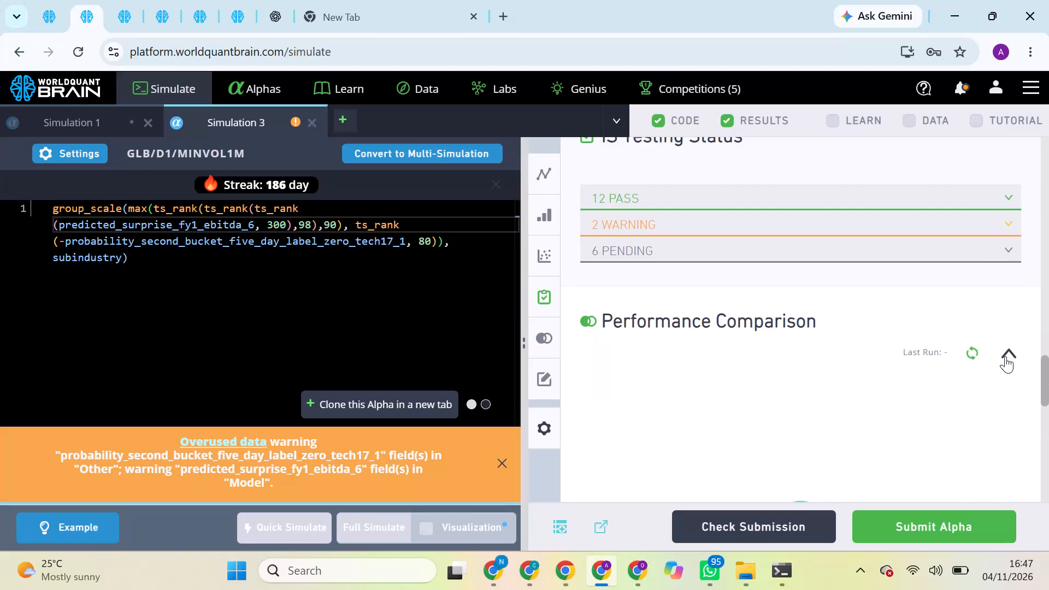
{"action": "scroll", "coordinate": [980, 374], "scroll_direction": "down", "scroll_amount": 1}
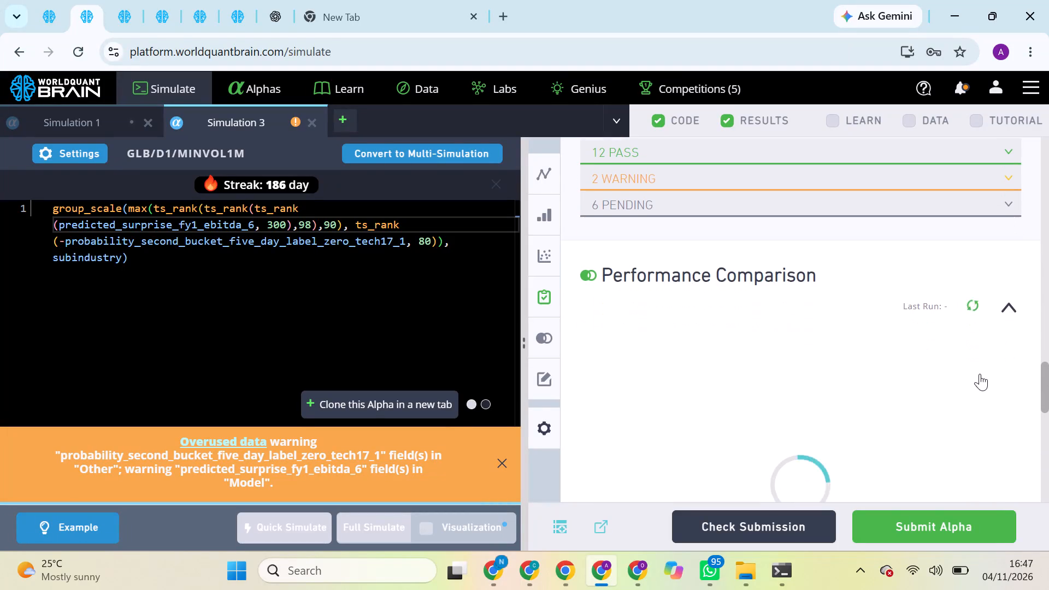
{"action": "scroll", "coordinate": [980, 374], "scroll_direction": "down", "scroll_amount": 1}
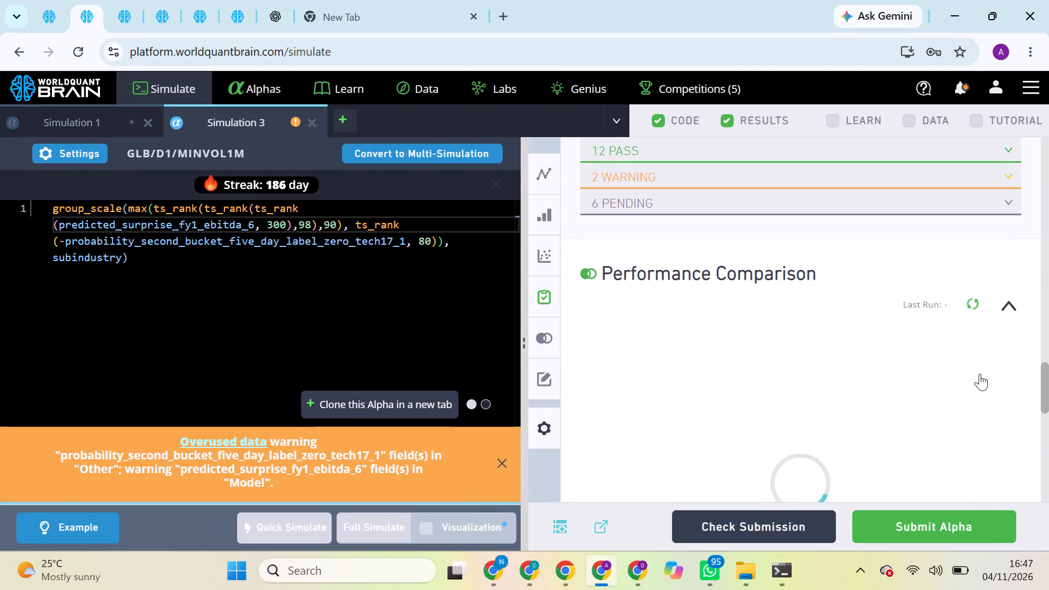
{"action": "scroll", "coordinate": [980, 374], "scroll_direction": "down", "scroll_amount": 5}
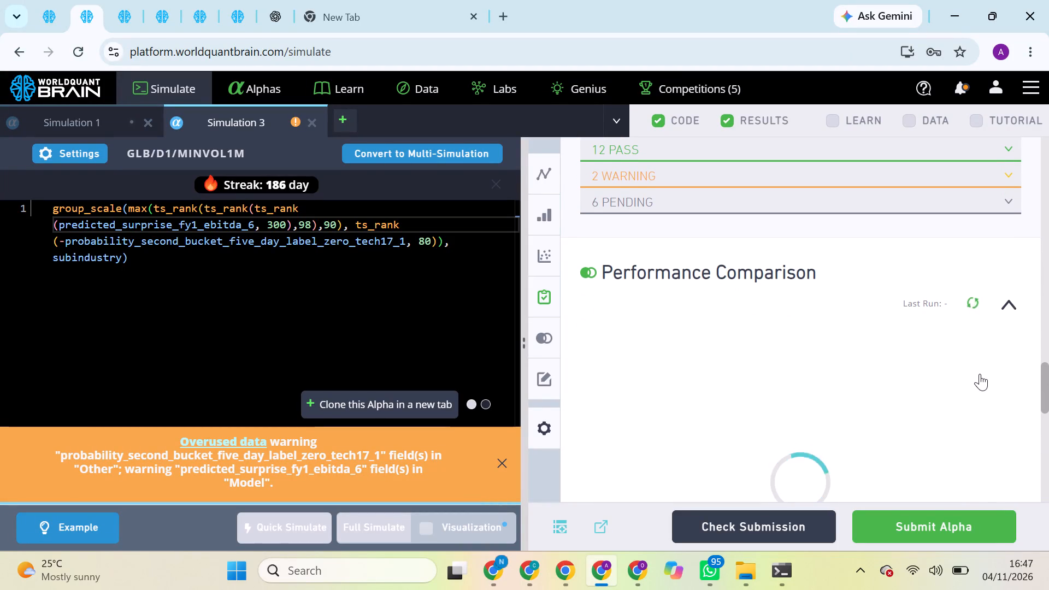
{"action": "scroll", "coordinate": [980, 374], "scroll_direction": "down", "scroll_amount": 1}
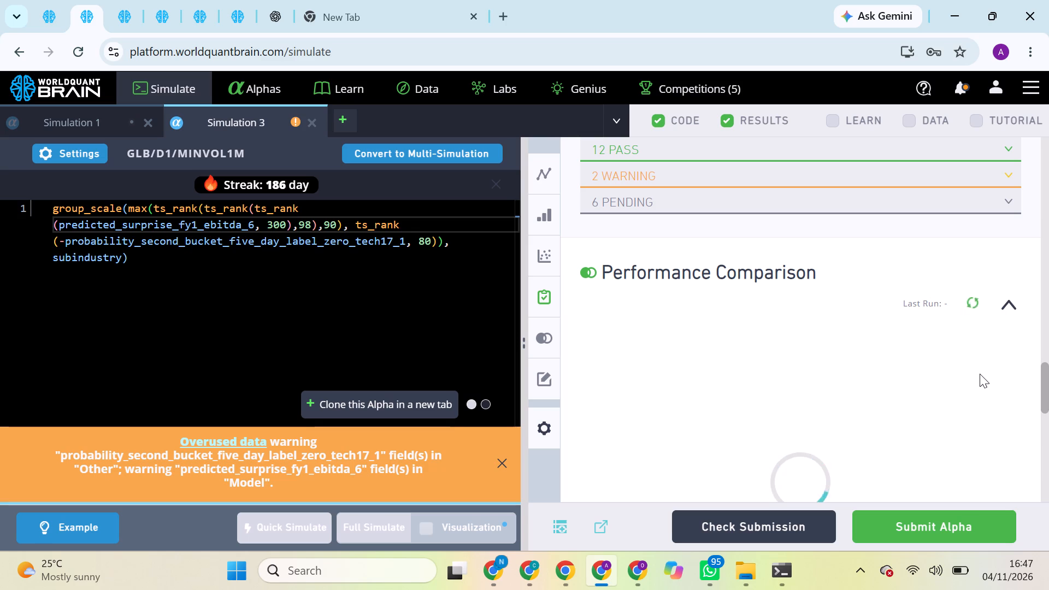
Open the Submitted alphas list in the browser page with submitted alpha 9qxW6KJ9 and review the recent submissions' types, dates and regions.
{"action": "left_click", "coordinate": [233, 3]}
{"action": "left_click", "coordinate": [213, 9]}
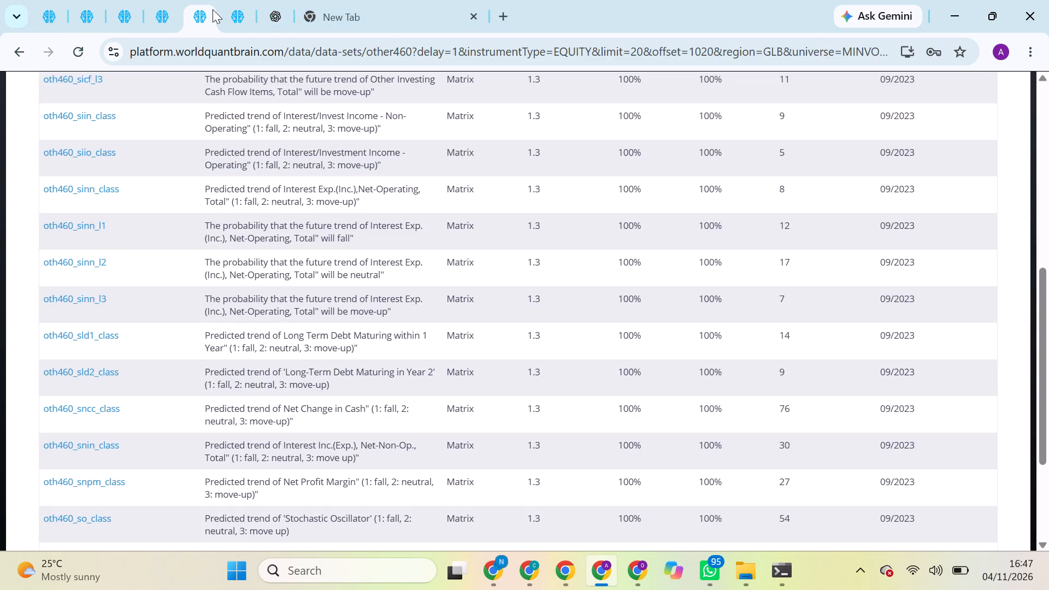
{"action": "left_click", "coordinate": [178, 8]}
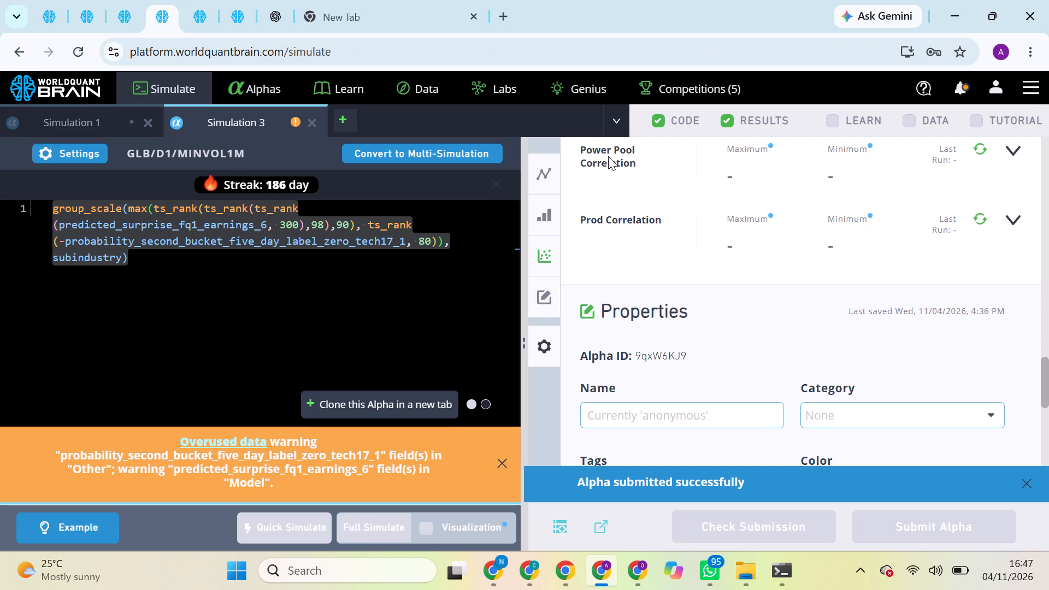
{"action": "left_click", "coordinate": [290, 88]}
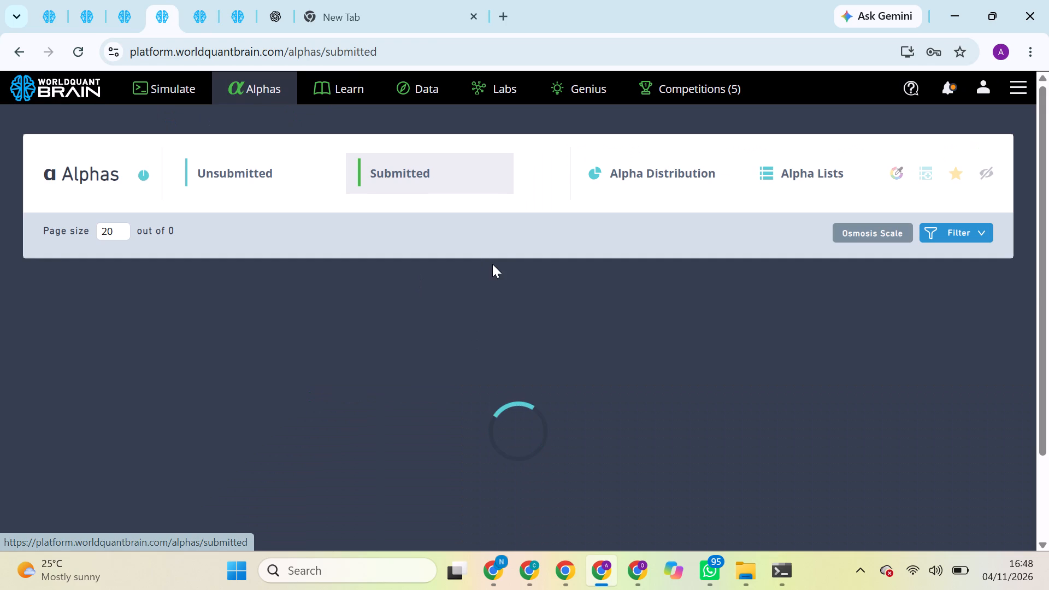
{"action": "scroll", "coordinate": [522, 278], "scroll_direction": "down", "scroll_amount": 1}
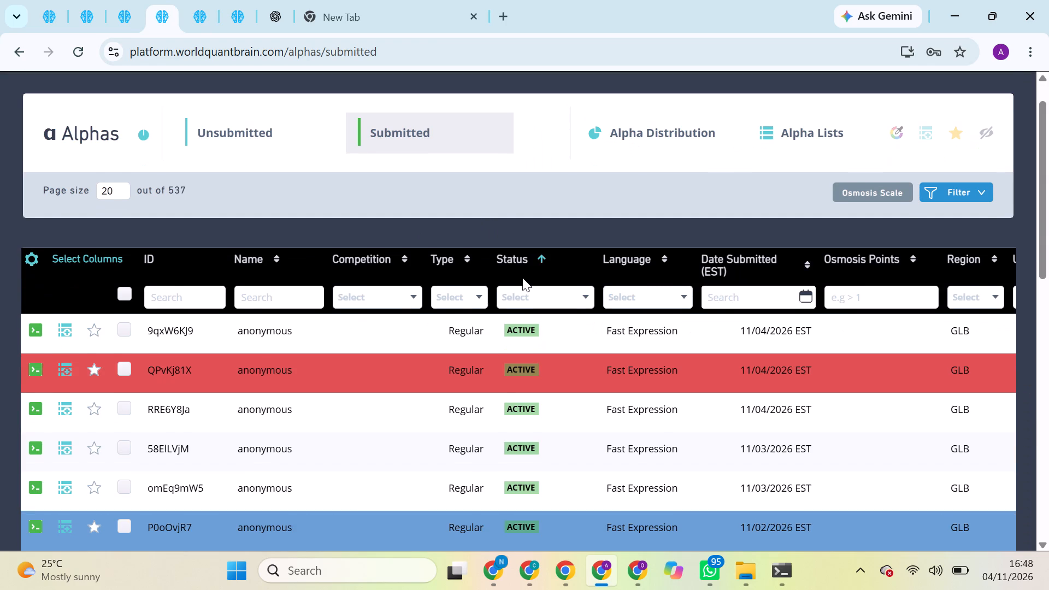
{"action": "scroll", "coordinate": [522, 278], "scroll_direction": "down", "scroll_amount": 2}
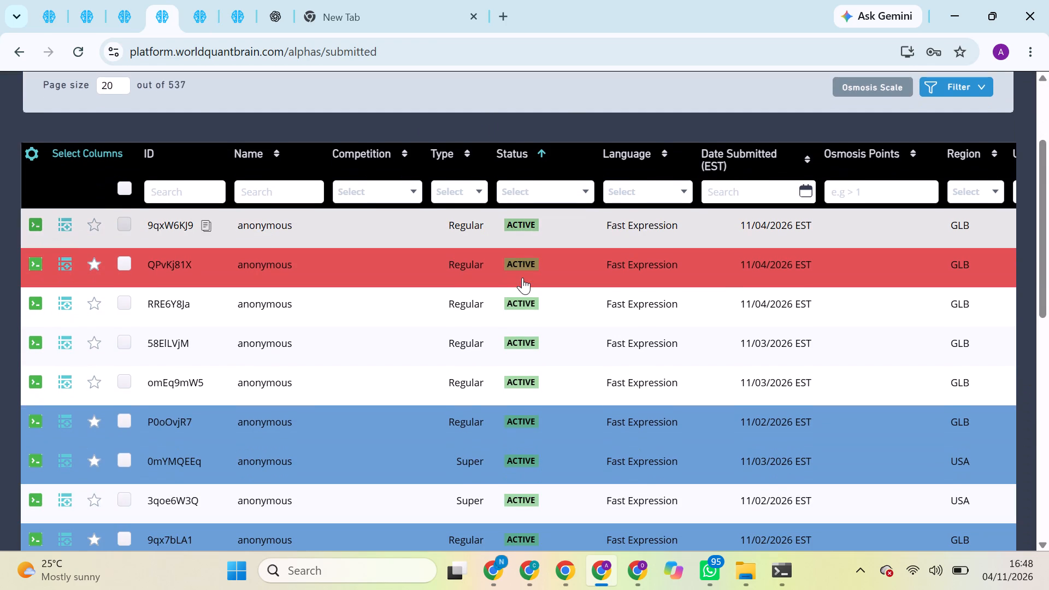
{"action": "scroll", "coordinate": [522, 278], "scroll_direction": "down", "scroll_amount": 1}
{"action": "scroll", "coordinate": [522, 278], "scroll_direction": "up", "scroll_amount": 1}
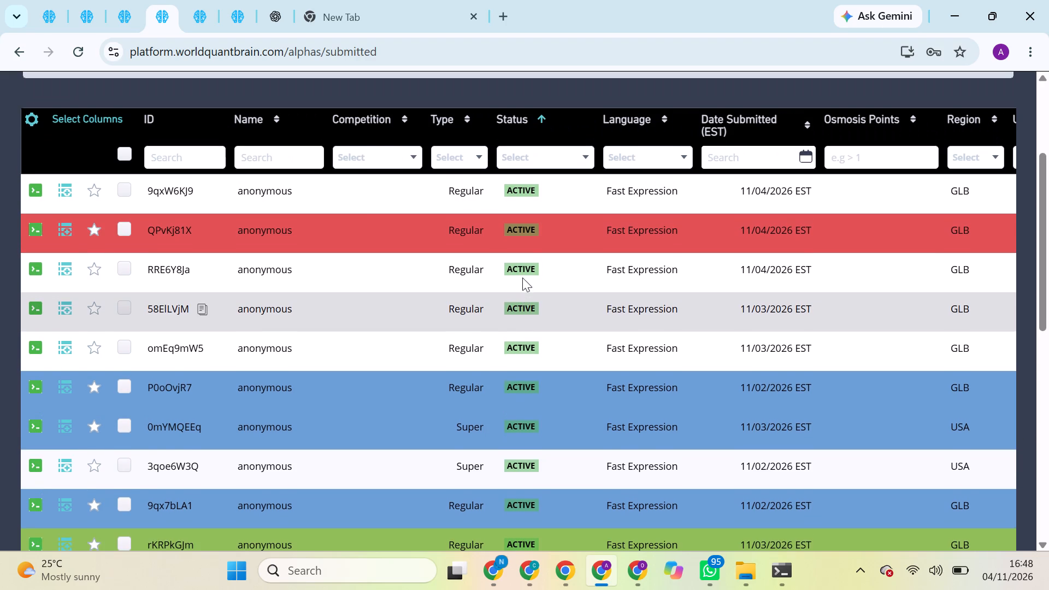
{"action": "scroll", "coordinate": [522, 278], "scroll_direction": "up", "scroll_amount": 1}
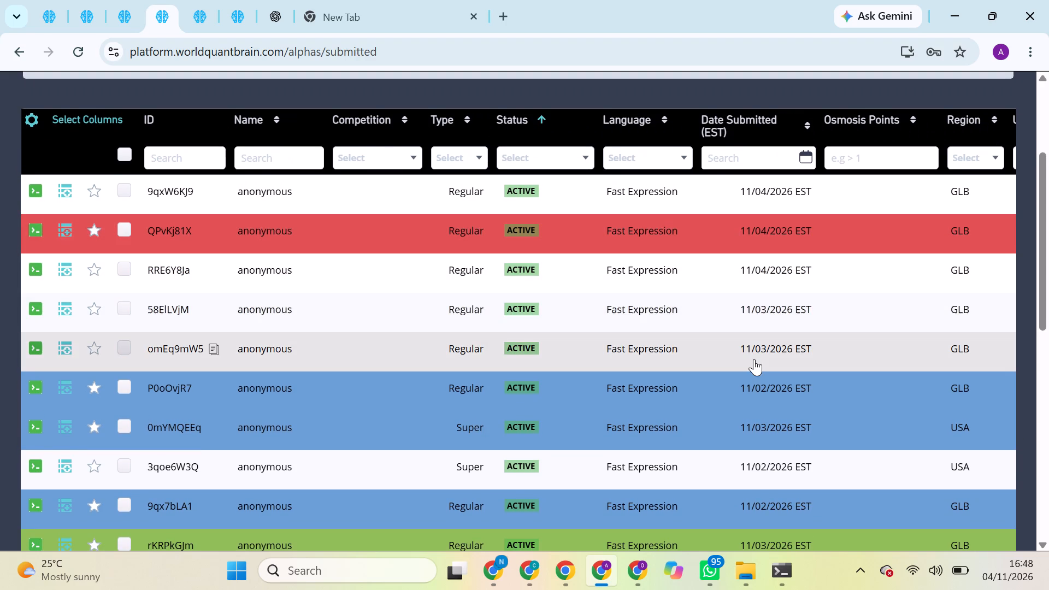
{"action": "scroll", "coordinate": [754, 359], "scroll_direction": "down", "scroll_amount": 1}
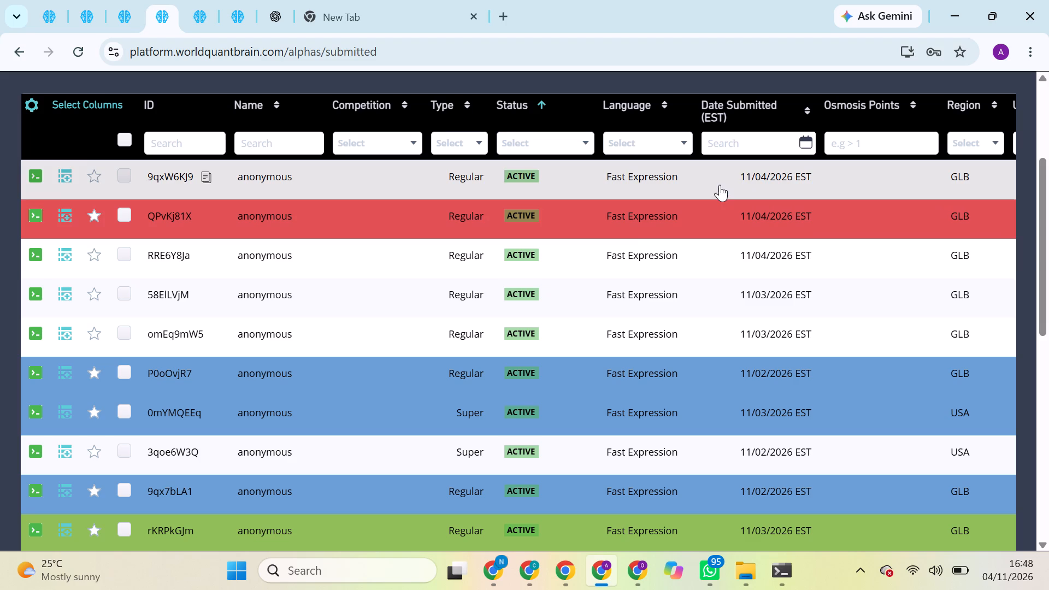
Return to Super Simulation 1 (USA/D1/TOP3000), dismiss the tutorial checks, and run the alpha's Prod Correlation check.
{"action": "left_click", "coordinate": [42, 0]}
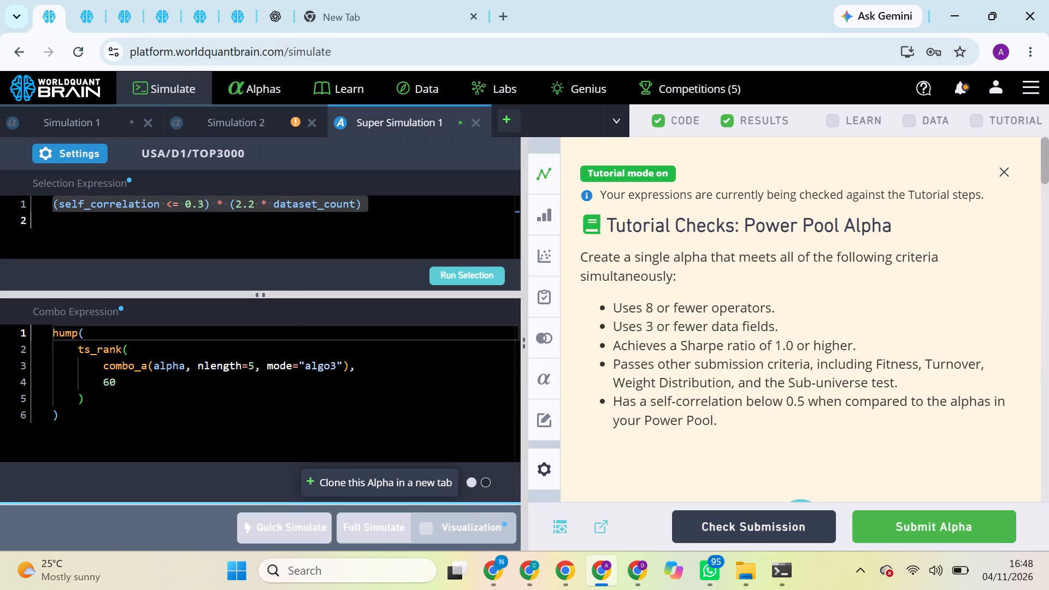
{"action": "left_click", "coordinate": [1002, 168]}
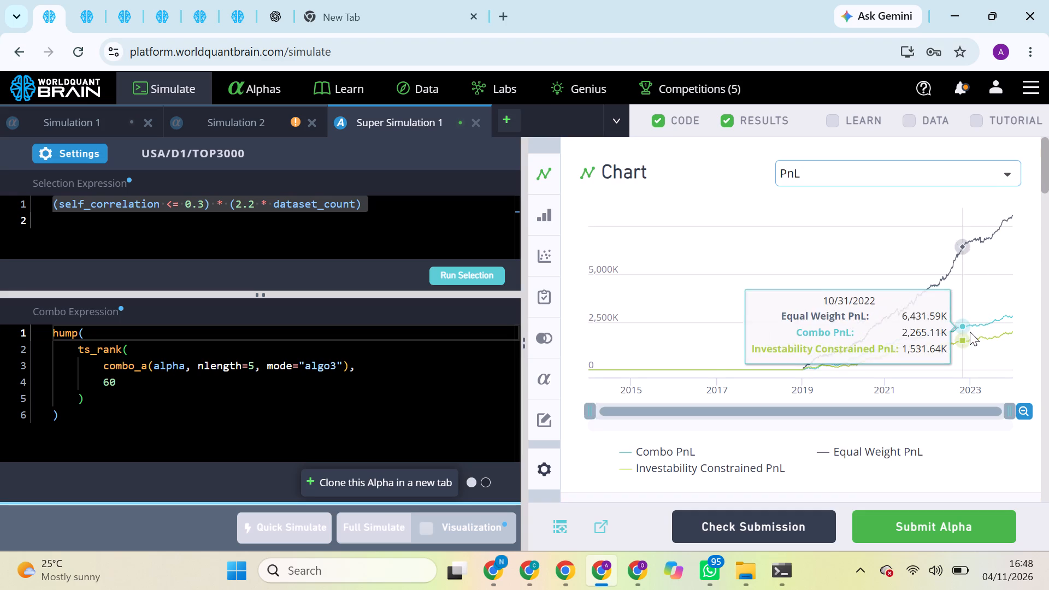
{"action": "scroll", "coordinate": [970, 332], "scroll_direction": "down", "scroll_amount": 5}
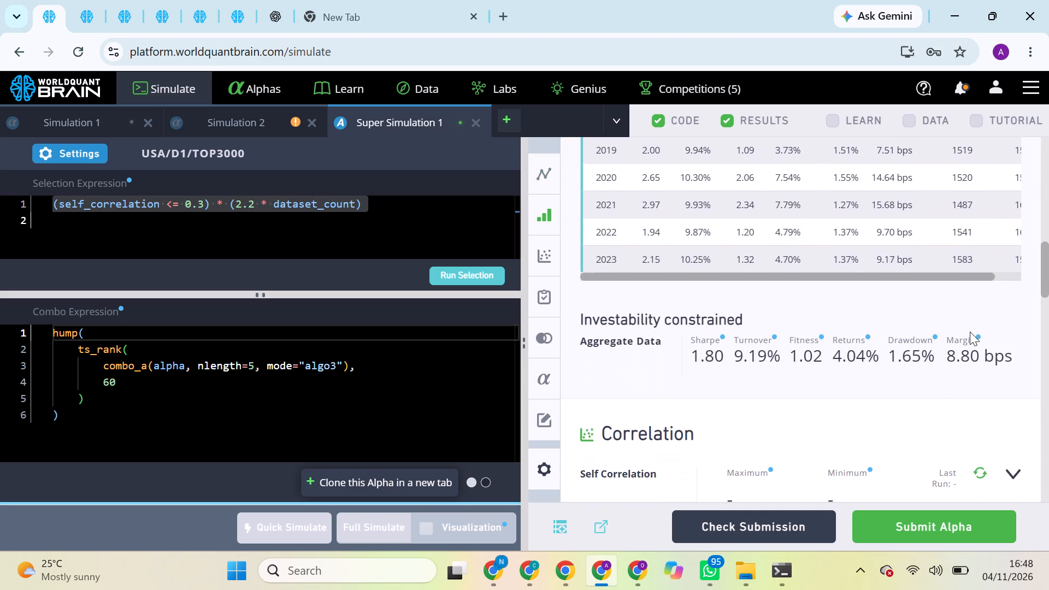
{"action": "scroll", "coordinate": [970, 332], "scroll_direction": "down", "scroll_amount": 3}
{"action": "left_click", "coordinate": [977, 225]}
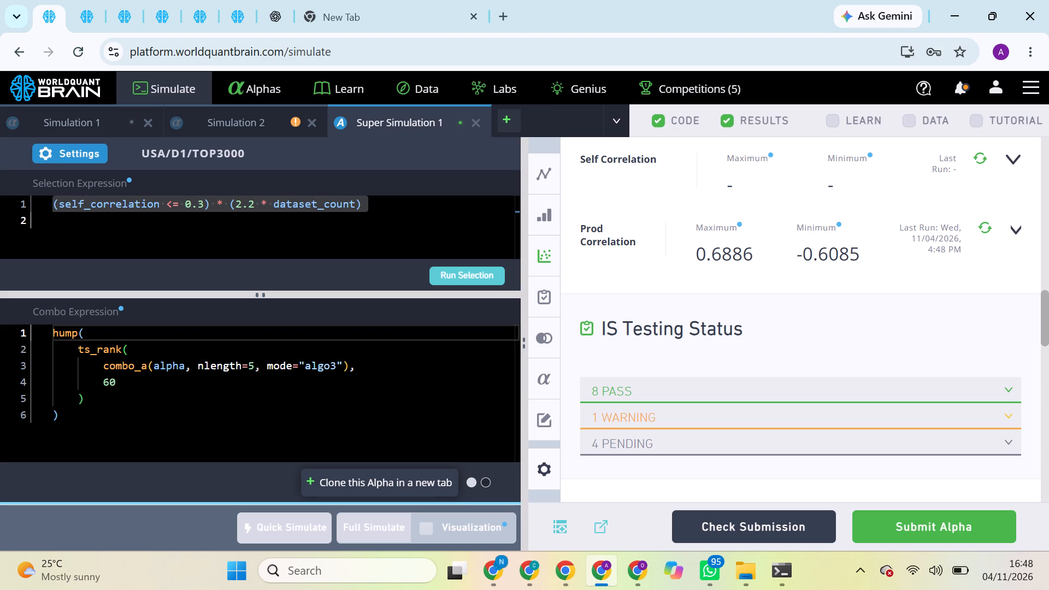
{"action": "double_click", "coordinate": [281, 214]}
{"action": "double_click", "coordinate": [285, 198]}
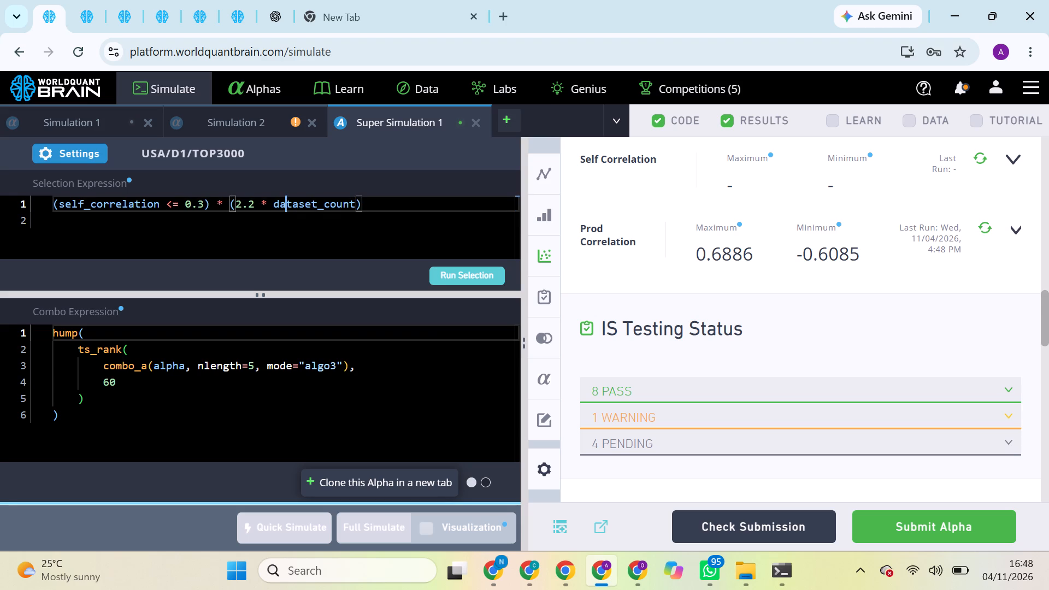
{"action": "triple_click", "coordinate": [285, 198]}
{"action": "left_click", "coordinate": [285, 198]}
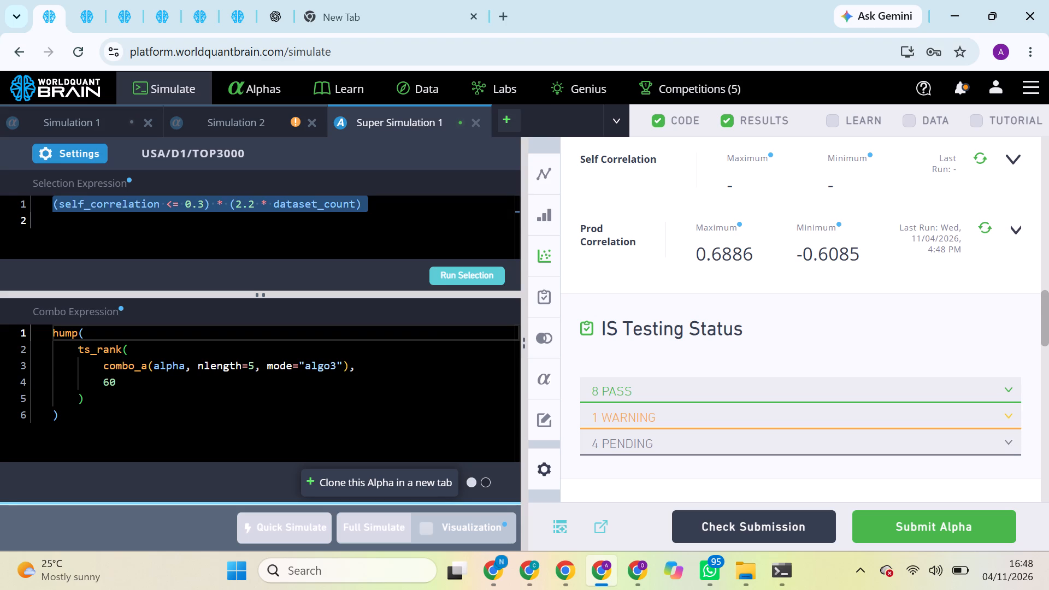
{"action": "key", "text": "ctrl+c"}
{"action": "left_click", "coordinate": [503, 564]}
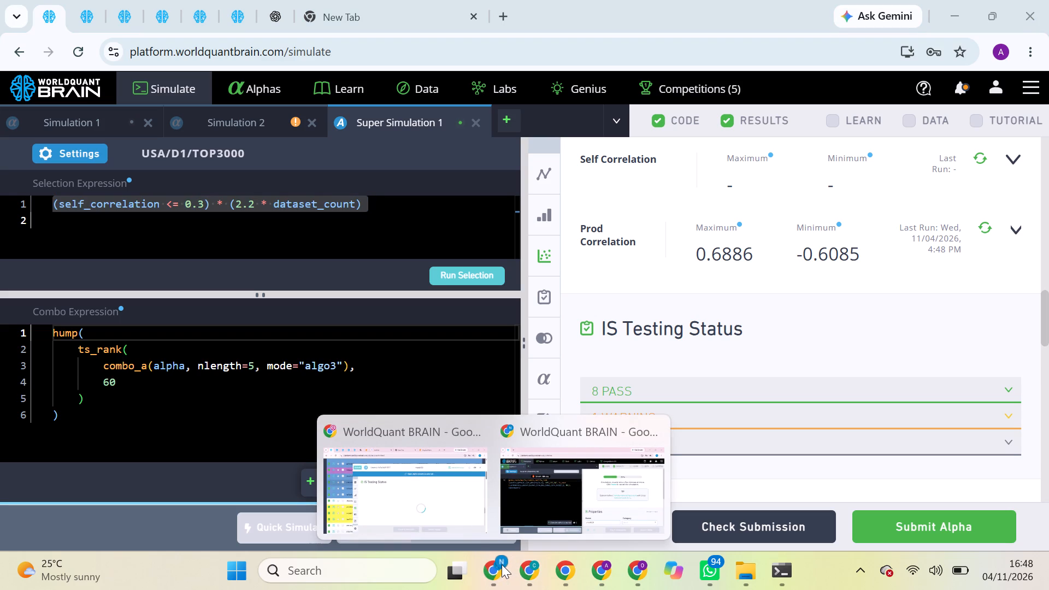
{"action": "left_click", "coordinate": [458, 513]}
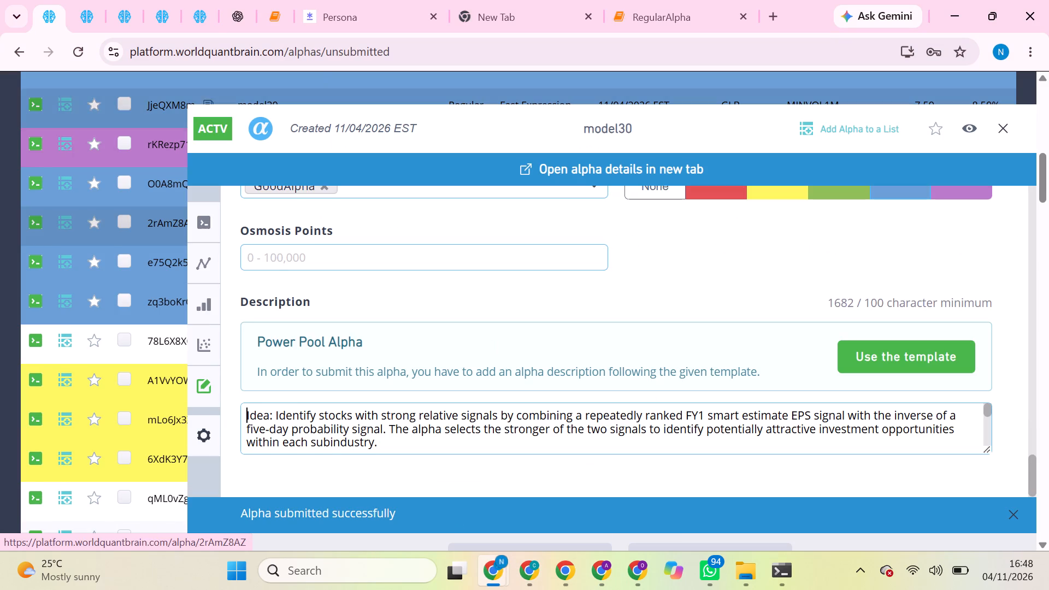
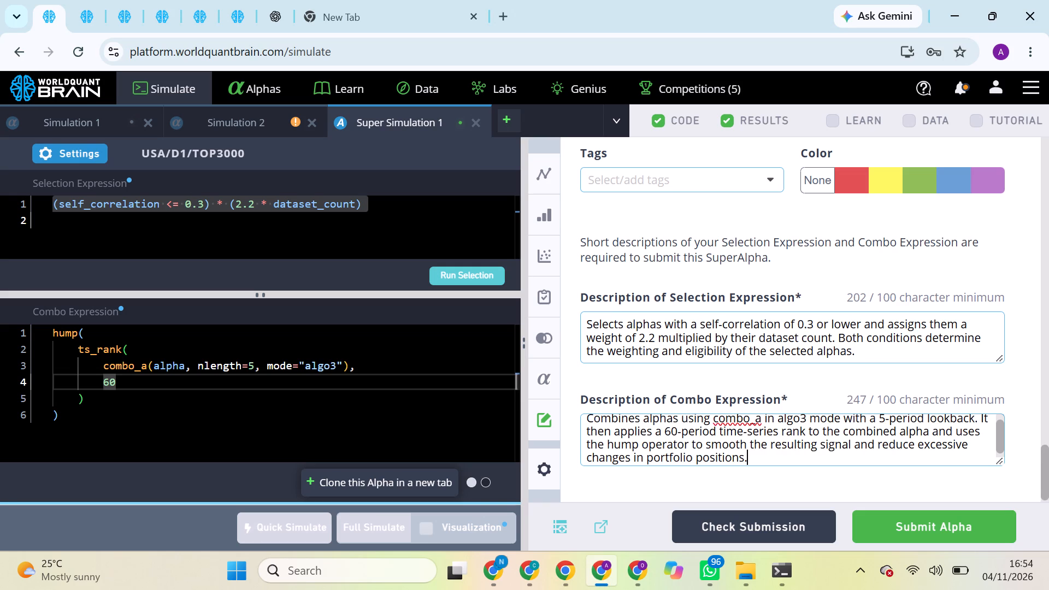
{"action": "left_click", "coordinate": [911, 520]}
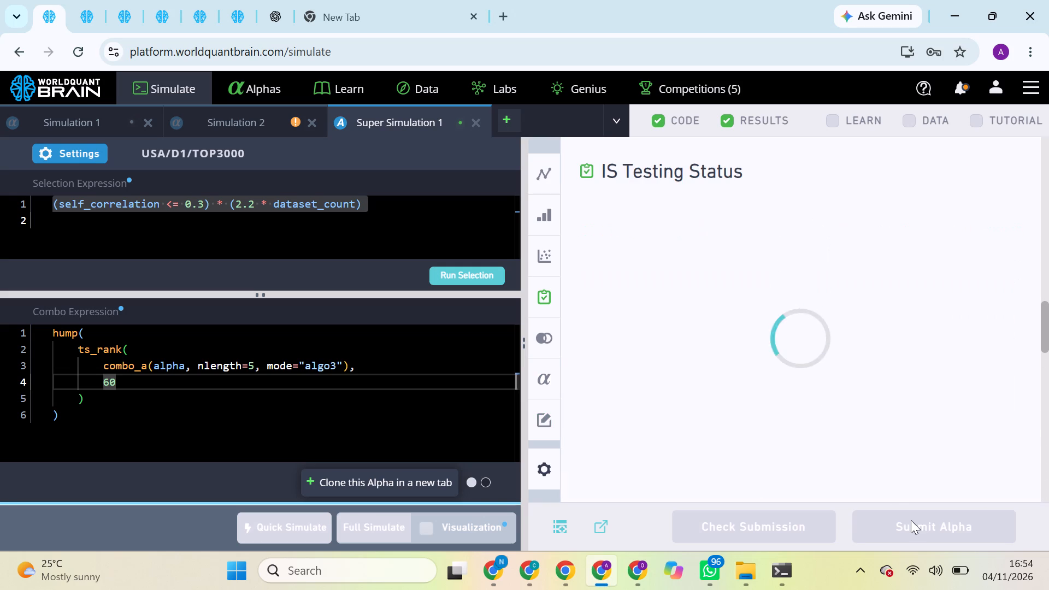
Switch to the GLB simulation using predicted_surprise_fy1_ebitda_6 and submit that alpha.
{"action": "left_click", "coordinate": [80, 4]}
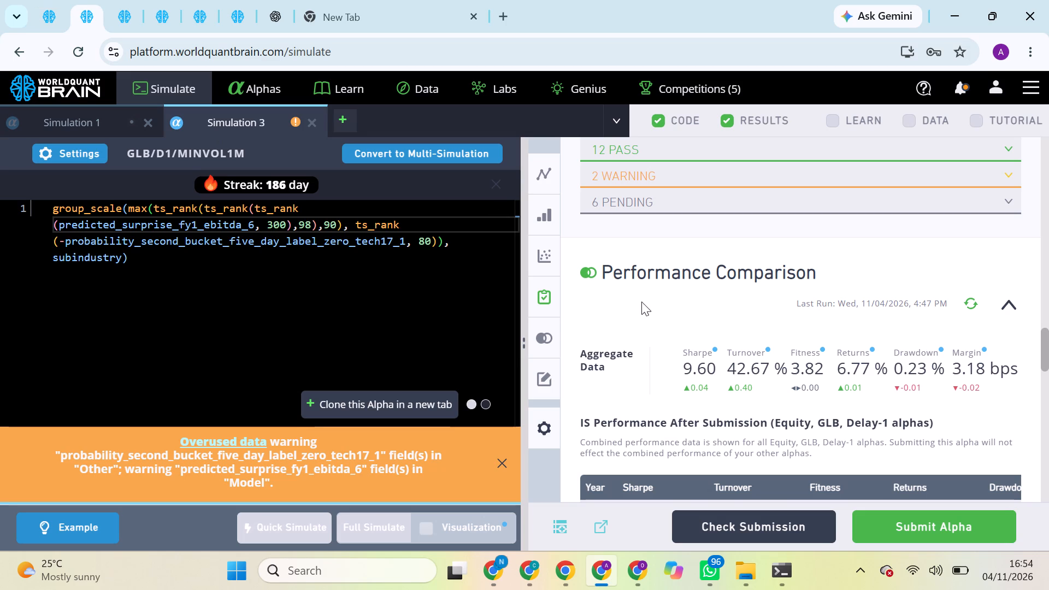
{"action": "scroll", "coordinate": [709, 351], "scroll_direction": "down", "scroll_amount": 3}
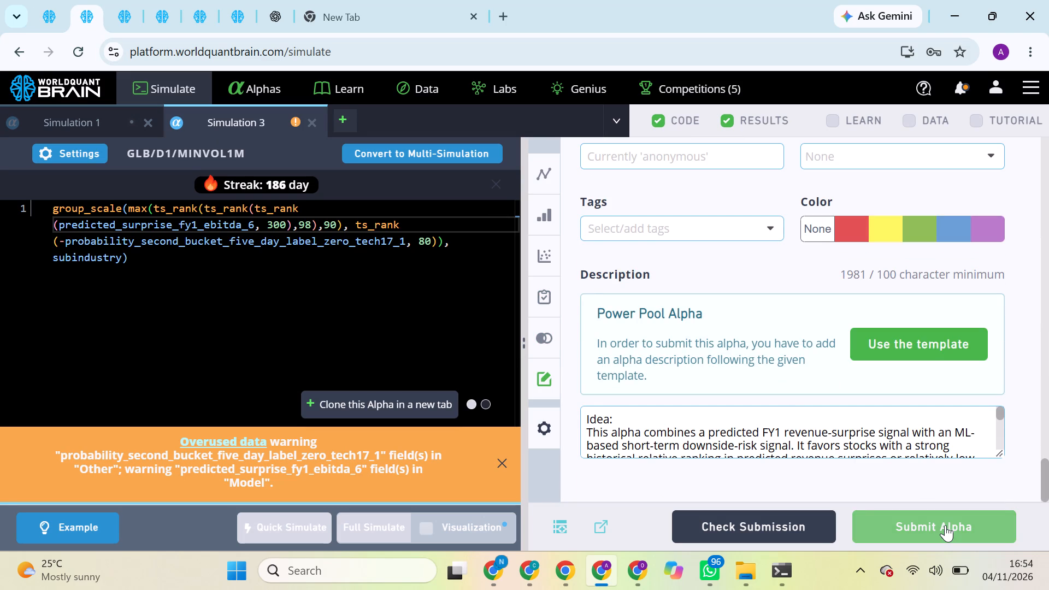
{"action": "left_click", "coordinate": [945, 525]}
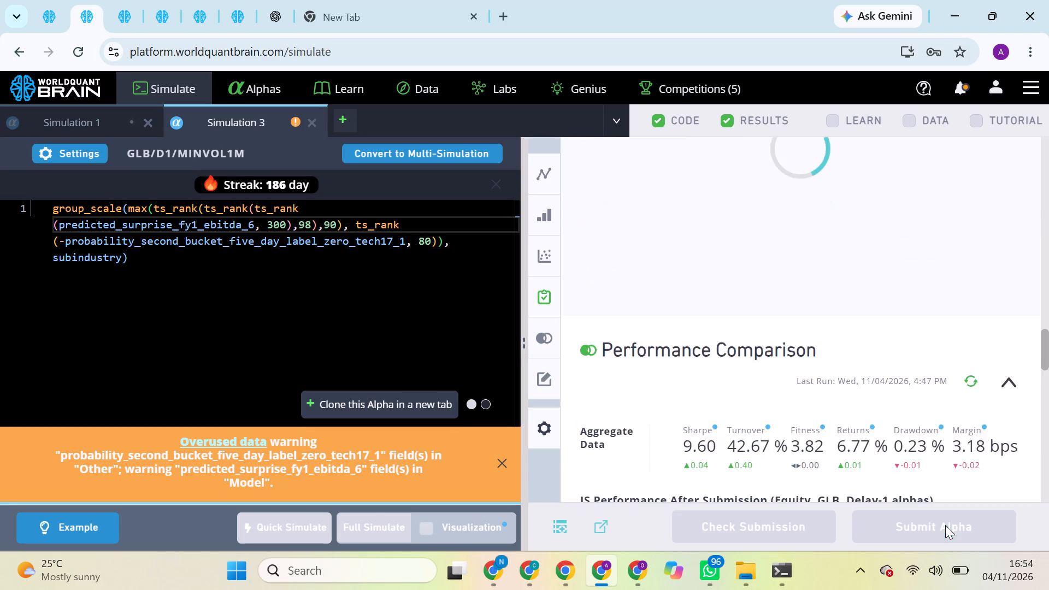
Look through the other open BRAIN pages, including the oth460_sld1_class simulation and the submitted alphas list.
{"action": "left_click", "coordinate": [58, 0]}
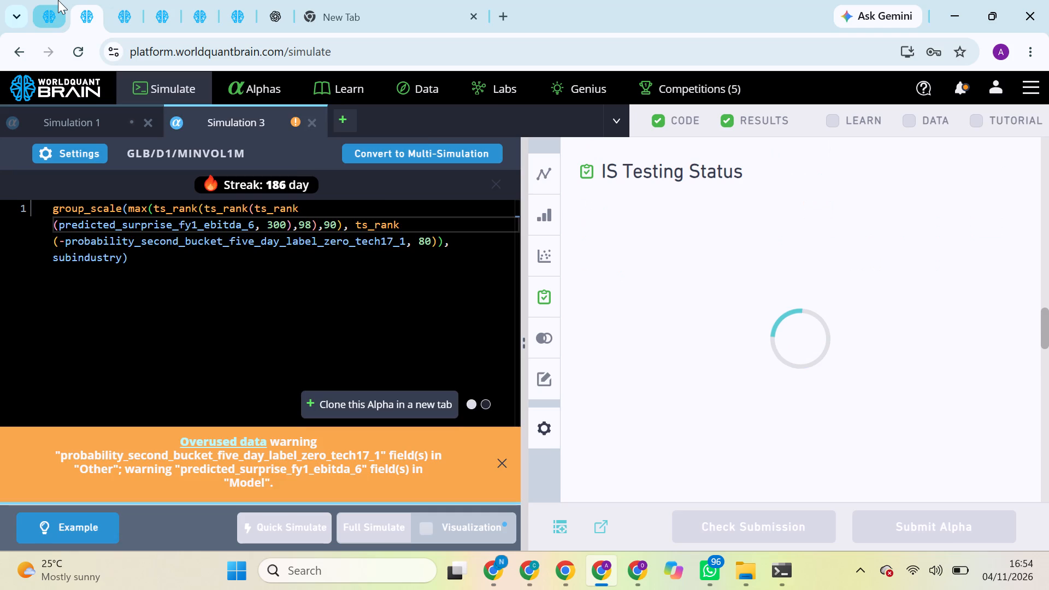
{"action": "left_click", "coordinate": [79, 1]}
{"action": "left_click", "coordinate": [115, 4]}
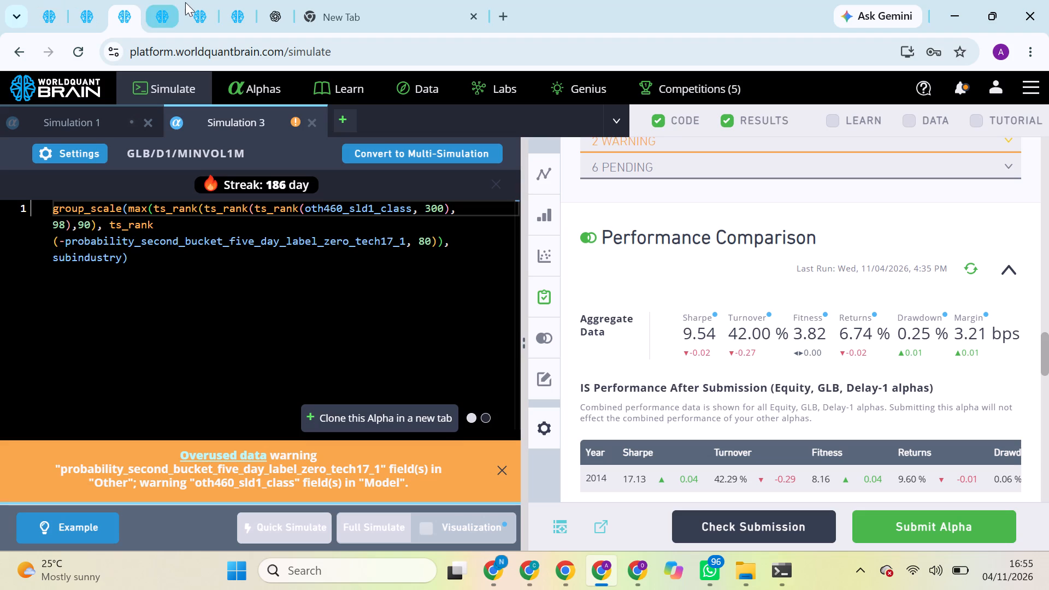
{"action": "left_click", "coordinate": [185, 2]}
{"action": "left_click", "coordinate": [150, 4]}
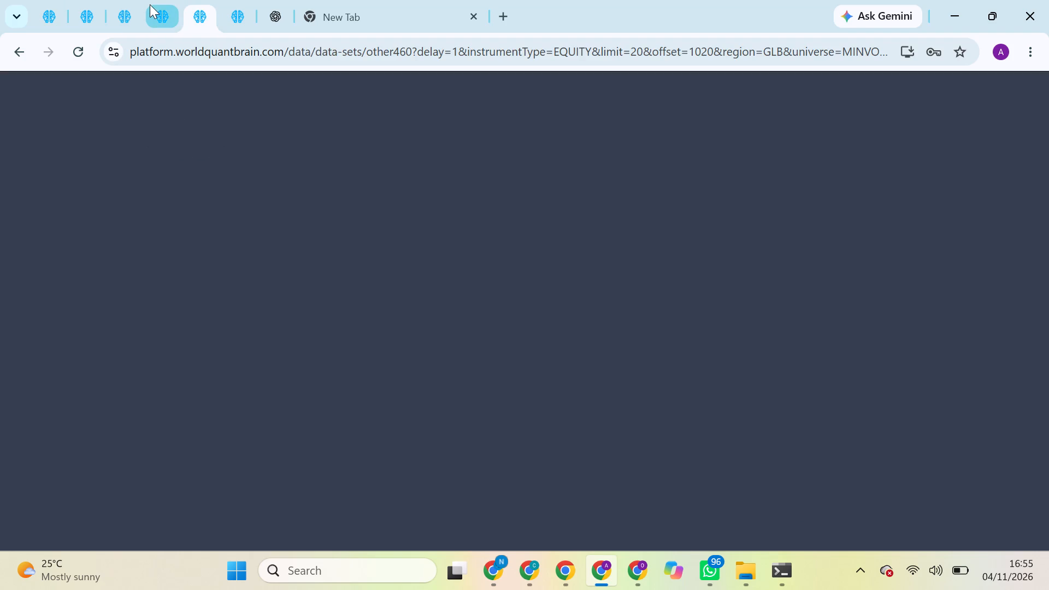
{"action": "left_click", "coordinate": [150, 4]}
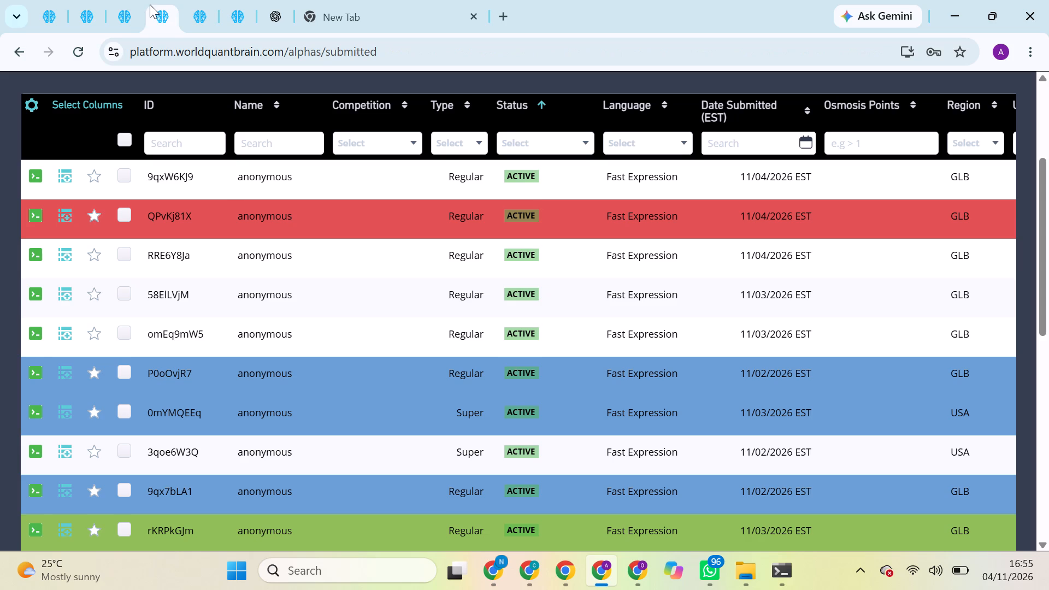
Switch to the other browser profile's BRAIN window and run the Prod Correlation check for the country_default_risk_percentile_v1 alpha.
{"action": "left_click", "coordinate": [496, 559]}
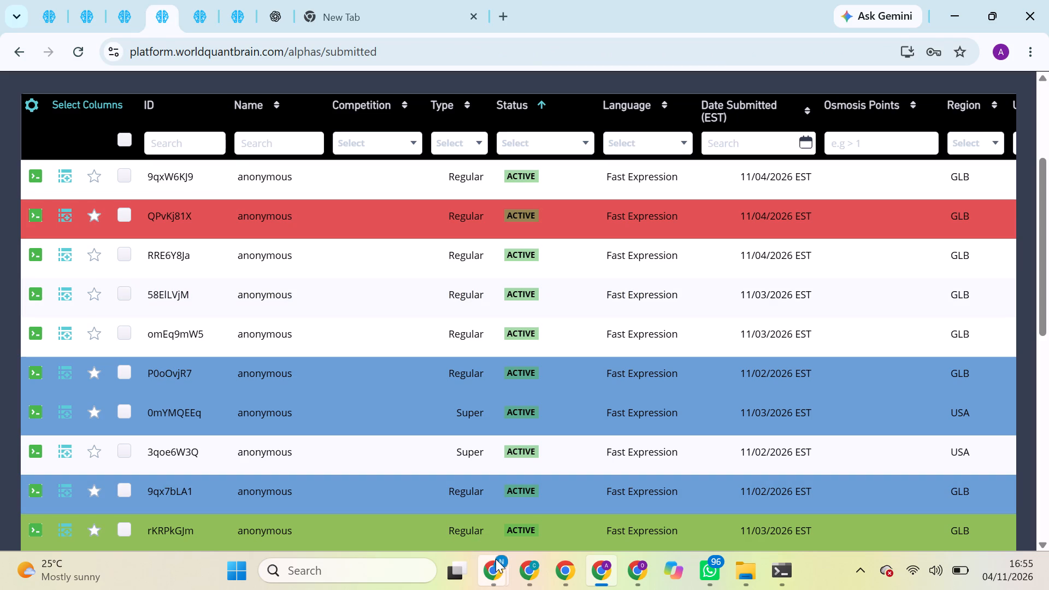
{"action": "left_click", "coordinate": [529, 463]}
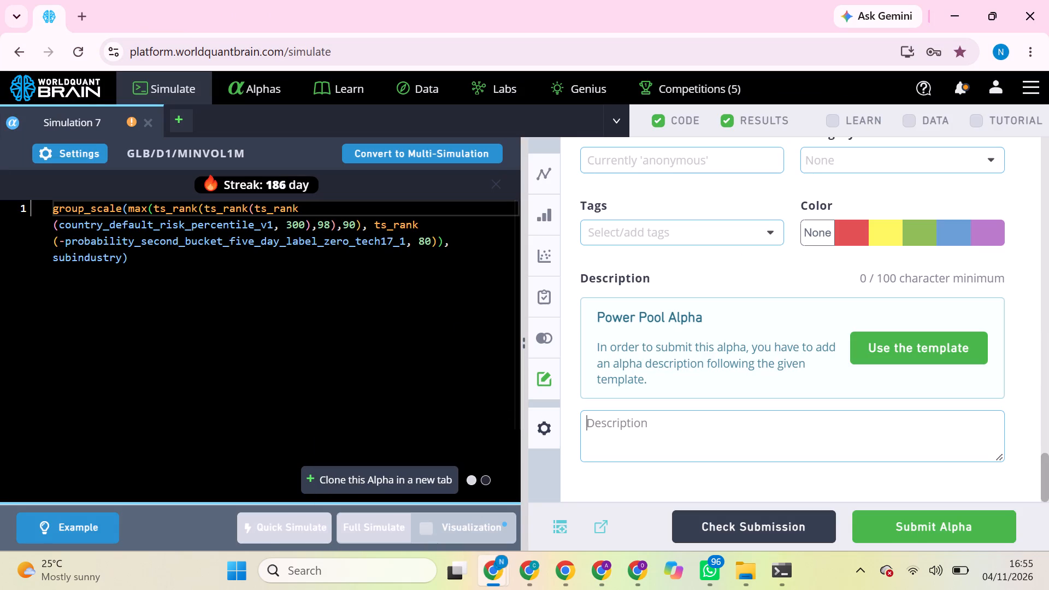
{"action": "scroll", "coordinate": [644, 326], "scroll_direction": "up", "scroll_amount": 4}
{"action": "left_click", "coordinate": [986, 221]}
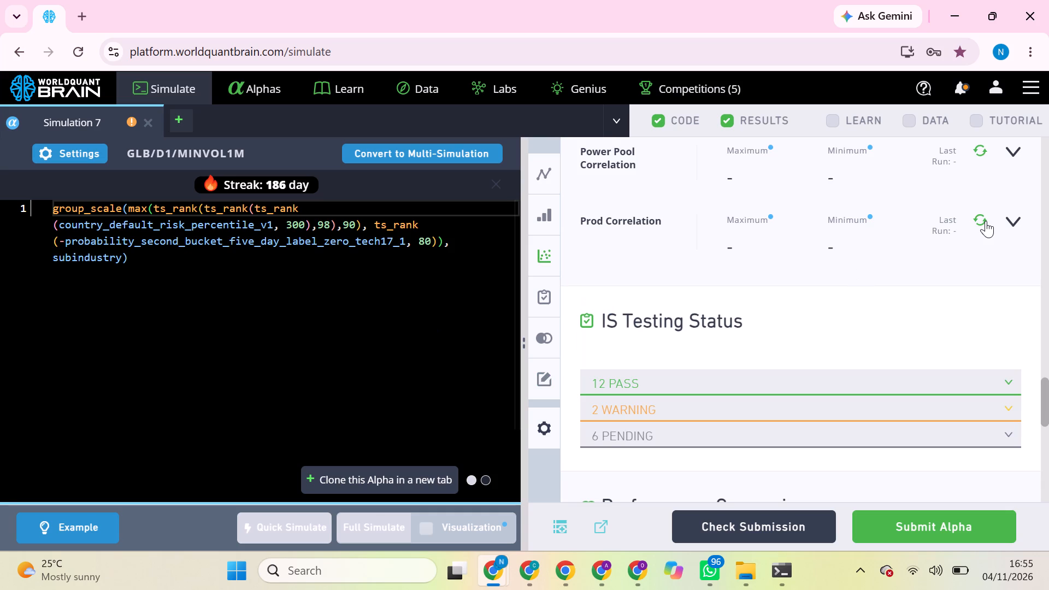
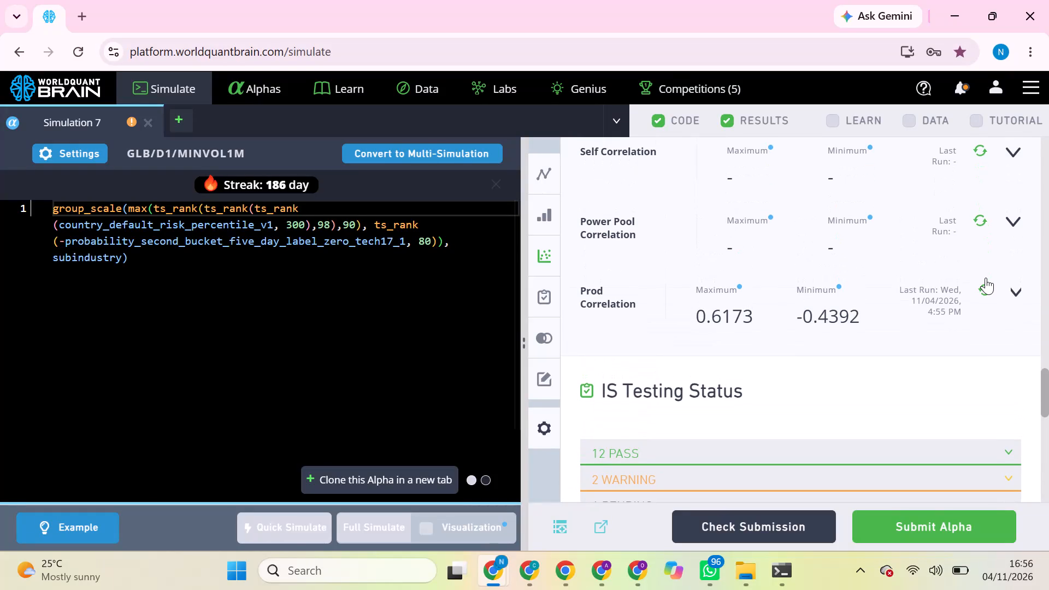
Run the Power Pool Correlation and Self Correlation checks for the country_default_risk_percentile_v1 alpha.
{"action": "scroll", "coordinate": [986, 278], "scroll_direction": "up", "scroll_amount": 1}
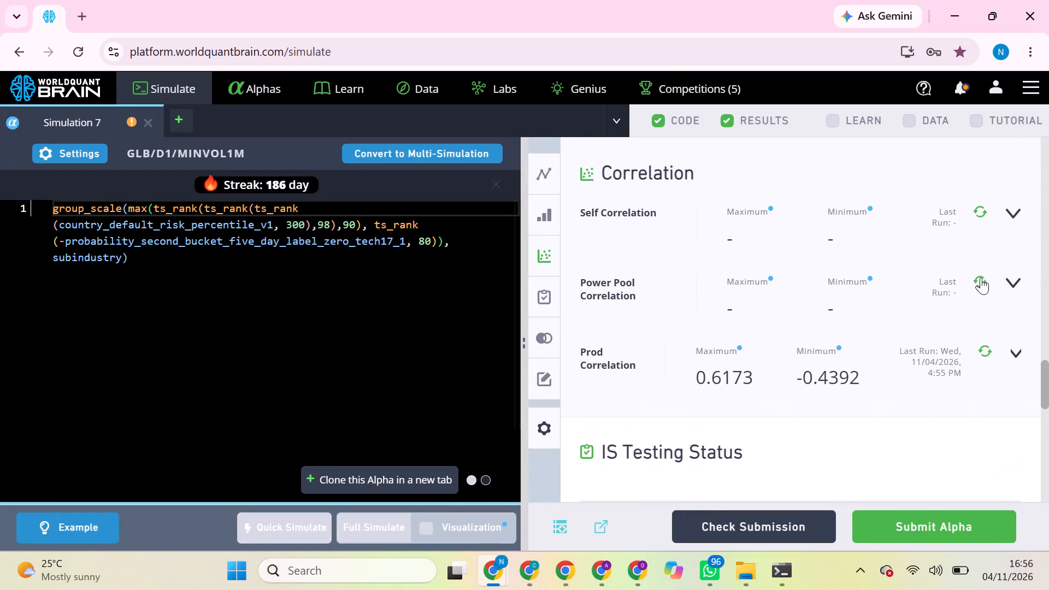
{"action": "left_click", "coordinate": [980, 278]}
{"action": "scroll", "coordinate": [980, 278], "scroll_direction": "up", "scroll_amount": 1}
{"action": "left_click", "coordinate": [977, 266]}
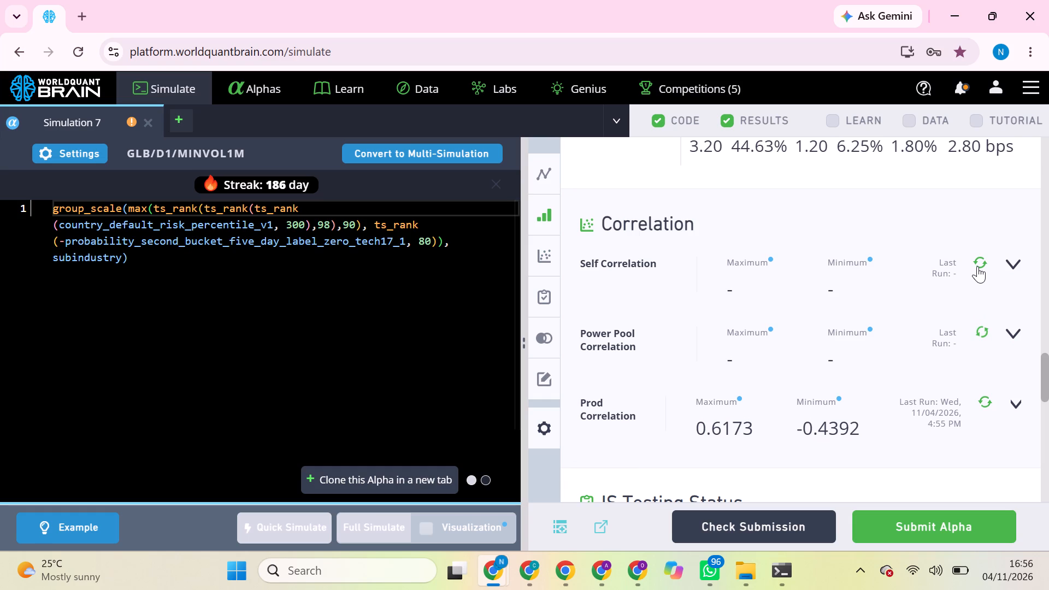
{"action": "scroll", "coordinate": [921, 359], "scroll_direction": "down", "scroll_amount": 1}
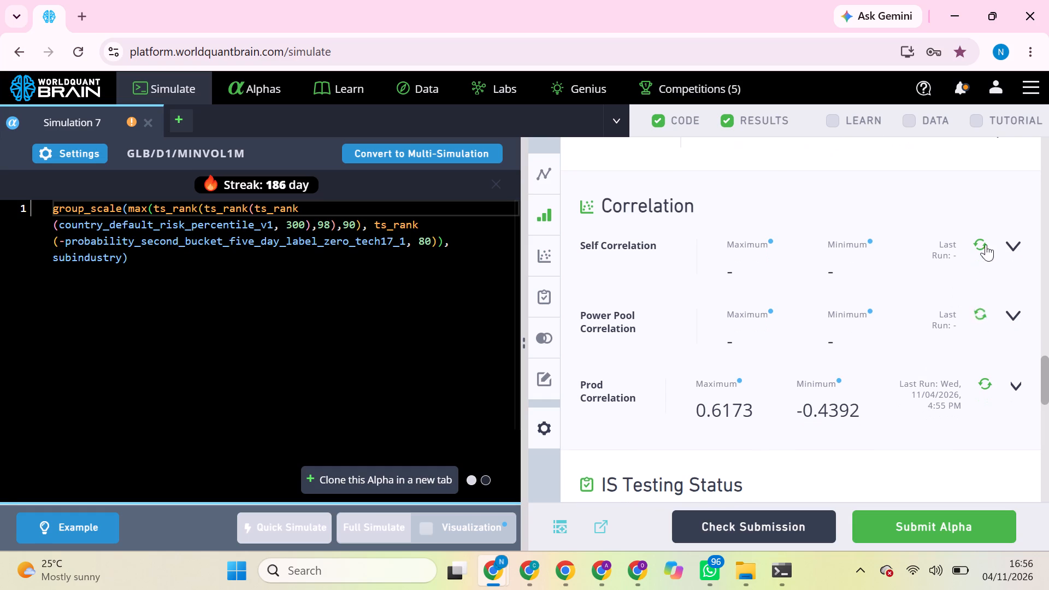
{"action": "left_click", "coordinate": [980, 246]}
{"action": "left_click", "coordinate": [980, 246]}
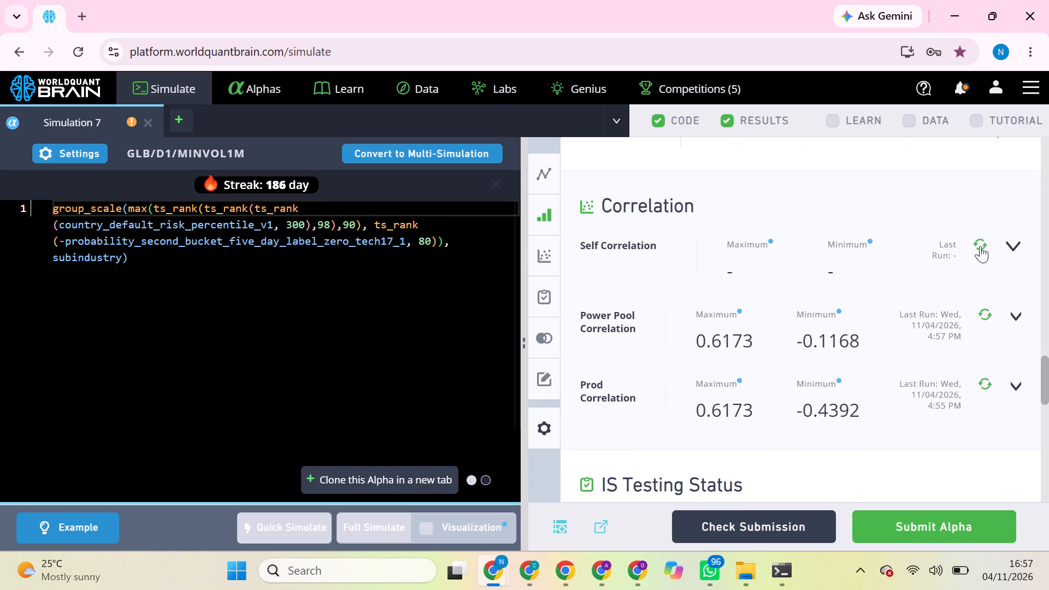
Run and expand the Performance Comparison for the country_default_risk_percentile_v1 alpha.
{"action": "scroll", "coordinate": [981, 291], "scroll_direction": "down", "scroll_amount": 3}
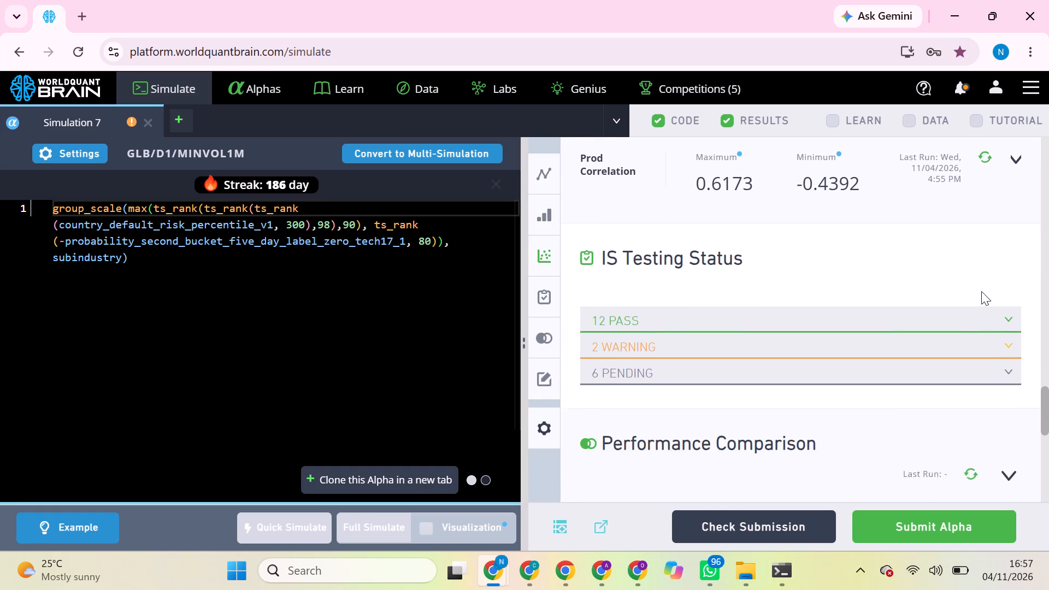
{"action": "scroll", "coordinate": [1009, 366], "scroll_direction": "down", "scroll_amount": 1}
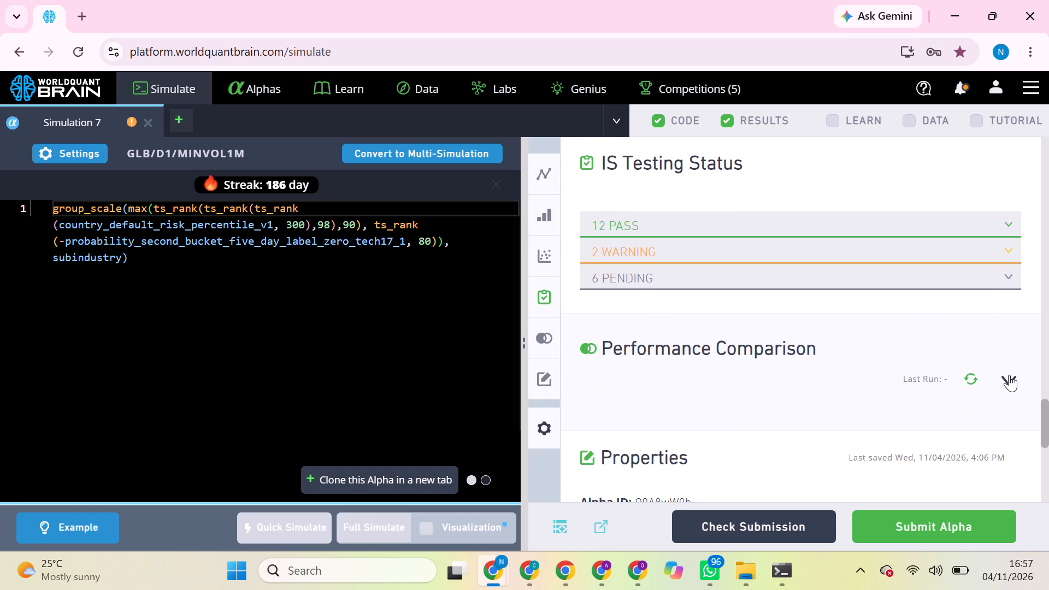
{"action": "left_click", "coordinate": [1009, 375]}
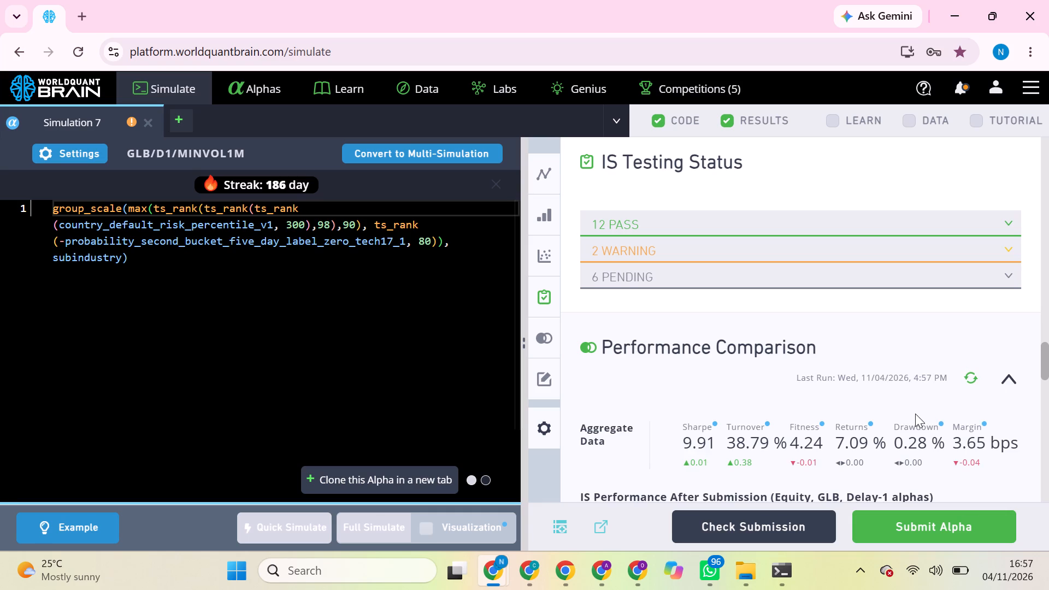
Set the country_default_risk_percentile_v1 alpha's color to red in its properties.
{"action": "scroll", "coordinate": [915, 414], "scroll_direction": "down", "scroll_amount": 4}
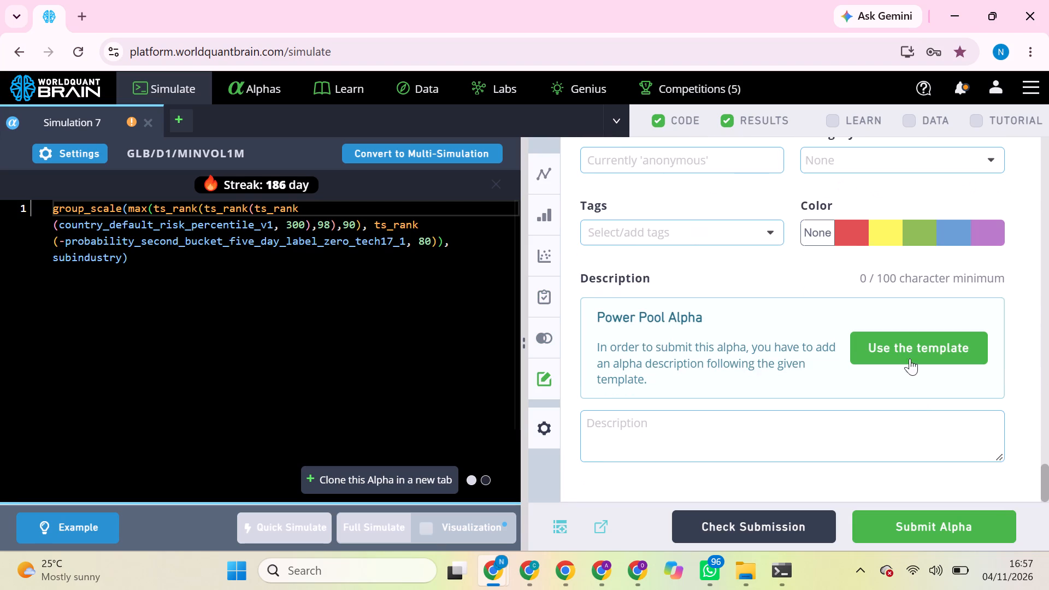
{"action": "left_click", "coordinate": [851, 224]}
Switch to the browser window with the unsubmitted alphas list, open alpha O0A8mQAJ and run its Prod Correlation check.
{"action": "left_click", "coordinate": [499, 555]}
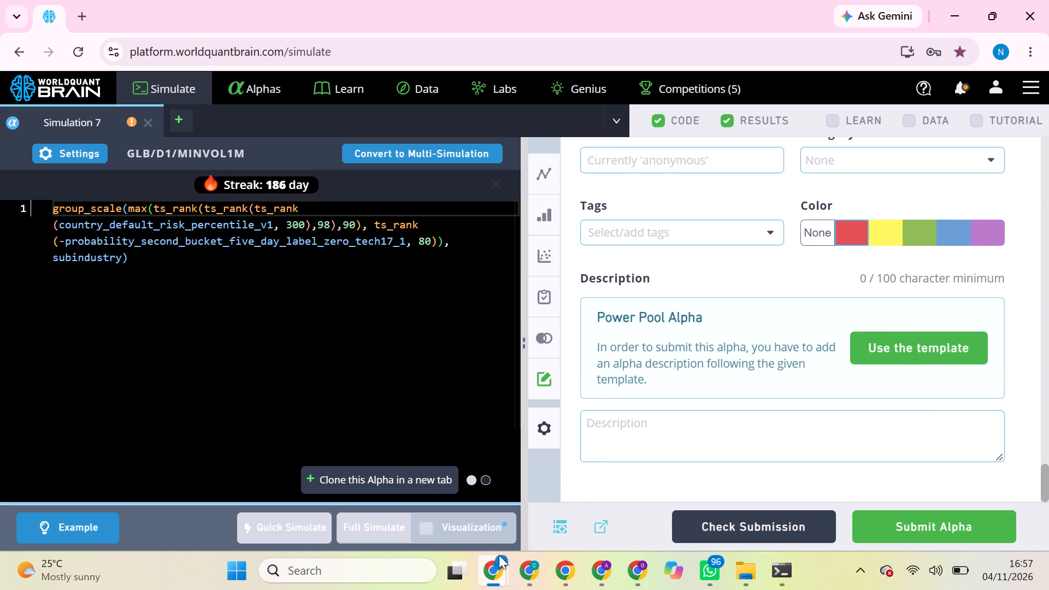
{"action": "left_click", "coordinate": [499, 555]}
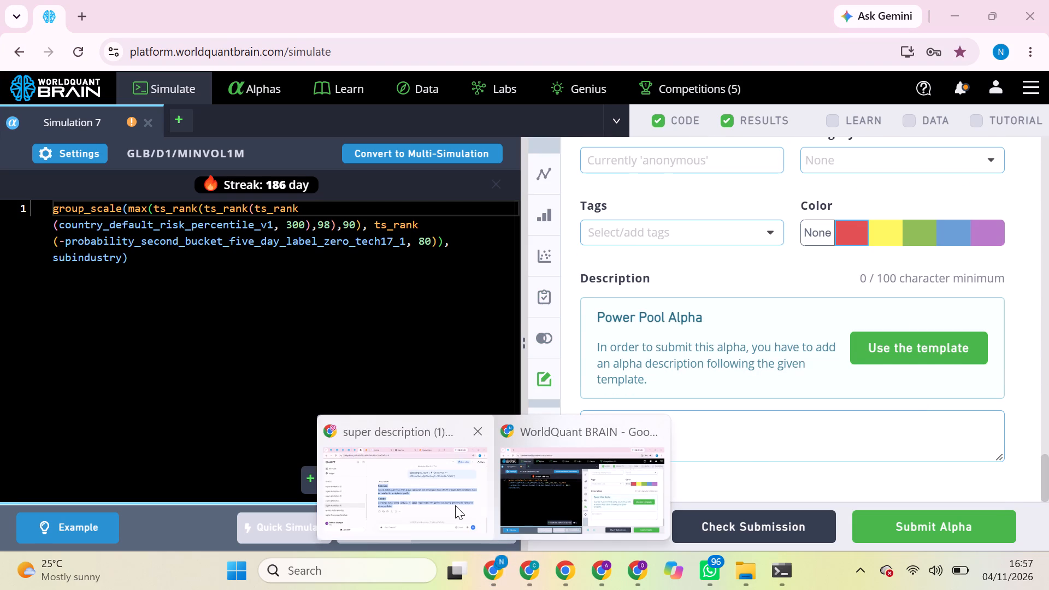
{"action": "left_click", "coordinate": [455, 505]}
{"action": "left_click", "coordinate": [40, 0]}
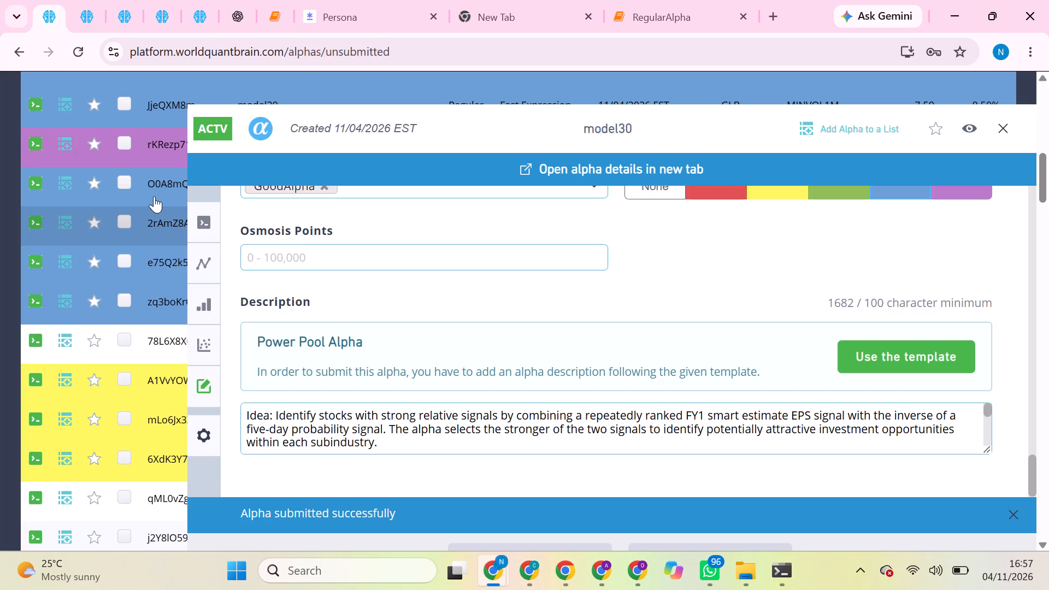
{"action": "left_click", "coordinate": [160, 187]}
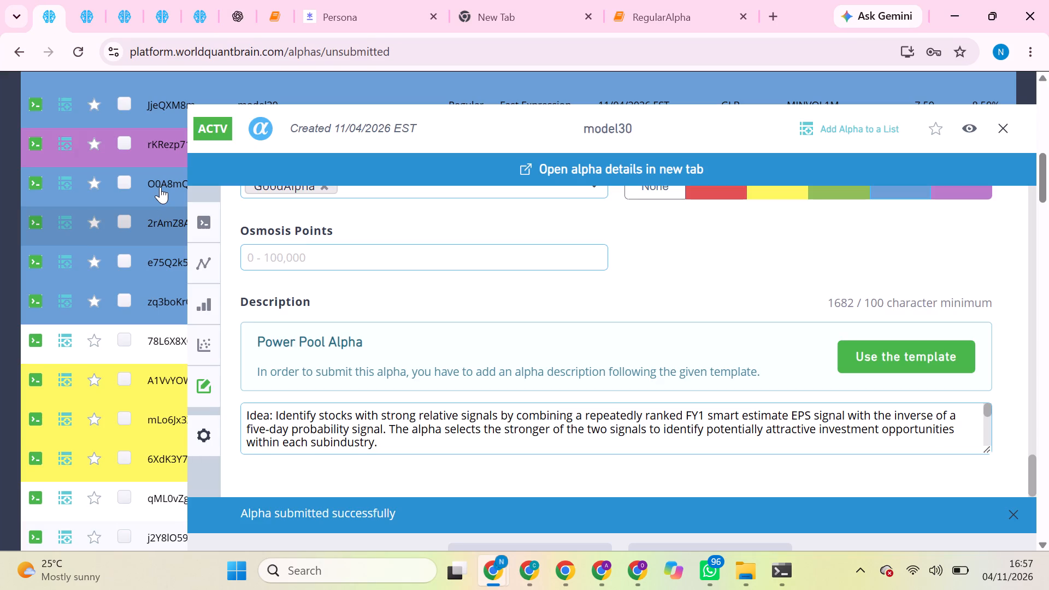
{"action": "left_click", "coordinate": [160, 187]}
{"action": "left_click", "coordinate": [172, 179]}
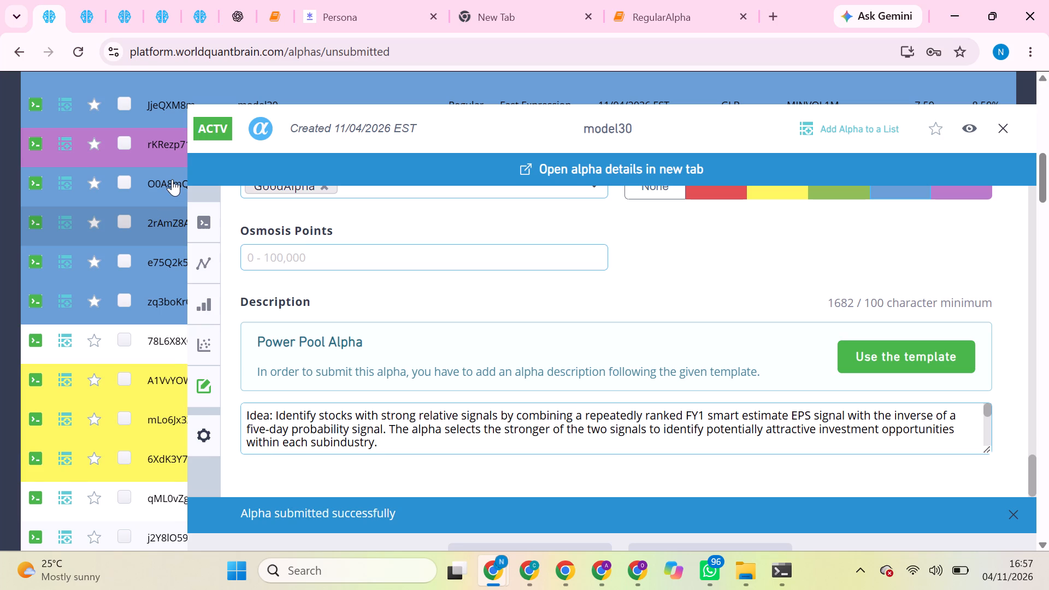
{"action": "triple_click", "coordinate": [172, 179]}
{"action": "double_click", "coordinate": [172, 179]}
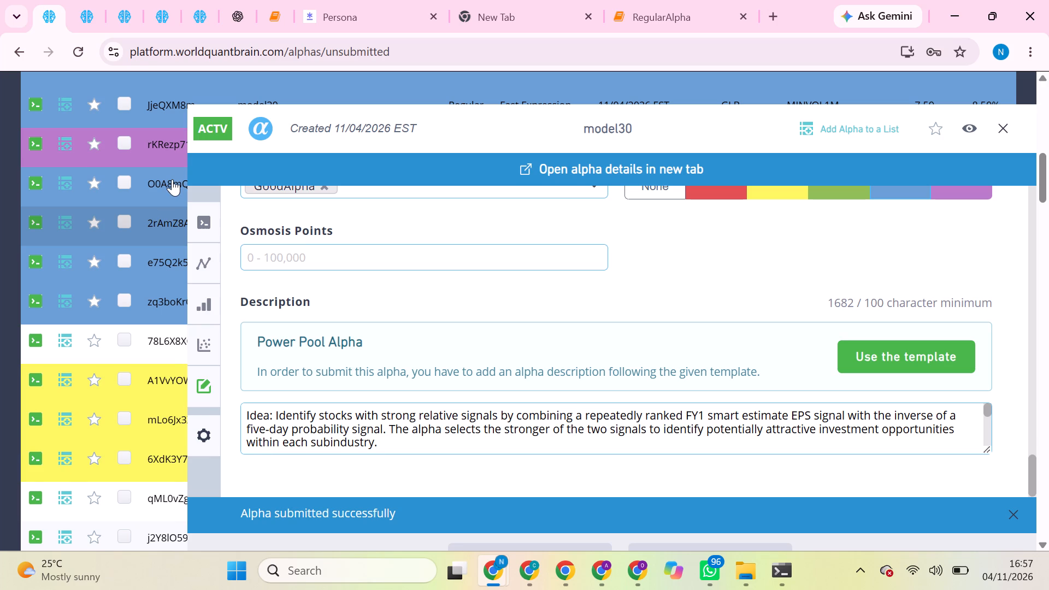
{"action": "double_click", "coordinate": [172, 179]}
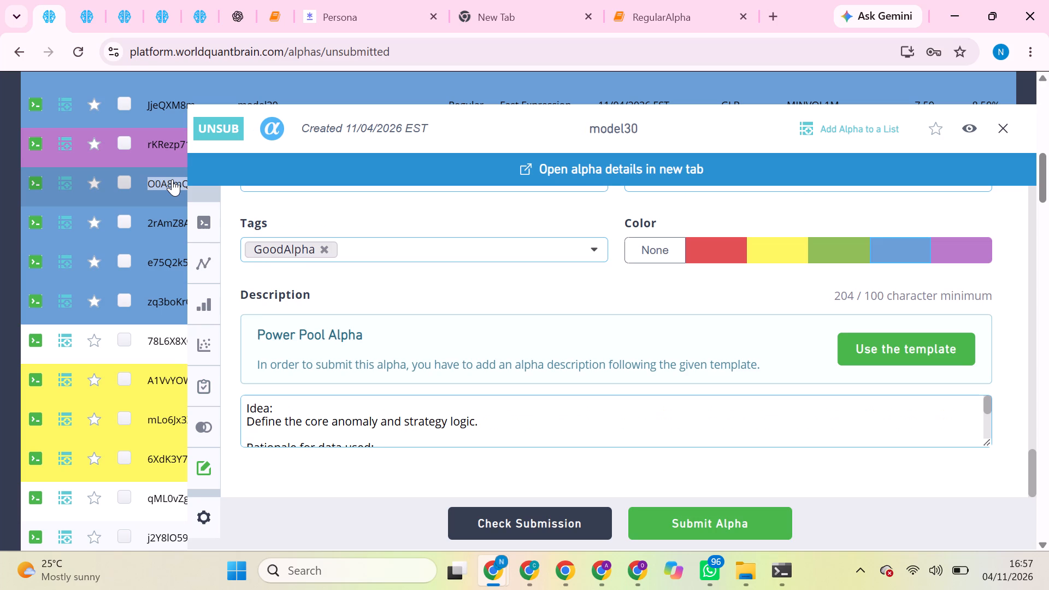
{"action": "scroll", "coordinate": [381, 289], "scroll_direction": "up", "scroll_amount": 1}
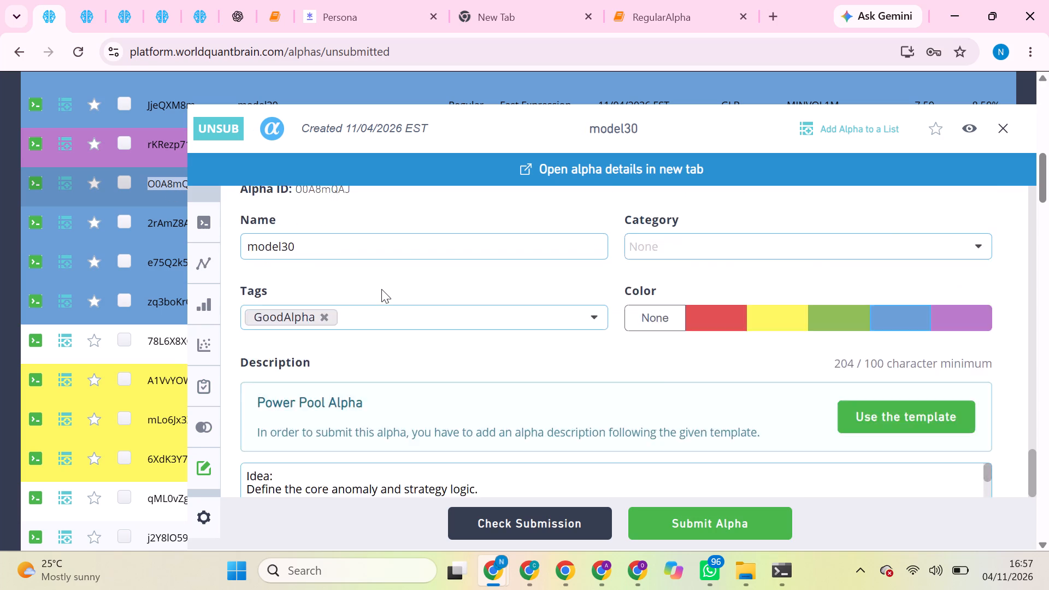
{"action": "scroll", "coordinate": [381, 289], "scroll_direction": "up", "scroll_amount": 5}
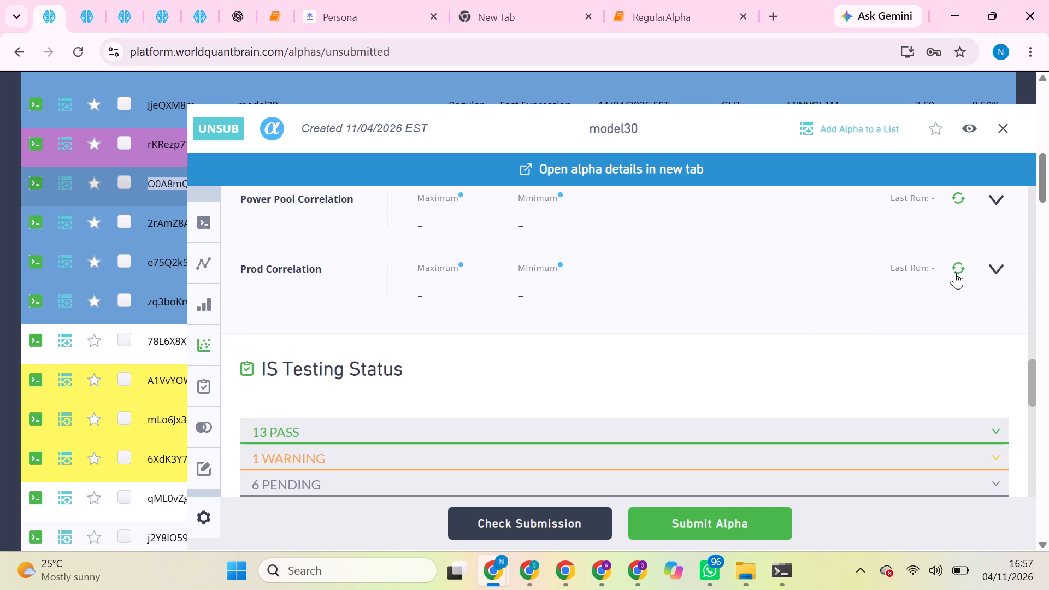
{"action": "left_click", "coordinate": [957, 269]}
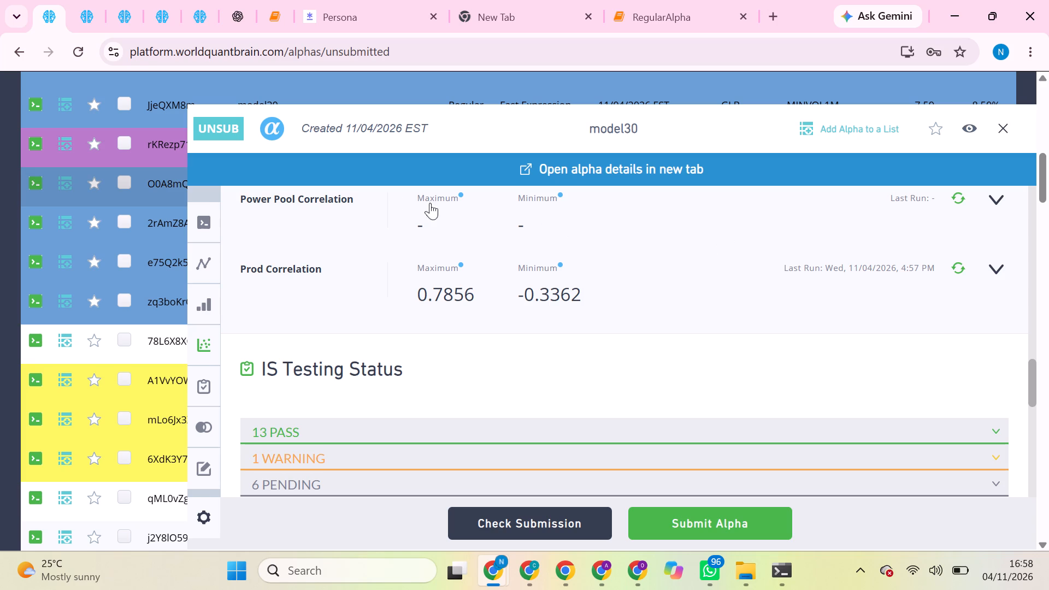
Open the blue model30 alpha starting with JjeQXM8 and run its Prod, Power Pool and Self Correlation checks.
{"action": "scroll", "coordinate": [133, 238], "scroll_direction": "up", "scroll_amount": 3}
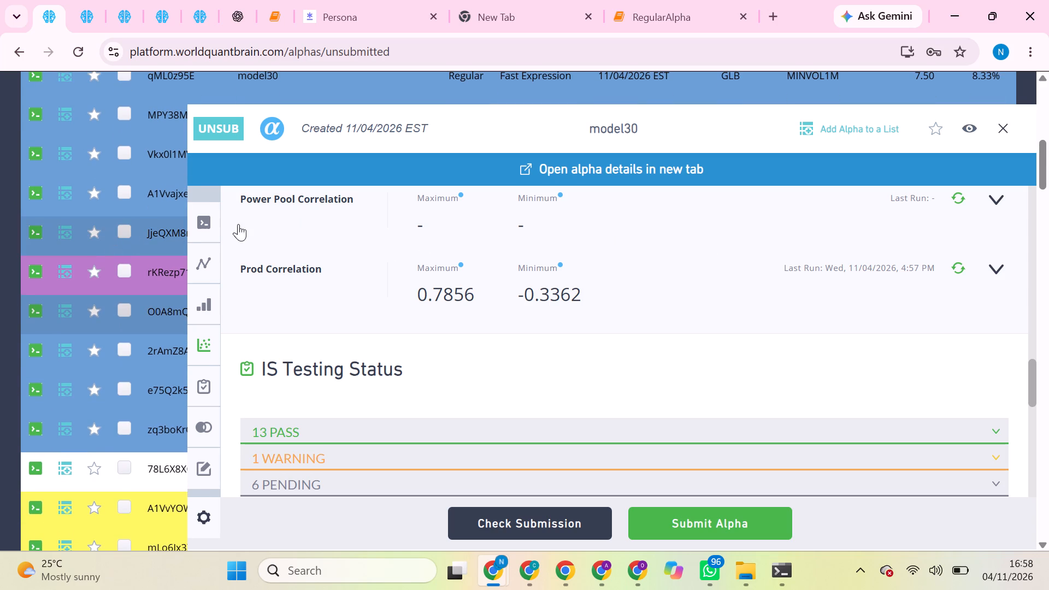
{"action": "scroll", "coordinate": [493, 303], "scroll_direction": "up", "scroll_amount": 1}
{"action": "left_click", "coordinate": [156, 225]}
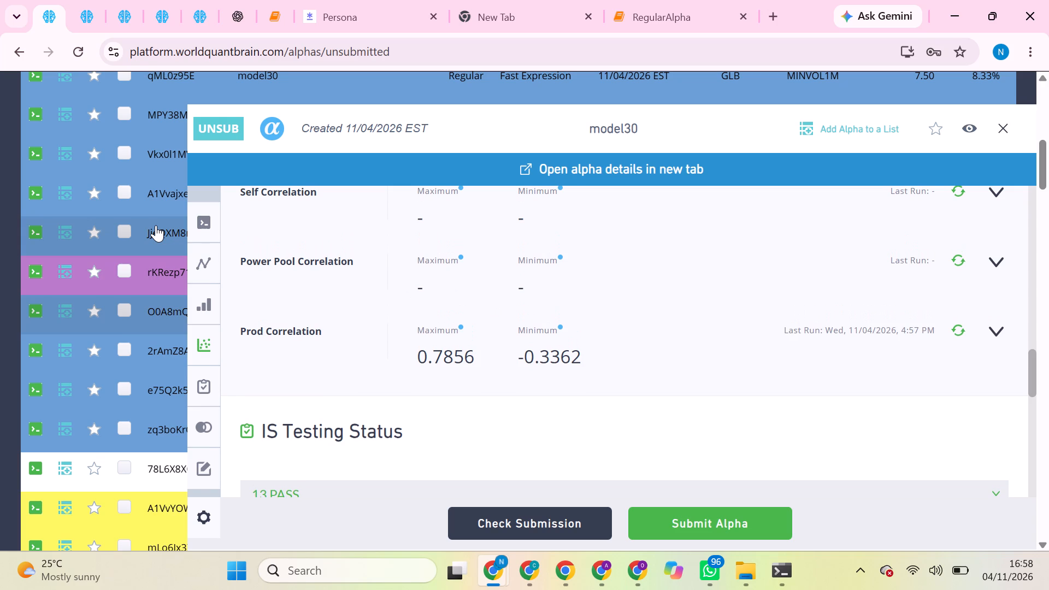
{"action": "double_click", "coordinate": [156, 225]}
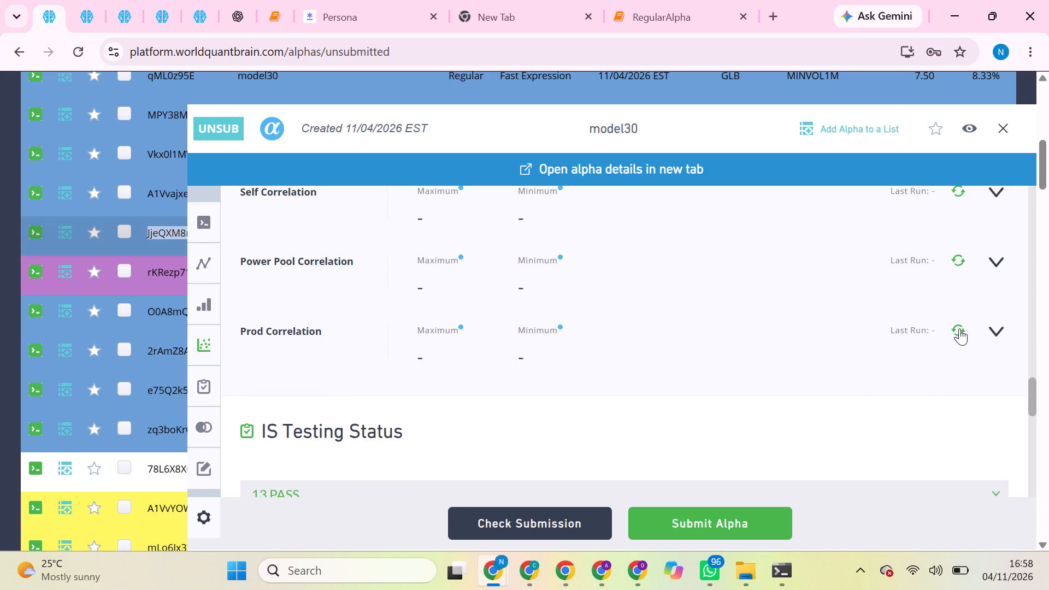
{"action": "left_click", "coordinate": [959, 328]}
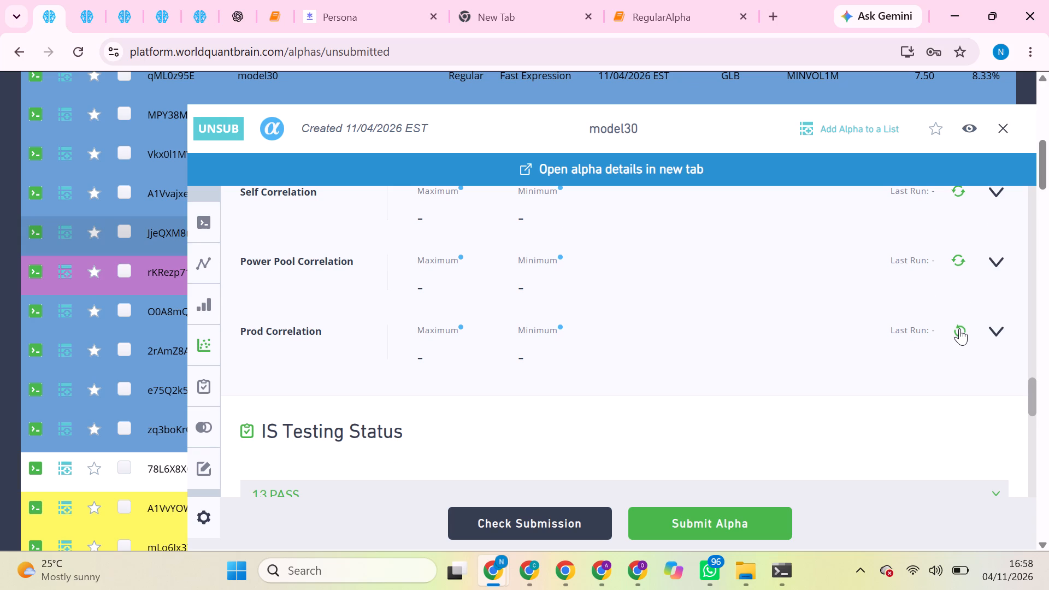
{"action": "scroll", "coordinate": [959, 328], "scroll_direction": "up", "scroll_amount": 1}
{"action": "left_click", "coordinate": [959, 350]}
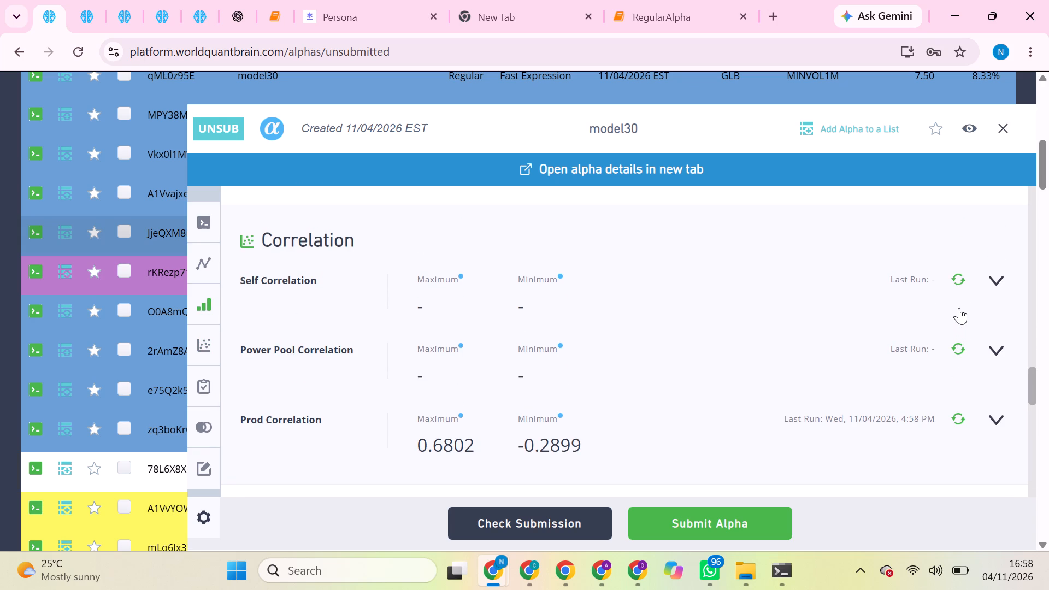
{"action": "left_click", "coordinate": [959, 280]}
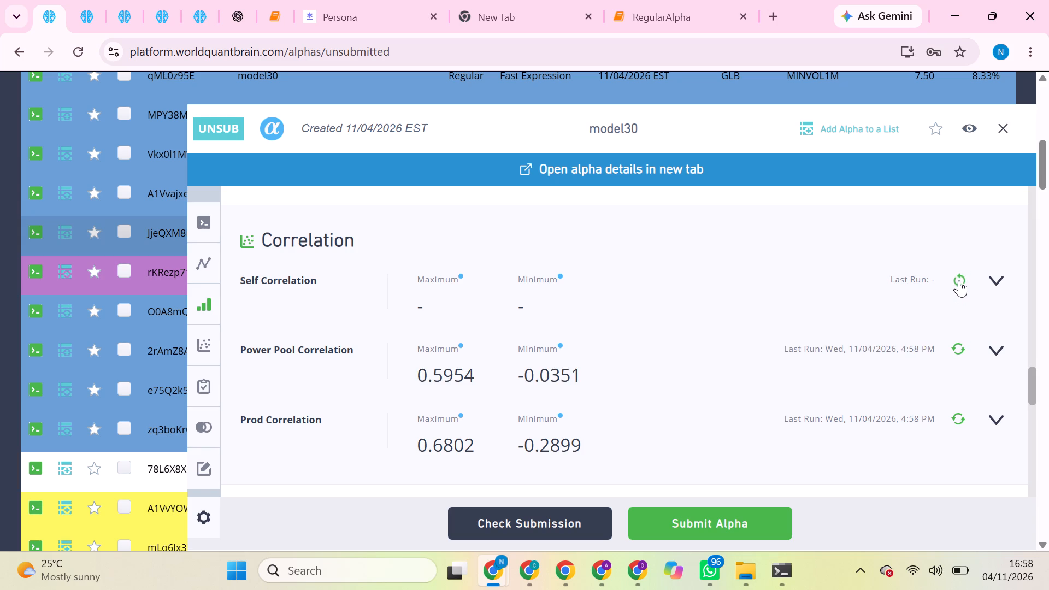
{"action": "left_click", "coordinate": [959, 280]}
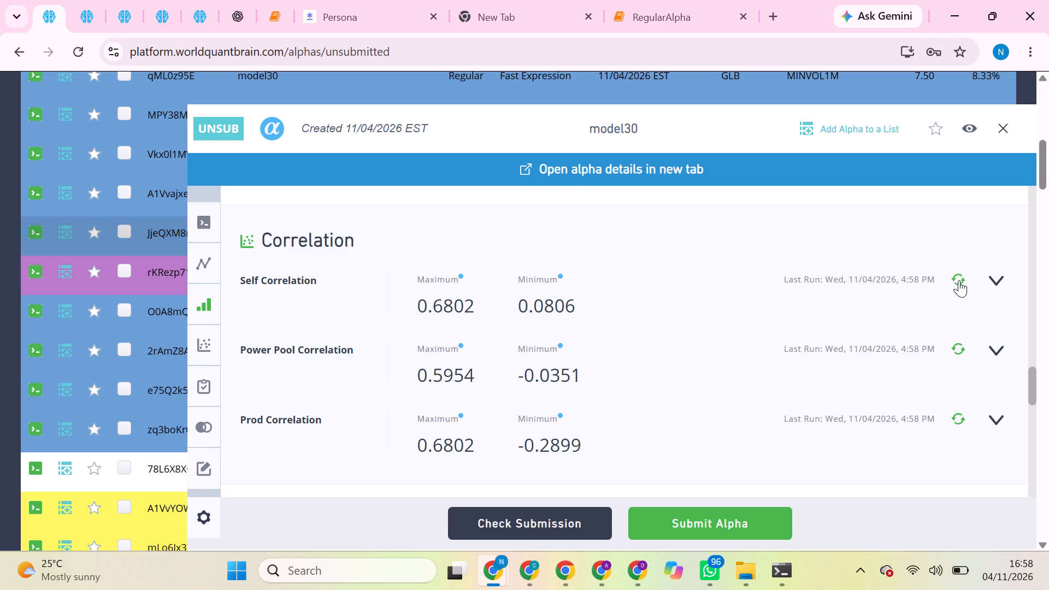
Run the Performance Comparison for the JjeQXM8 alpha and review the aggregate and yearly figures.
{"action": "scroll", "coordinate": [968, 355], "scroll_direction": "down", "scroll_amount": 4}
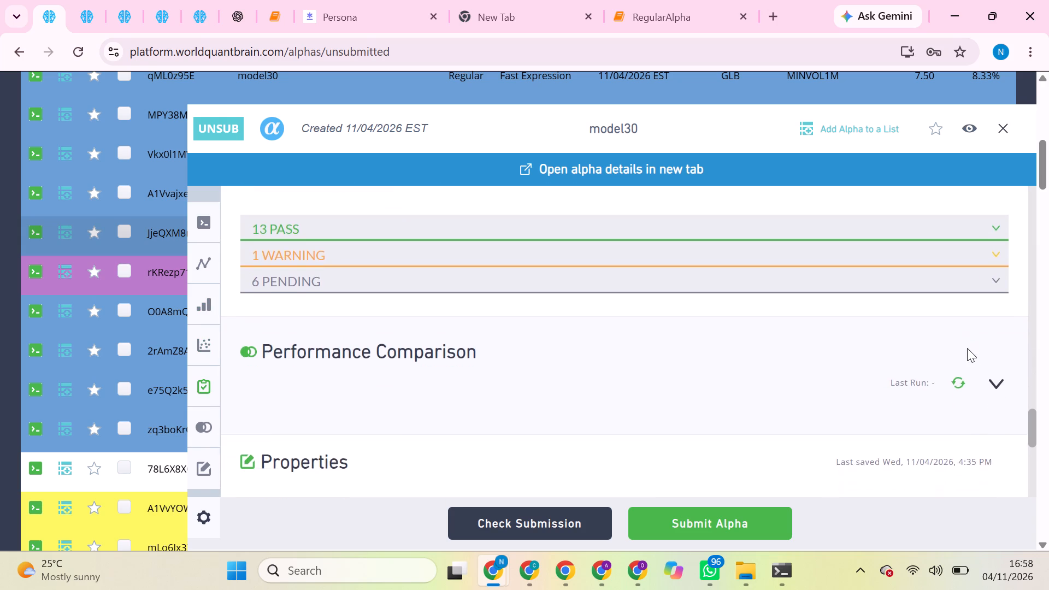
{"action": "scroll", "coordinate": [967, 348], "scroll_direction": "down", "scroll_amount": 1}
{"action": "left_click", "coordinate": [997, 286]}
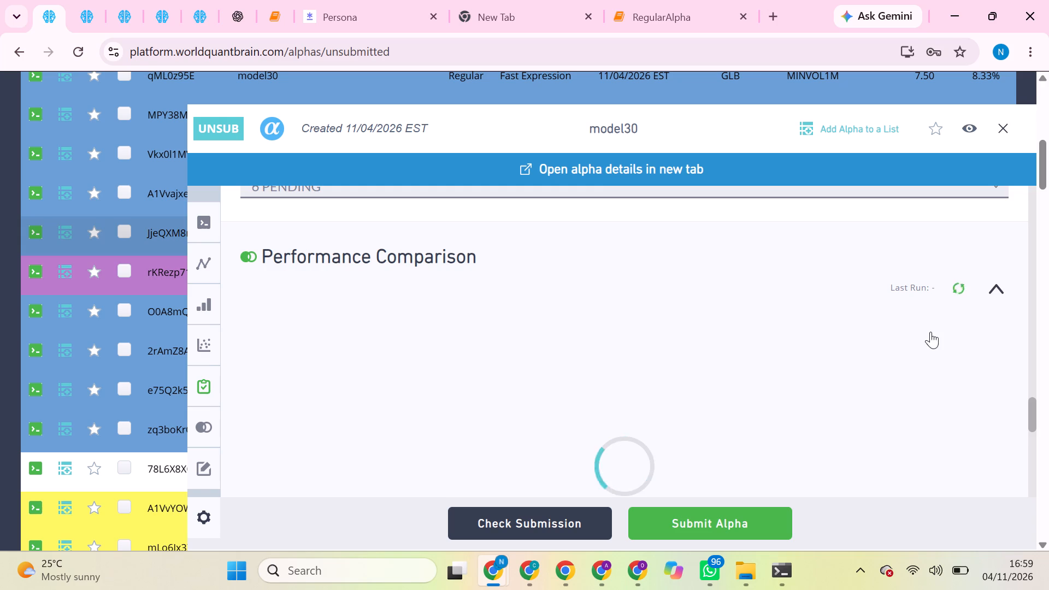
{"action": "scroll", "coordinate": [930, 332], "scroll_direction": "down", "scroll_amount": 3}
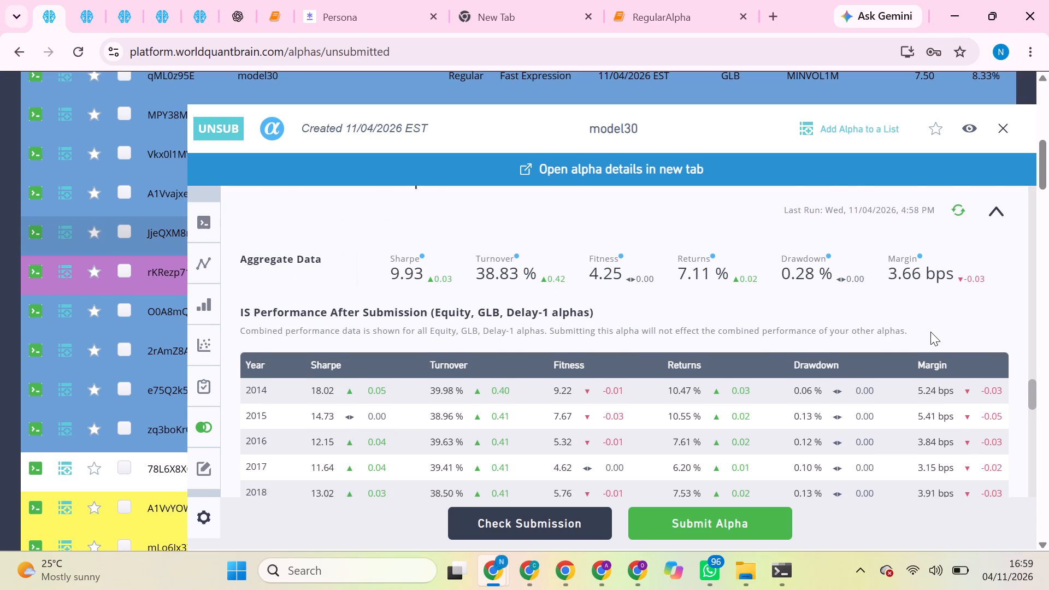
Set the JjeQXM8 alpha's color to green in its properties.
{"action": "scroll", "coordinate": [930, 332], "scroll_direction": "down", "scroll_amount": 2}
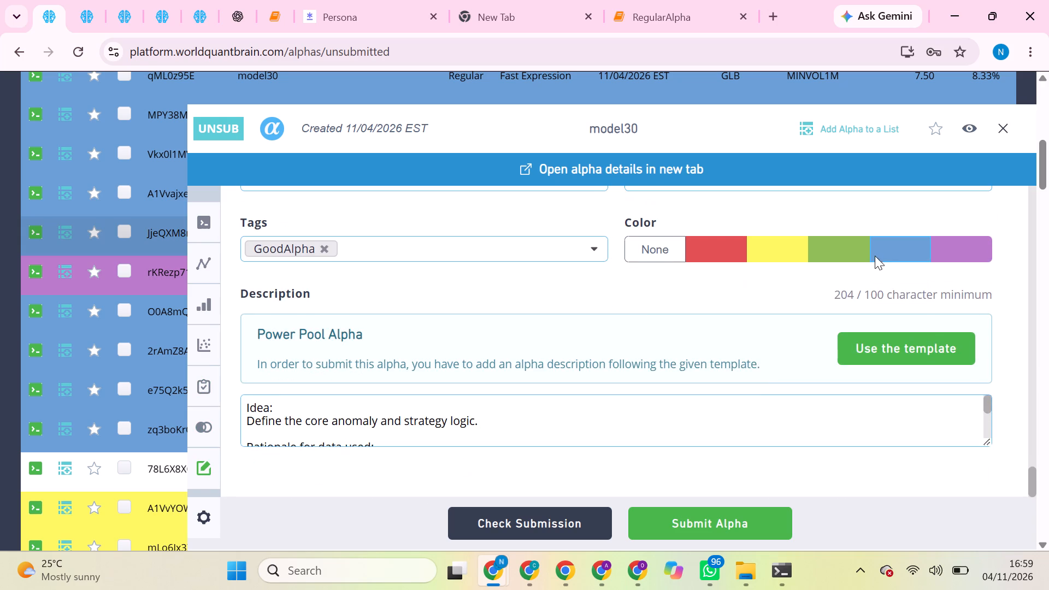
{"action": "left_click", "coordinate": [865, 247]}
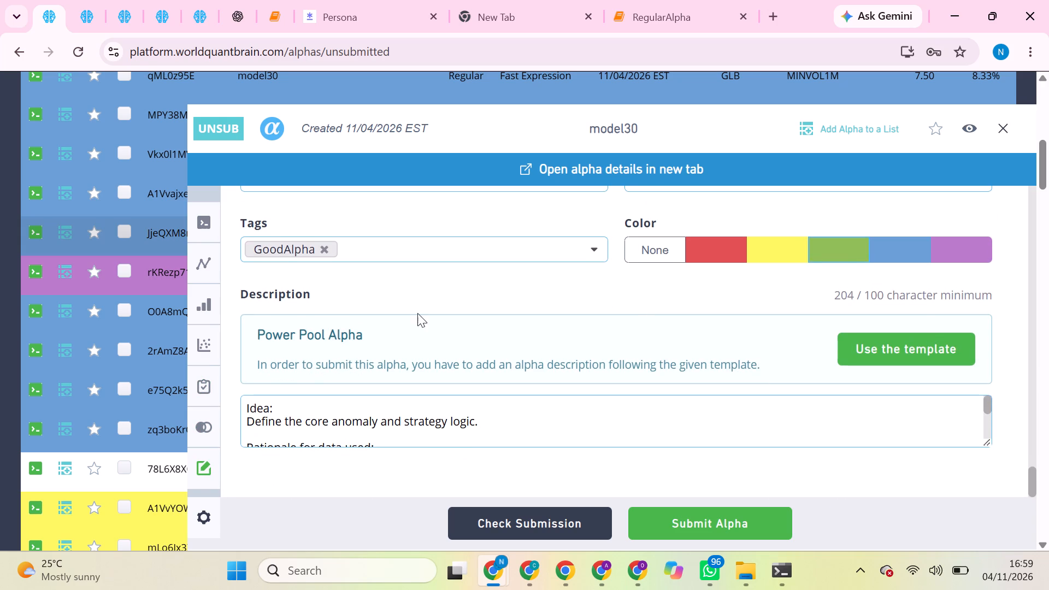
Open the blue model30 alpha A1Vvajxe and run its Prod, Power Pool and Self Correlation checks.
{"action": "scroll", "coordinate": [151, 306], "scroll_direction": "up", "scroll_amount": 2}
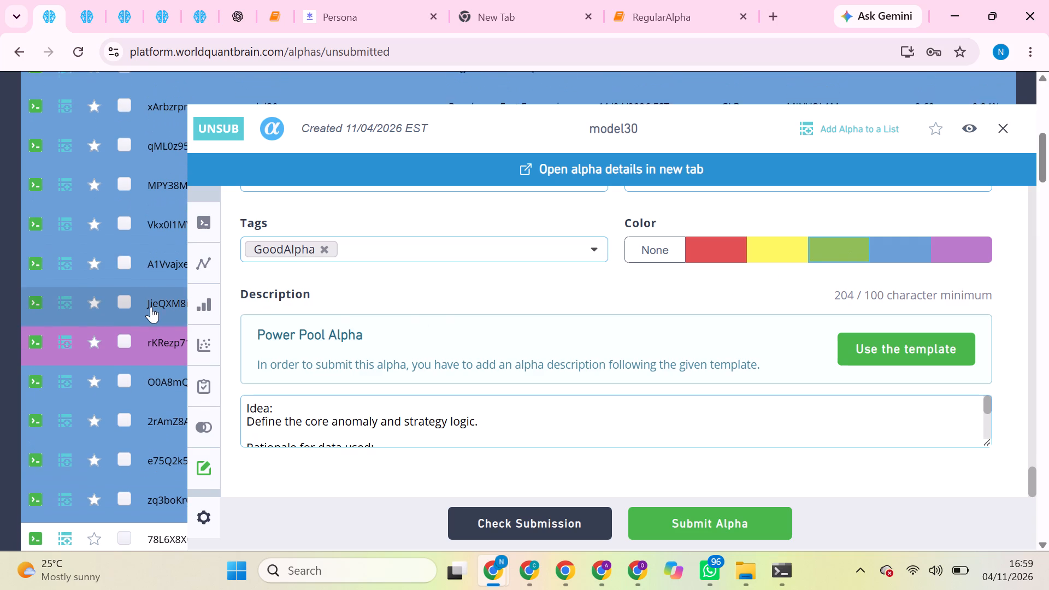
{"action": "left_click", "coordinate": [174, 270]}
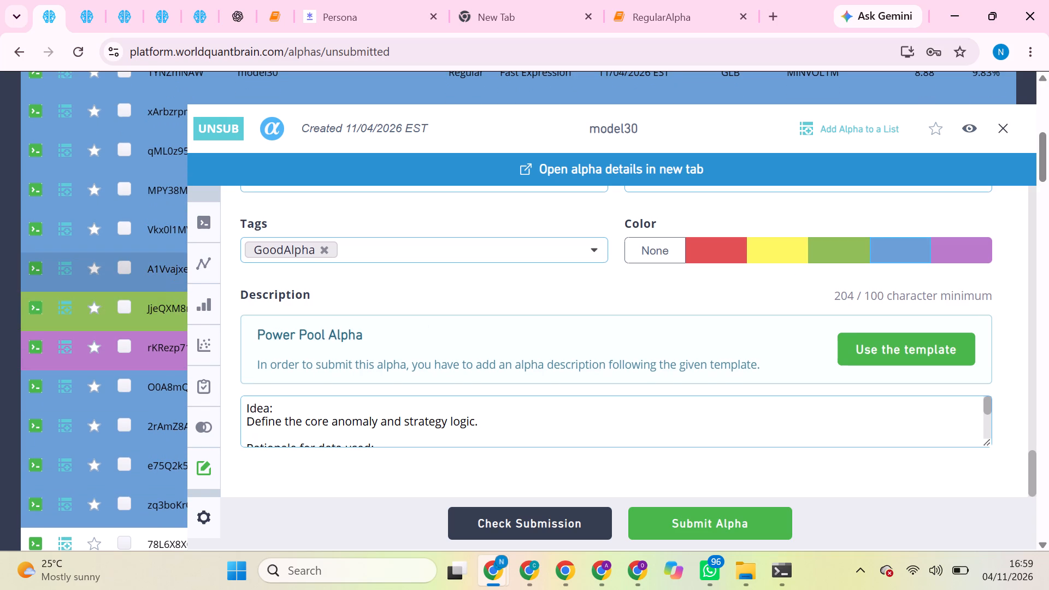
{"action": "scroll", "coordinate": [596, 273], "scroll_direction": "up", "scroll_amount": 4}
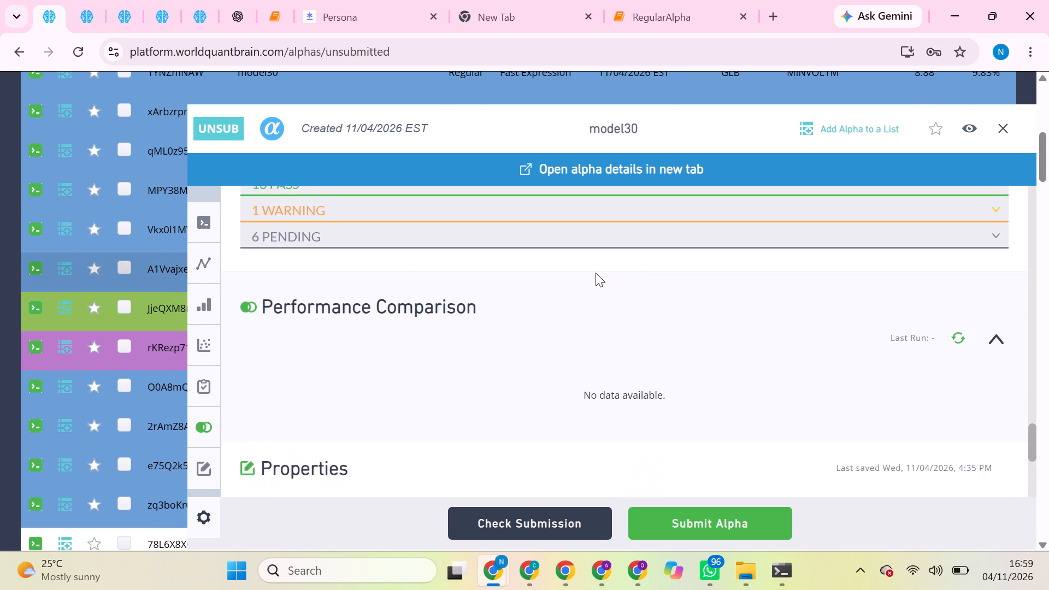
{"action": "scroll", "coordinate": [596, 273], "scroll_direction": "up", "scroll_amount": 1}
{"action": "scroll", "coordinate": [894, 381], "scroll_direction": "down", "scroll_amount": 2}
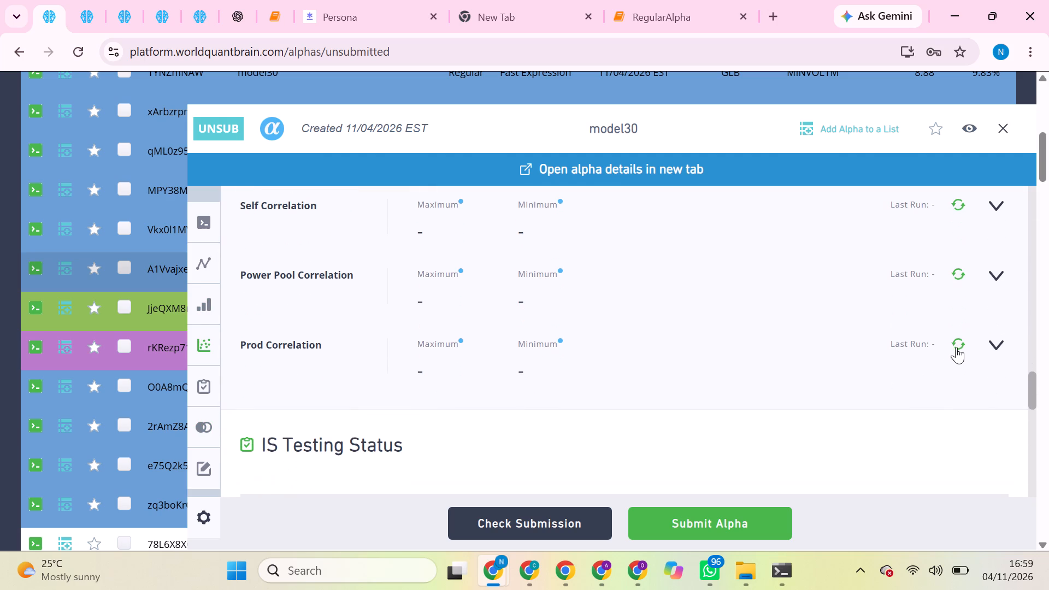
{"action": "left_click", "coordinate": [960, 344]}
{"action": "scroll", "coordinate": [960, 344], "scroll_direction": "down", "scroll_amount": 1}
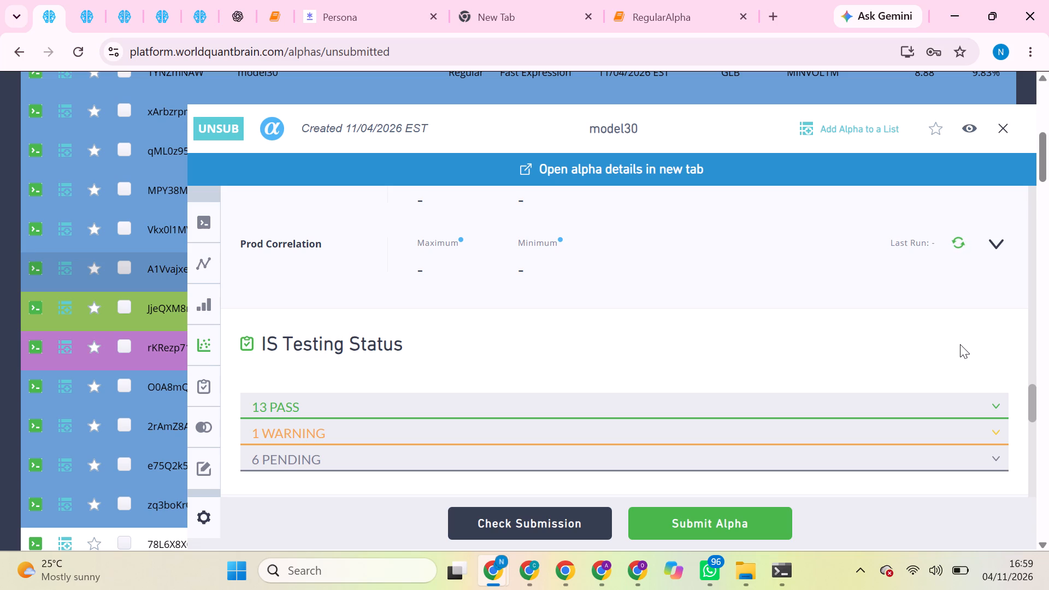
{"action": "scroll", "coordinate": [960, 344], "scroll_direction": "up", "scroll_amount": 1}
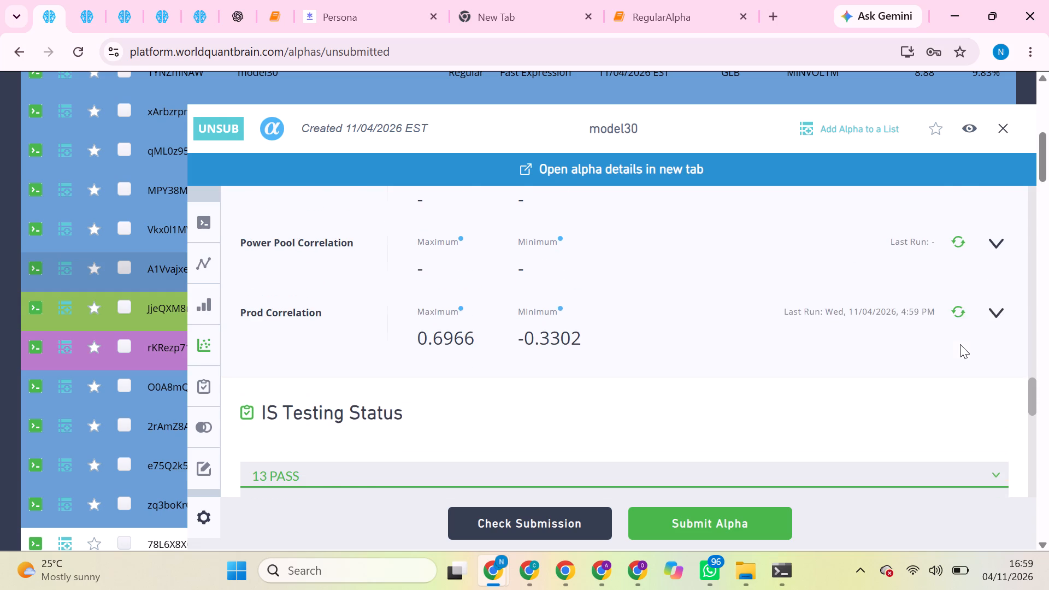
{"action": "scroll", "coordinate": [960, 344], "scroll_direction": "up", "scroll_amount": 1}
{"action": "left_click", "coordinate": [960, 276]}
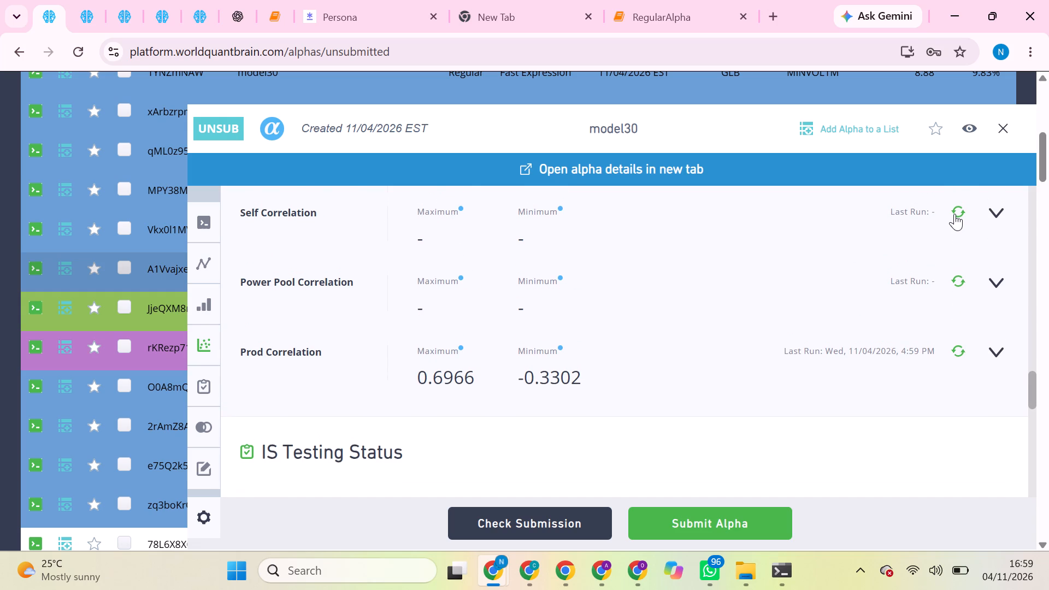
{"action": "left_click", "coordinate": [954, 214]}
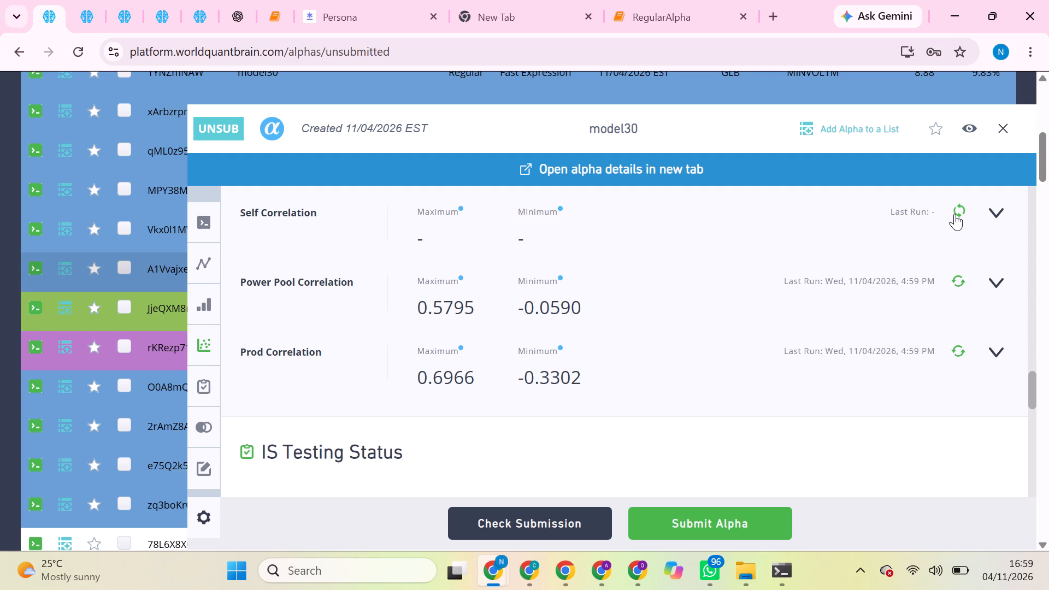
Run the Performance Comparison for alpha A1Vvajxe and review the aggregate and yearly figures.
{"action": "scroll", "coordinate": [856, 223], "scroll_direction": "down", "scroll_amount": 3}
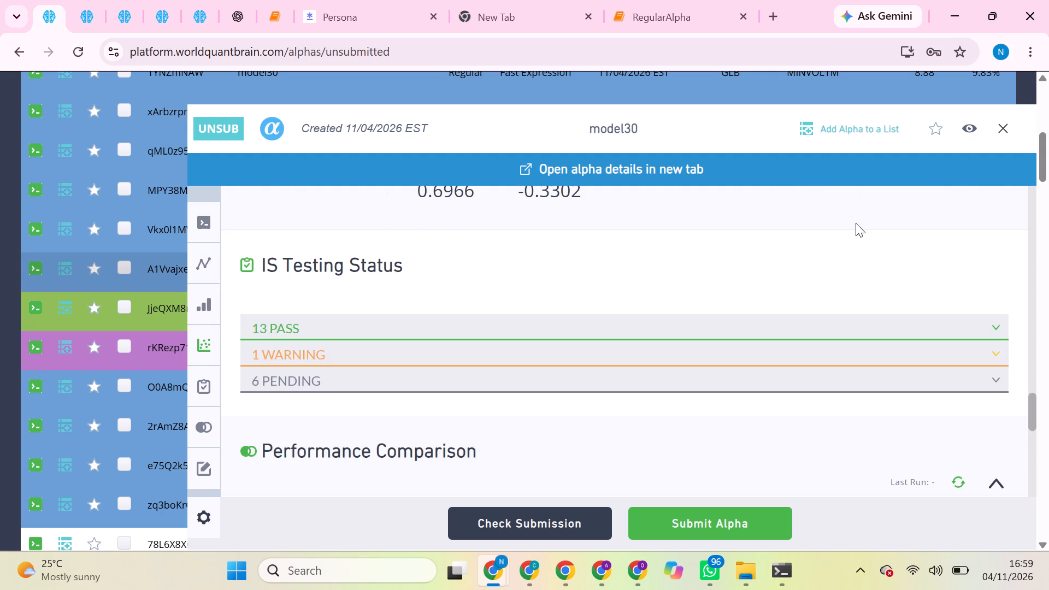
{"action": "left_click", "coordinate": [1001, 298]}
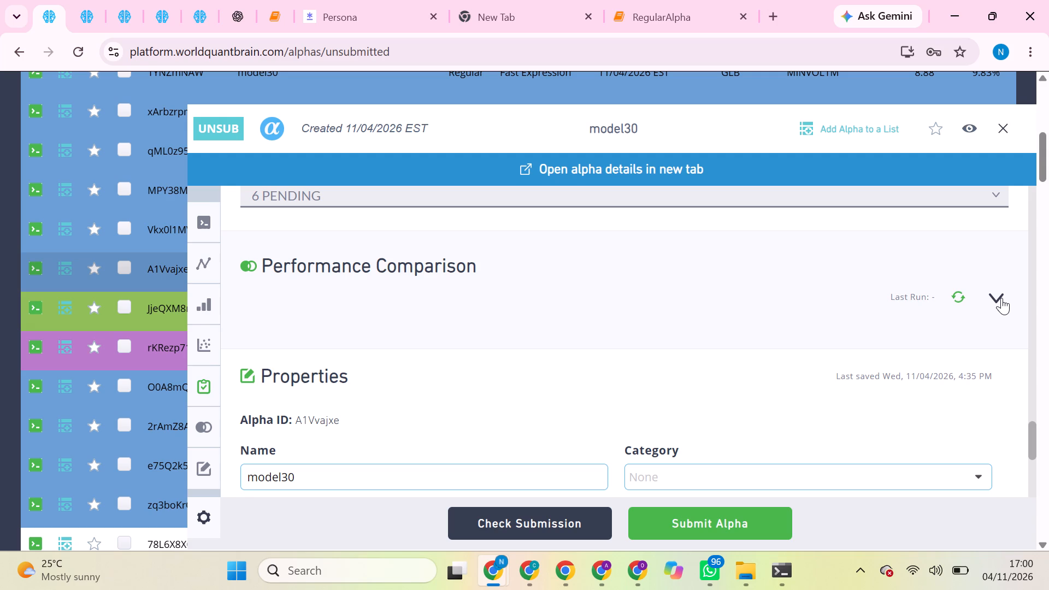
{"action": "left_click", "coordinate": [1000, 299]}
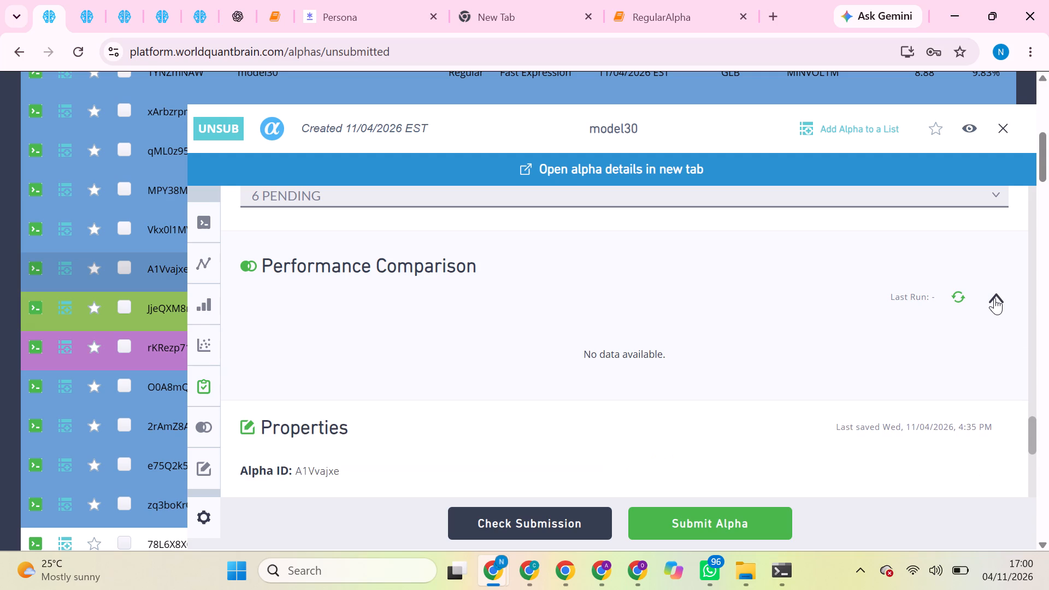
{"action": "left_click", "coordinate": [994, 298]}
{"action": "left_click", "coordinate": [958, 296]}
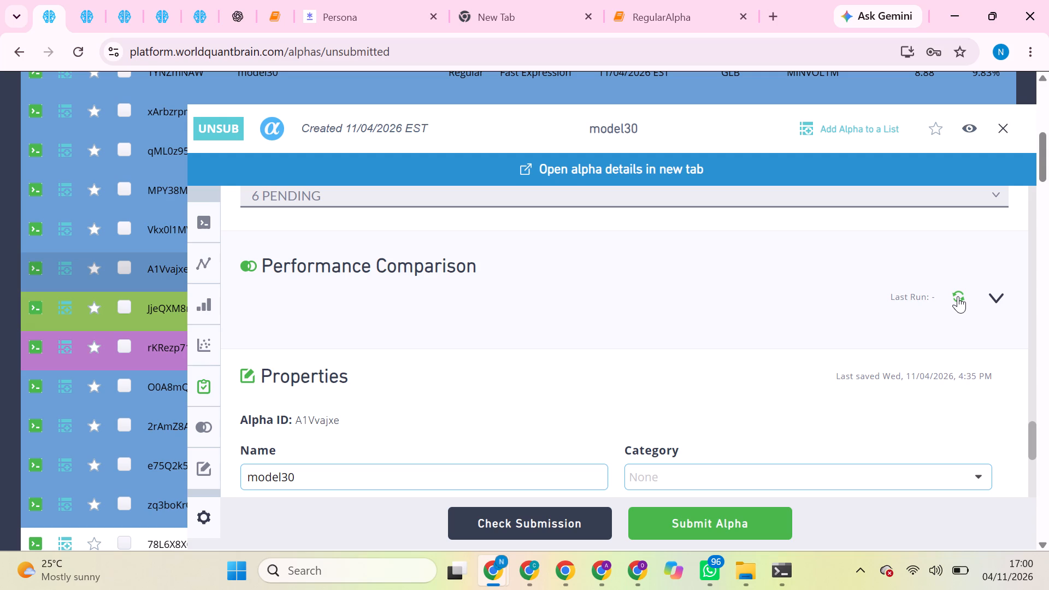
{"action": "left_click", "coordinate": [958, 296]}
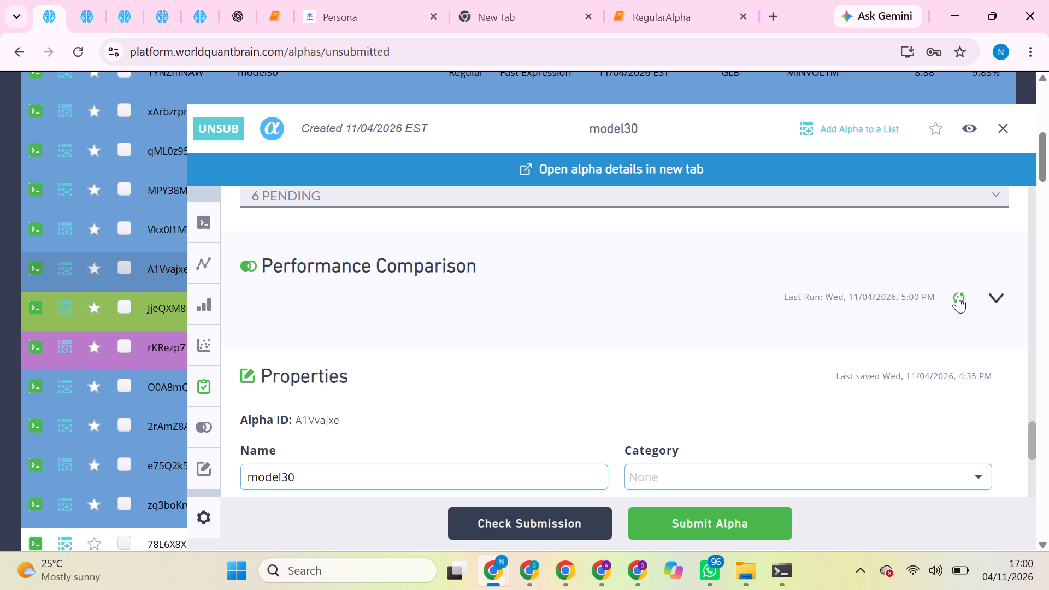
{"action": "left_click", "coordinate": [958, 296]}
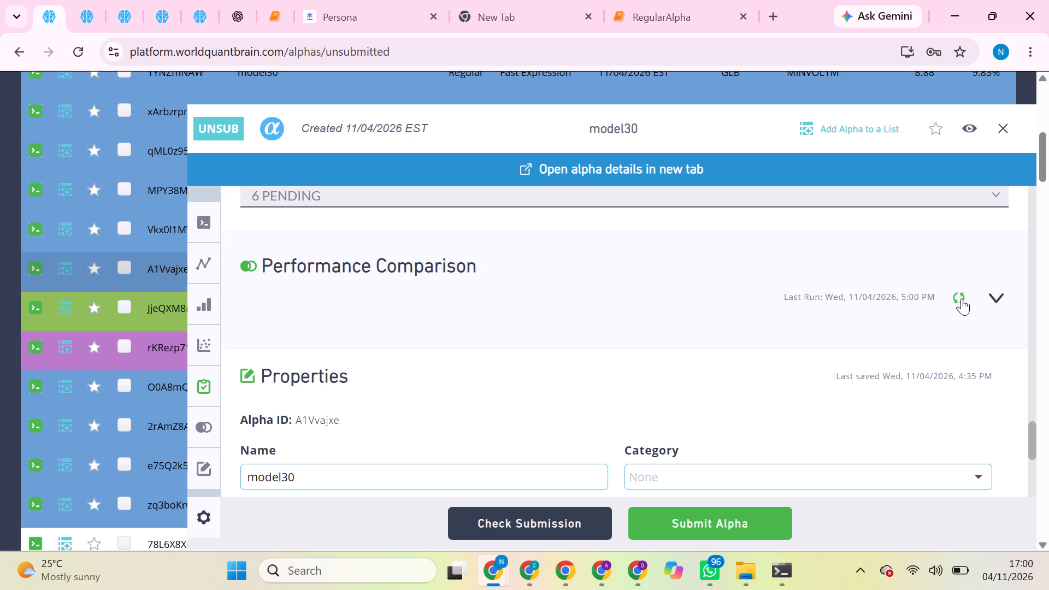
{"action": "left_click", "coordinate": [962, 298]}
{"action": "left_click", "coordinate": [999, 298]}
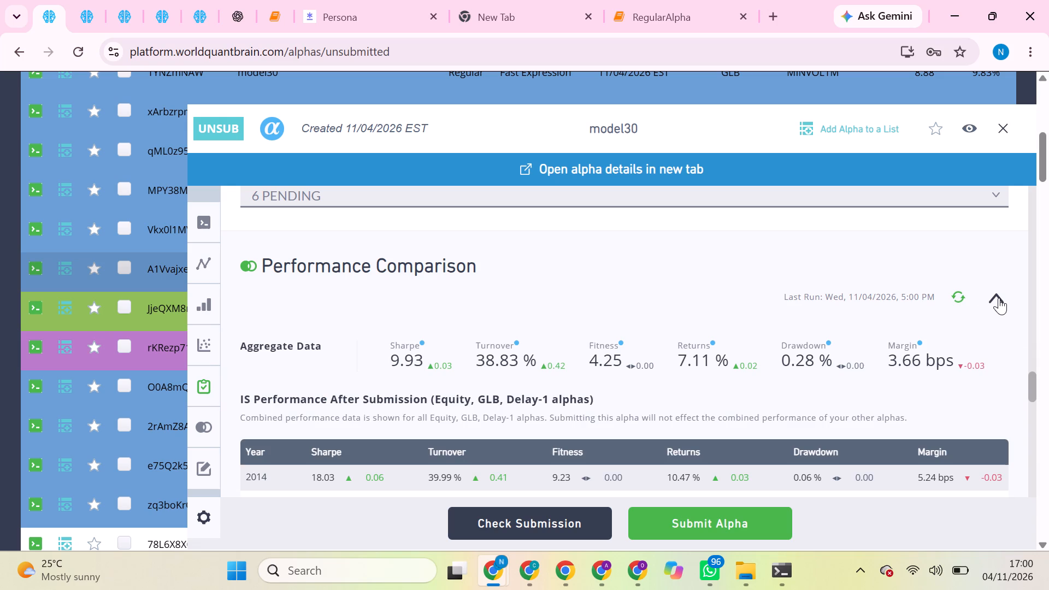
{"action": "scroll", "coordinate": [868, 382], "scroll_direction": "down", "scroll_amount": 2}
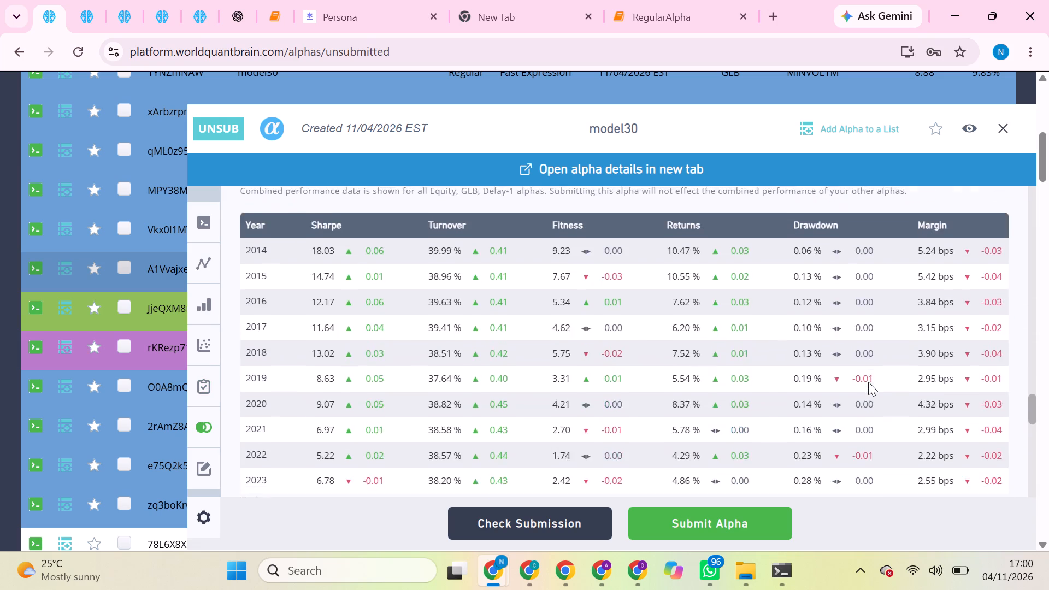
Set alpha A1Vvajxe's color to purple in its properties.
{"action": "scroll", "coordinate": [868, 382], "scroll_direction": "down", "scroll_amount": 2}
{"action": "left_click", "coordinate": [916, 249]}
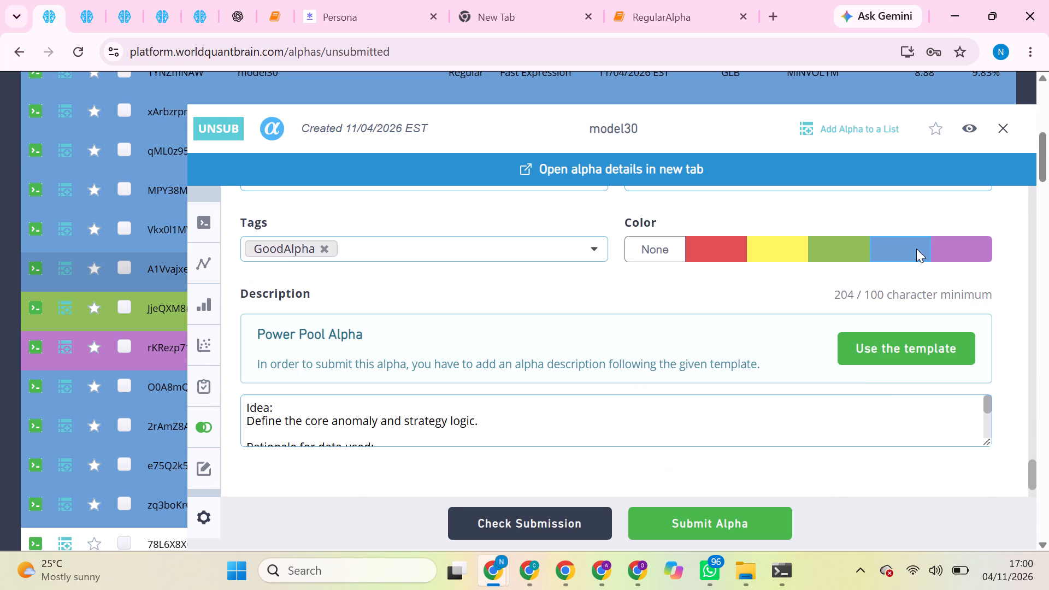
{"action": "left_click", "coordinate": [954, 247]}
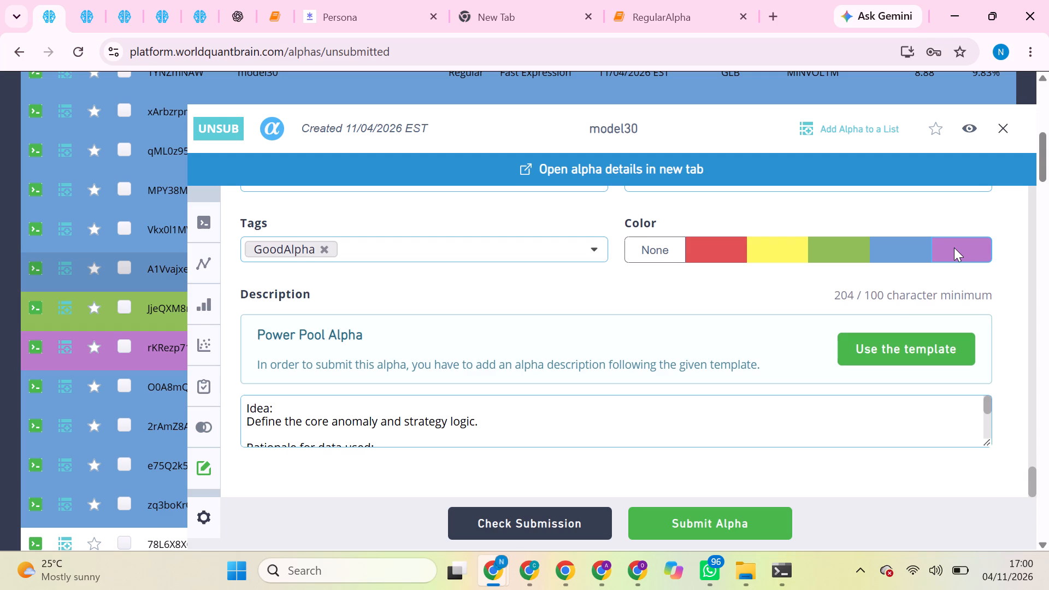
Open the blue model30 alpha Vkx0l1MV and run its Prod, Power Pool and Self Correlation checks.
{"action": "left_click", "coordinate": [173, 225]}
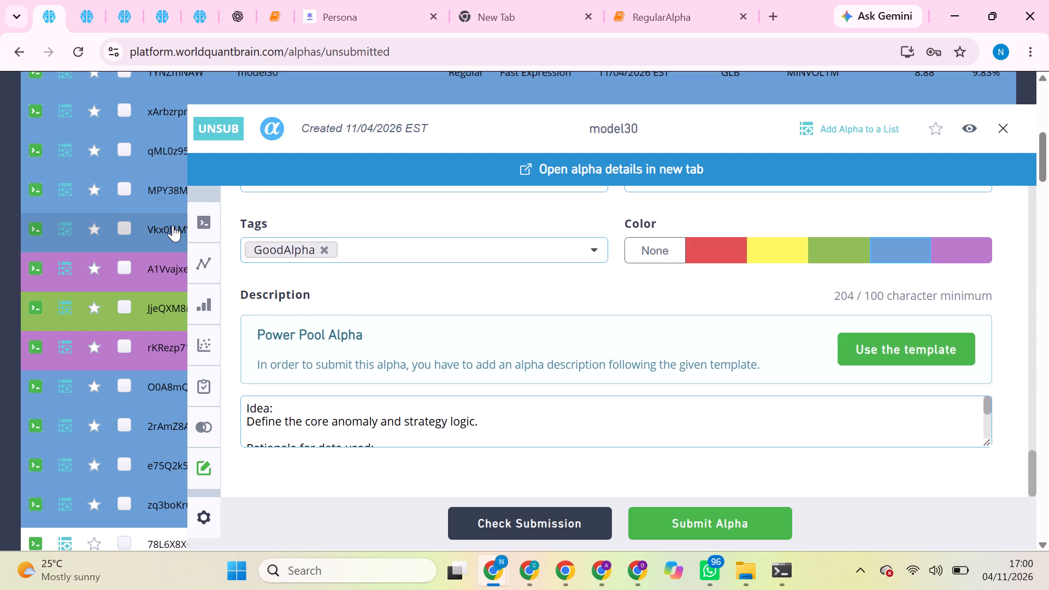
{"action": "scroll", "coordinate": [443, 246], "scroll_direction": "up", "scroll_amount": 4}
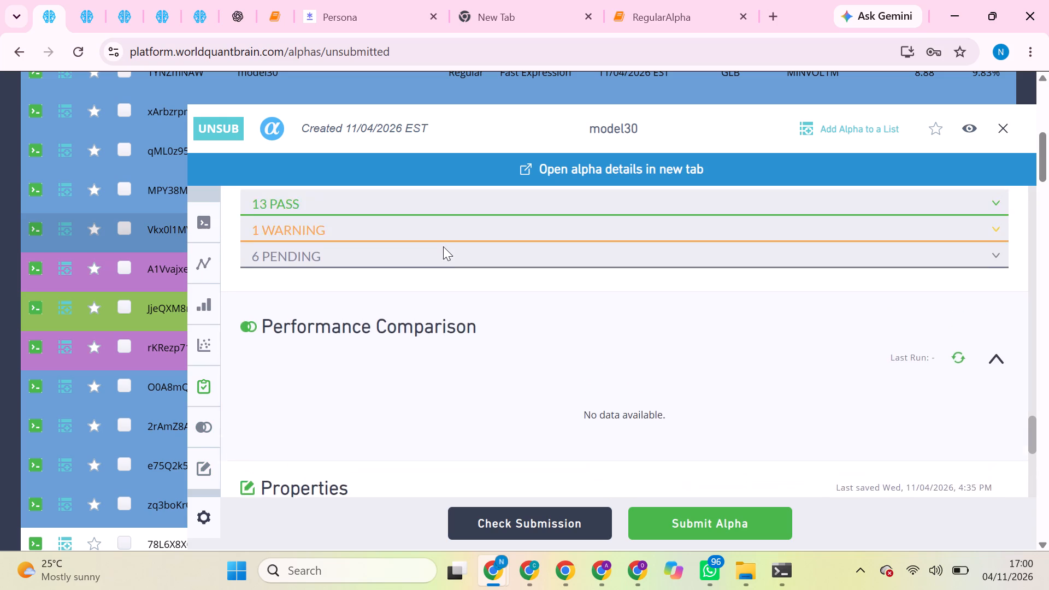
{"action": "scroll", "coordinate": [443, 246], "scroll_direction": "up", "scroll_amount": 2}
{"action": "scroll", "coordinate": [649, 286], "scroll_direction": "up", "scroll_amount": 2}
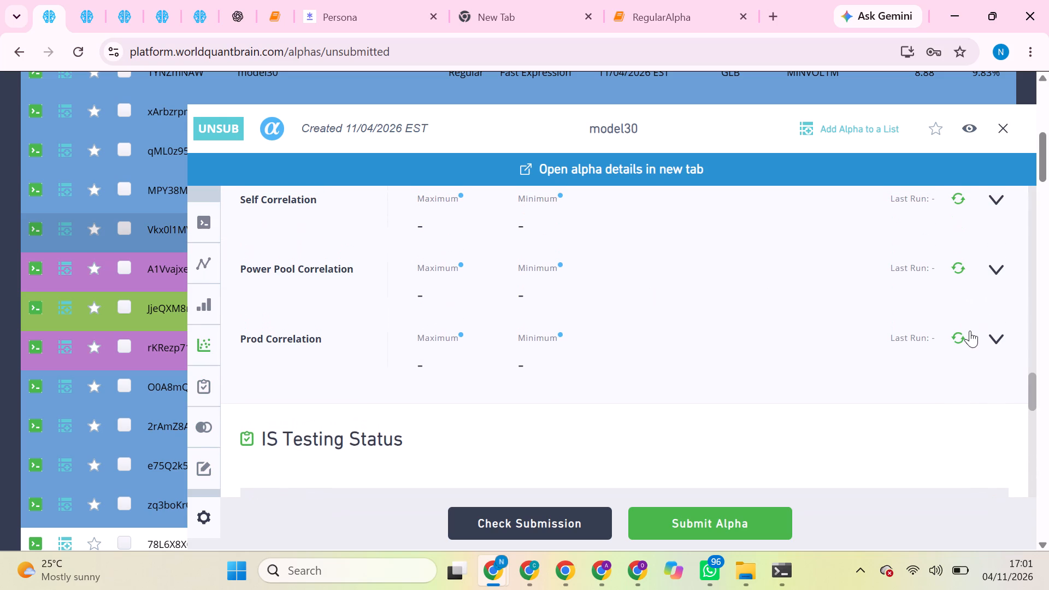
{"action": "left_click", "coordinate": [962, 337]}
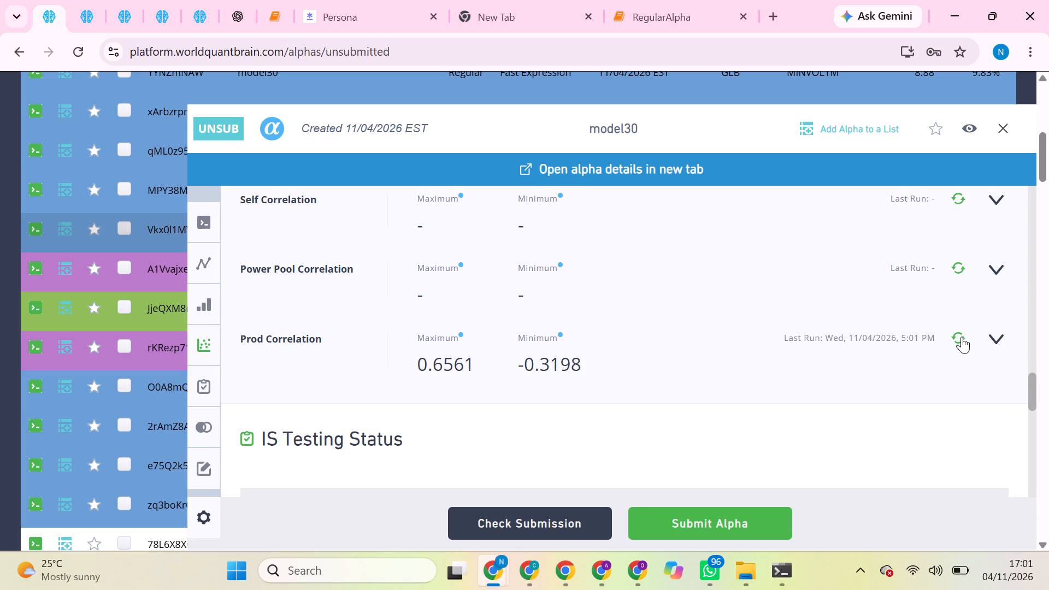
{"action": "scroll", "coordinate": [962, 337], "scroll_direction": "up", "scroll_amount": 1}
{"action": "left_click", "coordinate": [962, 316]}
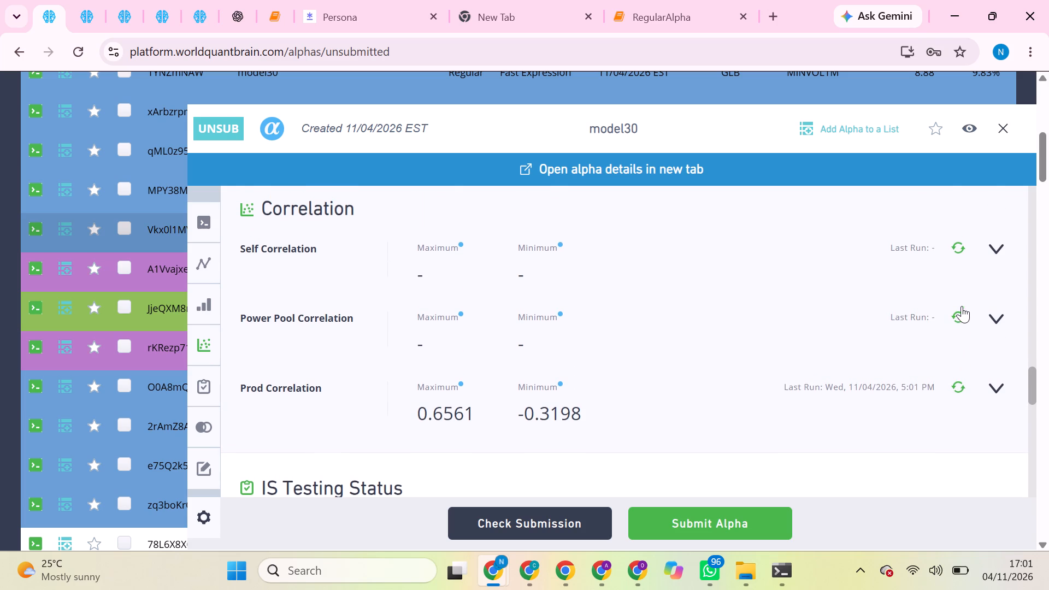
{"action": "left_click", "coordinate": [959, 244]}
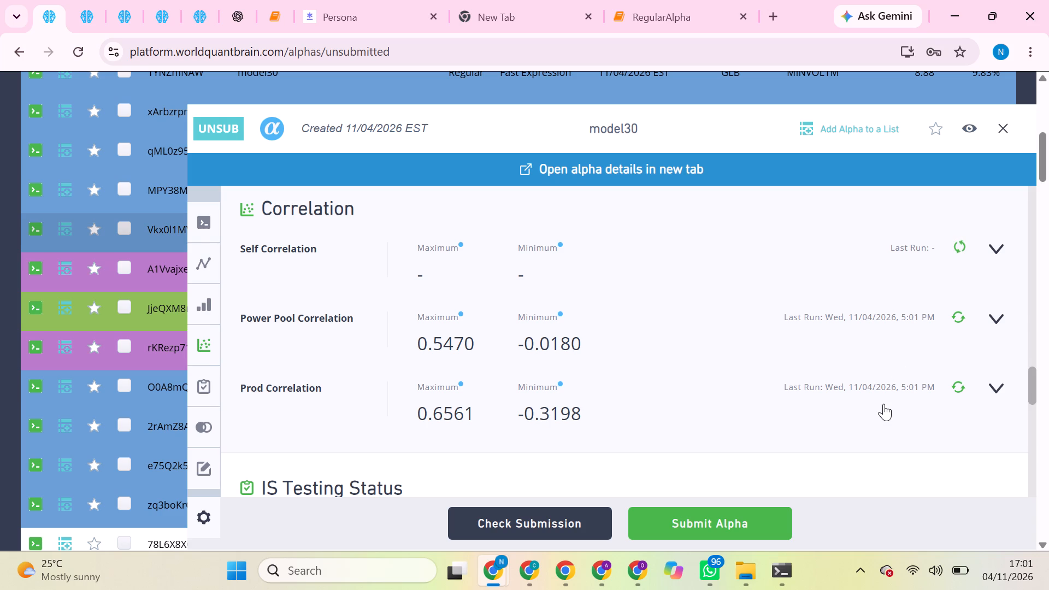
Run the Performance Comparison for alpha Vkx0l1MV.
{"action": "scroll", "coordinate": [883, 404], "scroll_direction": "down", "scroll_amount": 2}
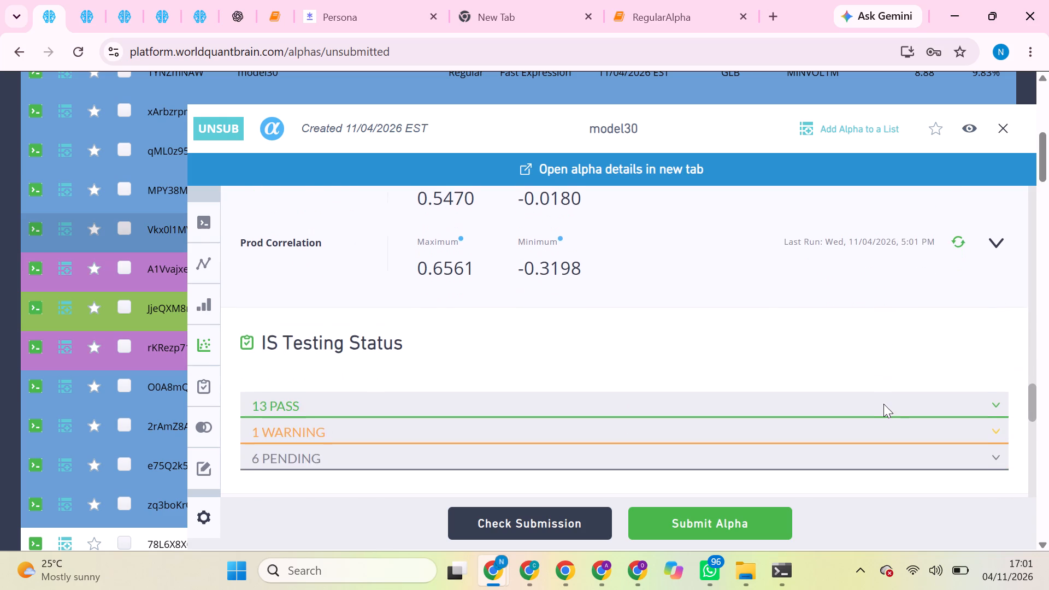
{"action": "scroll", "coordinate": [883, 404], "scroll_direction": "down", "scroll_amount": 2}
{"action": "left_click", "coordinate": [993, 365]}
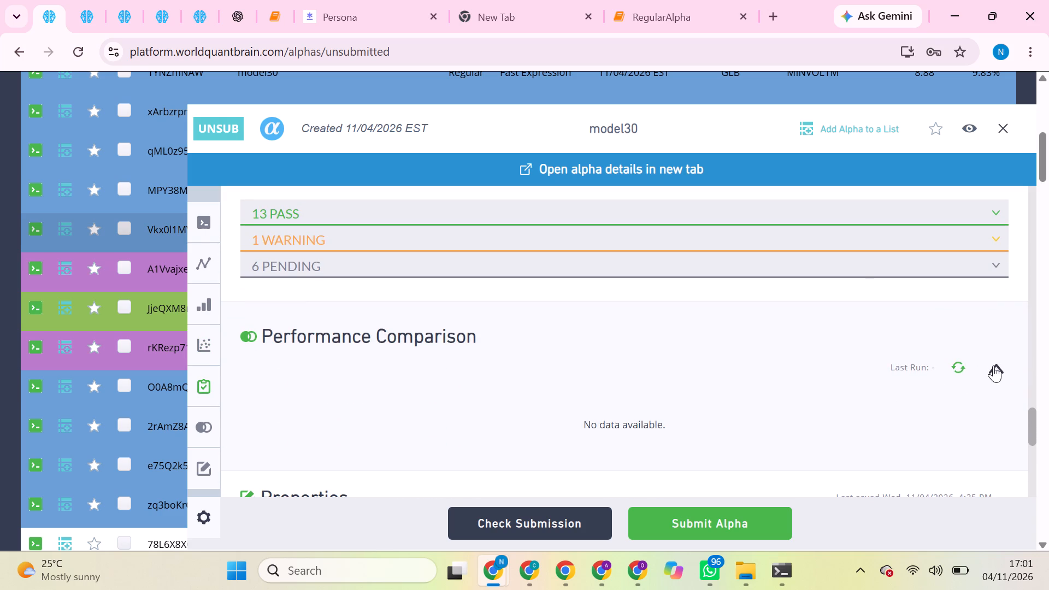
{"action": "left_click", "coordinate": [967, 369]}
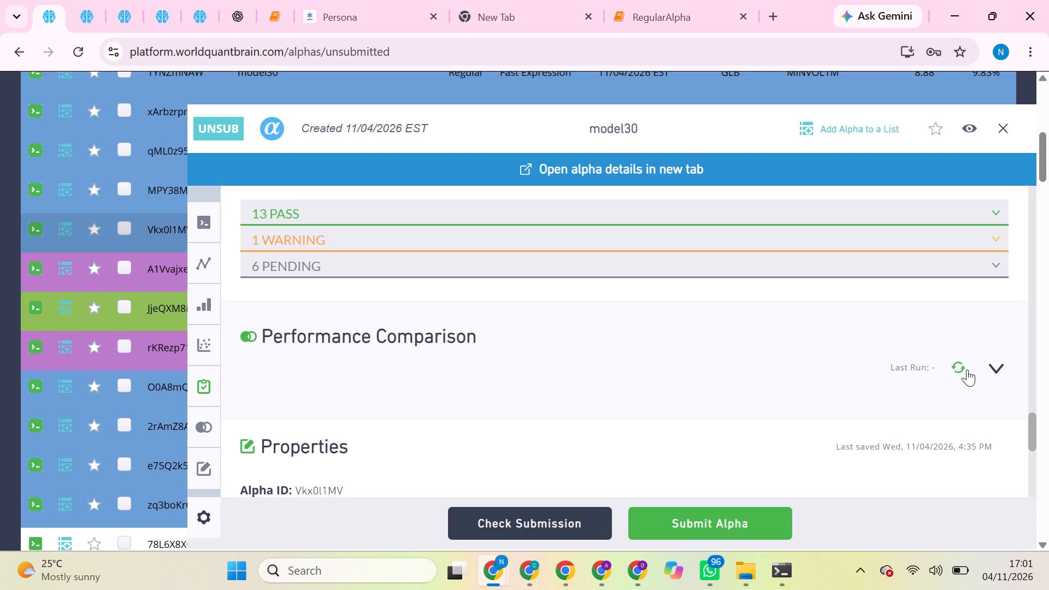
{"action": "left_click", "coordinate": [959, 369]}
{"action": "left_click", "coordinate": [959, 369]}
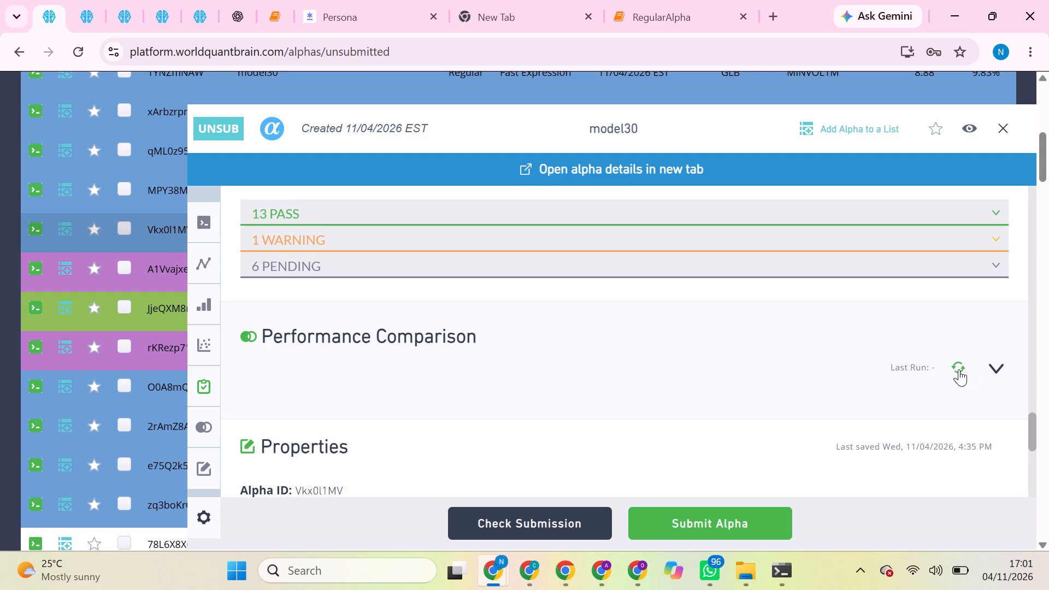
{"action": "triple_click", "coordinate": [959, 369]}
{"action": "left_click", "coordinate": [959, 369]}
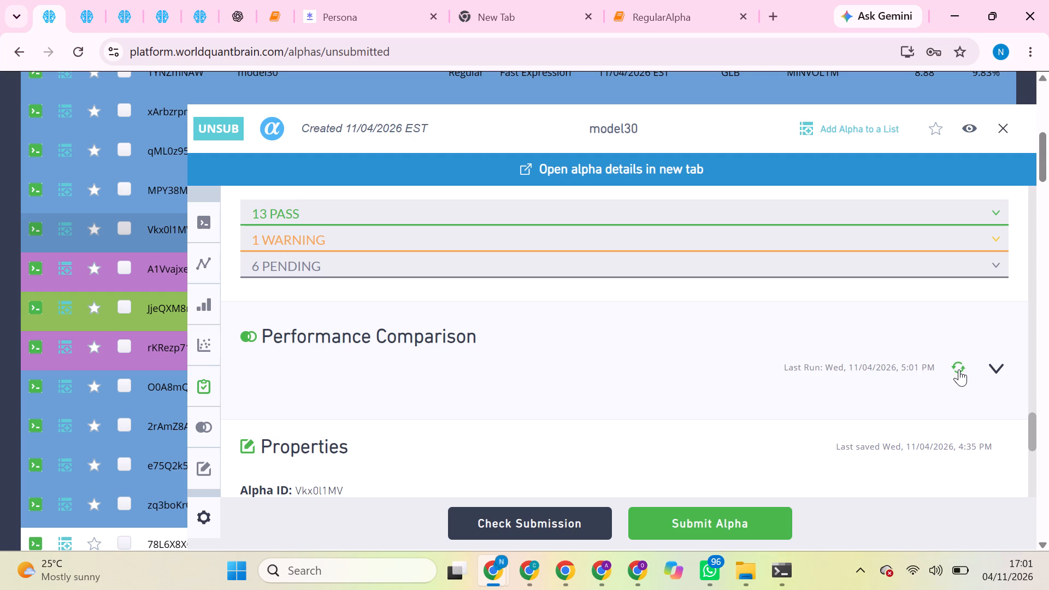
{"action": "double_click", "coordinate": [959, 369]}
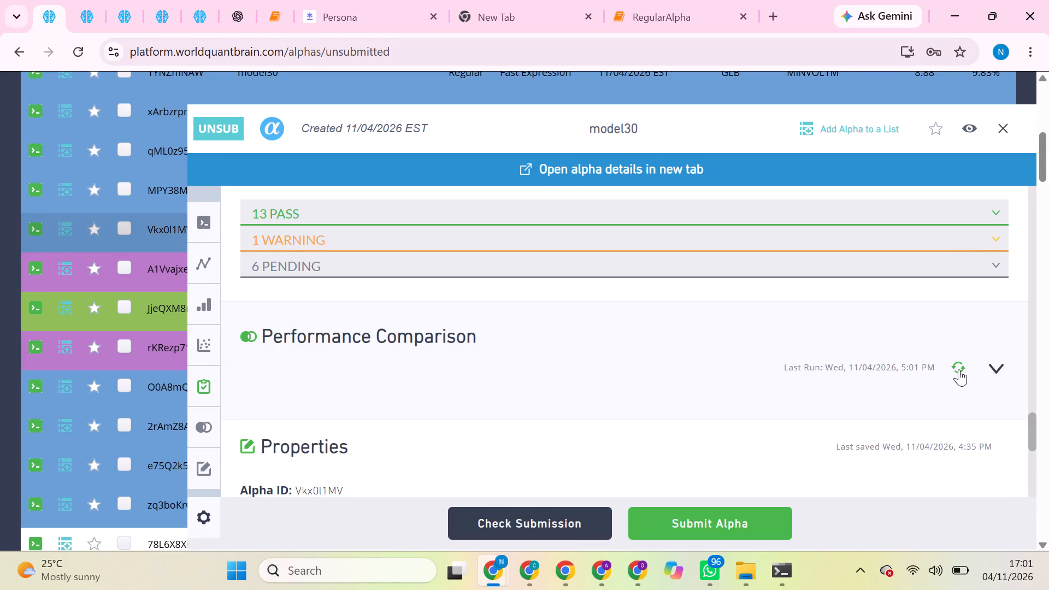
{"action": "left_click", "coordinate": [959, 369]}
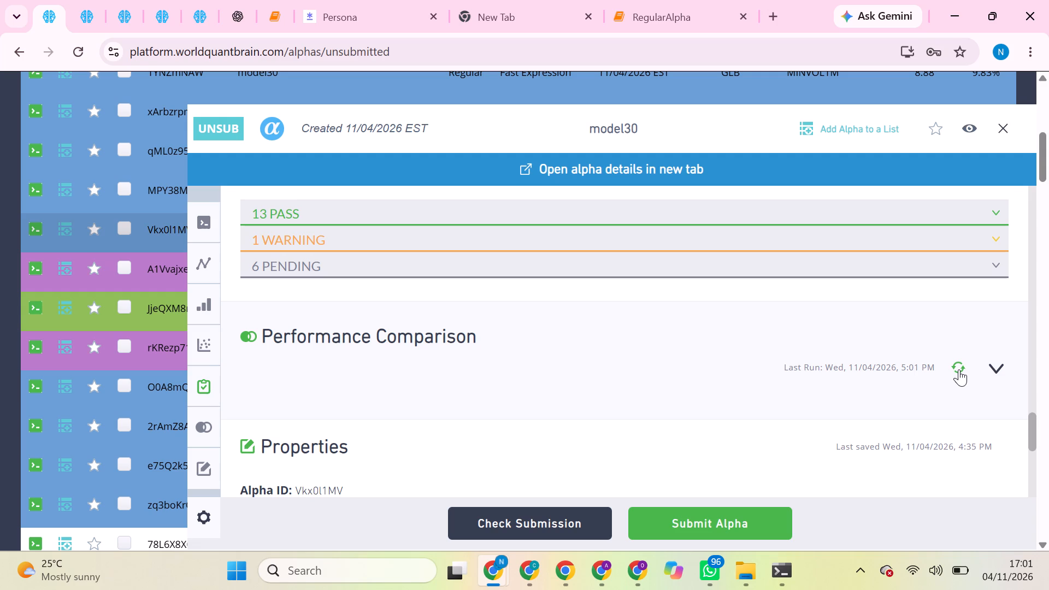
{"action": "left_click", "coordinate": [997, 367]}
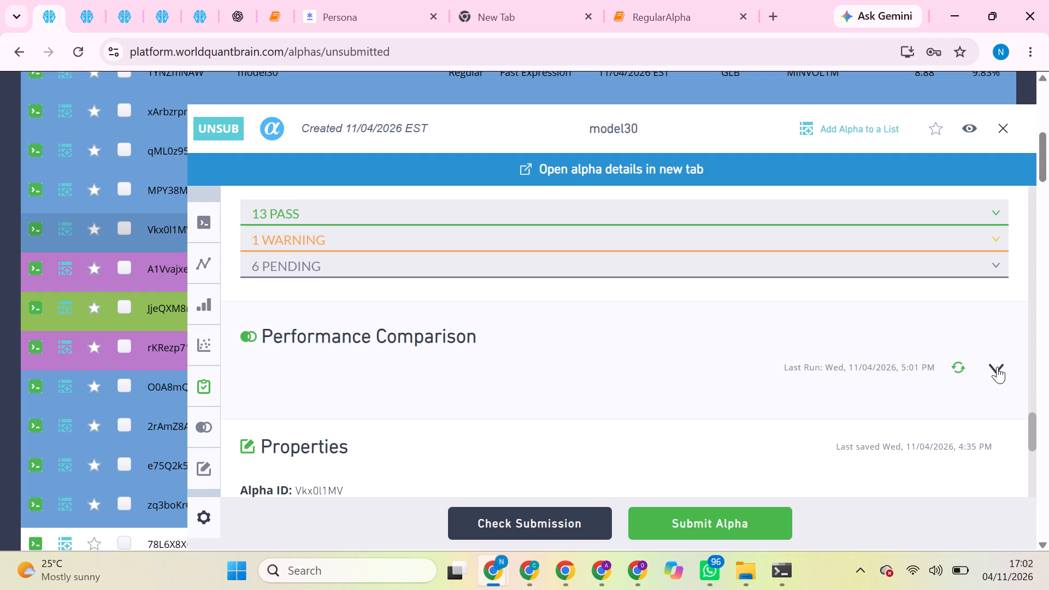
{"action": "left_click", "coordinate": [997, 367]}
{"action": "left_click", "coordinate": [997, 367]}
{"action": "left_click", "coordinate": [997, 367]}
{"action": "left_click", "coordinate": [963, 367]}
Set alpha Vkx0l1MV's color to green in its properties.
{"action": "scroll", "coordinate": [963, 367], "scroll_direction": "down", "scroll_amount": 2}
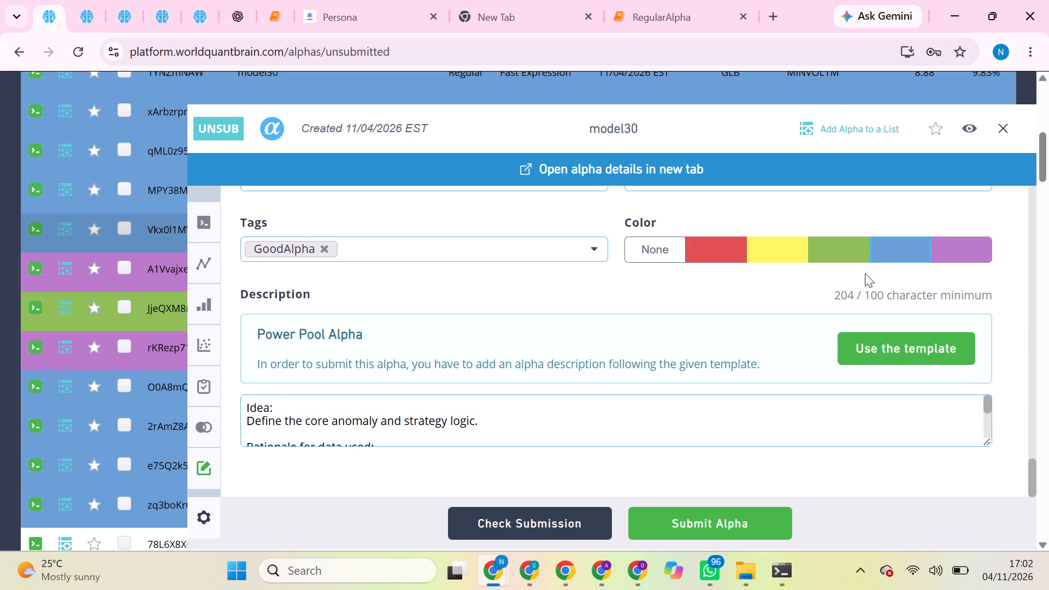
{"action": "left_click", "coordinate": [850, 239]}
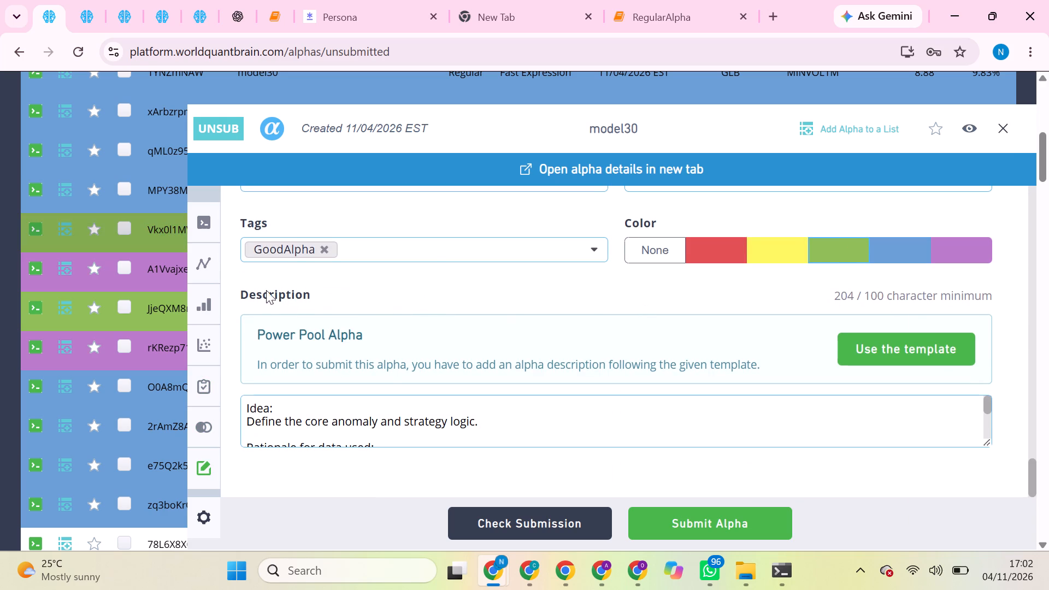
Open the blue model30 alpha MPY38Mg8 and run its Prod, Power Pool and Self Correlation checks.
{"action": "left_click", "coordinate": [169, 185]}
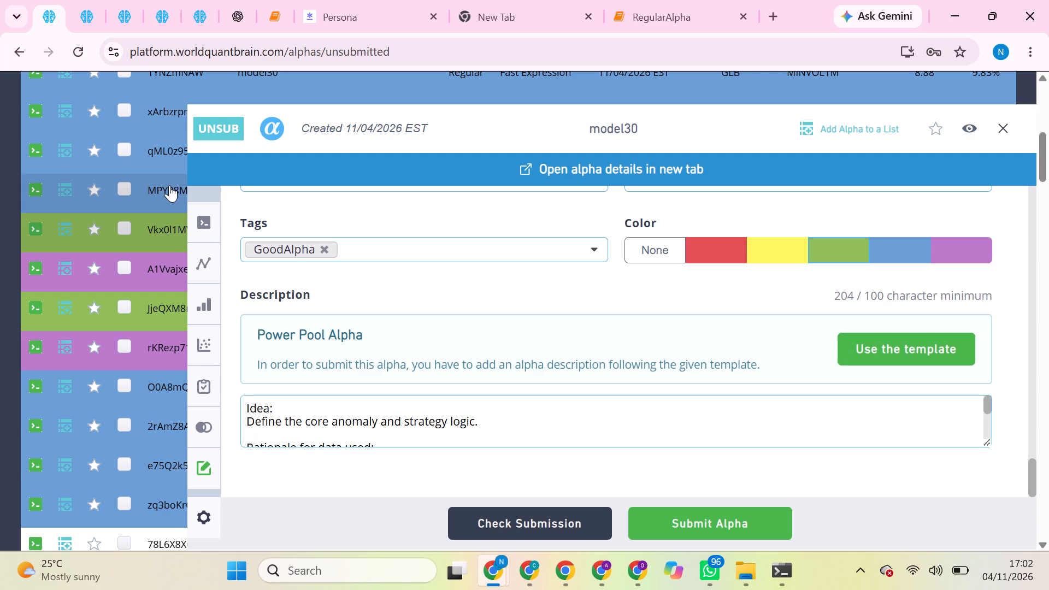
{"action": "scroll", "coordinate": [407, 277], "scroll_direction": "up", "scroll_amount": 3}
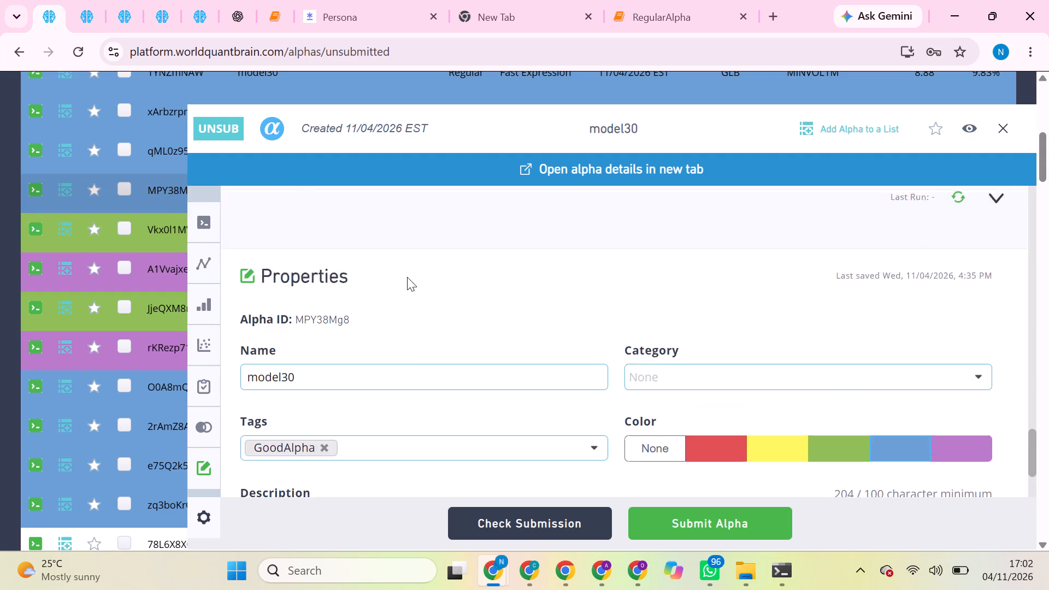
{"action": "scroll", "coordinate": [407, 277], "scroll_direction": "up", "scroll_amount": 2}
{"action": "left_click", "coordinate": [959, 347]}
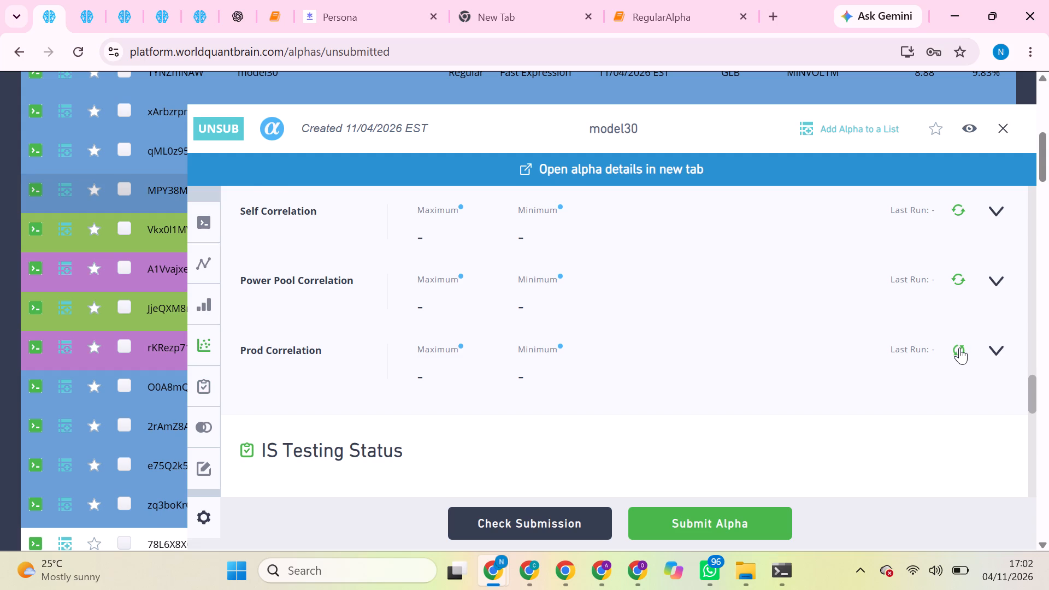
{"action": "scroll", "coordinate": [959, 347], "scroll_direction": "up", "scroll_amount": 1}
{"action": "left_click", "coordinate": [960, 347]}
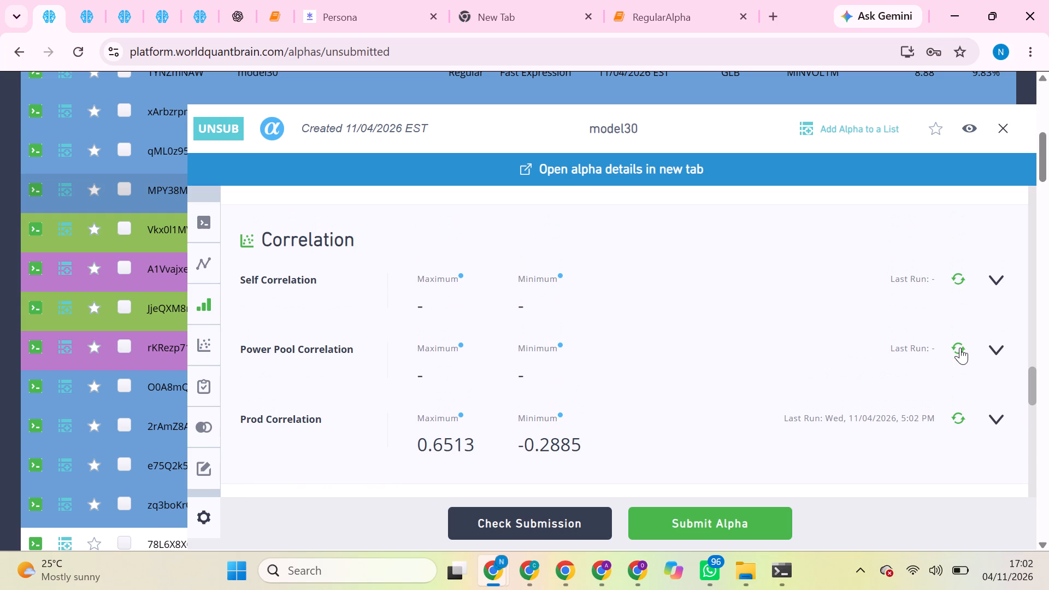
{"action": "left_click", "coordinate": [963, 277]}
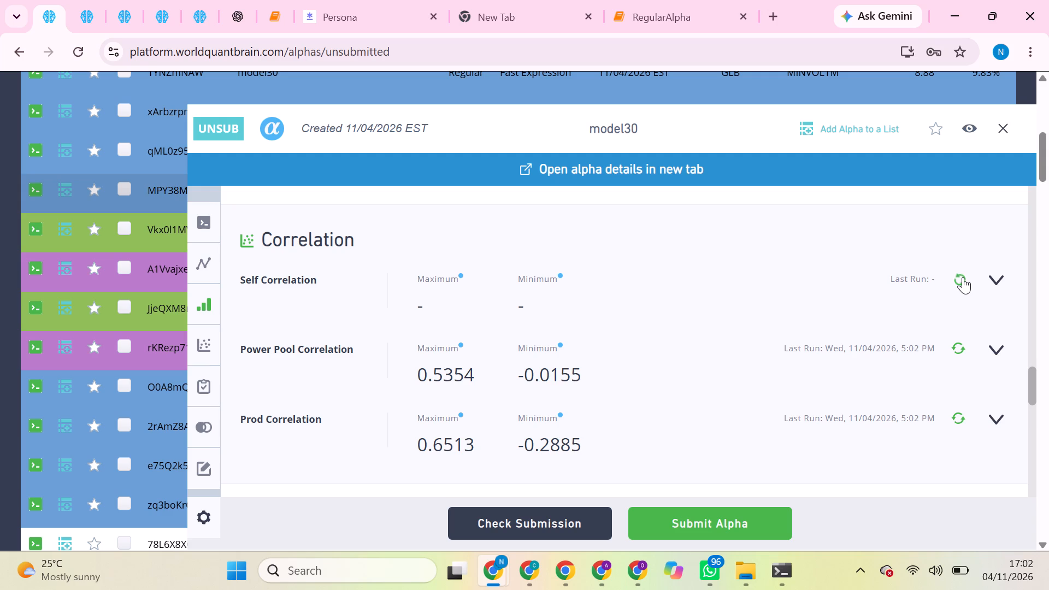
Run the Performance Comparison for alpha MPY38Mg8 and review the aggregate and yearly figures.
{"action": "scroll", "coordinate": [934, 377], "scroll_direction": "down", "scroll_amount": 1}
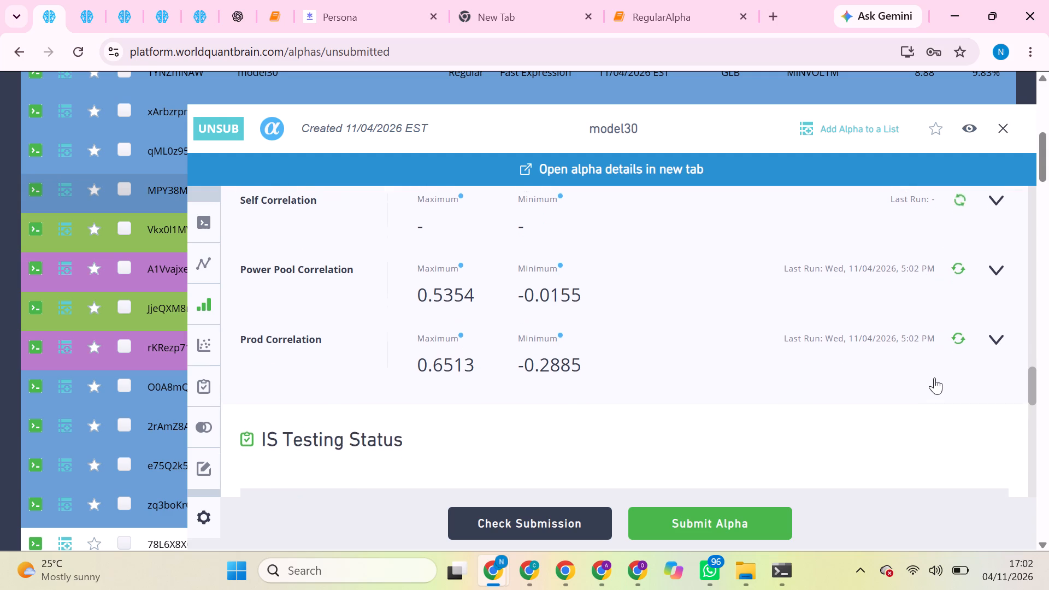
{"action": "scroll", "coordinate": [934, 377], "scroll_direction": "down", "scroll_amount": 1}
{"action": "scroll", "coordinate": [934, 377], "scroll_direction": "up", "scroll_amount": 1}
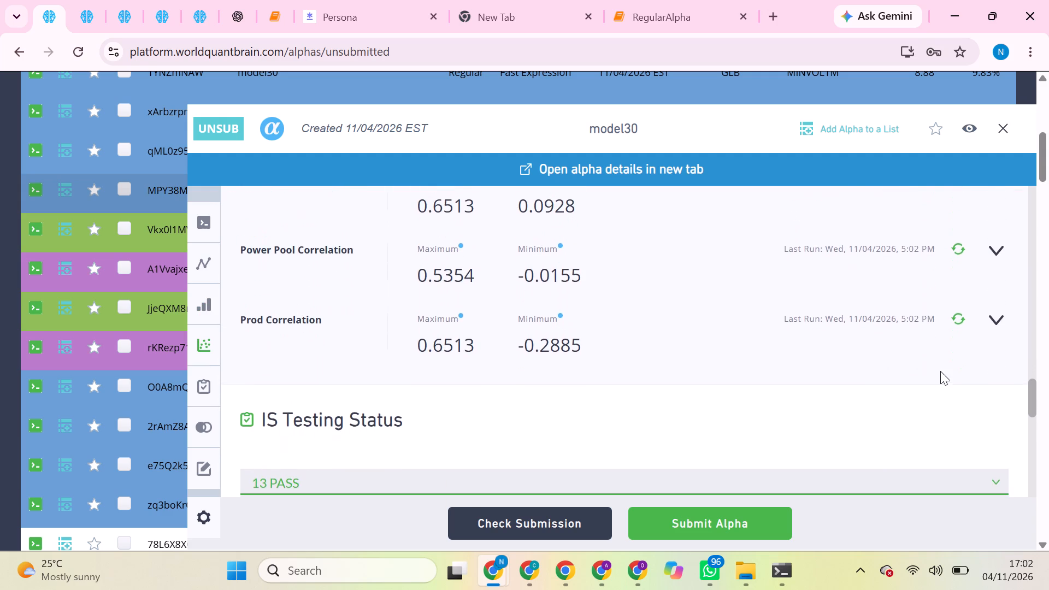
{"action": "scroll", "coordinate": [940, 371], "scroll_direction": "down", "scroll_amount": 1}
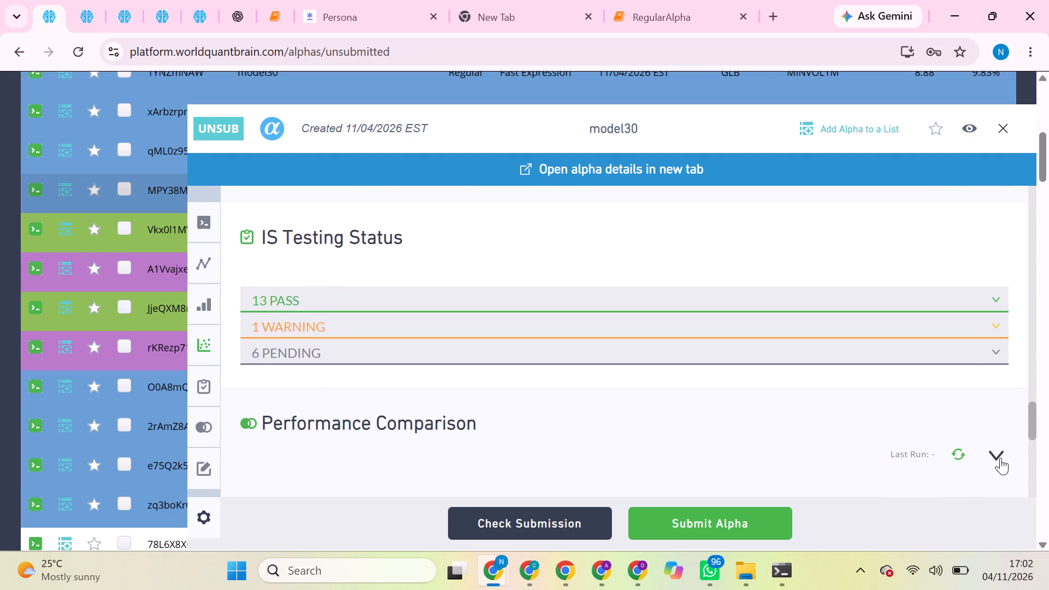
{"action": "left_click", "coordinate": [994, 453]}
{"action": "left_click", "coordinate": [960, 454]}
{"action": "scroll", "coordinate": [960, 454], "scroll_direction": "down", "scroll_amount": 1}
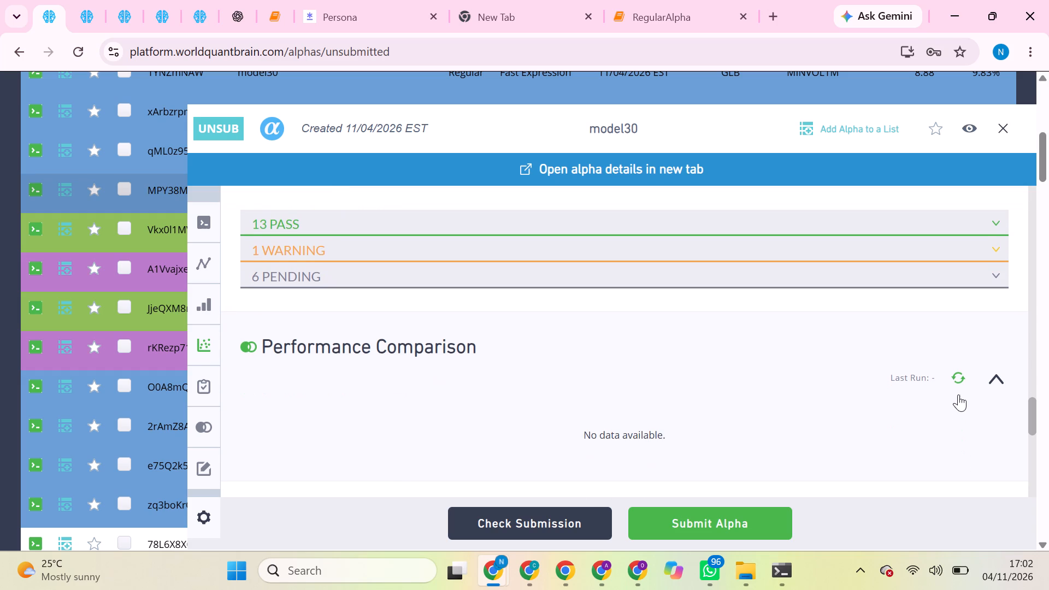
{"action": "left_click", "coordinate": [961, 376]}
{"action": "triple_click", "coordinate": [961, 376]}
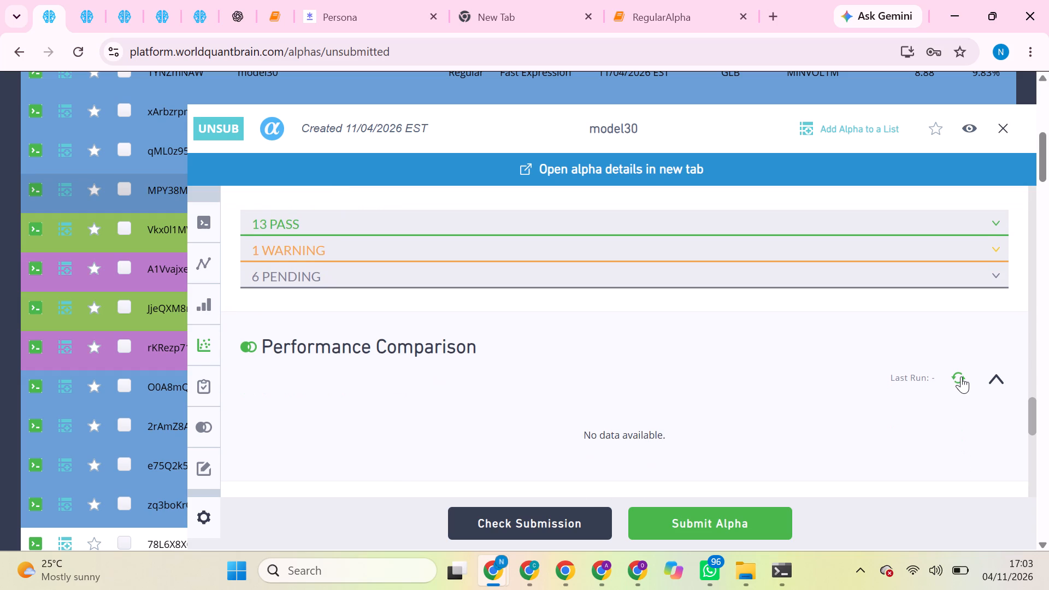
{"action": "triple_click", "coordinate": [958, 376]}
{"action": "left_click", "coordinate": [958, 376]}
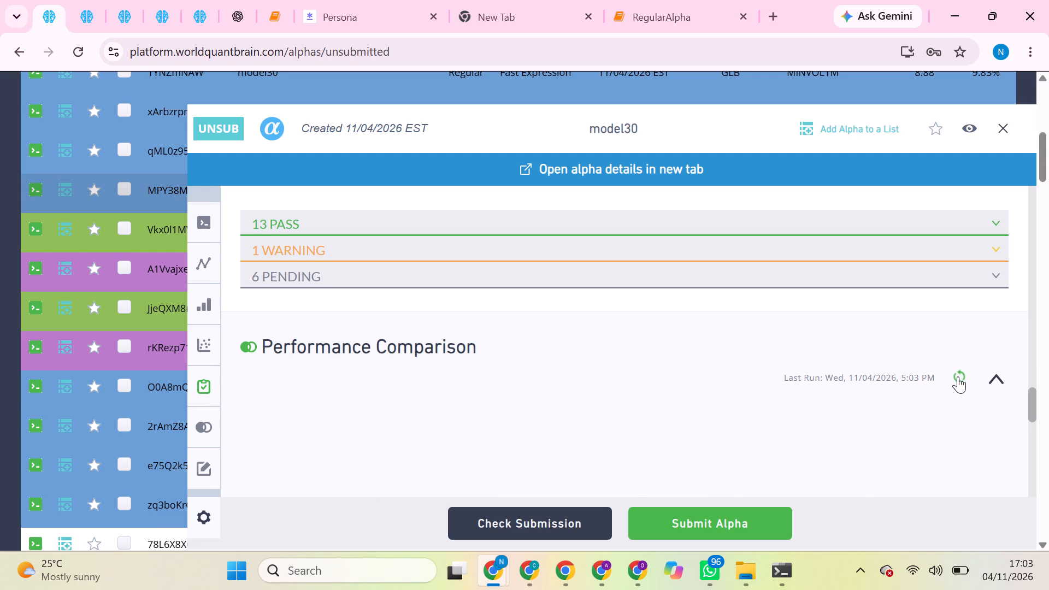
{"action": "scroll", "coordinate": [971, 470], "scroll_direction": "down", "scroll_amount": 2}
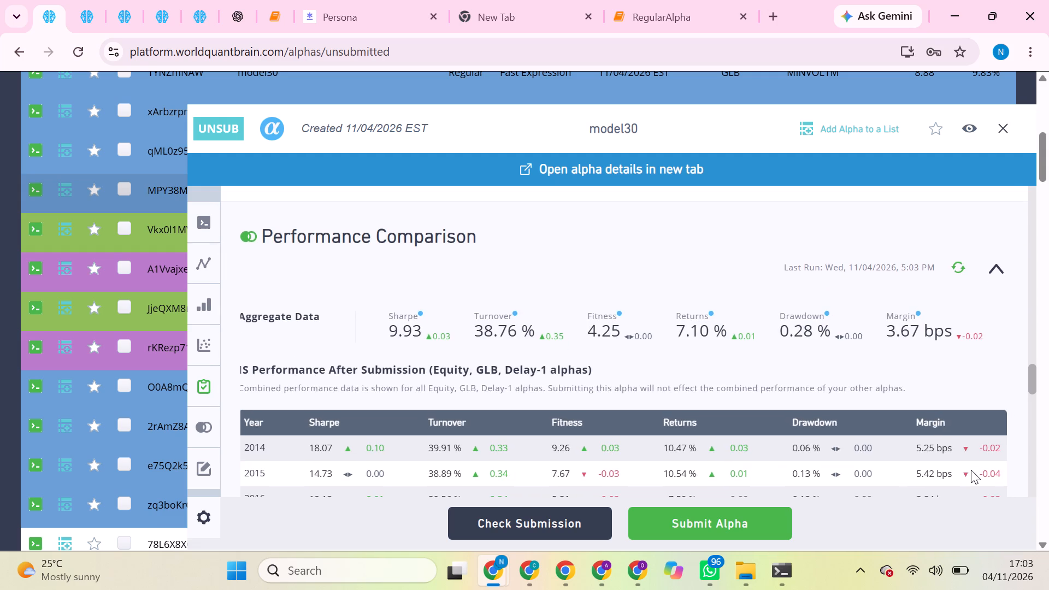
Set alpha MPY38Mg8's color to green in its properties.
{"action": "scroll", "coordinate": [834, 458], "scroll_direction": "down", "scroll_amount": 4}
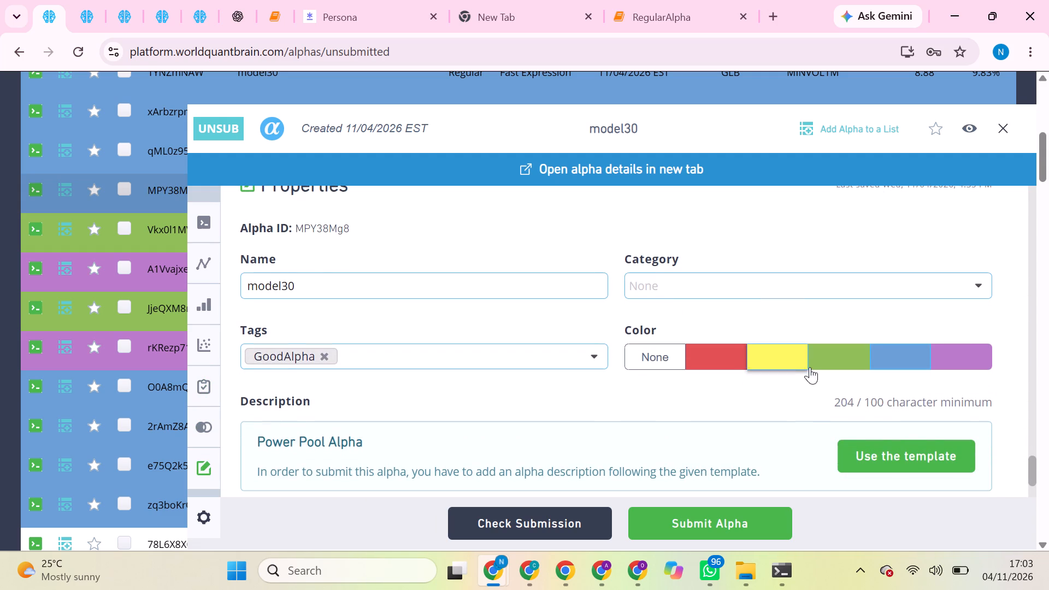
{"action": "left_click", "coordinate": [859, 351]}
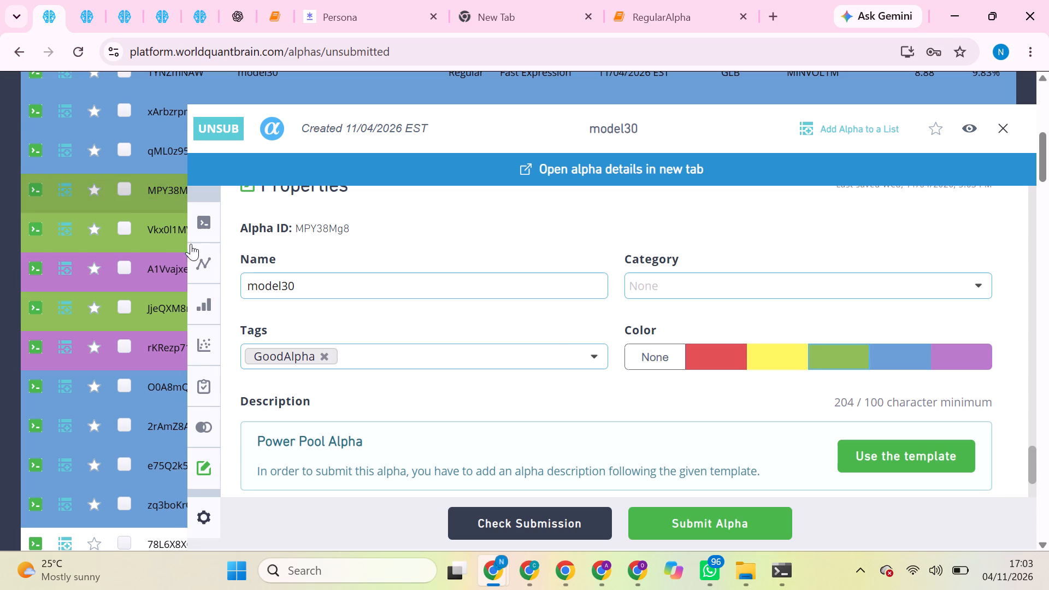
Open the blue model30 alpha whose ID starts with qML0z95 and run its Prod Correlation check.
{"action": "scroll", "coordinate": [143, 228], "scroll_direction": "up", "scroll_amount": 2}
{"action": "left_click", "coordinate": [162, 250]}
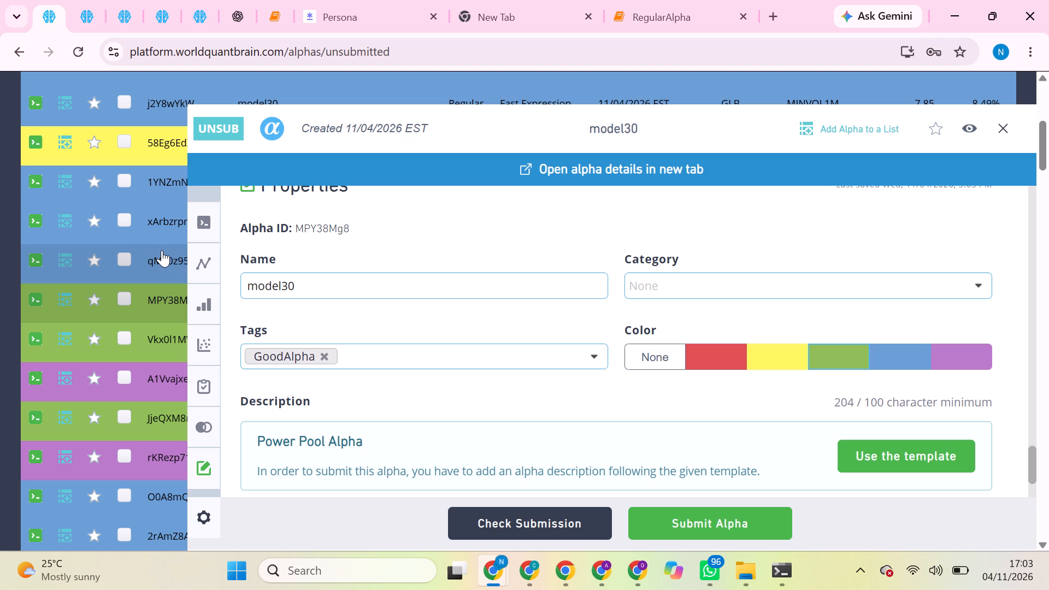
{"action": "scroll", "coordinate": [557, 306], "scroll_direction": "up", "scroll_amount": 5}
{"action": "scroll", "coordinate": [811, 271], "scroll_direction": "up", "scroll_amount": 2}
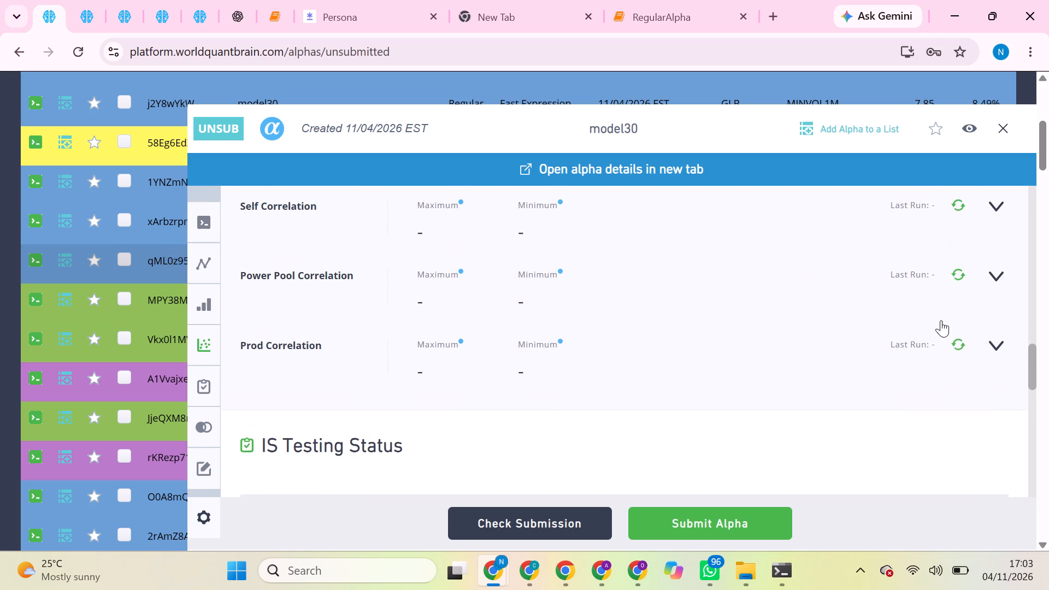
{"action": "left_click", "coordinate": [959, 339]}
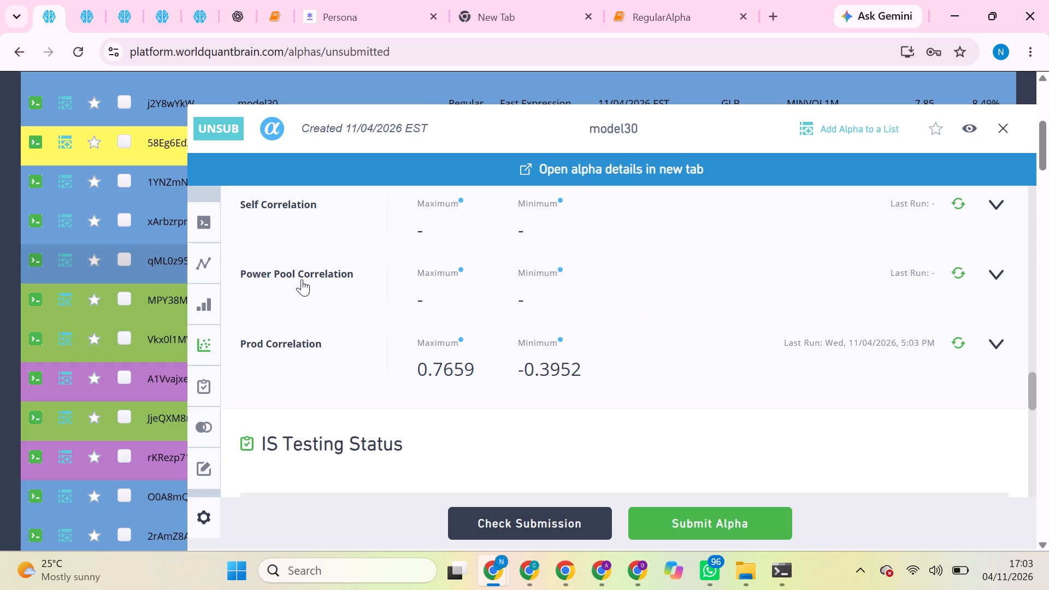
Open the blue model30 alpha whose ID starts with xArbzrp and run its Prod Correlation check.
{"action": "left_click", "coordinate": [164, 227]}
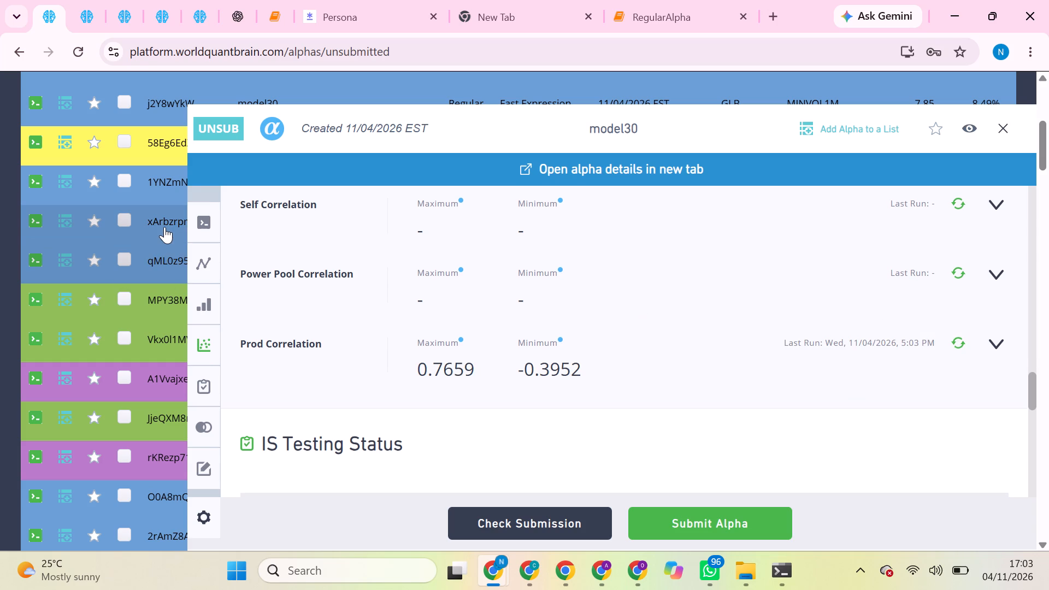
{"action": "left_click", "coordinate": [959, 346]}
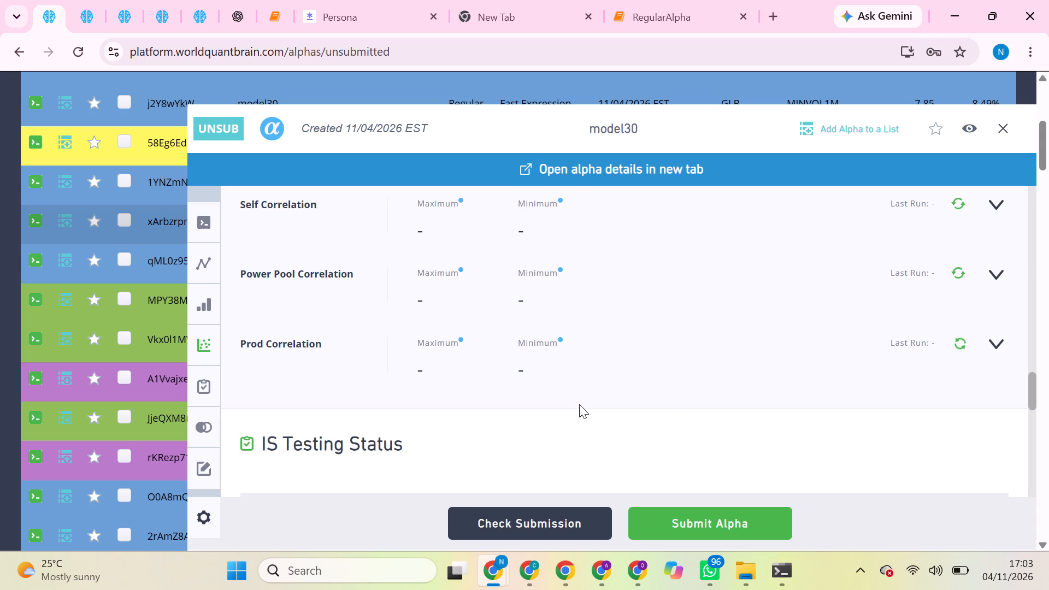
Open the blue model30 alpha 1YNZmNAW and run its Prod Correlation check.
{"action": "double_click", "coordinate": [137, 180]}
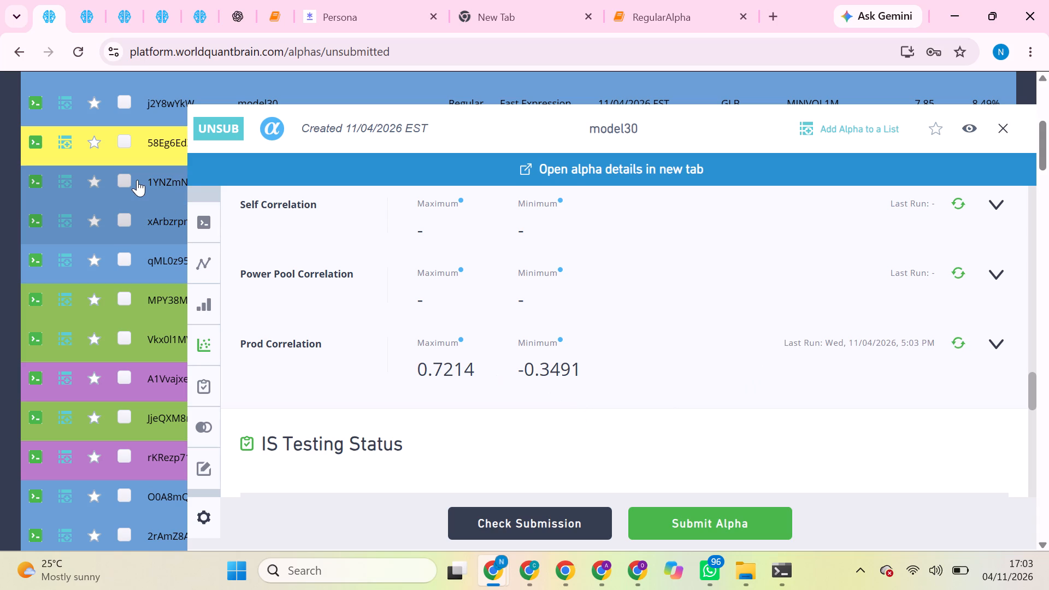
{"action": "left_click", "coordinate": [163, 179]}
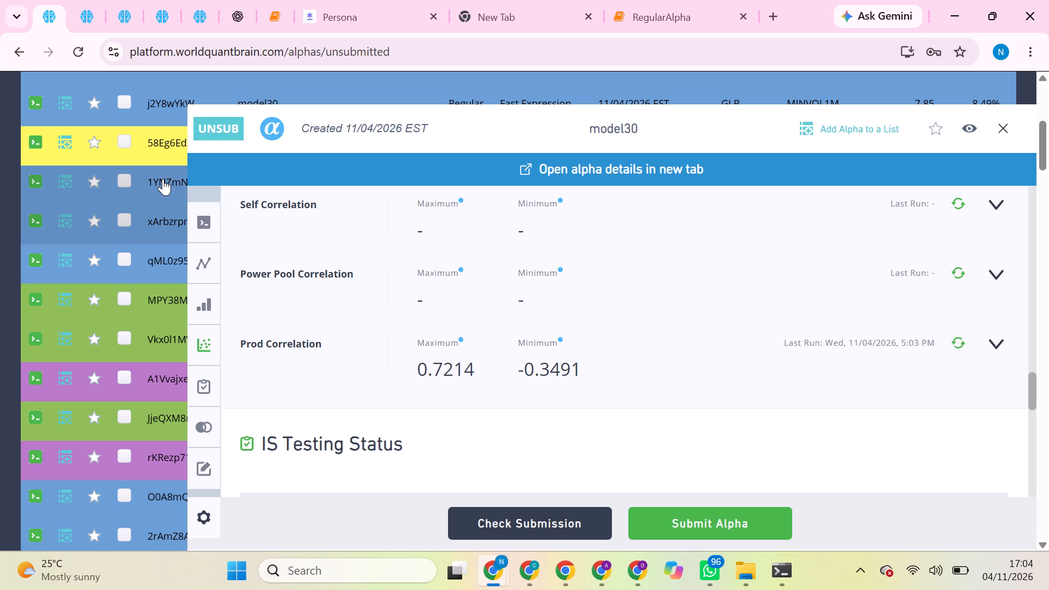
{"action": "left_click", "coordinate": [163, 179]}
{"action": "left_click", "coordinate": [163, 179]}
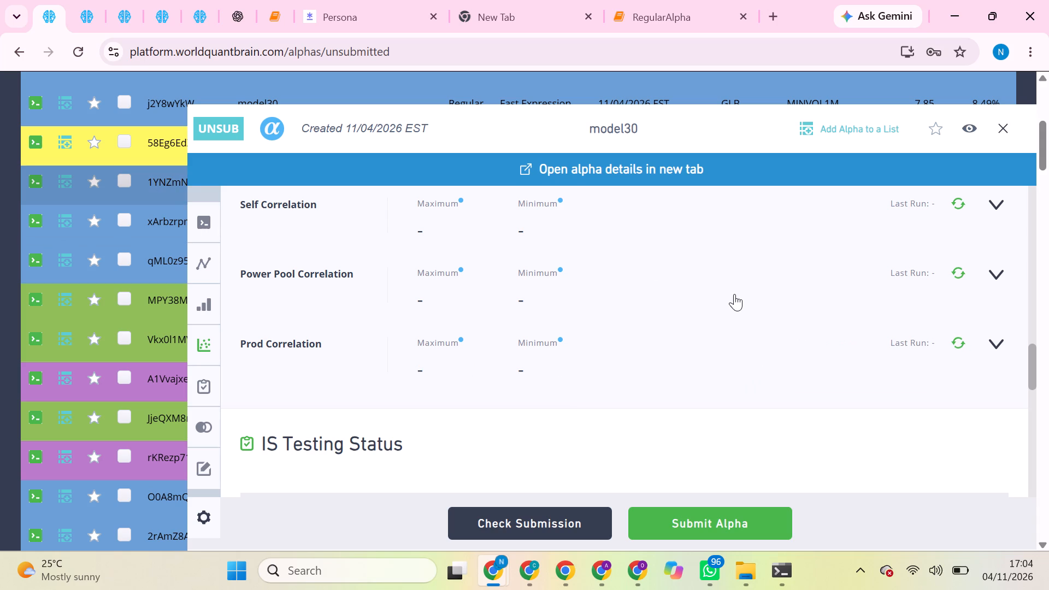
{"action": "left_click", "coordinate": [960, 343]}
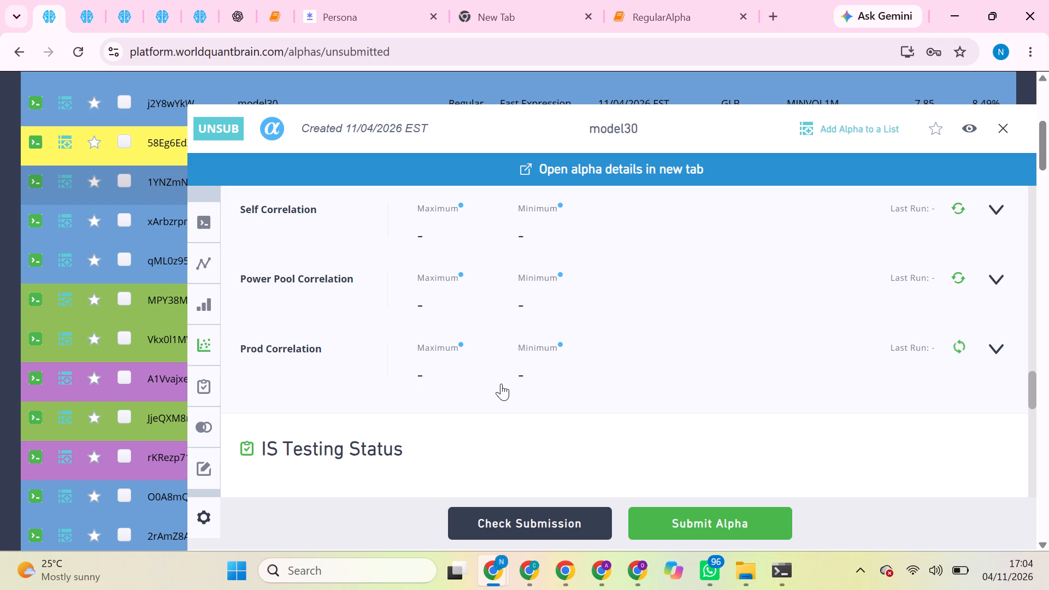
{"action": "scroll", "coordinate": [139, 375], "scroll_direction": "up", "scroll_amount": 1}
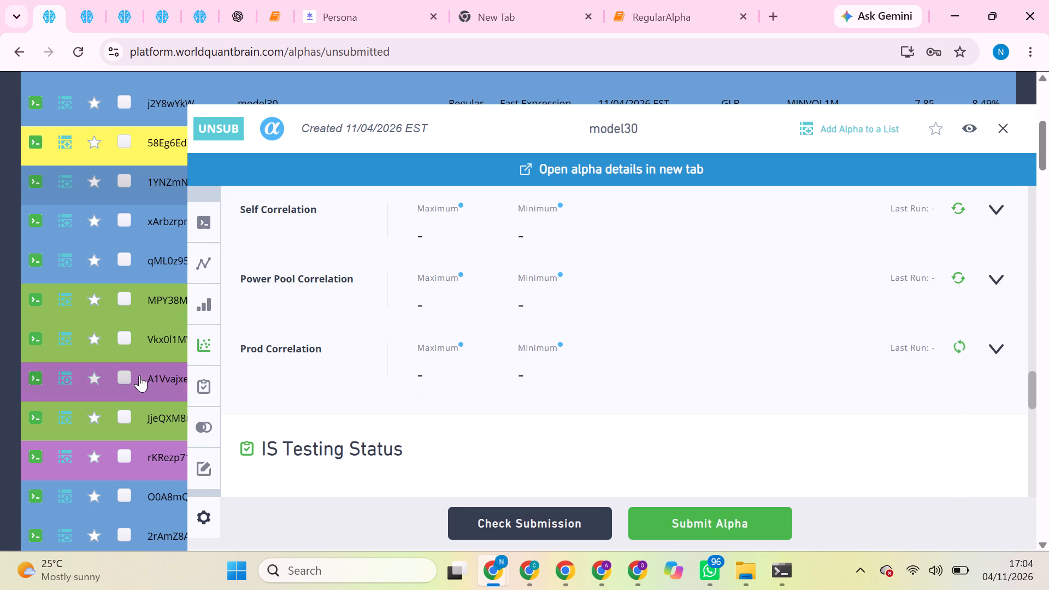
{"action": "scroll", "coordinate": [139, 375], "scroll_direction": "up", "scroll_amount": 1}
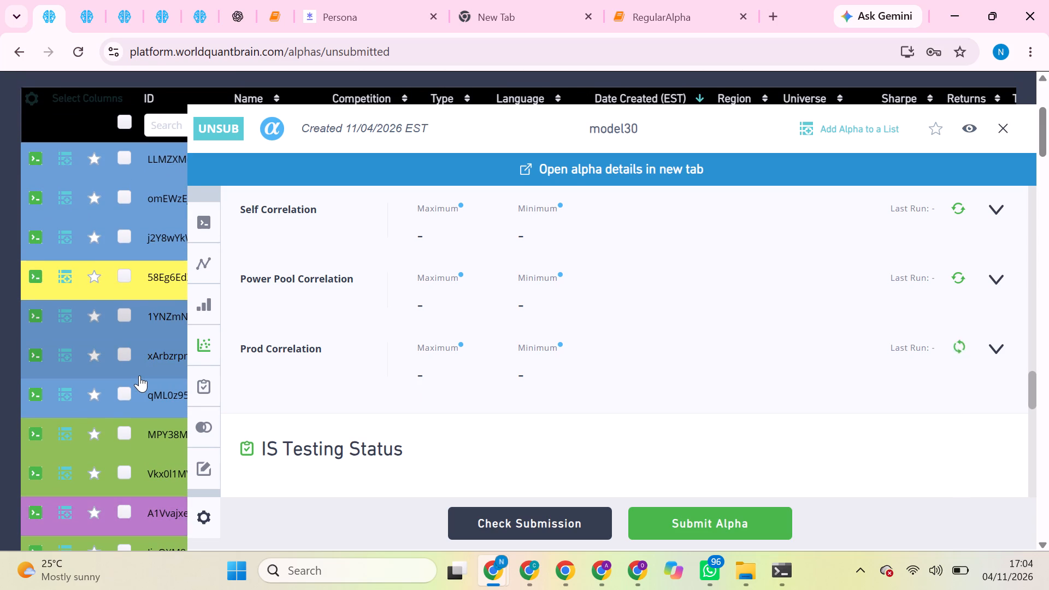
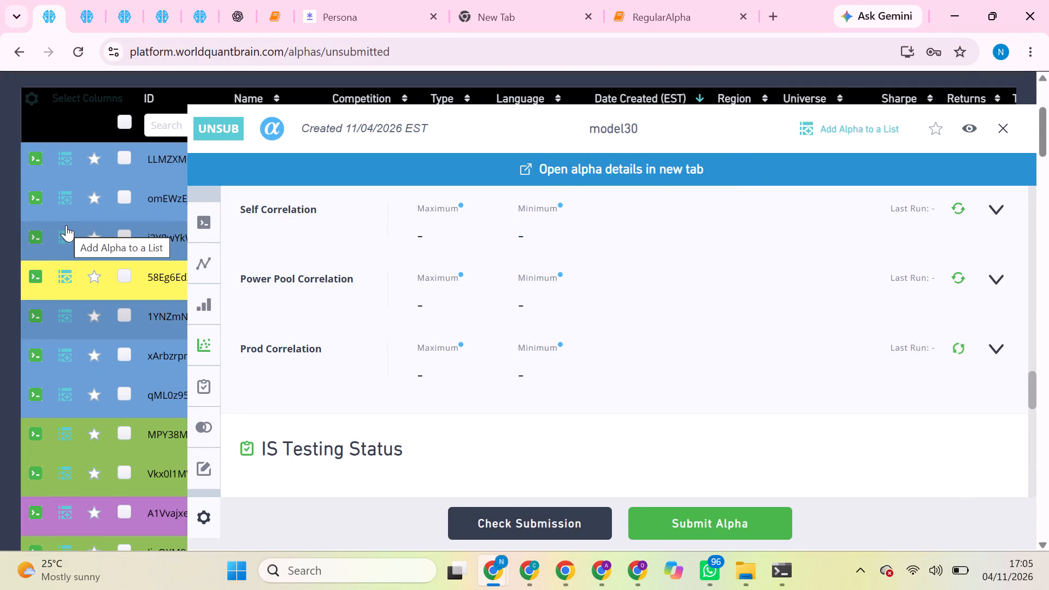
Open the green model30 alpha MPY38Mg8 and copy its full code expression.
{"action": "left_click", "coordinate": [162, 422]}
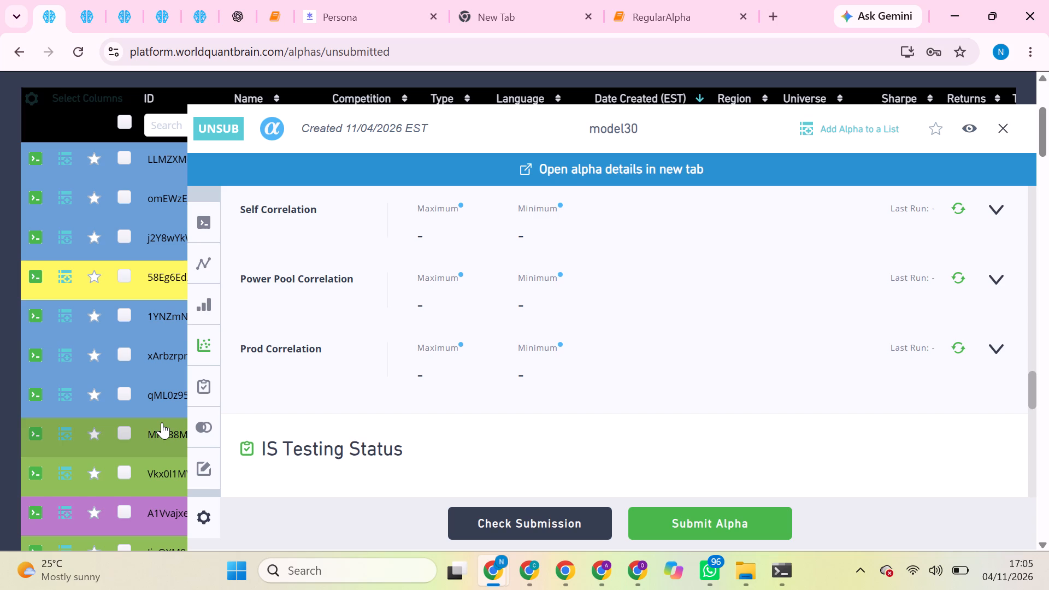
{"action": "left_click", "coordinate": [163, 423]}
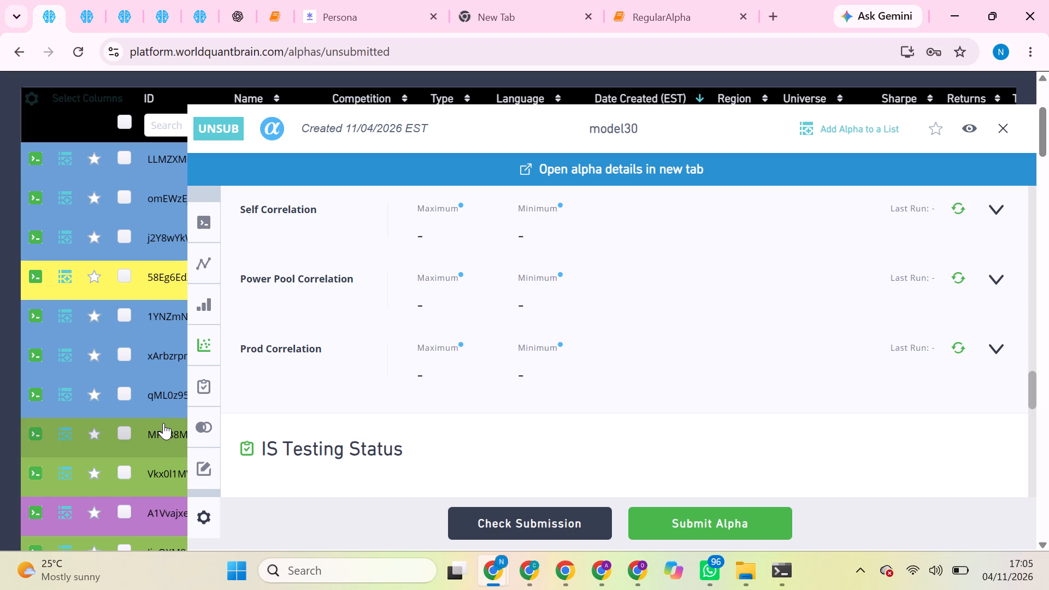
{"action": "left_click", "coordinate": [163, 433]}
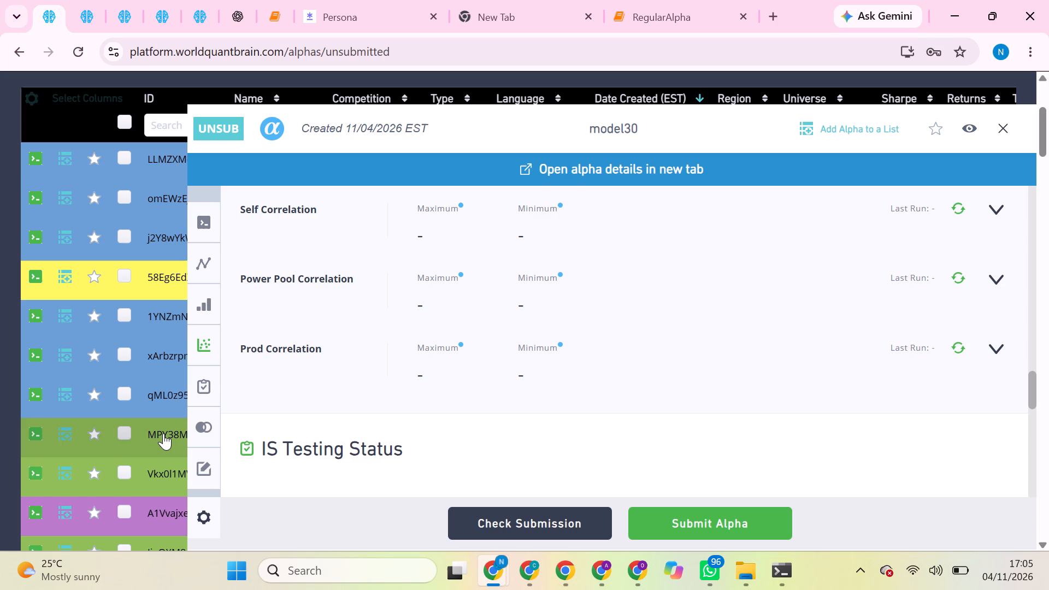
{"action": "double_click", "coordinate": [163, 433]}
{"action": "scroll", "coordinate": [923, 364], "scroll_direction": "down", "scroll_amount": 2}
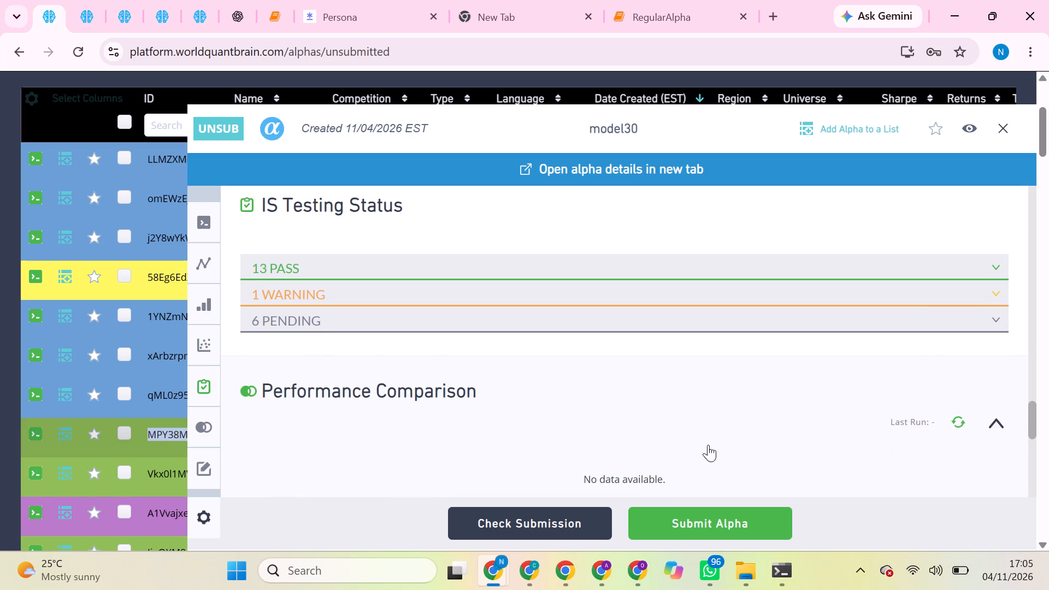
{"action": "scroll", "coordinate": [673, 405], "scroll_direction": "up", "scroll_amount": 3}
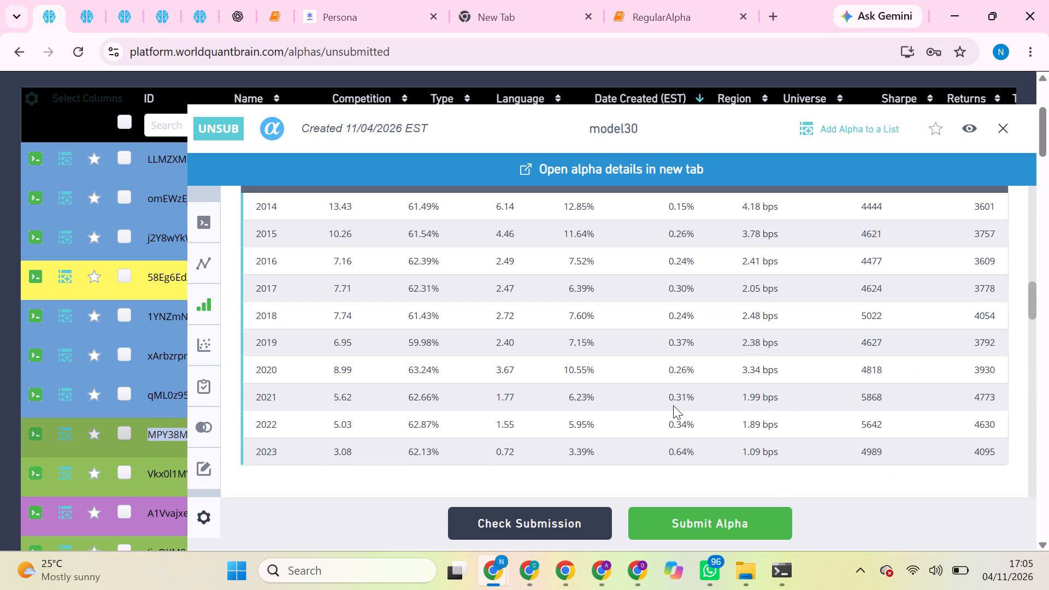
{"action": "scroll", "coordinate": [621, 417], "scroll_direction": "up", "scroll_amount": 5}
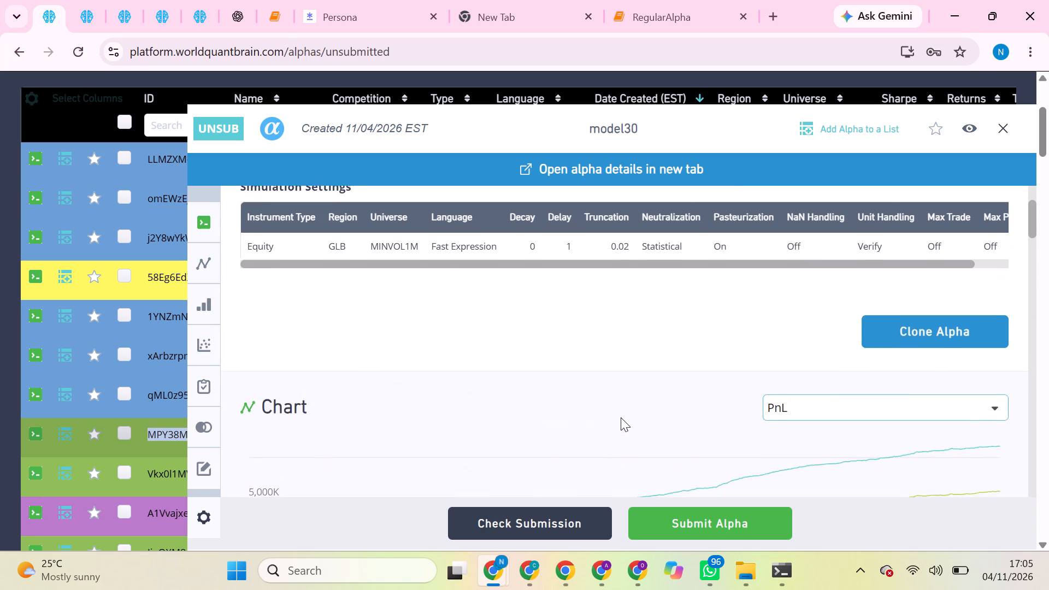
{"action": "scroll", "coordinate": [621, 417], "scroll_direction": "up", "scroll_amount": 1}
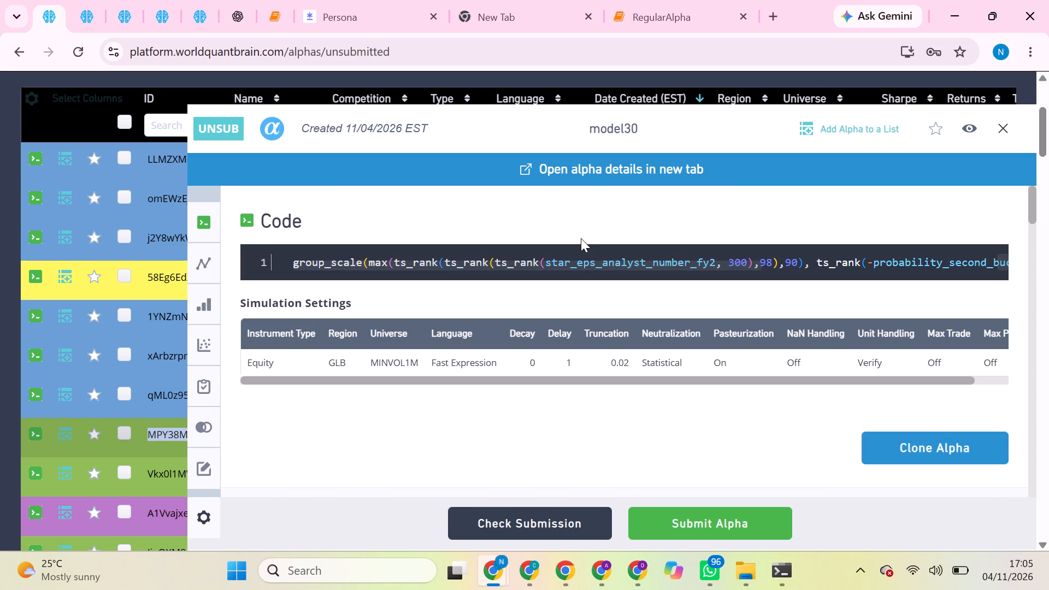
{"action": "left_click", "coordinate": [570, 261]}
{"action": "left_click_drag", "start_coordinate": [570, 261], "coordinate": [552, 258]}
{"action": "triple_click", "coordinate": [506, 258]}
{"action": "triple_click", "coordinate": [506, 258]}
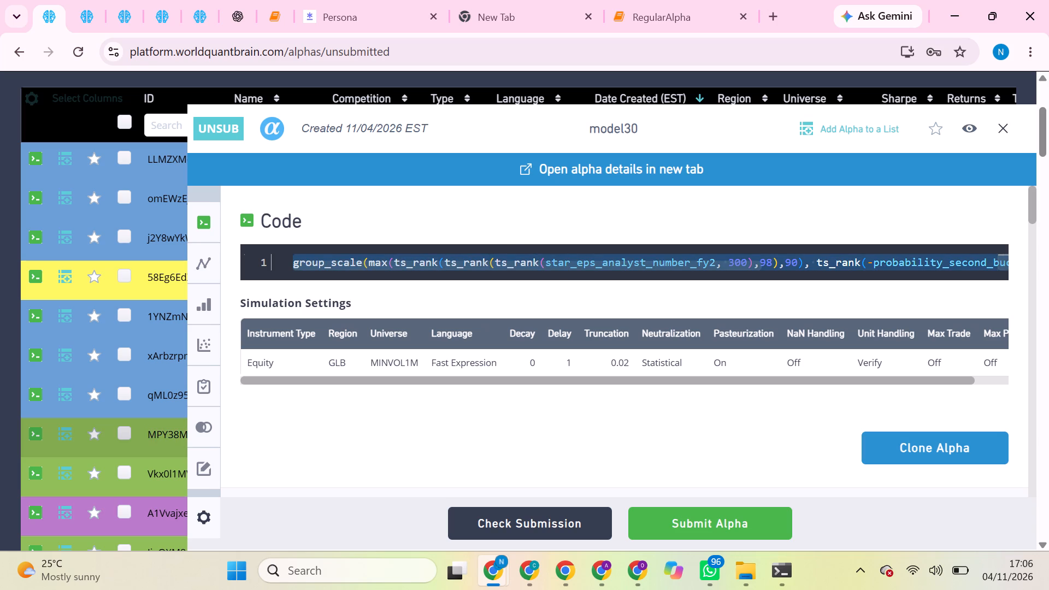
{"action": "key", "text": "ctrl+c"}
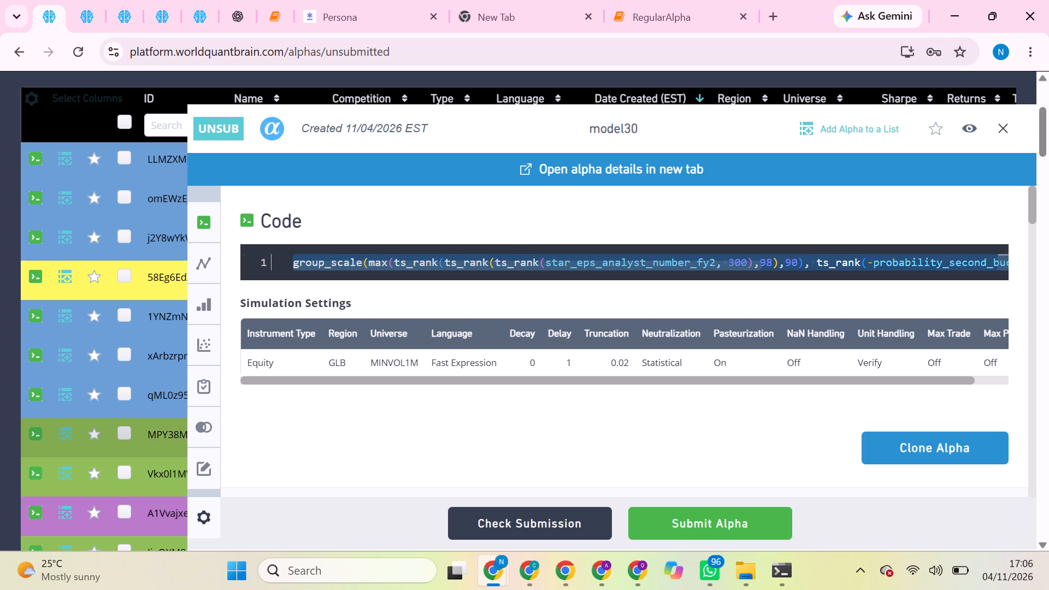
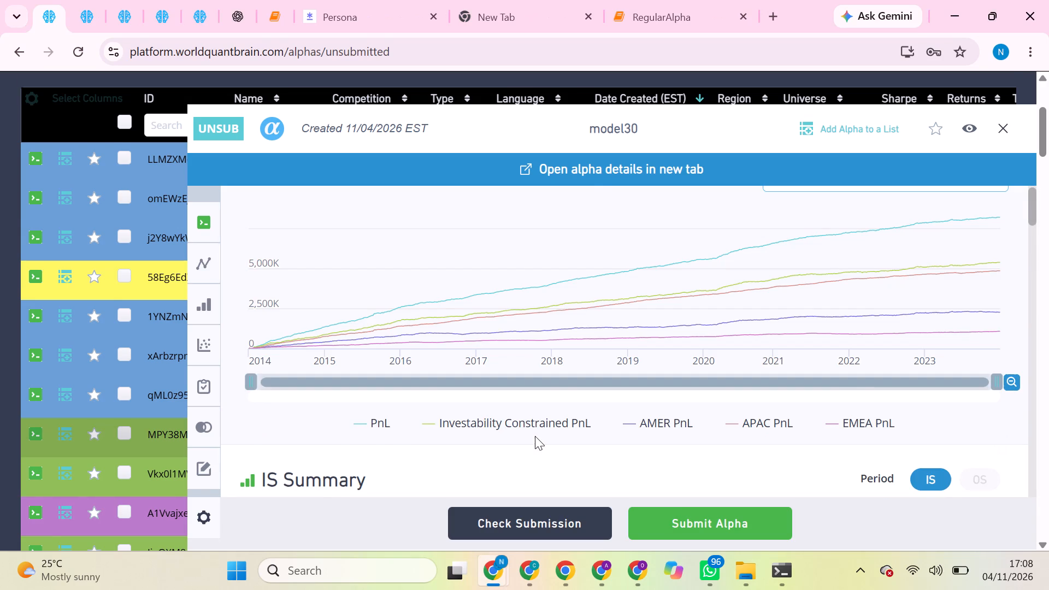
{"action": "left_click_drag", "start_coordinate": [243, 408], "coordinate": [232, 409]}
{"action": "triple_click", "coordinate": [250, 408]}
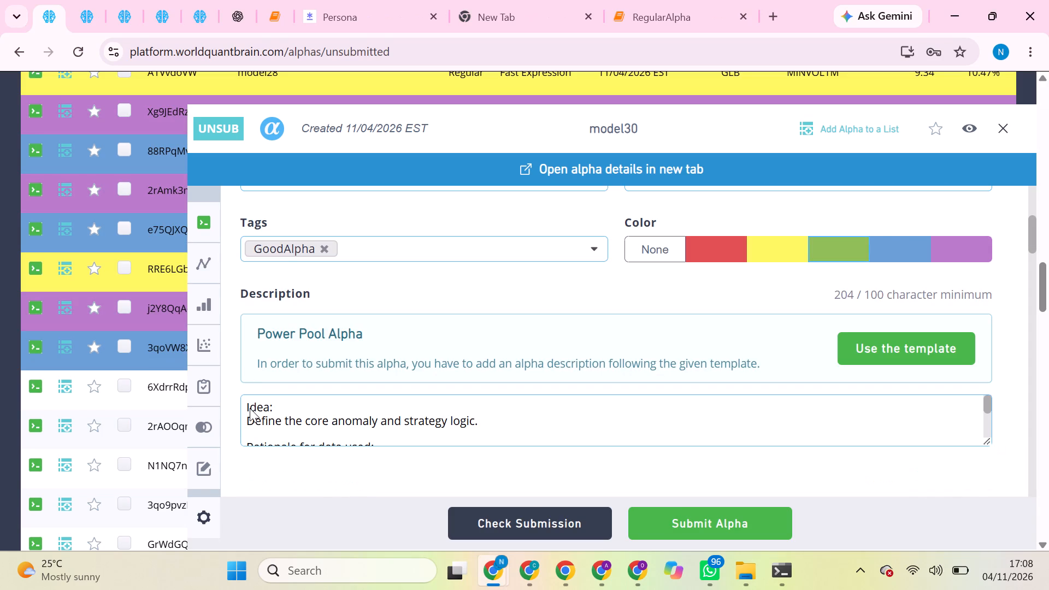
{"action": "triple_click", "coordinate": [250, 408]}
{"action": "left_click", "coordinate": [250, 408]}
{"action": "left_click_drag", "start_coordinate": [250, 408], "coordinate": [241, 408]}
{"action": "left_click_drag", "start_coordinate": [242, 408], "coordinate": [244, 408]}
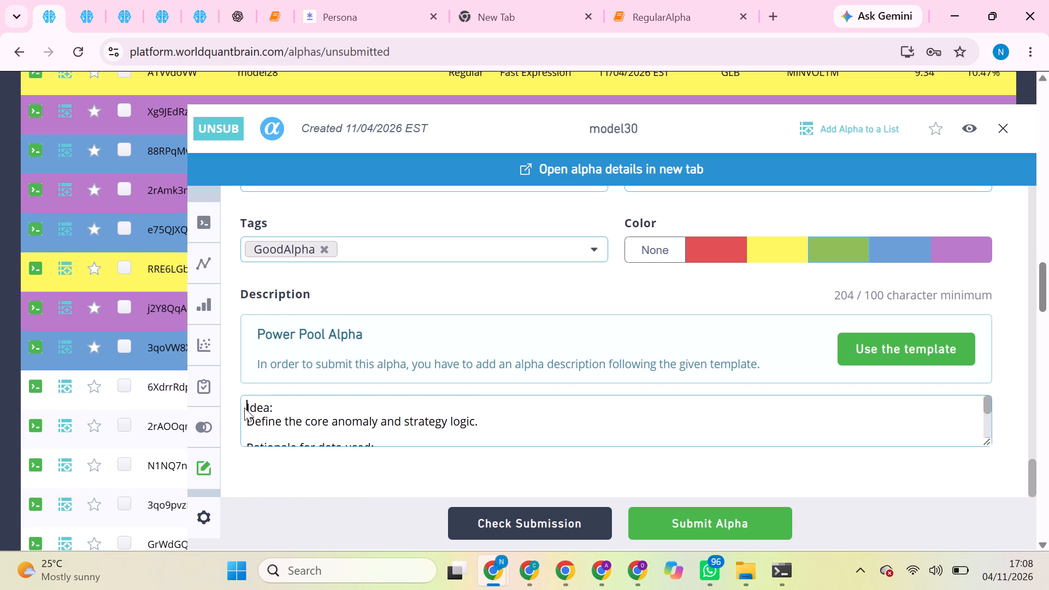
{"action": "left_click_drag", "start_coordinate": [244, 408], "coordinate": [702, 442]}
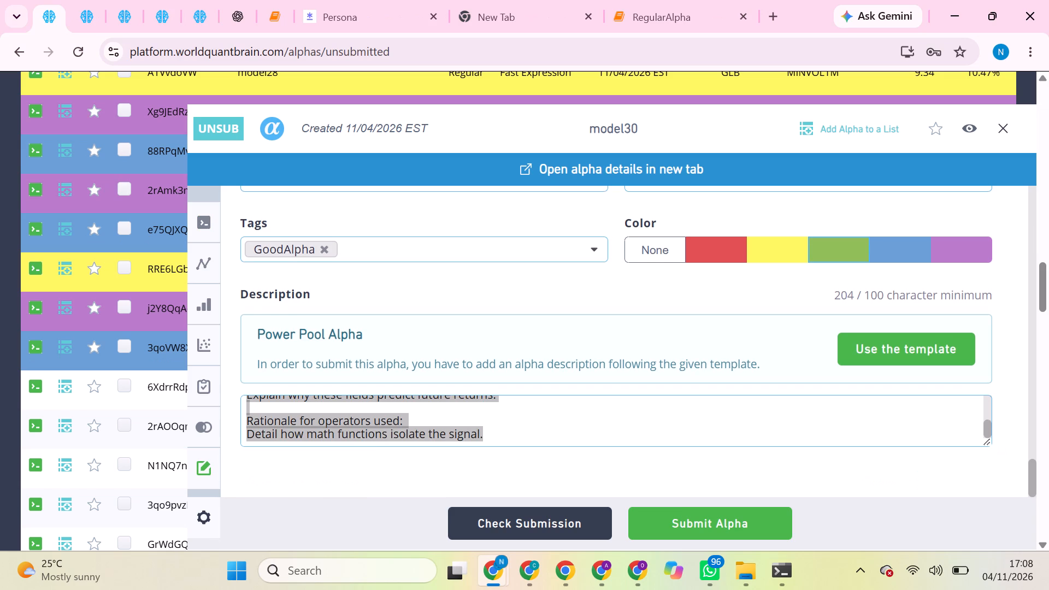
{"action": "key", "text": "ctrl+v"}
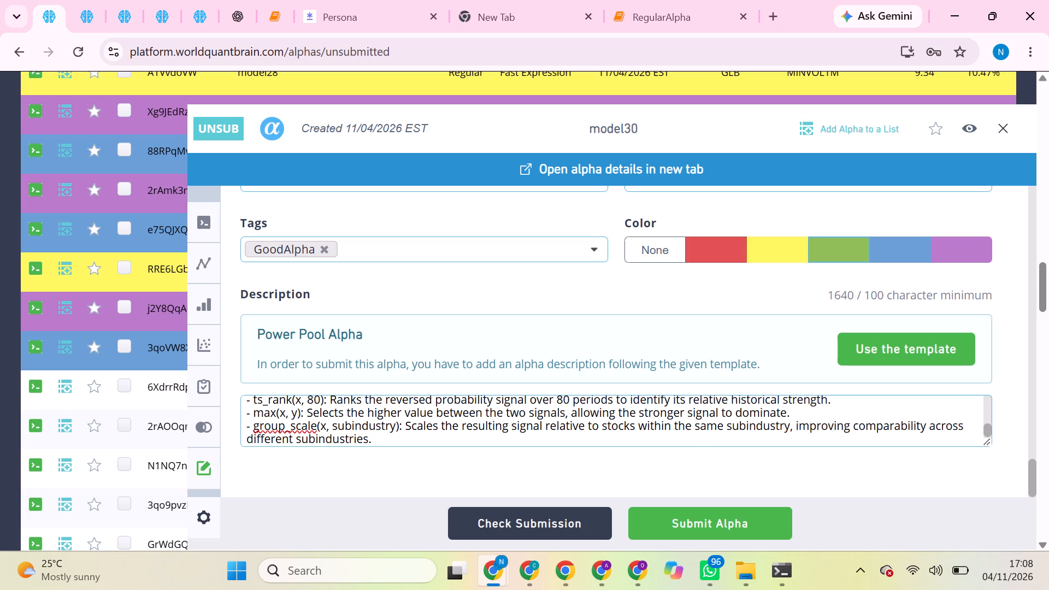
Run the submission check on the model30 alpha.
{"action": "left_click", "coordinate": [581, 525]}
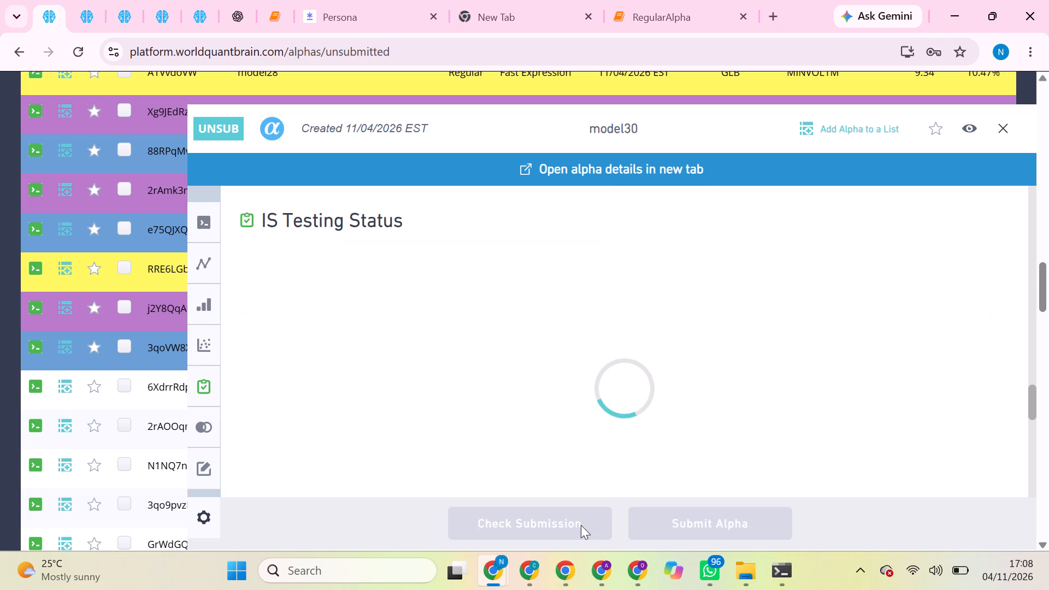
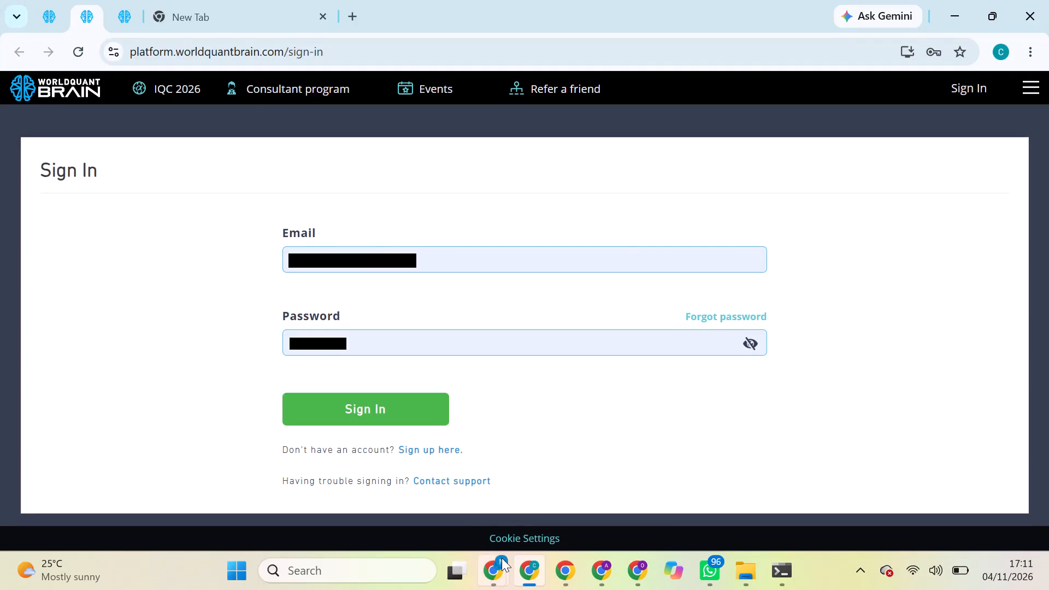
Switch back to the browser window with the model30 alpha to view its IS Testing Status.
{"action": "left_click", "coordinate": [502, 558]}
{"action": "left_click", "coordinate": [476, 511]}
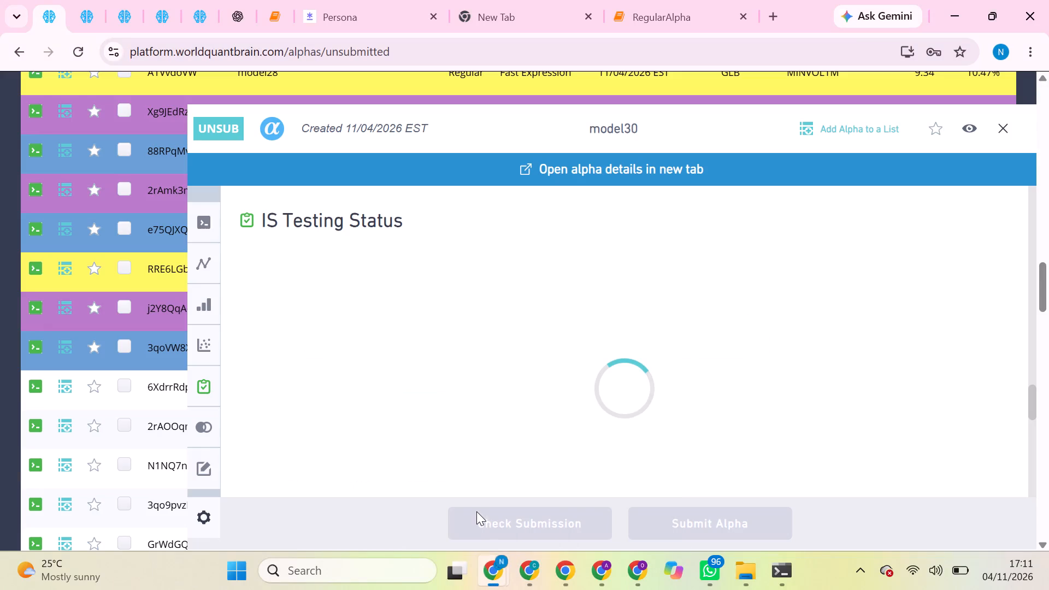
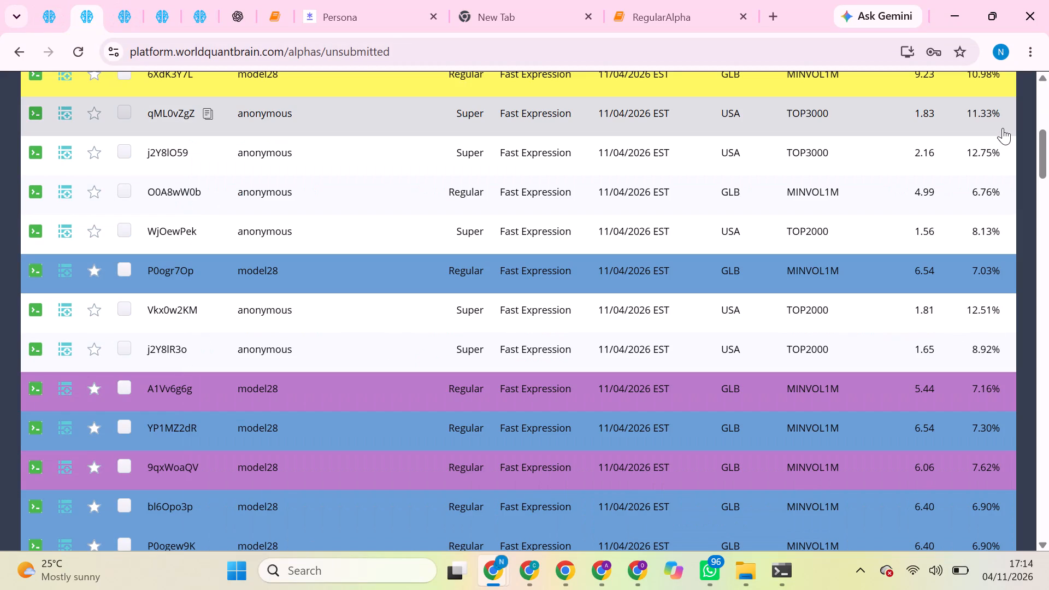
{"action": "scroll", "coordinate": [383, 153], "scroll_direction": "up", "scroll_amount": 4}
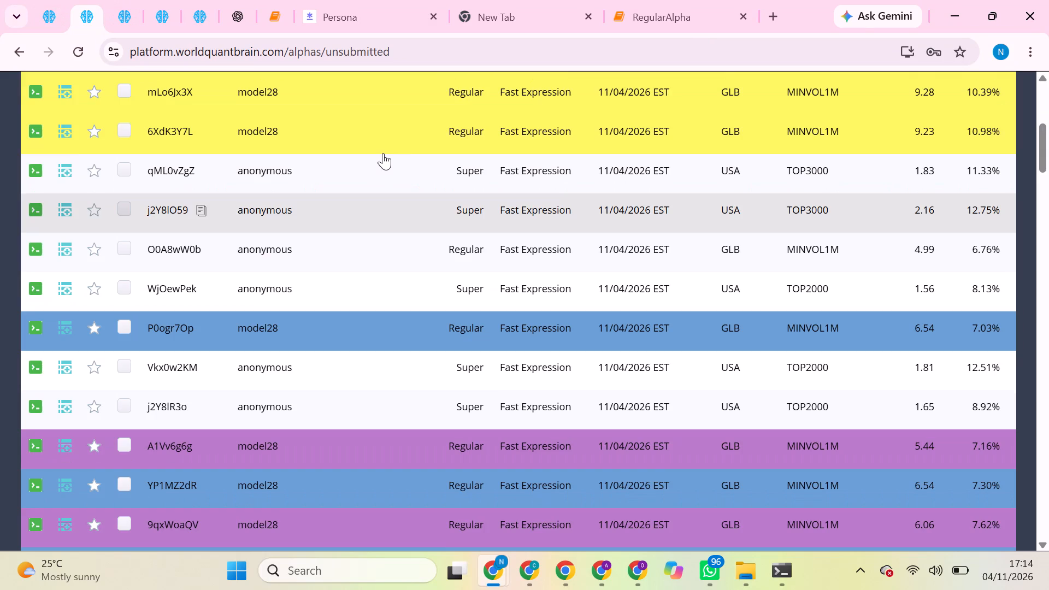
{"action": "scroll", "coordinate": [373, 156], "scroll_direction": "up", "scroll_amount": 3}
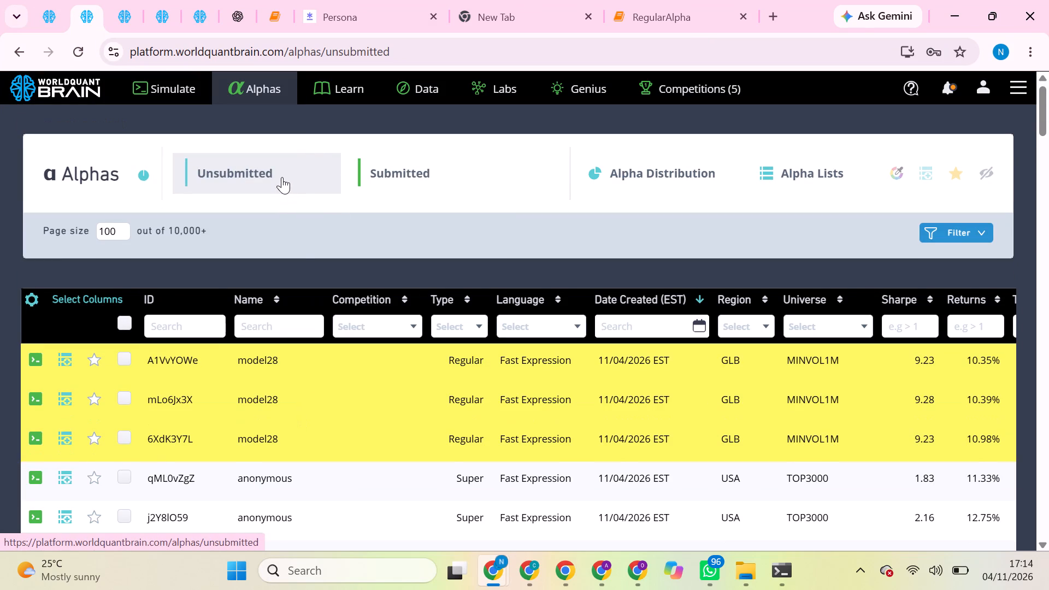
Reload the unsubmitted alphas list and switch it to the submitted alphas.
{"action": "scroll", "coordinate": [321, 323], "scroll_direction": "down", "scroll_amount": 1}
{"action": "left_click", "coordinate": [235, 68]}
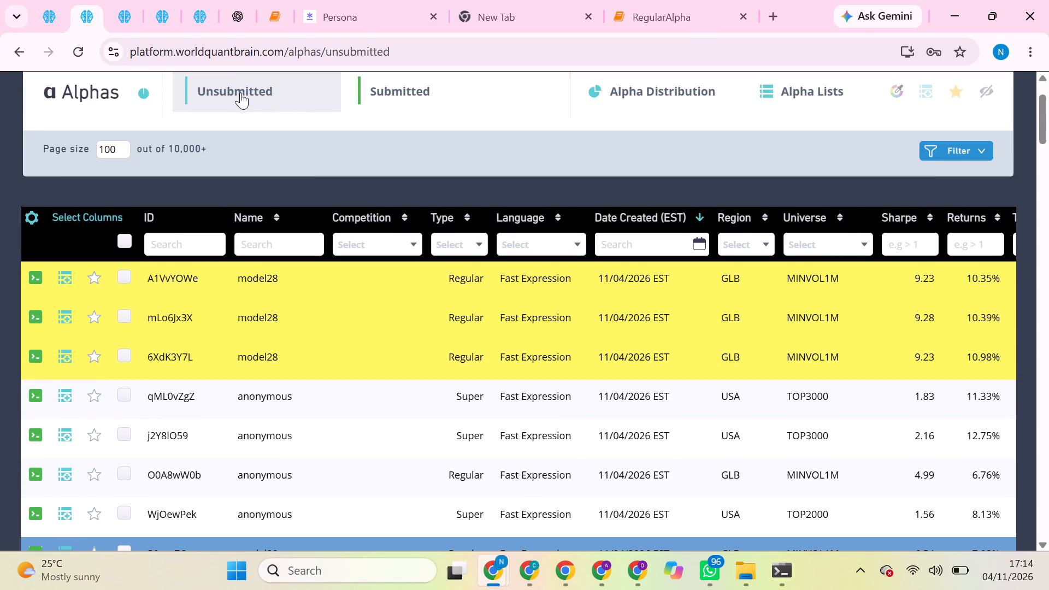
{"action": "double_click", "coordinate": [241, 92]}
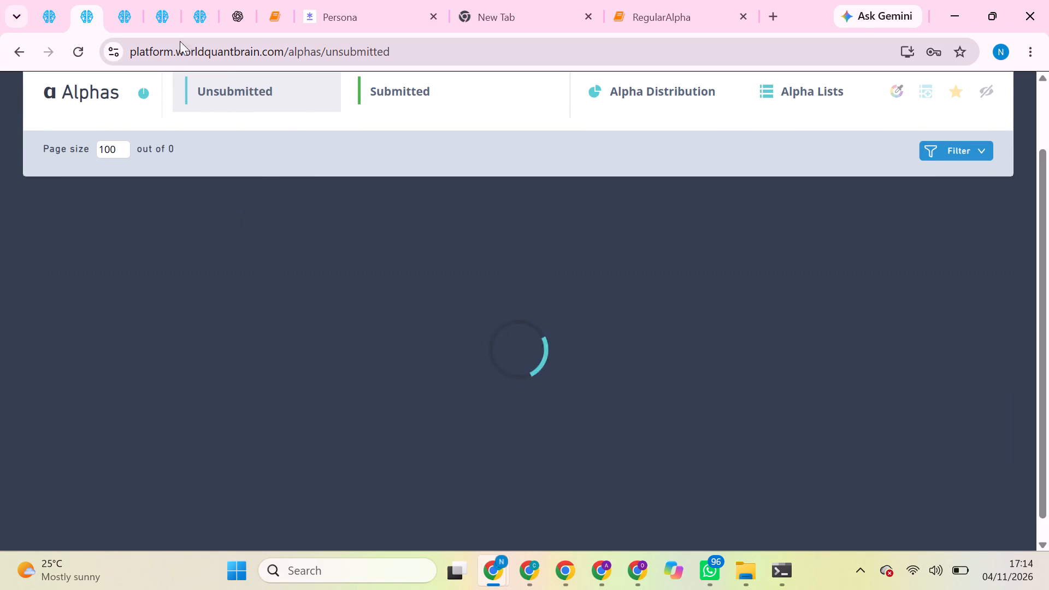
{"action": "left_click_drag", "start_coordinate": [387, 87], "coordinate": [408, 91]}
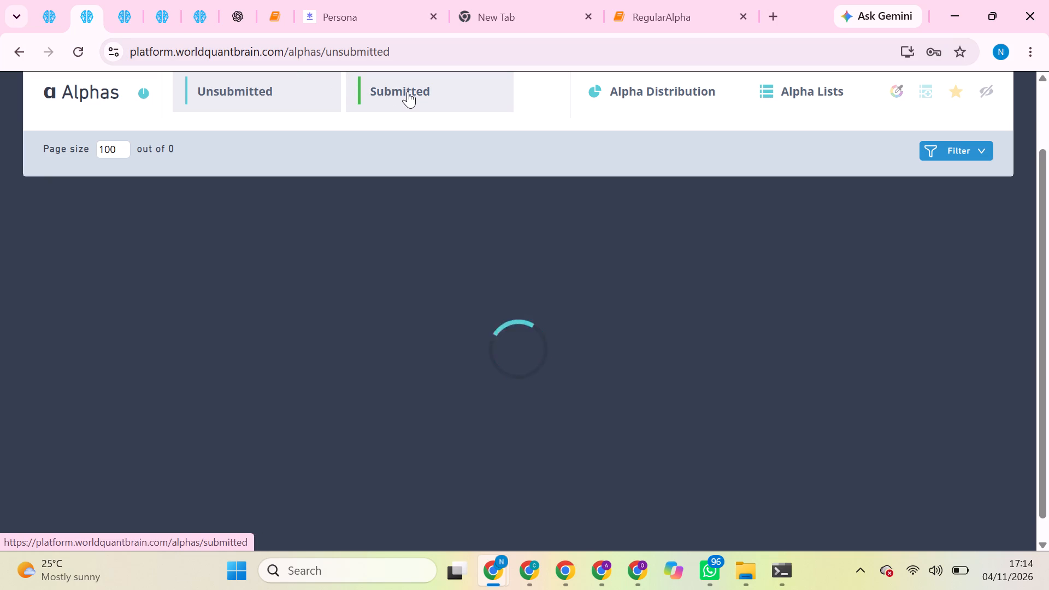
{"action": "triple_click", "coordinate": [408, 91]}
{"action": "triple_click", "coordinate": [408, 91]}
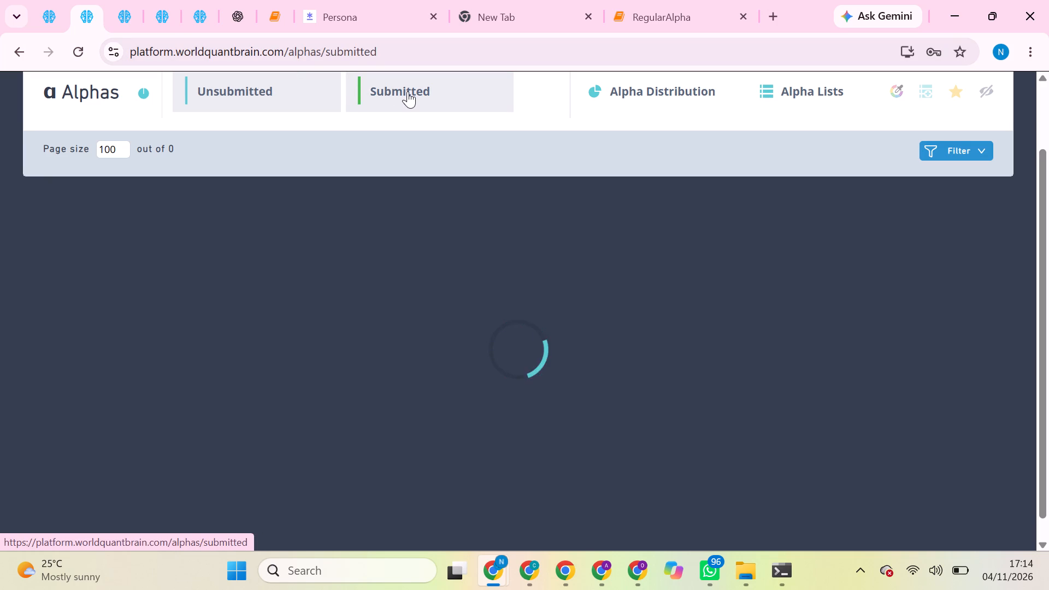
{"action": "left_click", "coordinate": [408, 91]}
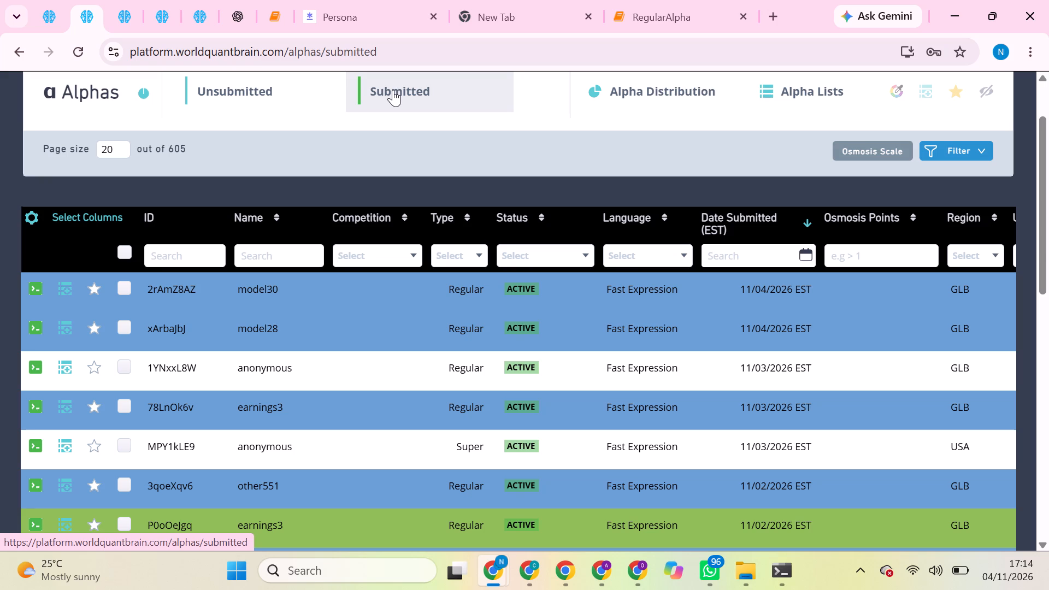
Return to the model30 alpha and try to expand the error entry in its IS Testing Status.
{"action": "left_click", "coordinate": [35, 3]}
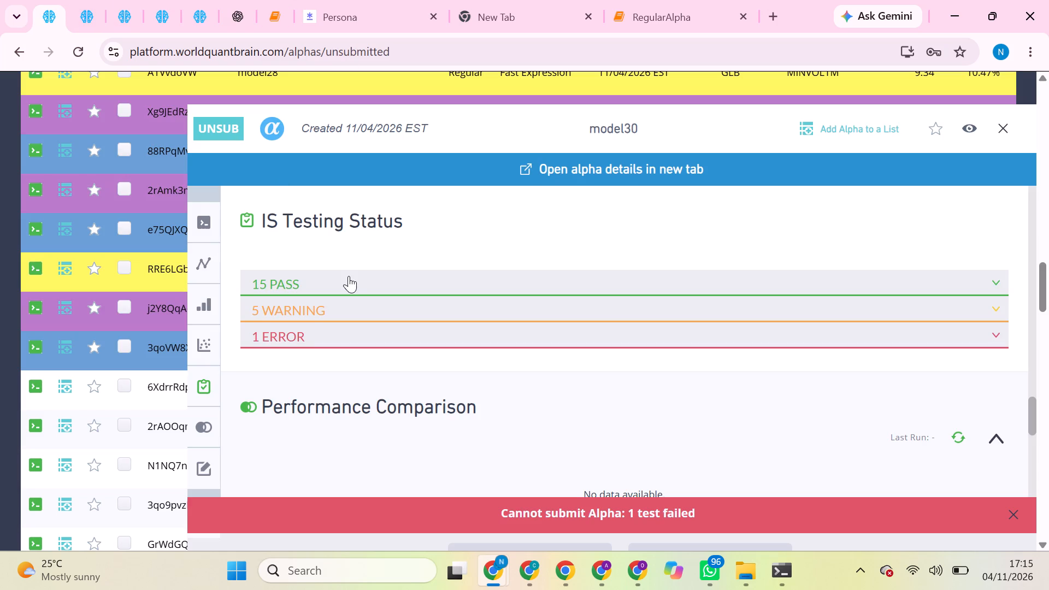
{"action": "left_click", "coordinate": [343, 343]}
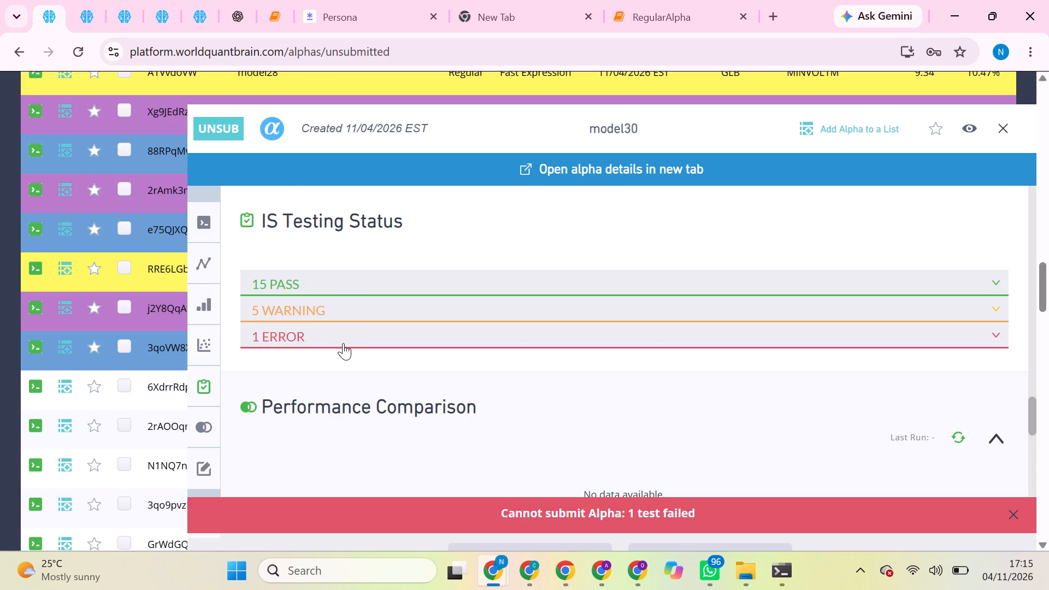
{"action": "left_click", "coordinate": [343, 343]}
{"action": "double_click", "coordinate": [343, 343]}
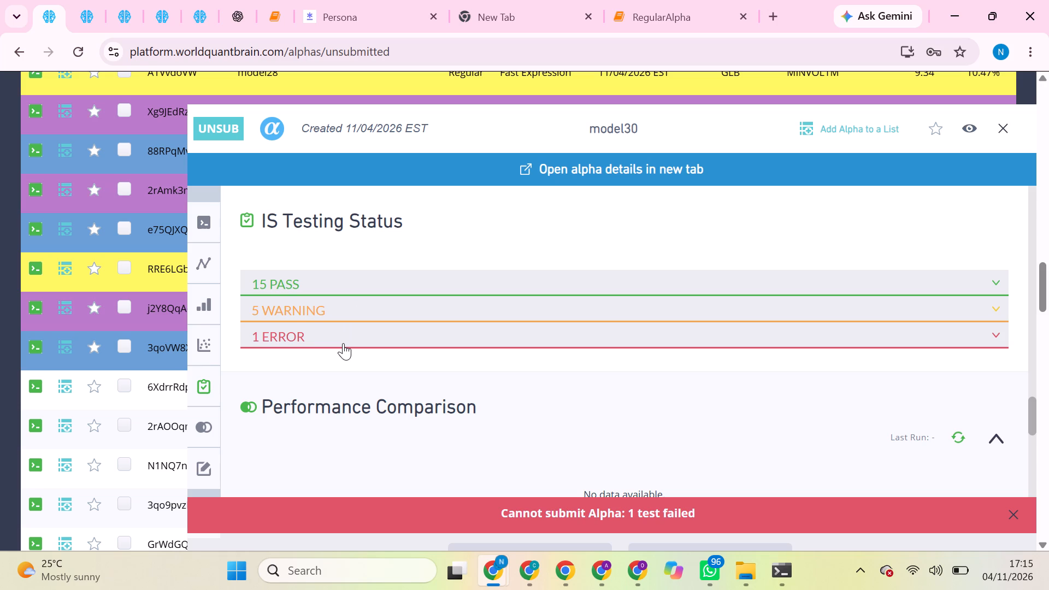
{"action": "triple_click", "coordinate": [343, 343]}
{"action": "left_click", "coordinate": [343, 343]}
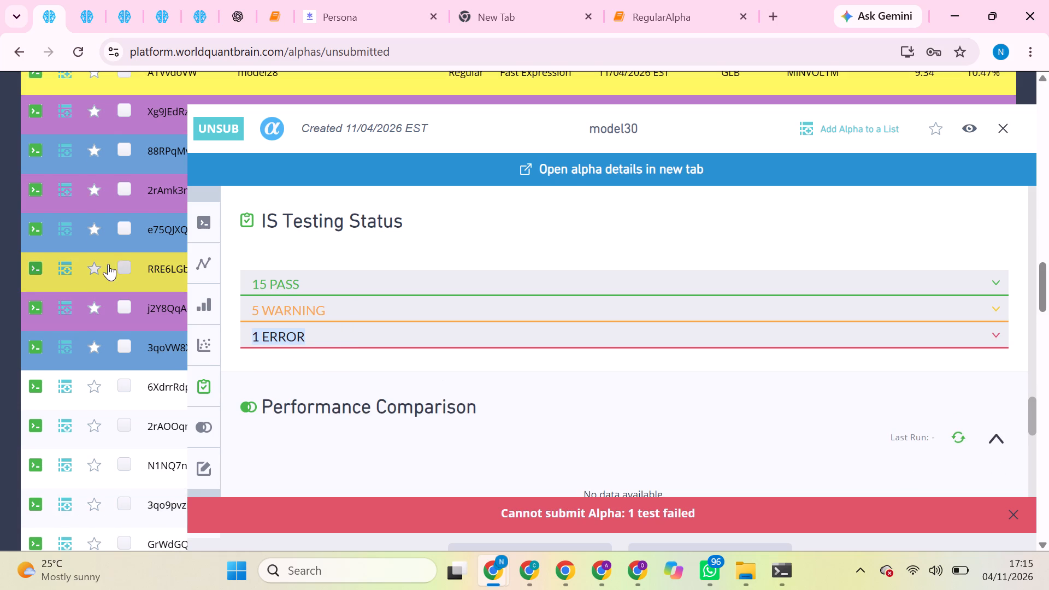
Open the blue-marked unsubmitted model28 alpha whose ID starts with P0ogew9 to view its IS Testing Status.
{"action": "scroll", "coordinate": [108, 264], "scroll_direction": "up", "scroll_amount": 4}
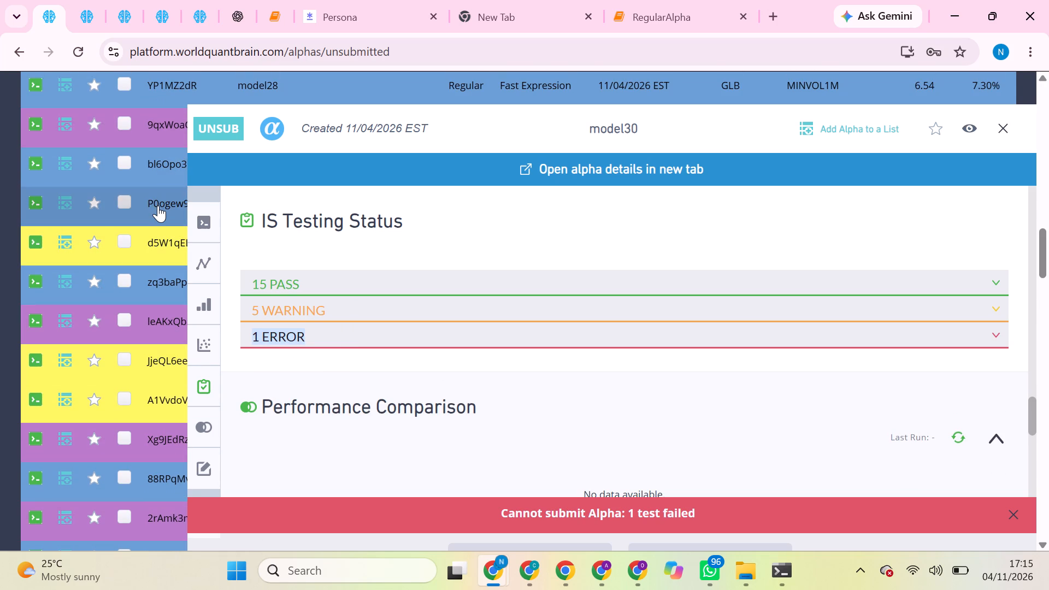
{"action": "left_click", "coordinate": [158, 205]}
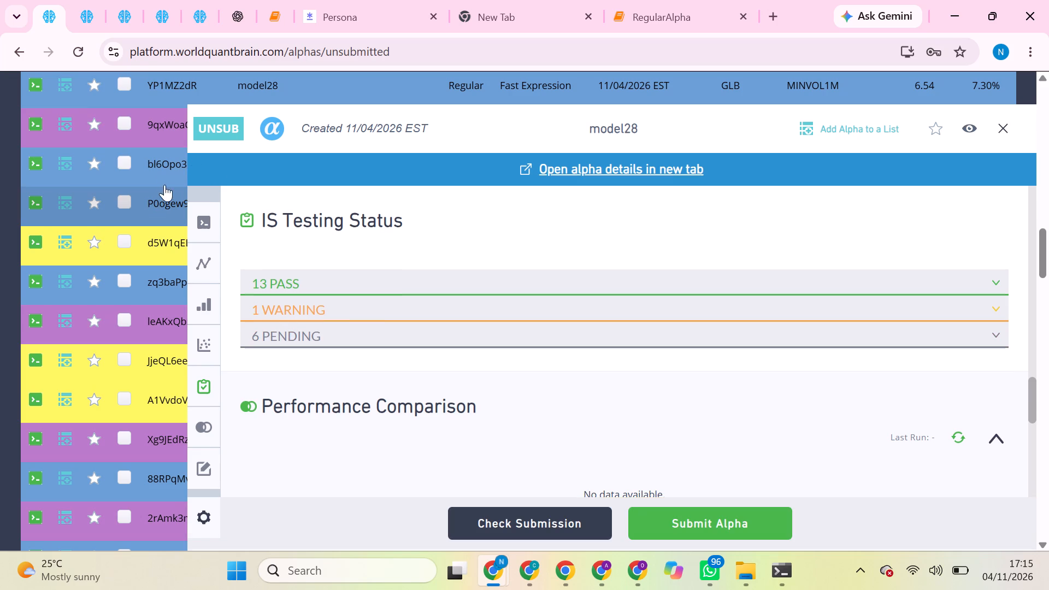
Open the submitted USA SuperAlpha MPY1kLE9, review its code, results and expression descriptions, and clone it for simulation.
{"action": "left_click", "coordinate": [100, 0]}
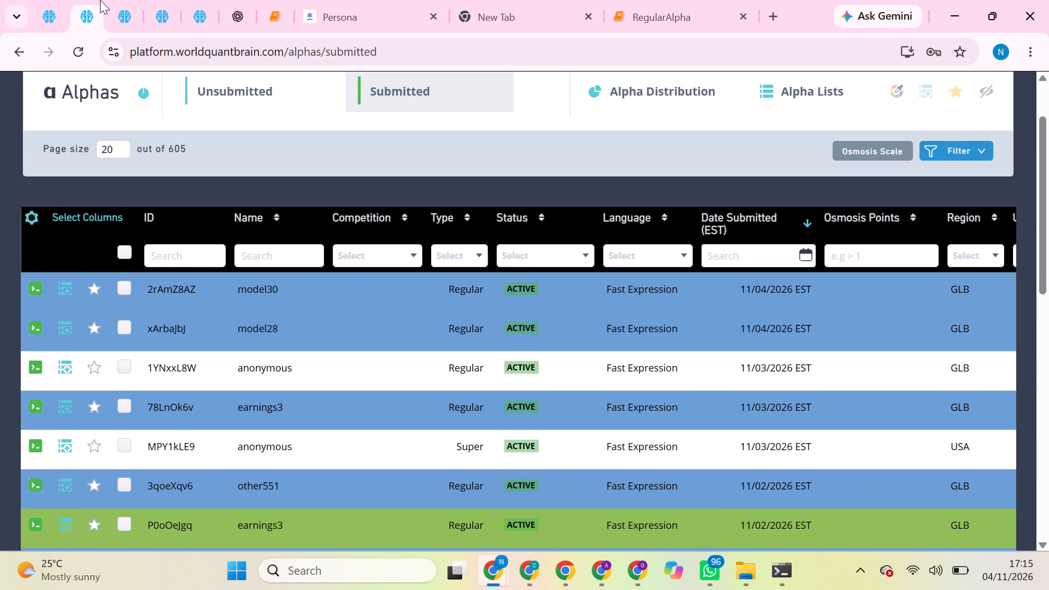
{"action": "left_click", "coordinate": [612, 448]}
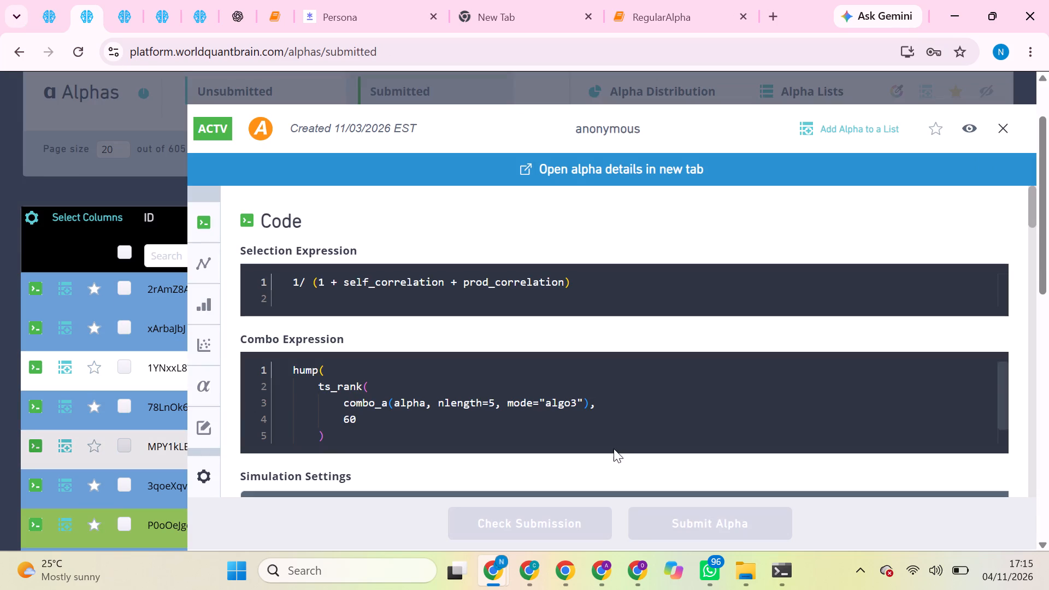
{"action": "scroll", "coordinate": [614, 453], "scroll_direction": "down", "scroll_amount": 6}
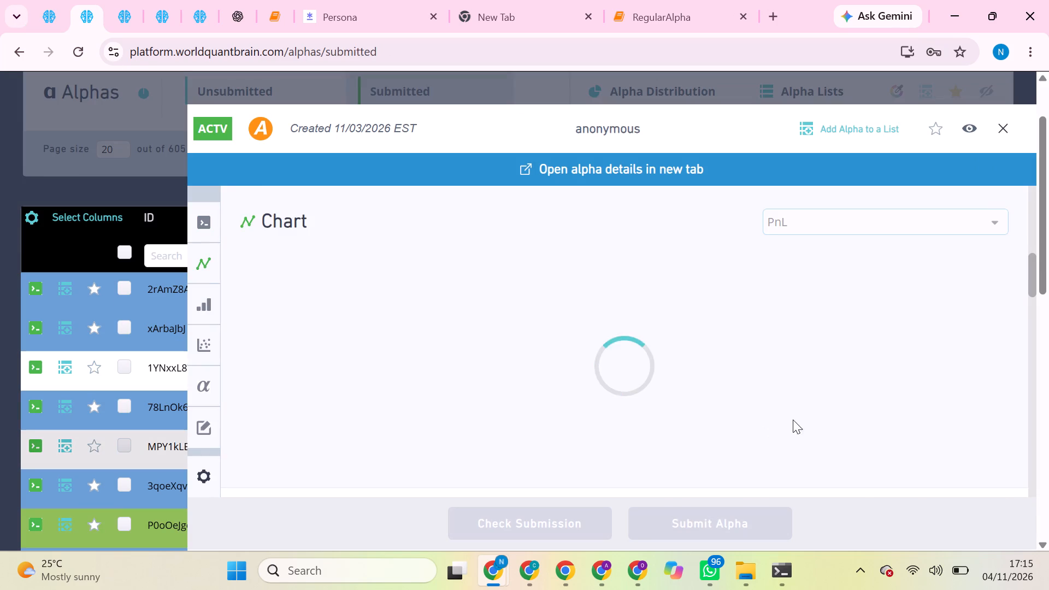
{"action": "scroll", "coordinate": [789, 438], "scroll_direction": "down", "scroll_amount": 18}
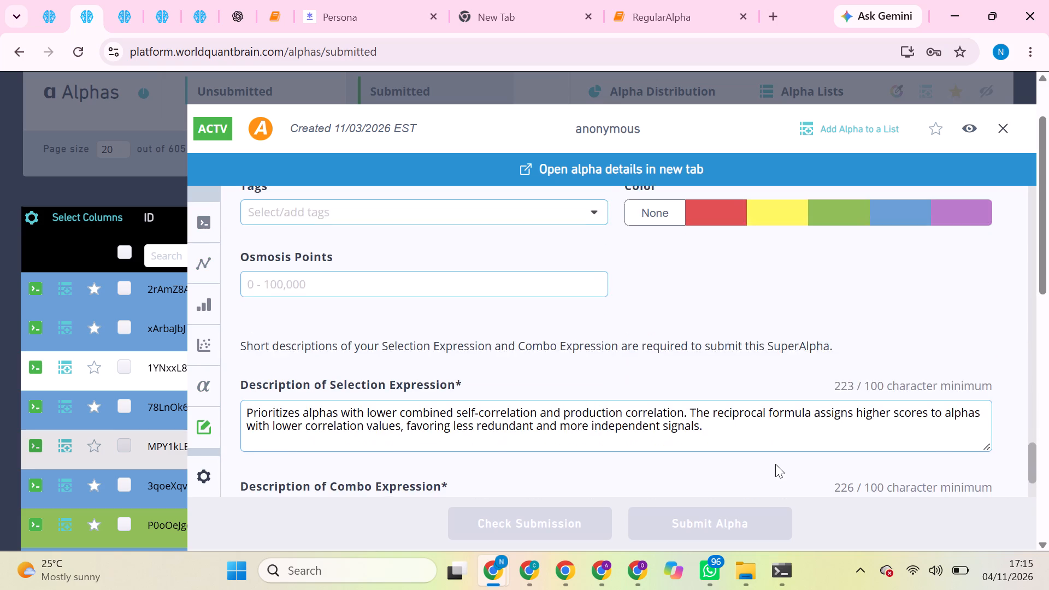
{"action": "scroll", "coordinate": [775, 464], "scroll_direction": "down", "scroll_amount": 8}
{"action": "scroll", "coordinate": [775, 464], "scroll_direction": "up", "scroll_amount": 15}
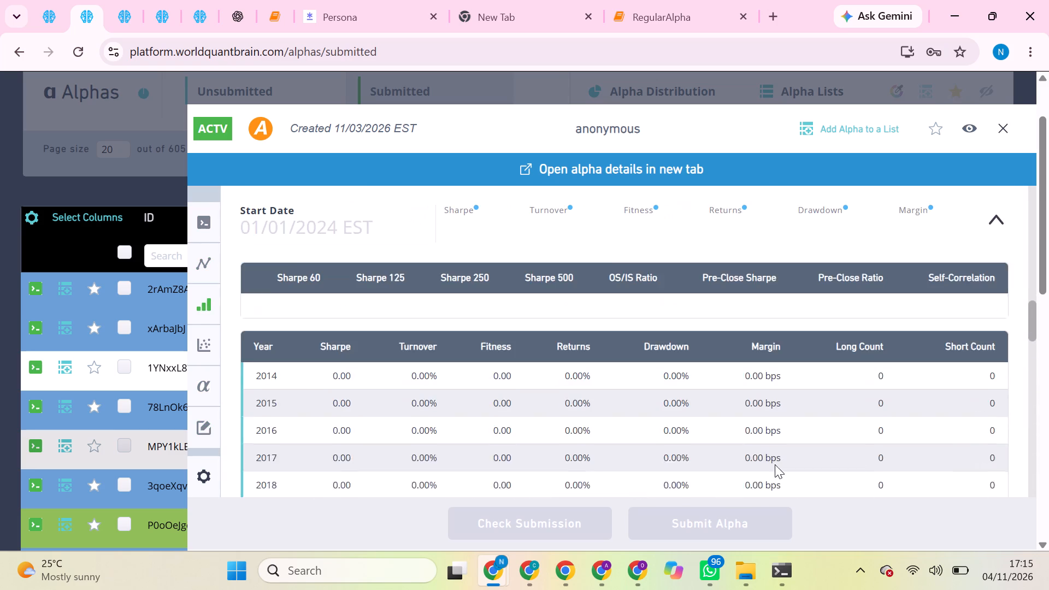
{"action": "scroll", "coordinate": [775, 464], "scroll_direction": "up", "scroll_amount": 6}
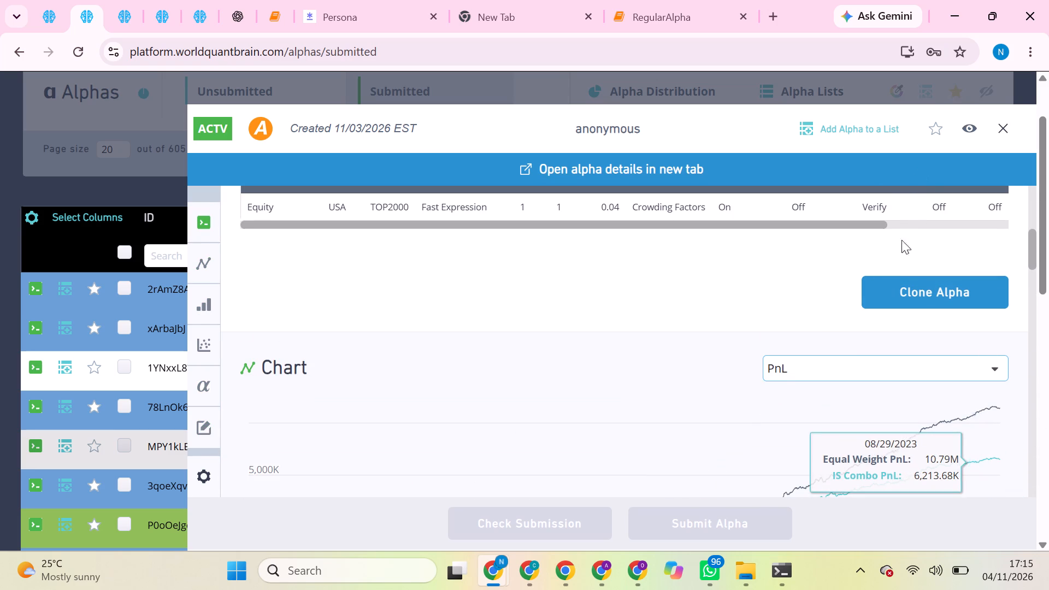
{"action": "left_click", "coordinate": [905, 300]}
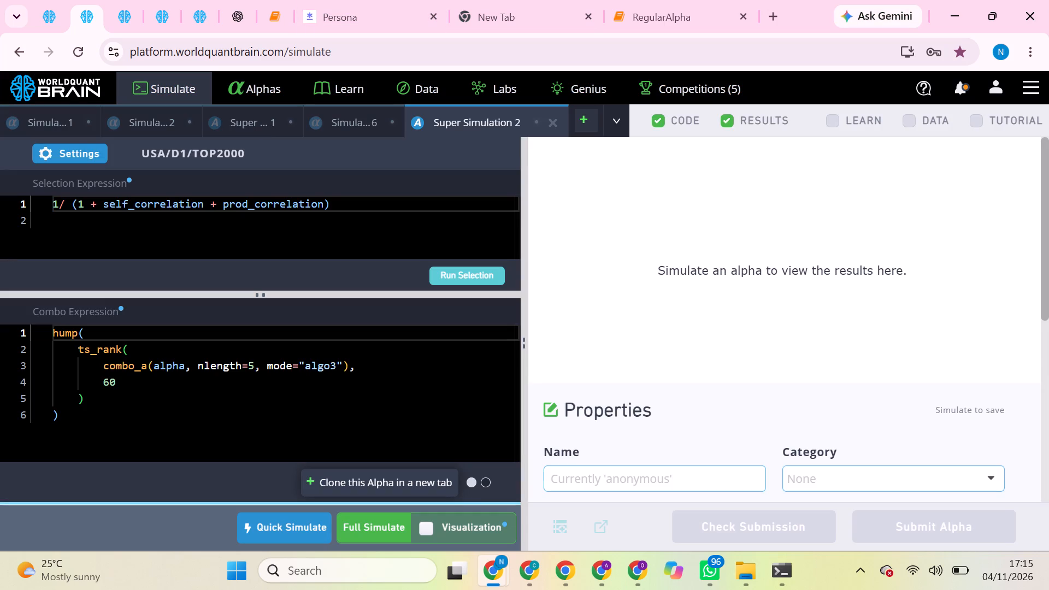
Replace the cloned SuperAlpha's selection expression with the copied "(dataset_count == 1) * (operator_count < 8) * (turnover < 0.25)", without its leading "50." numbering.
{"action": "triple_click", "coordinate": [279, 201]}
{"action": "left_click", "coordinate": [276, 203]}
{"action": "double_click", "coordinate": [276, 203]}
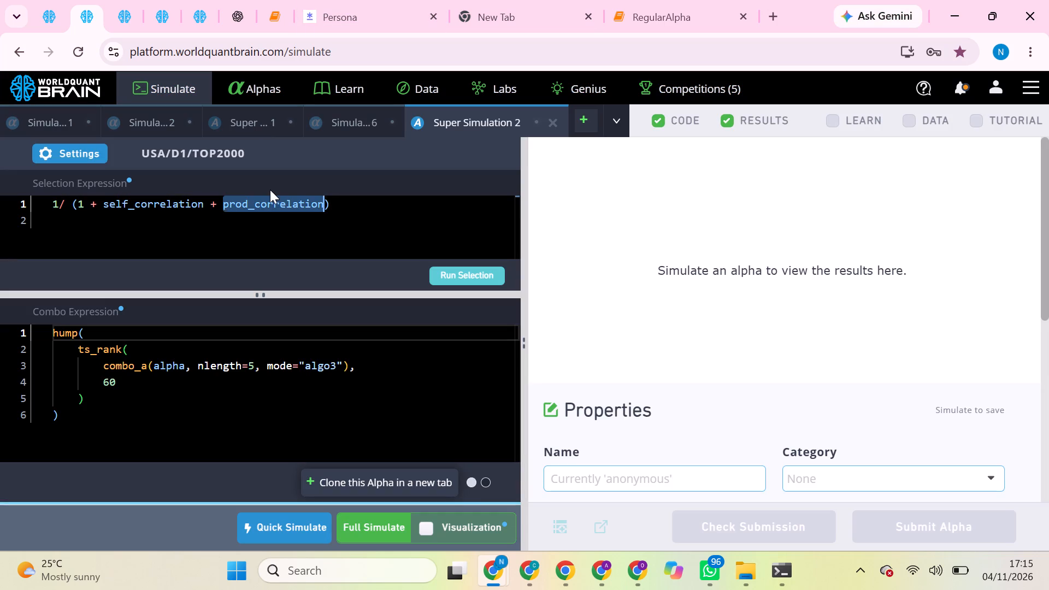
{"action": "triple_click", "coordinate": [270, 190]}
{"action": "double_click", "coordinate": [227, 194]}
{"action": "triple_click", "coordinate": [216, 210]}
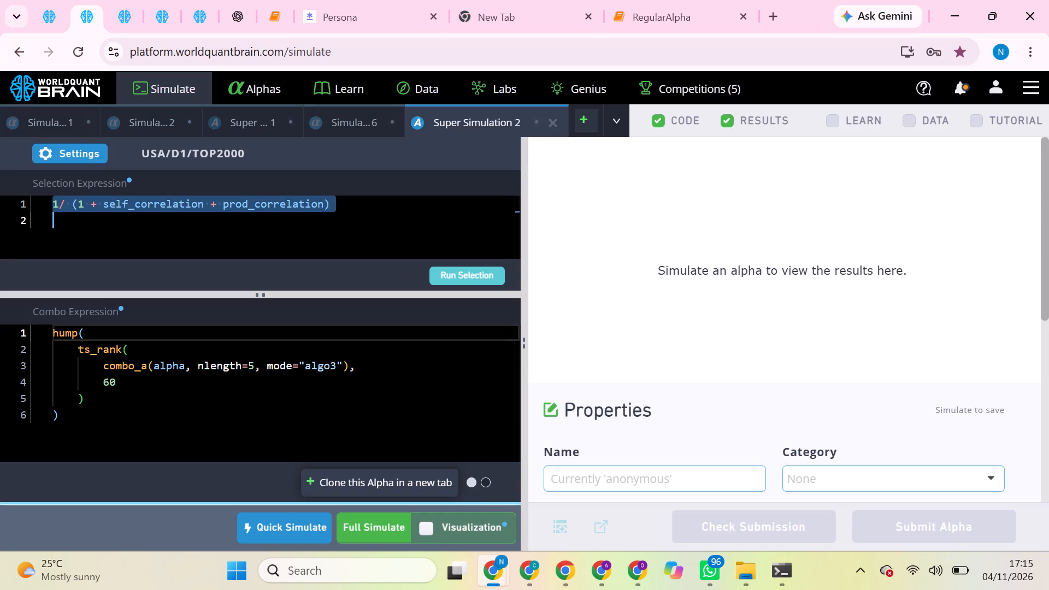
{"action": "left_click", "coordinate": [216, 210]}
{"action": "key", "text": "ctrl+v"}
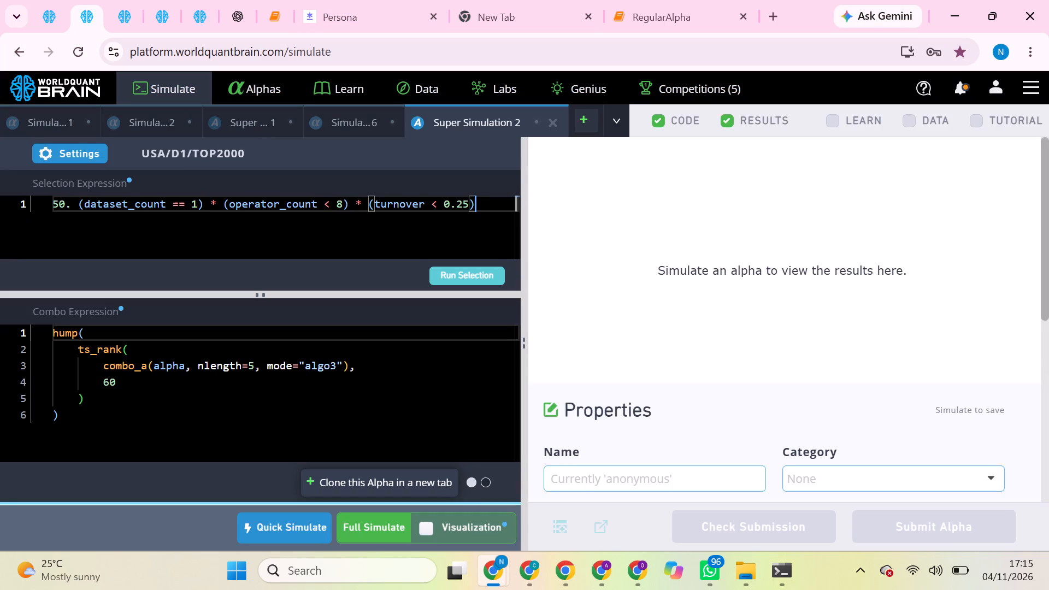
{"action": "left_click", "coordinate": [79, 205]}
{"action": "key", "text": "BackSpace"}
{"action": "key", "text": "BackSpace"}
{"action": "key", "text": "BackSpace"}
{"action": "key", "text": "BackSpace"}
{"action": "key", "text": "BackSpace"}
{"action": "key", "text": "BackSpace"}
{"action": "key", "text": "BackSpace"}
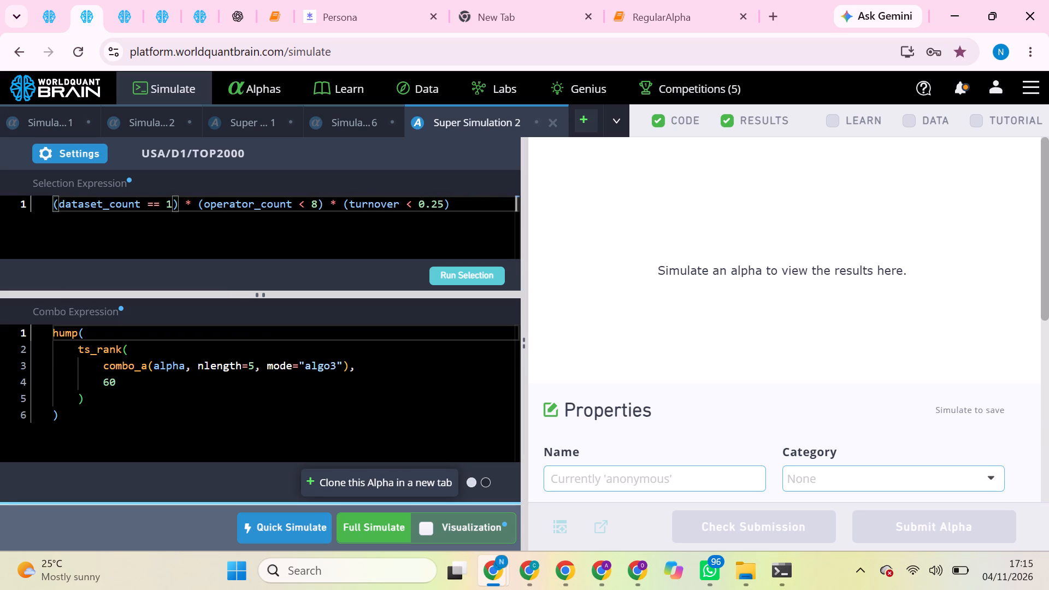
Run the new selection expression and start a full simulation of the USA/D1/TOP2000 SuperAlpha.
{"action": "left_click", "coordinate": [449, 270]}
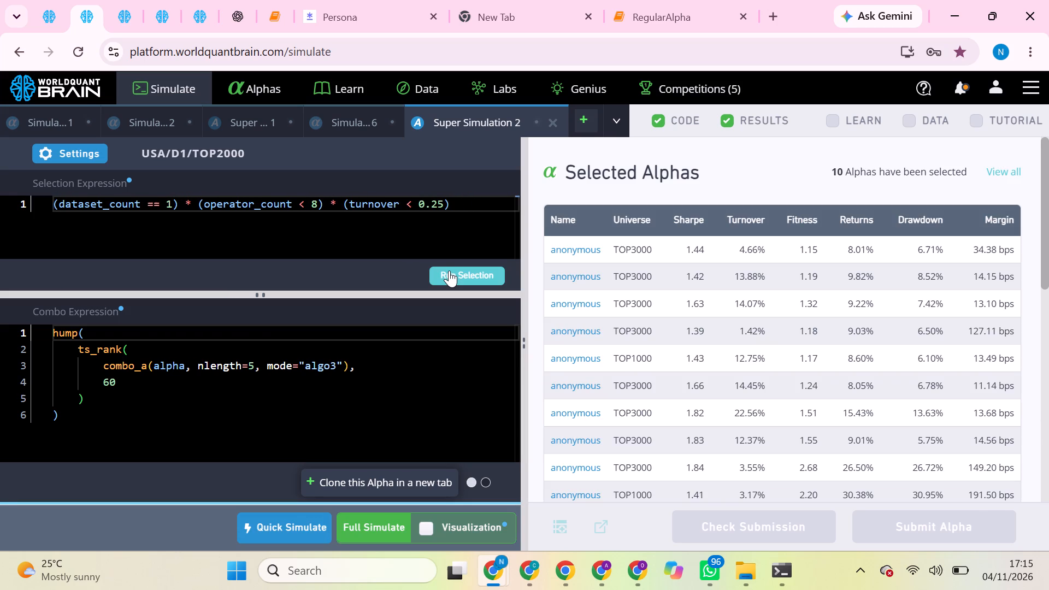
{"action": "left_click", "coordinate": [381, 536]}
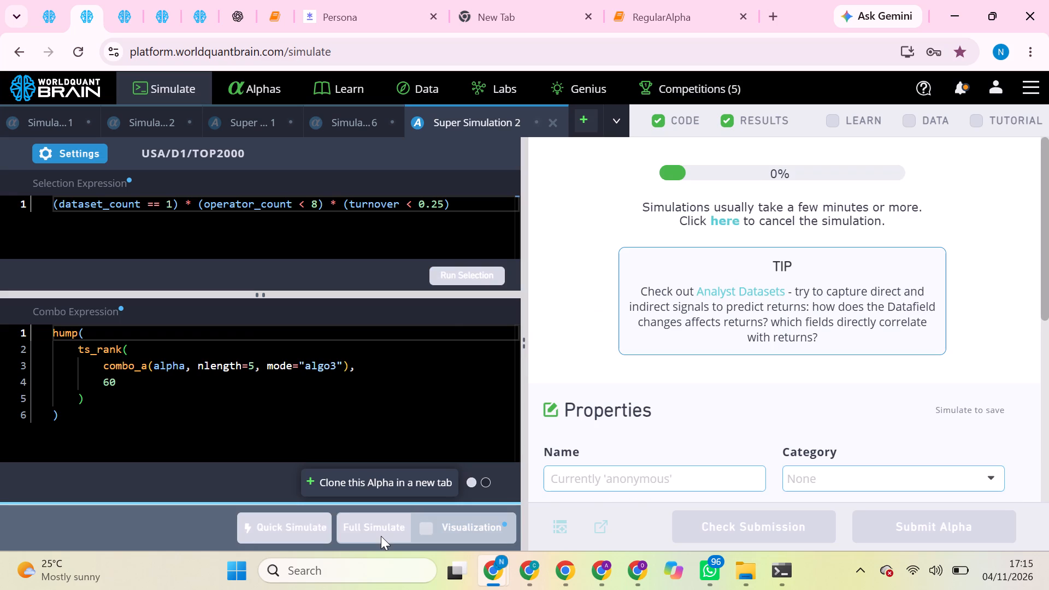